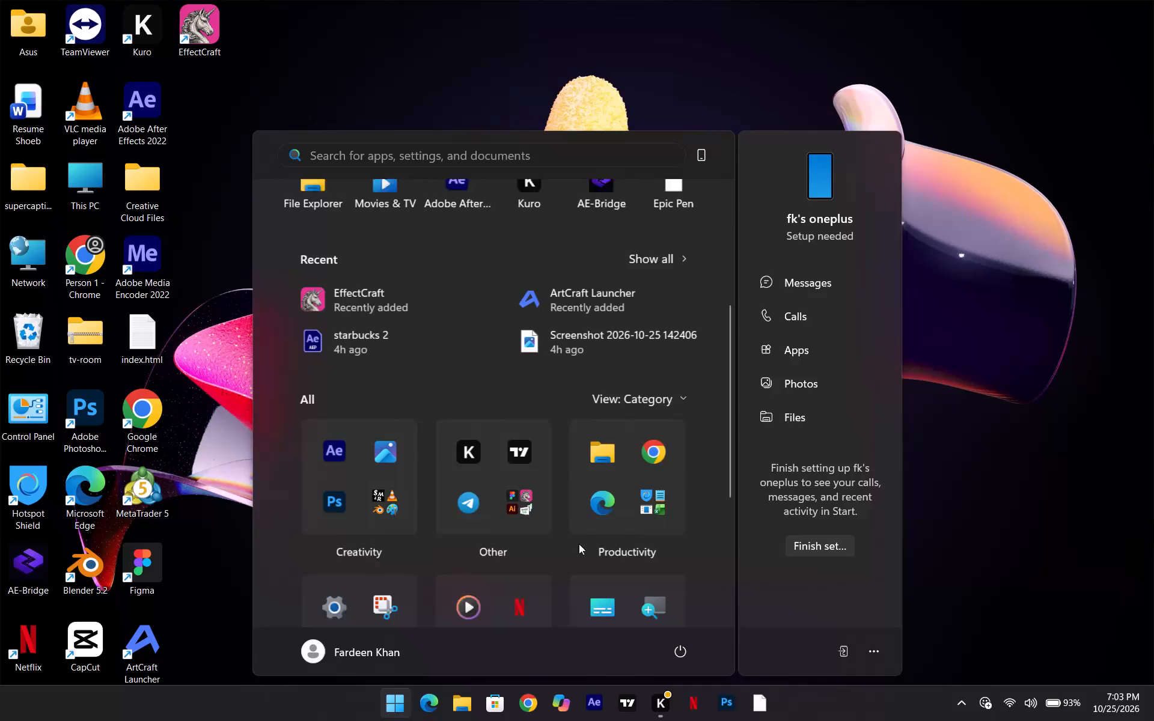
Launch Hotspot Shield from the Productivity apps and clear the Edge browser window out of the way.
{"action": "left_click", "coordinate": [664, 485]}
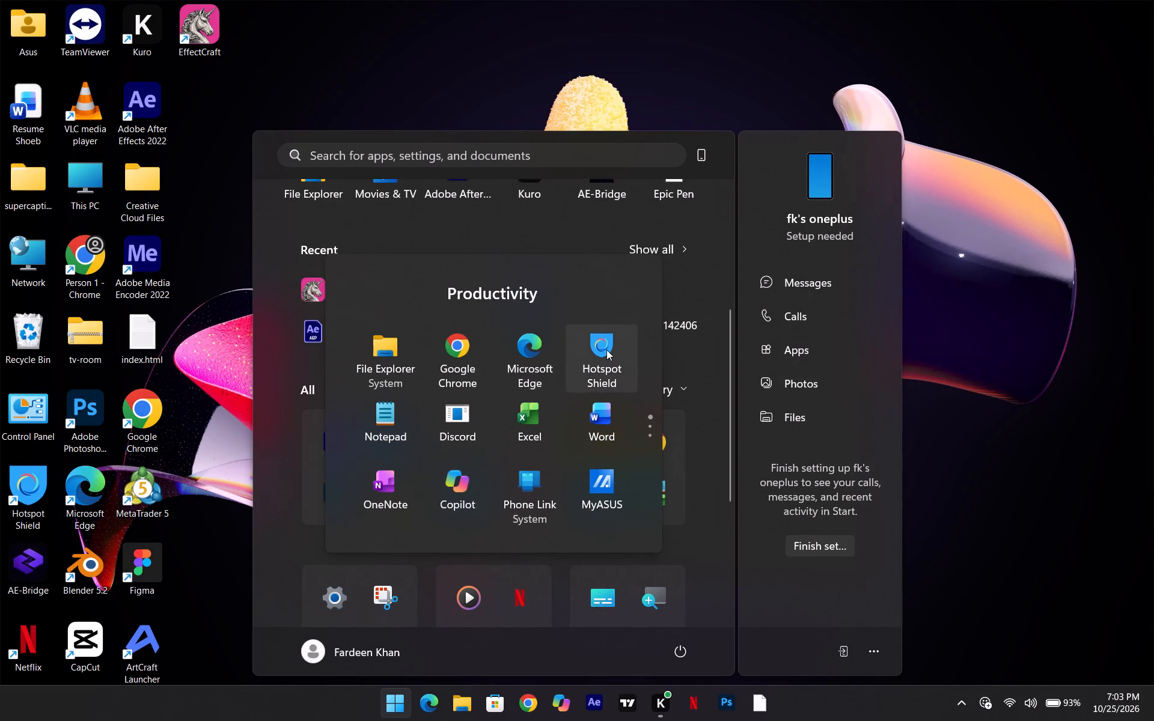
{"action": "left_click", "coordinate": [606, 350]}
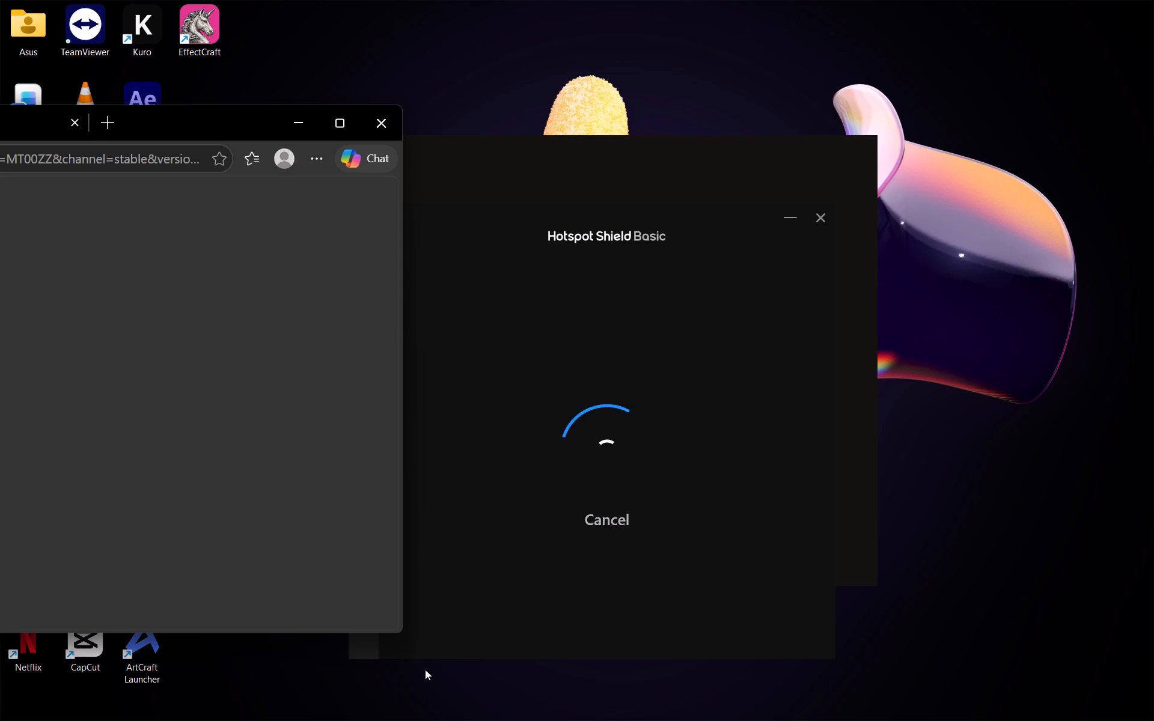
{"action": "left_click", "coordinate": [308, 126]}
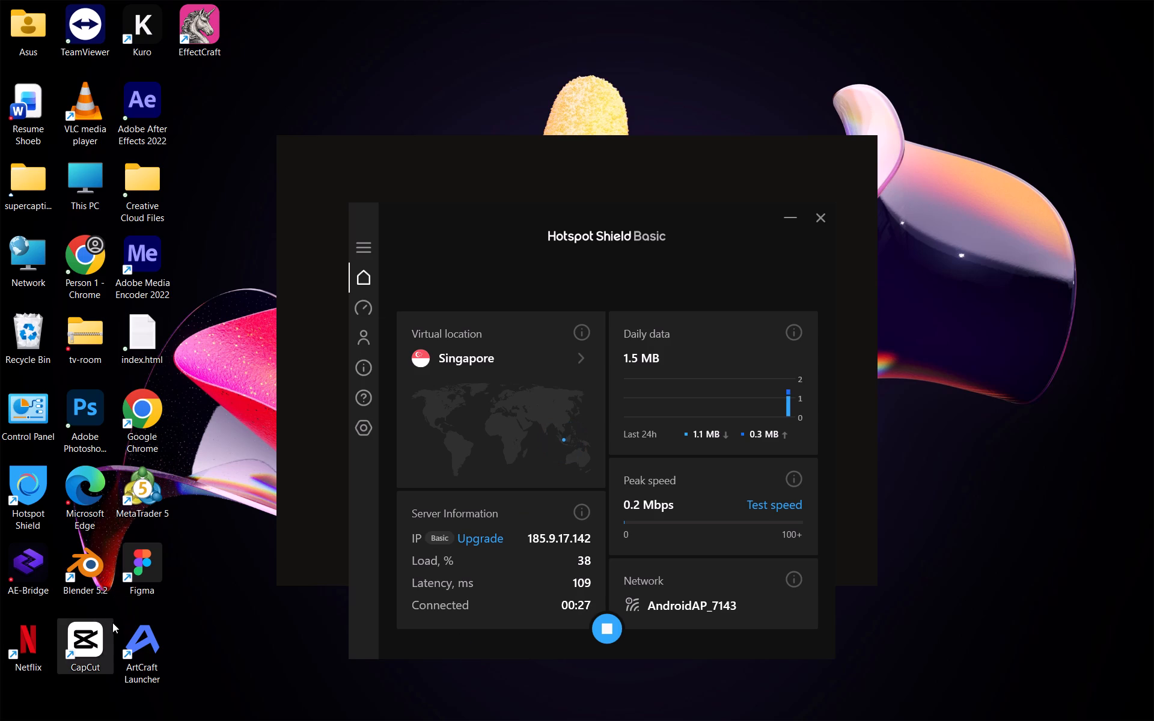
Open CapCut and dismiss the Early Black Friday Deals offer to reach its home screen.
{"action": "double_click", "coordinate": [95, 645]}
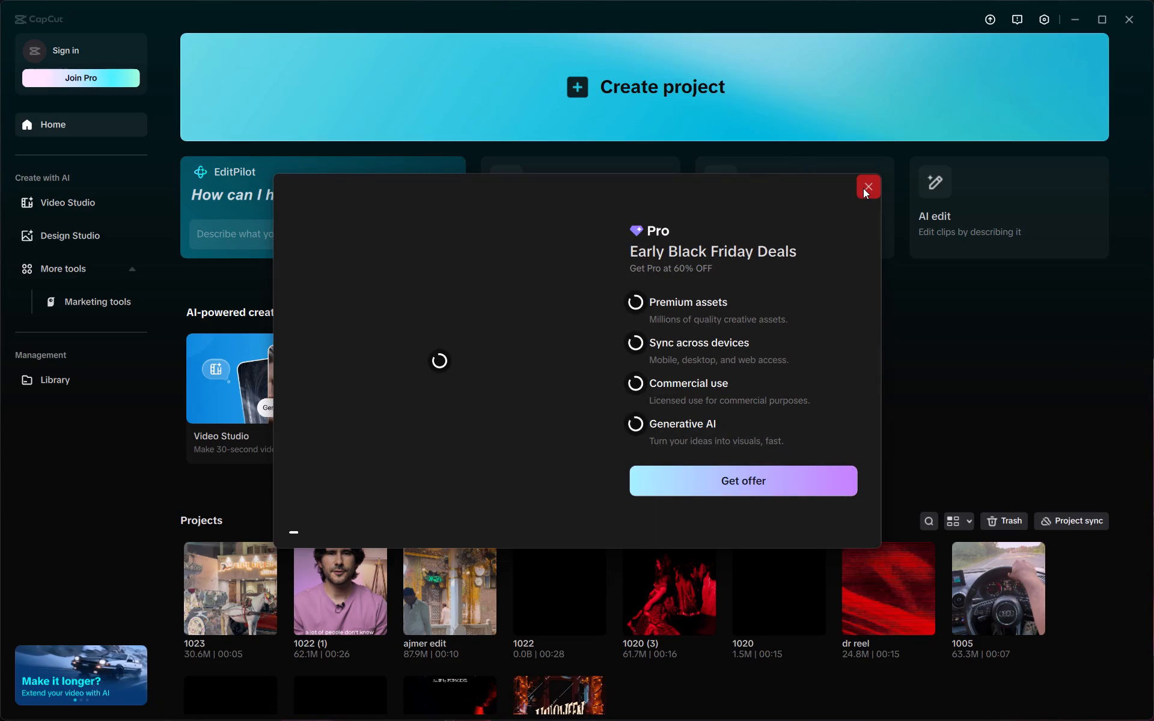
{"action": "left_click", "coordinate": [863, 188]}
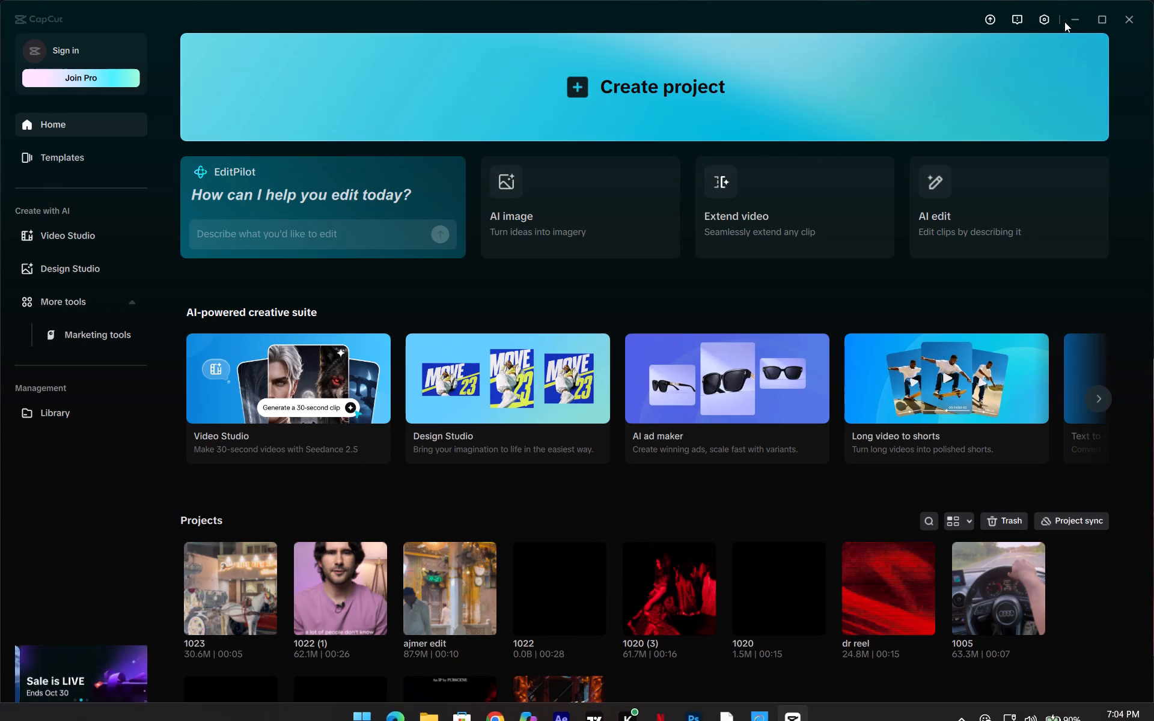
Clear the cached files in the draft settings.
{"action": "left_click", "coordinate": [1048, 27]}
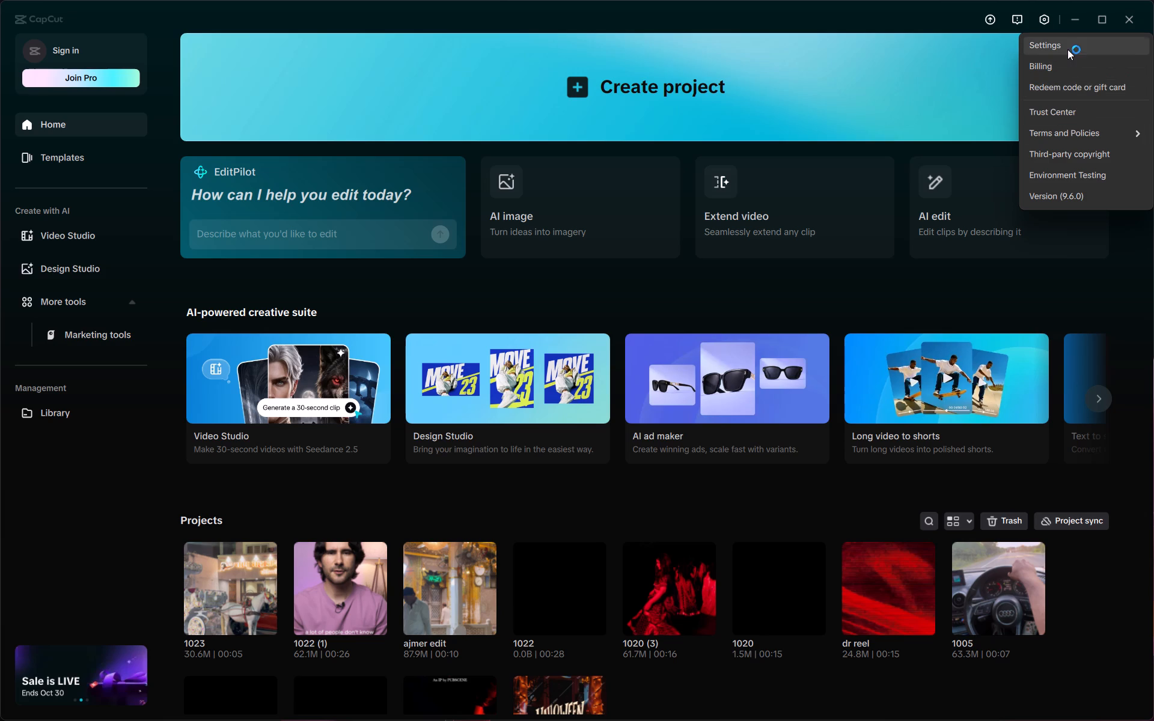
{"action": "left_click", "coordinate": [1067, 49]}
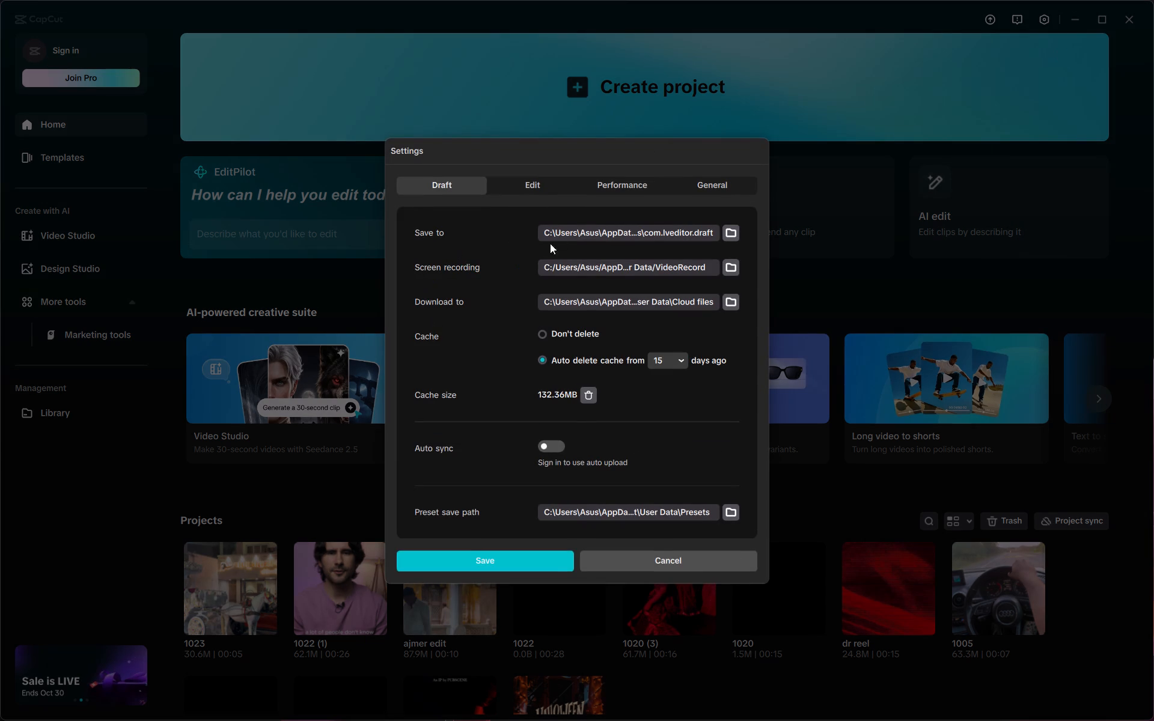
{"action": "left_click", "coordinate": [590, 395]}
{"action": "left_click", "coordinate": [514, 418]}
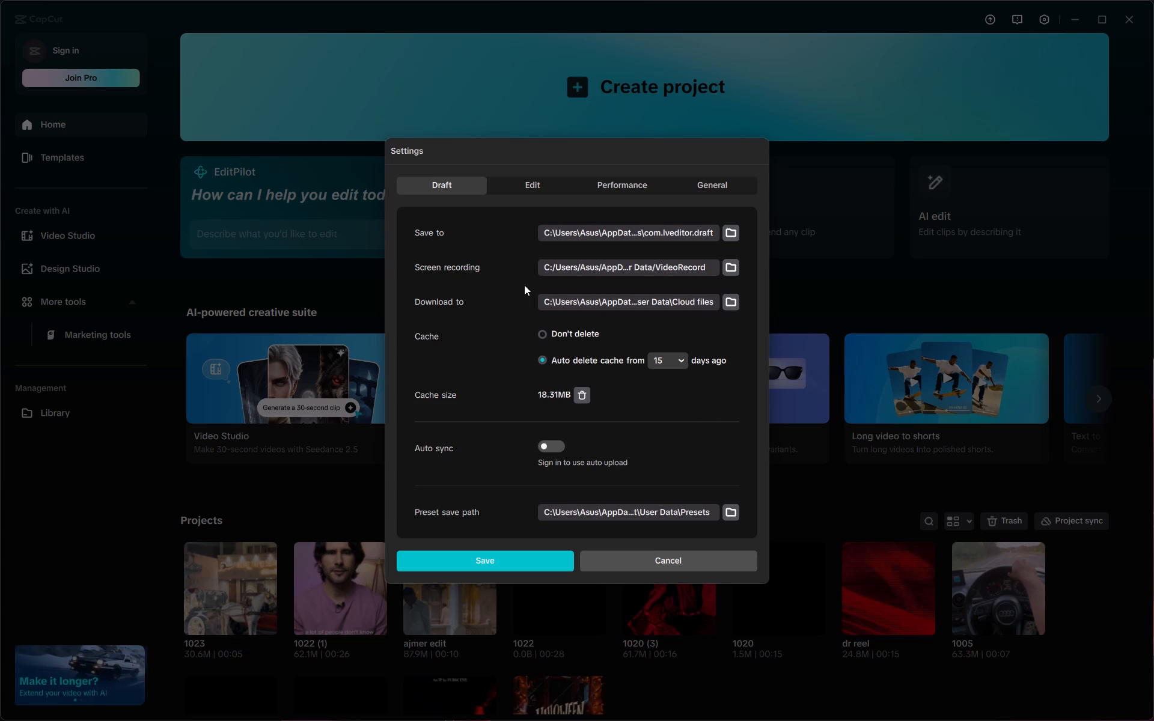
Save the draft settings.
{"action": "left_click", "coordinate": [497, 557]}
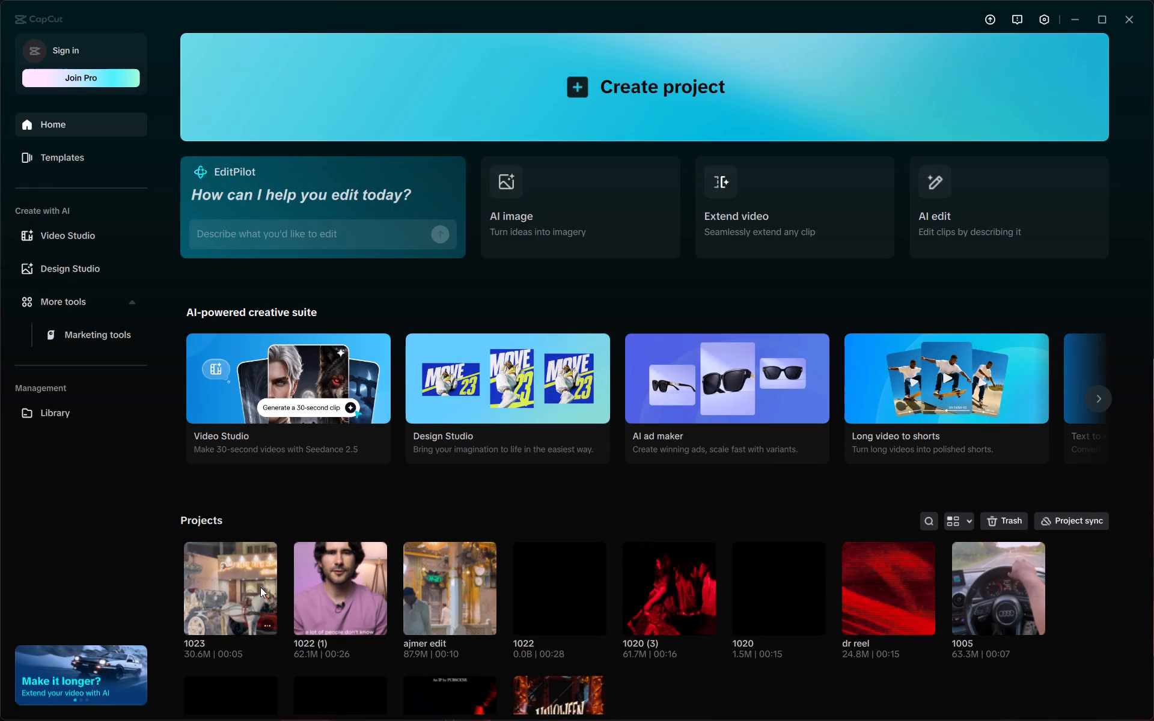
Open the existing project 1023 from the projects list.
{"action": "scroll", "coordinate": [275, 586], "scroll_direction": "down", "scroll_amount": 1}
{"action": "scroll", "coordinate": [433, 585], "scroll_direction": "down", "scroll_amount": 3}
{"action": "scroll", "coordinate": [433, 585], "scroll_direction": "up", "scroll_amount": 2}
{"action": "scroll", "coordinate": [433, 585], "scroll_direction": "down", "scroll_amount": 3}
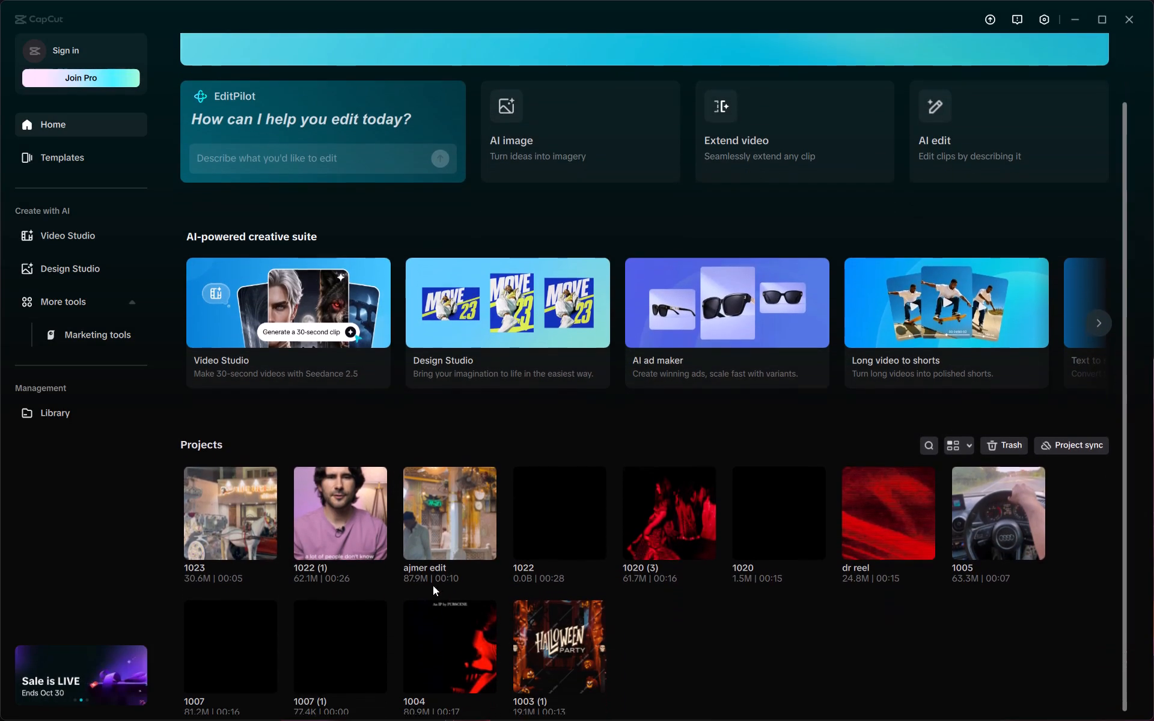
{"action": "left_click", "coordinate": [210, 506]}
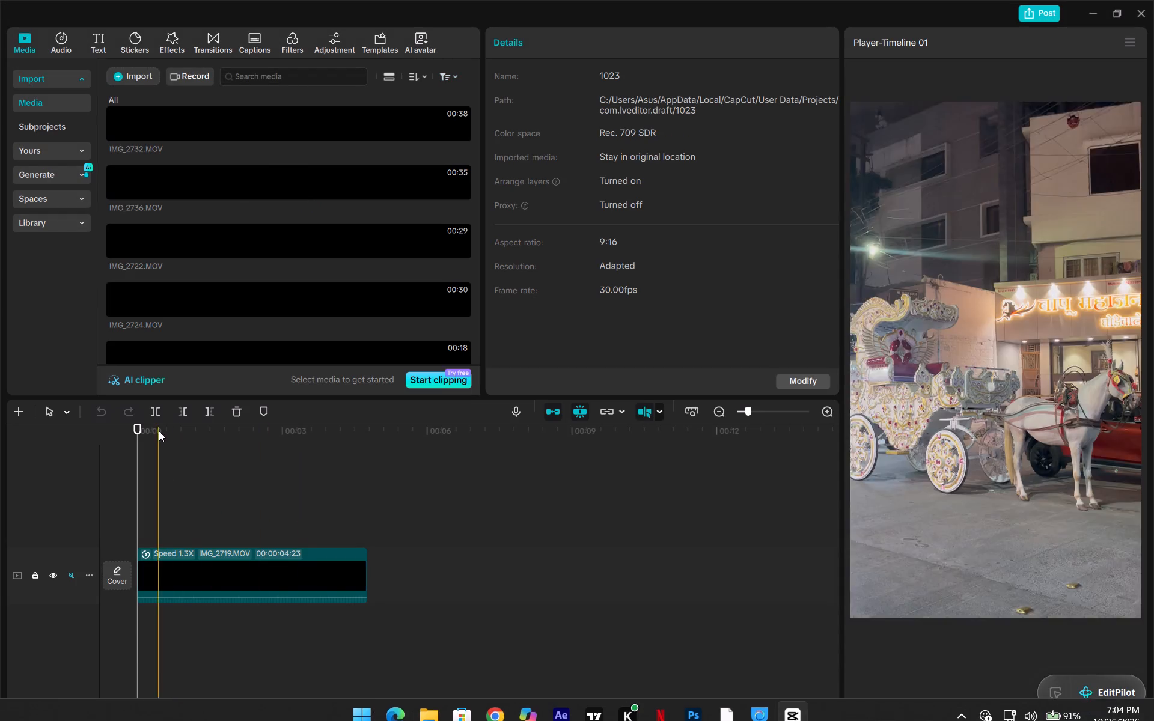
Insert IMG_2722.MOV at the start of the timeline, before the IMG_2719.MOV clip, and adapt it to the SDR project color space.
{"action": "left_click_drag", "start_coordinate": [140, 430], "coordinate": [273, 415]}
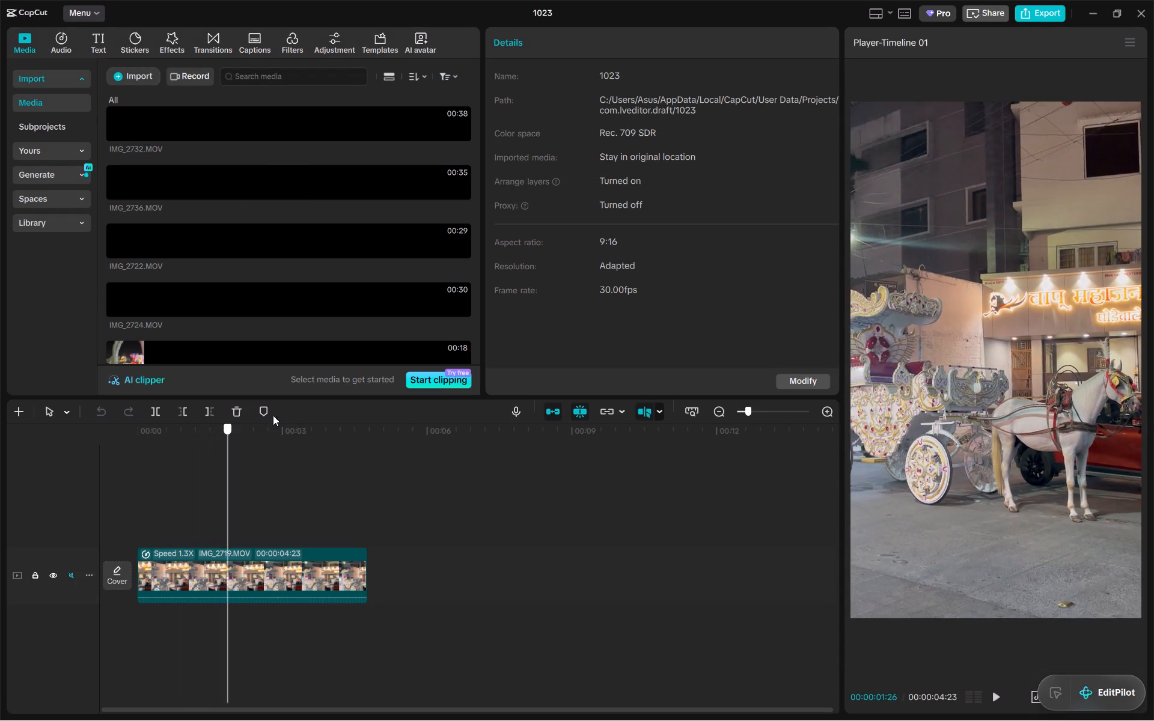
{"action": "left_click_drag", "start_coordinate": [273, 415], "coordinate": [97, 425]}
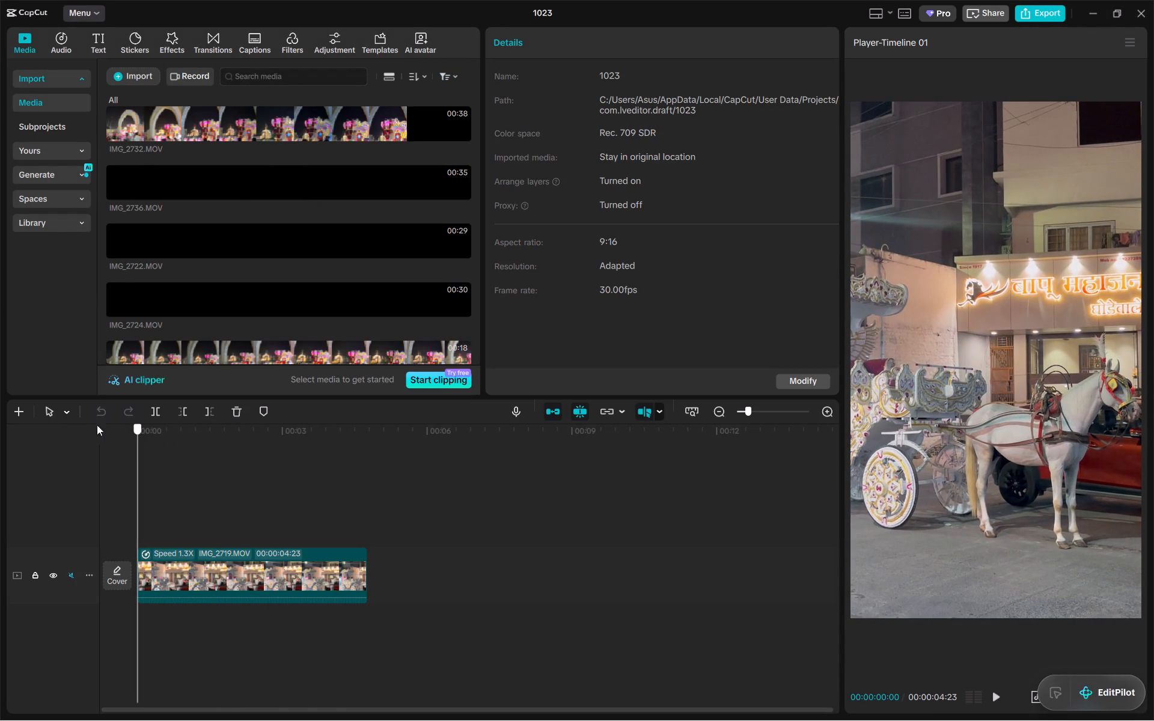
{"action": "left_click_drag", "start_coordinate": [97, 425], "coordinate": [0, 494]}
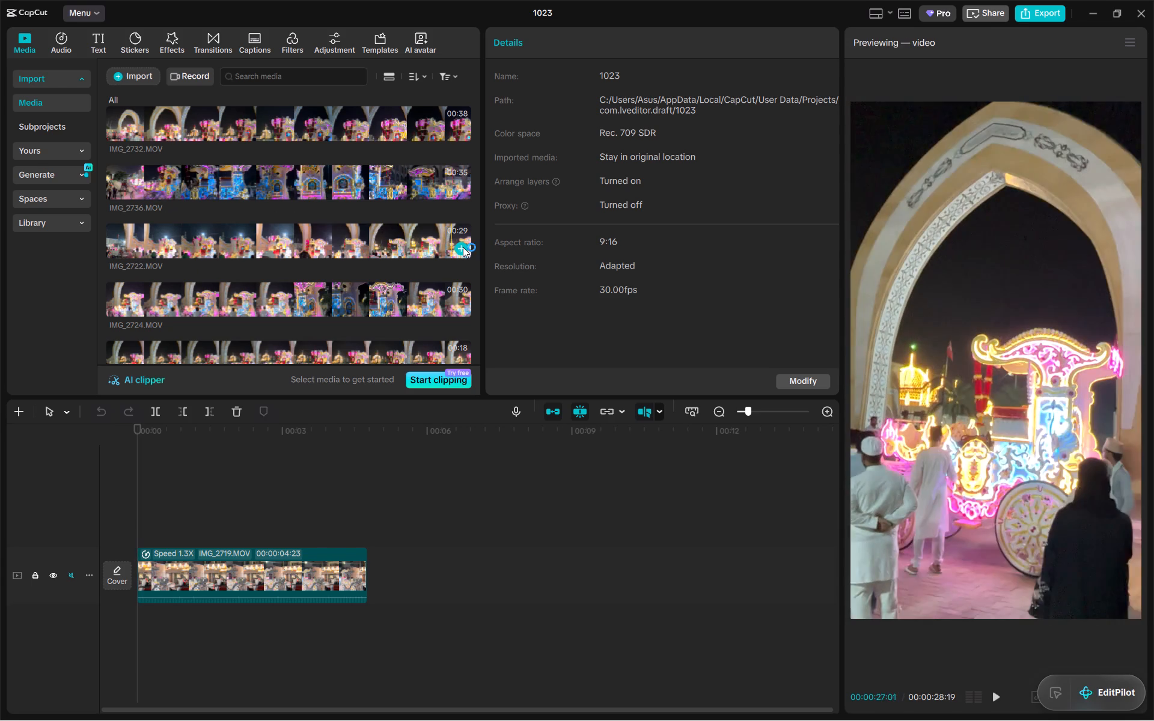
{"action": "left_click", "coordinate": [463, 247]}
{"action": "left_click", "coordinate": [600, 403]}
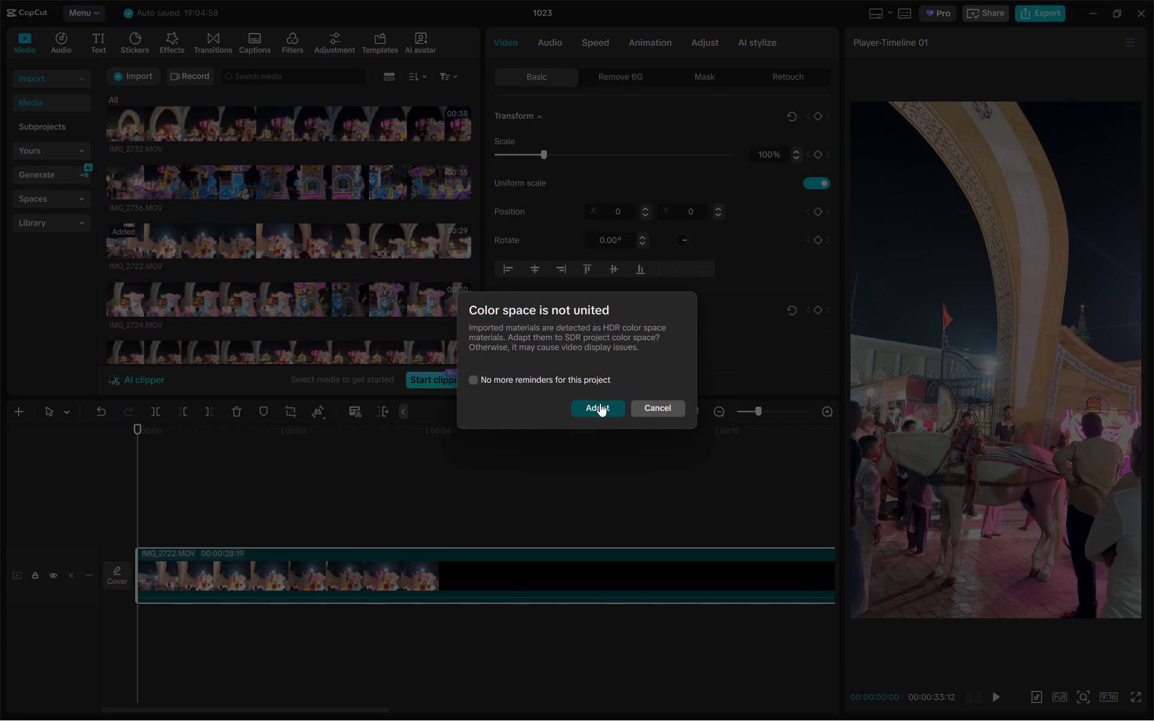
Trim off the beginning of the IMG_2722.MOV clip up to 00:00:05:05.
{"action": "scroll", "coordinate": [524, 499], "scroll_direction": "down", "scroll_amount": 3}
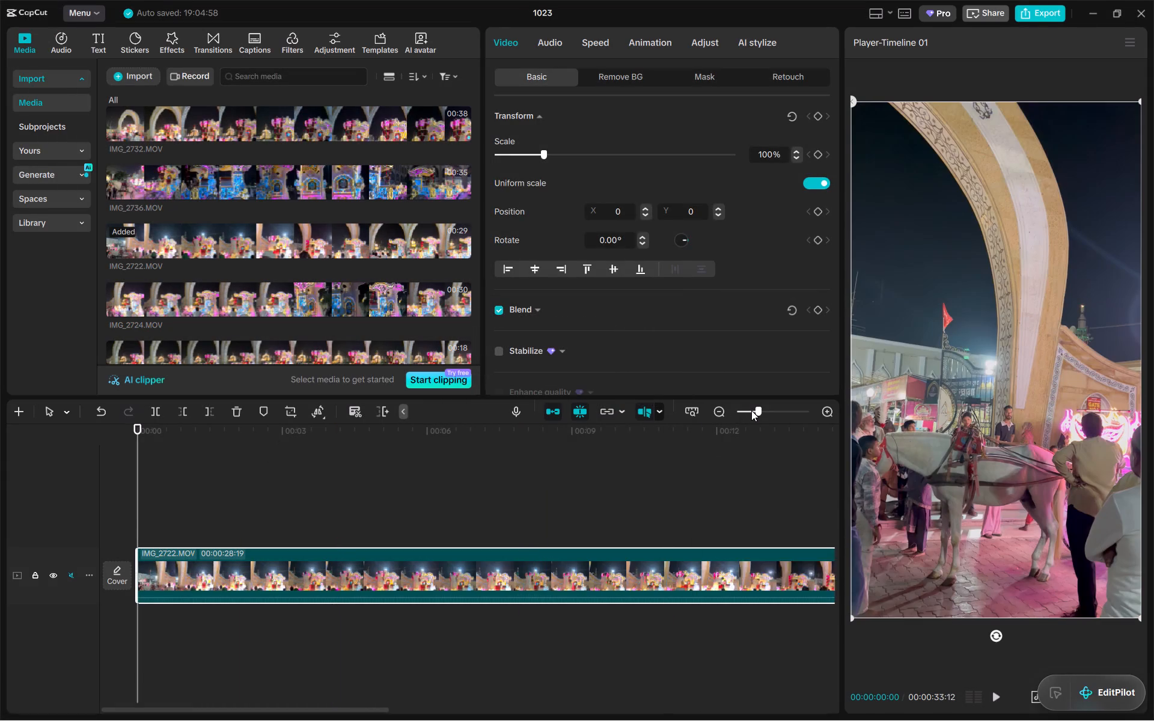
{"action": "left_click", "coordinate": [751, 410]}
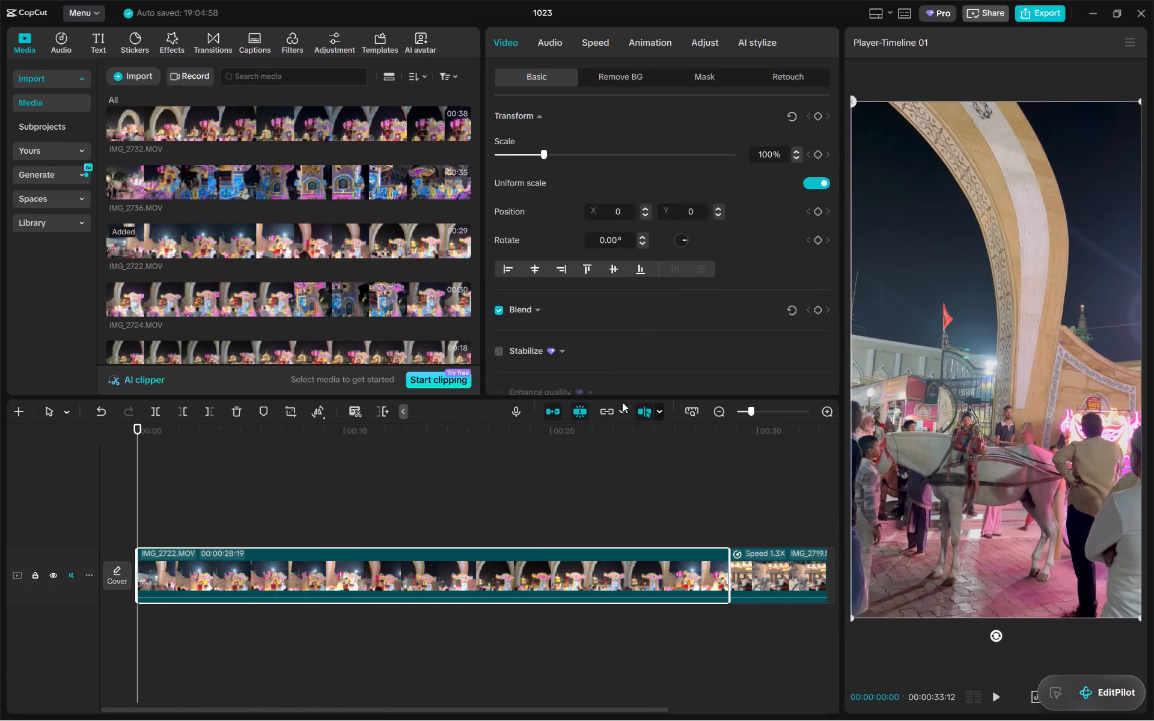
{"action": "left_click", "coordinate": [746, 413]}
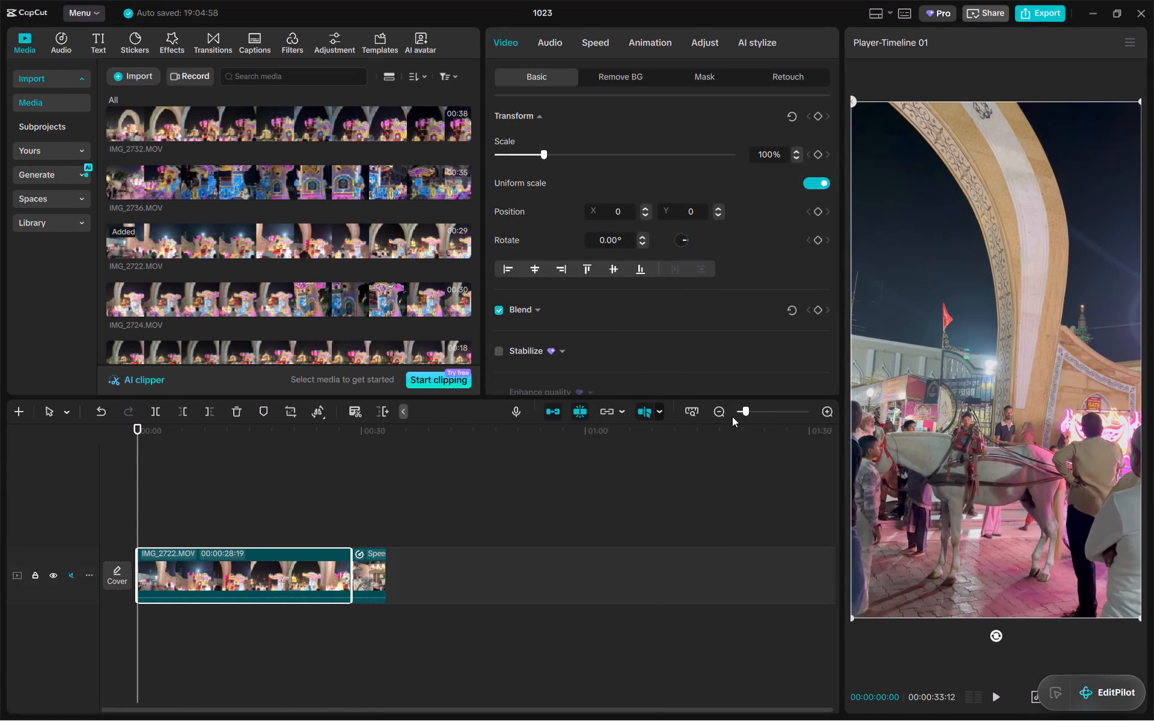
{"action": "left_click_drag", "start_coordinate": [139, 446], "coordinate": [175, 451]}
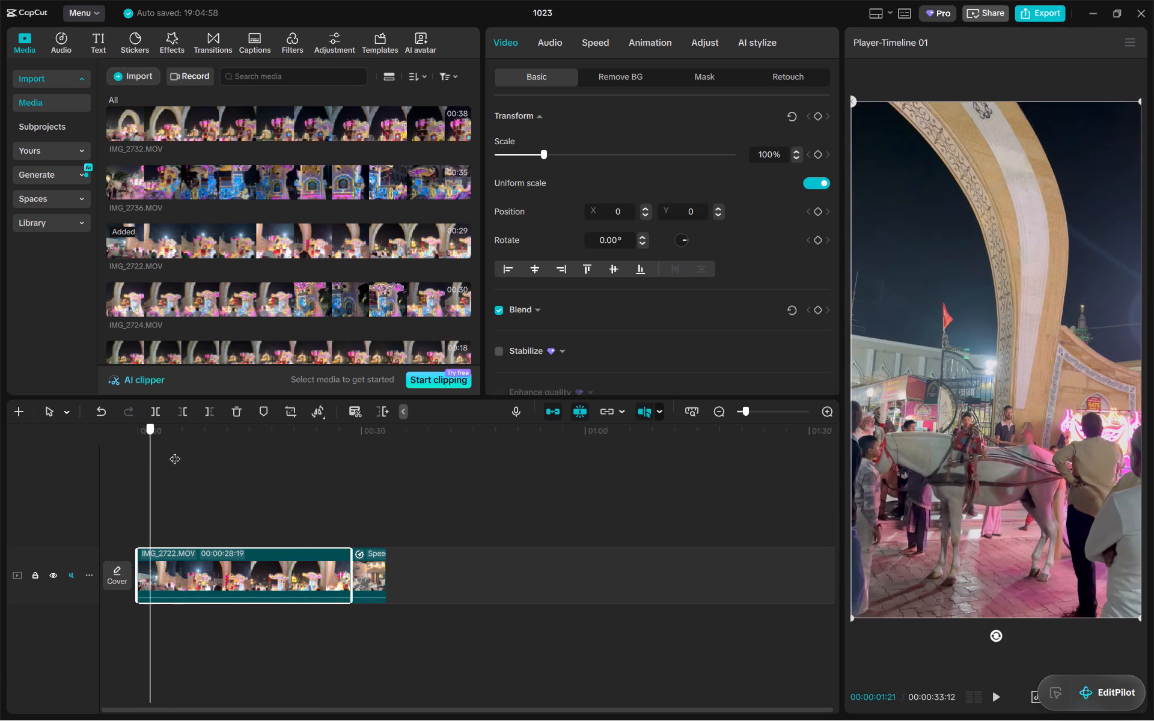
{"action": "left_click_drag", "start_coordinate": [175, 451], "coordinate": [212, 466]}
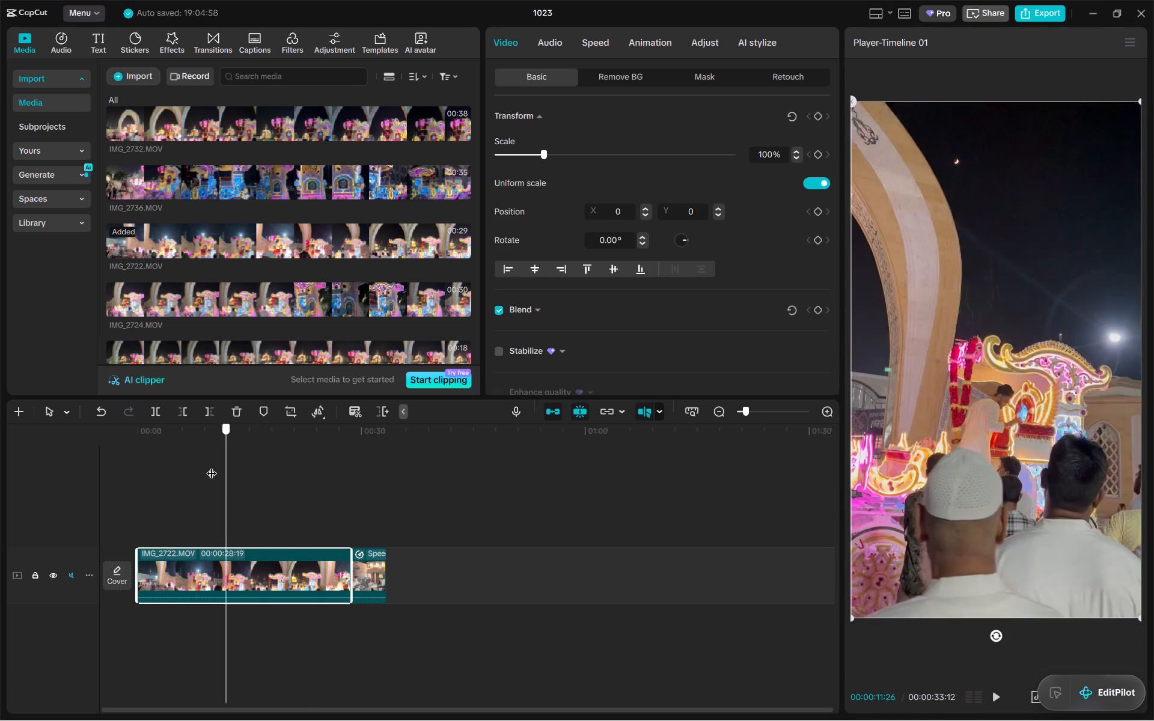
{"action": "left_click_drag", "start_coordinate": [212, 466], "coordinate": [153, 464]}
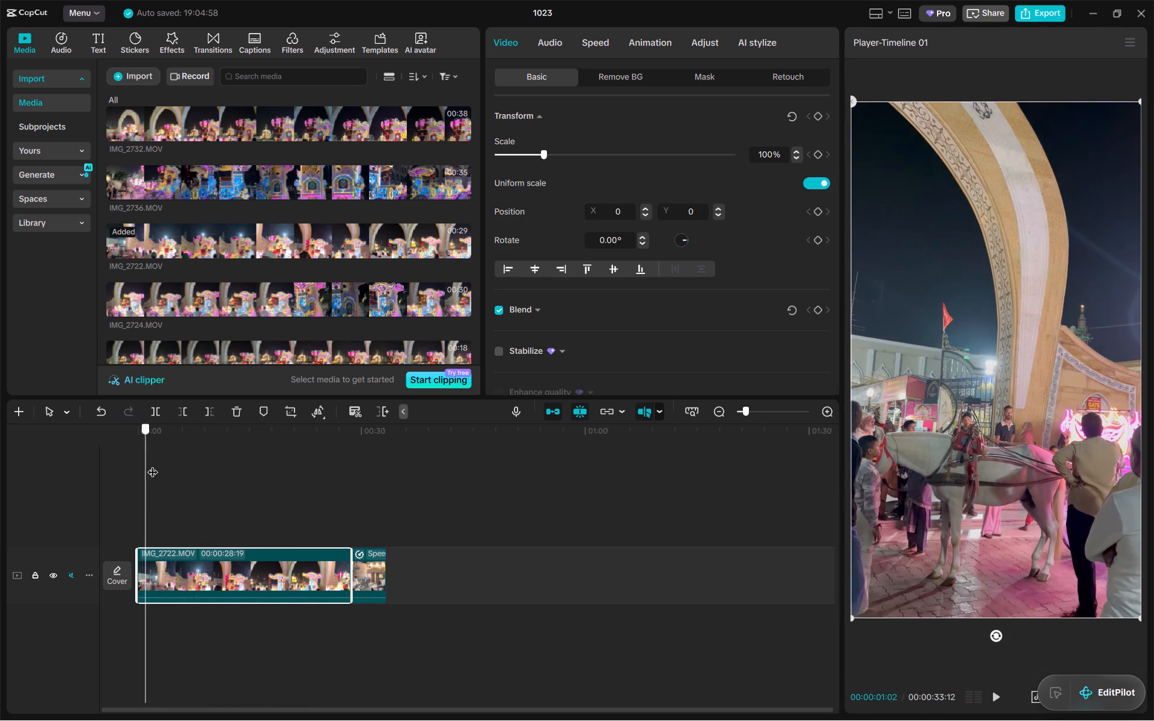
{"action": "left_click_drag", "start_coordinate": [153, 464], "coordinate": [176, 458]}
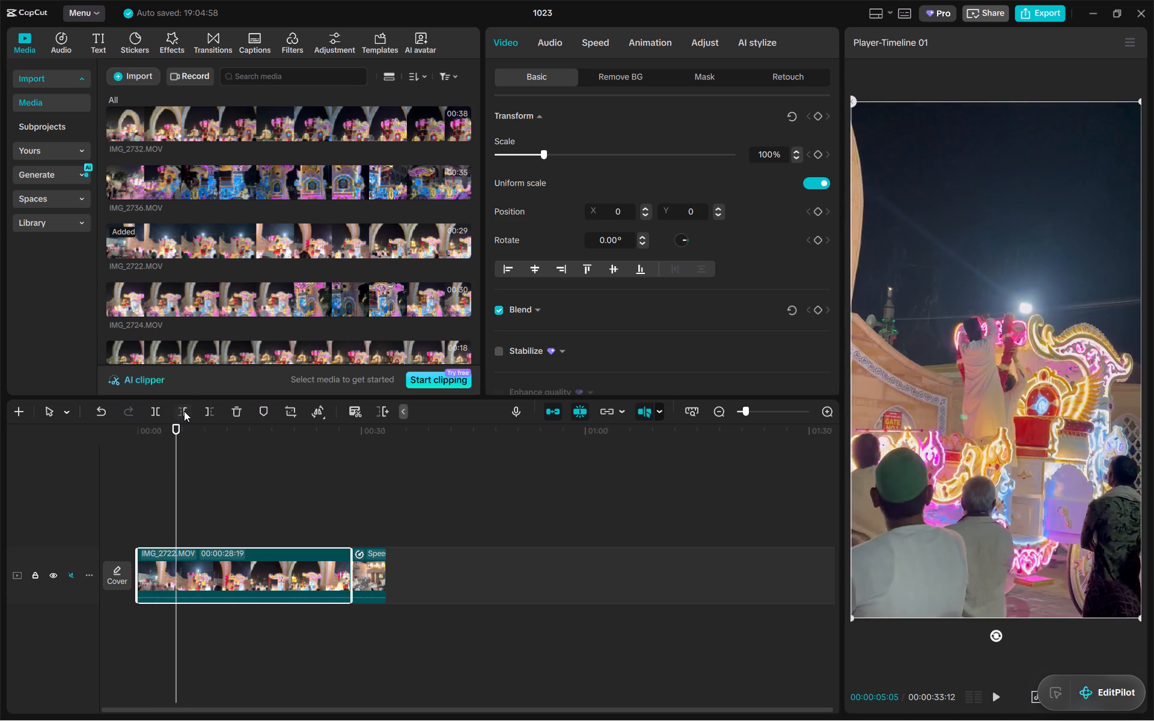
{"action": "left_click", "coordinate": [184, 411]}
Split the IMG_2722.MOV clip about 3 seconds from its start, once the carriage comes into view.
{"action": "left_click_drag", "start_coordinate": [172, 433], "coordinate": [145, 436]}
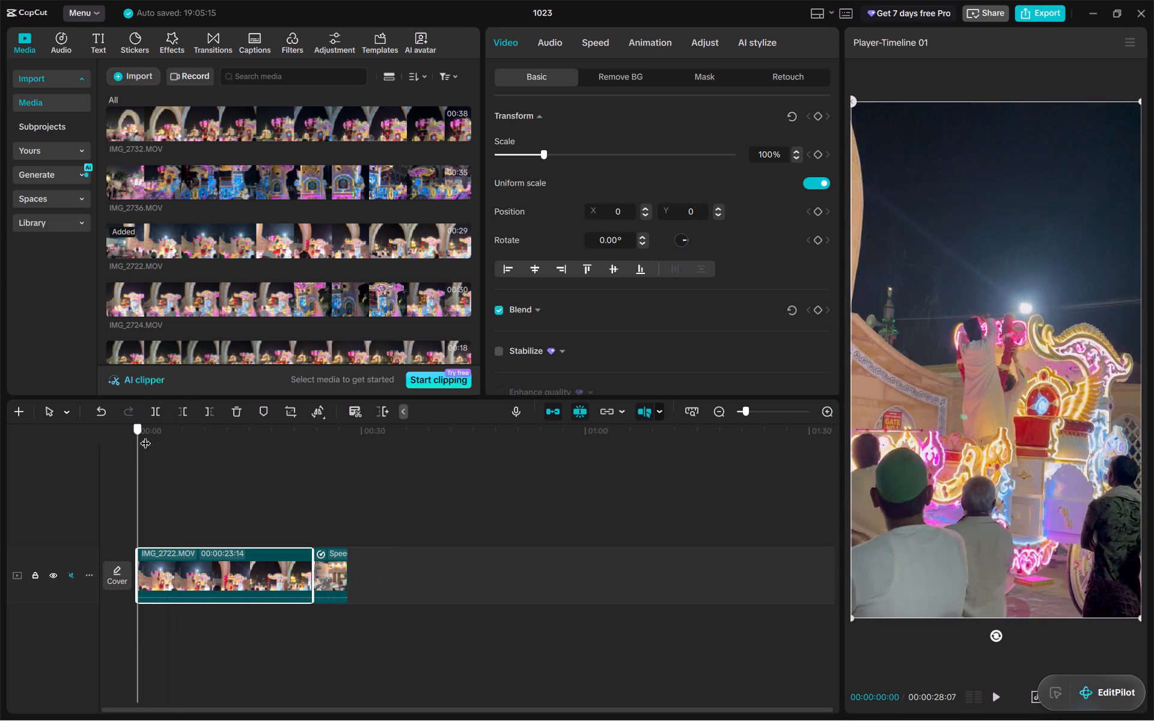
{"action": "left_click_drag", "start_coordinate": [145, 436], "coordinate": [186, 427]}
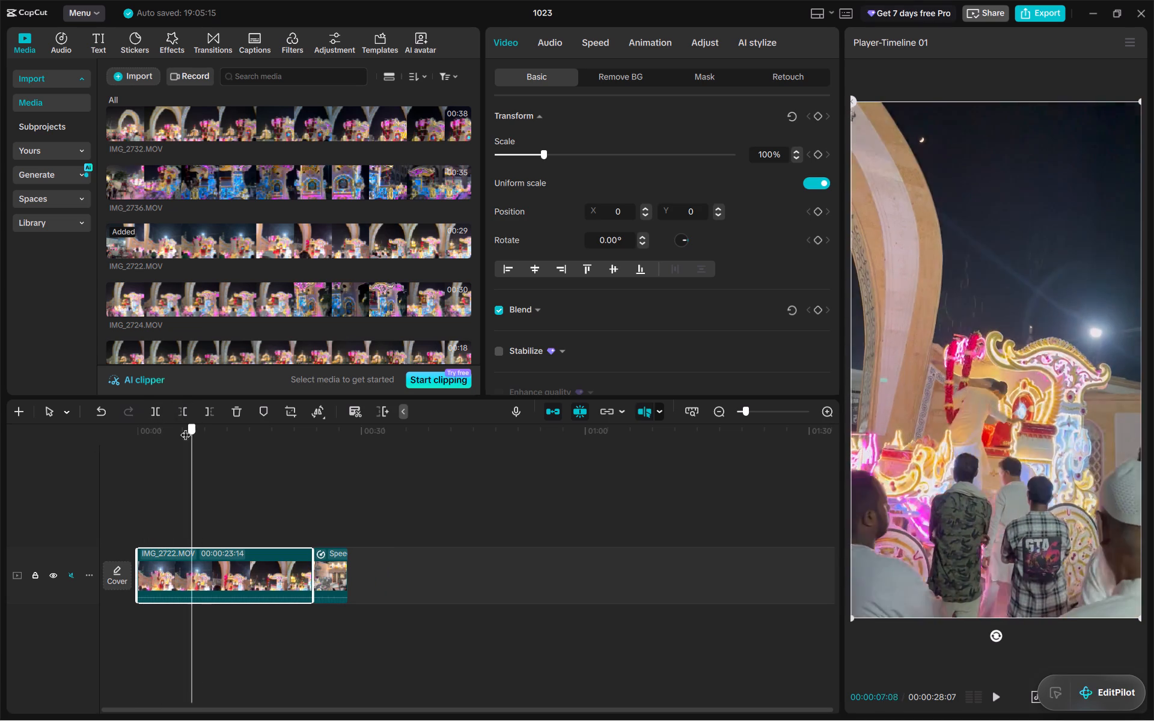
{"action": "left_click_drag", "start_coordinate": [186, 427], "coordinate": [157, 427]}
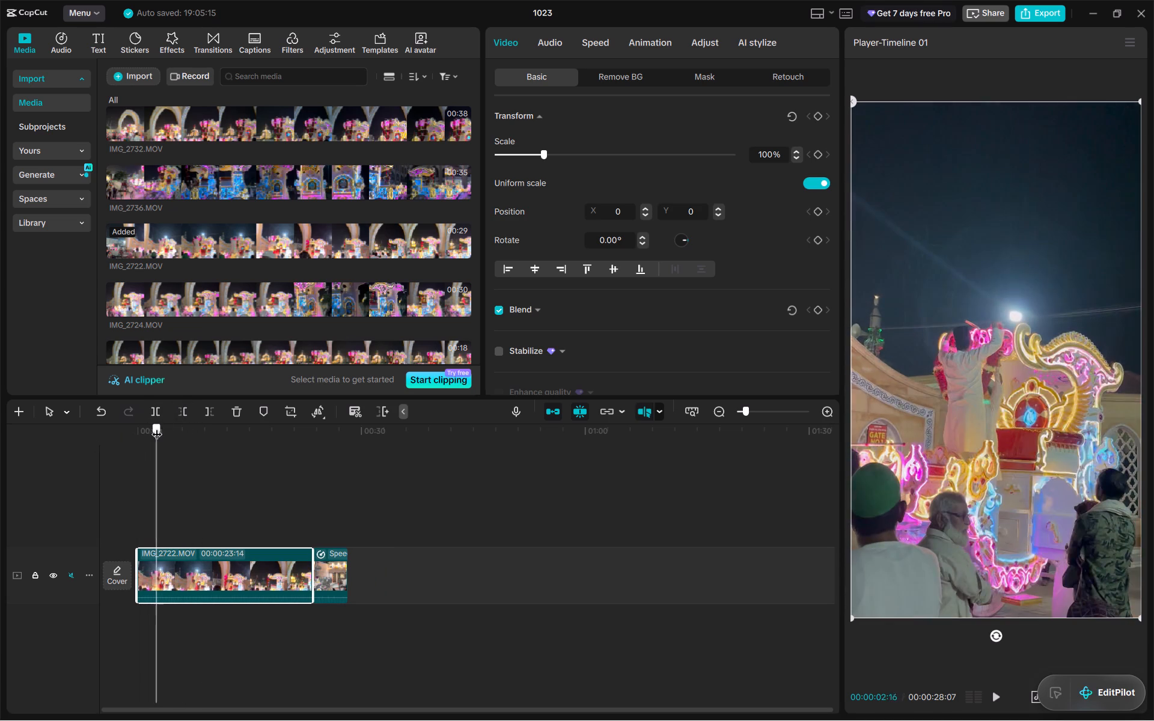
{"action": "left_click_drag", "start_coordinate": [157, 427], "coordinate": [159, 427]}
{"action": "left_click", "coordinate": [153, 416]}
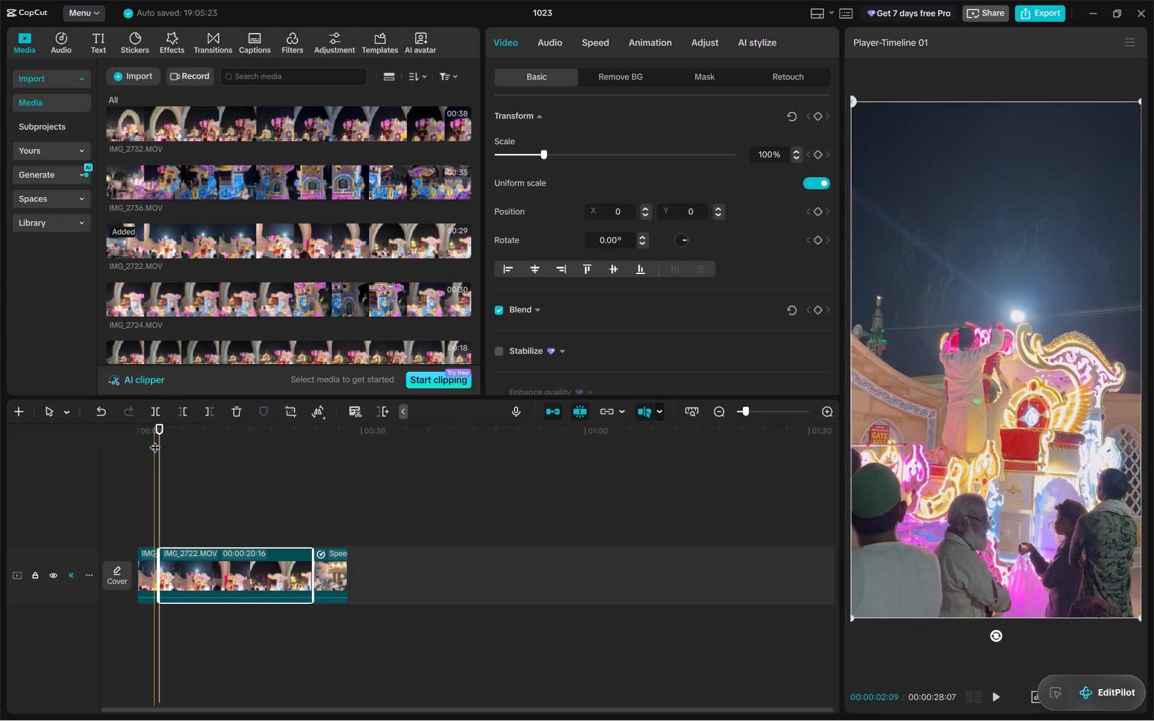
{"action": "left_click", "coordinate": [163, 431]}
Review the longer second part of the split IMG_2722.MOV clip and delete it from the timeline.
{"action": "left_click", "coordinate": [488, 482]}
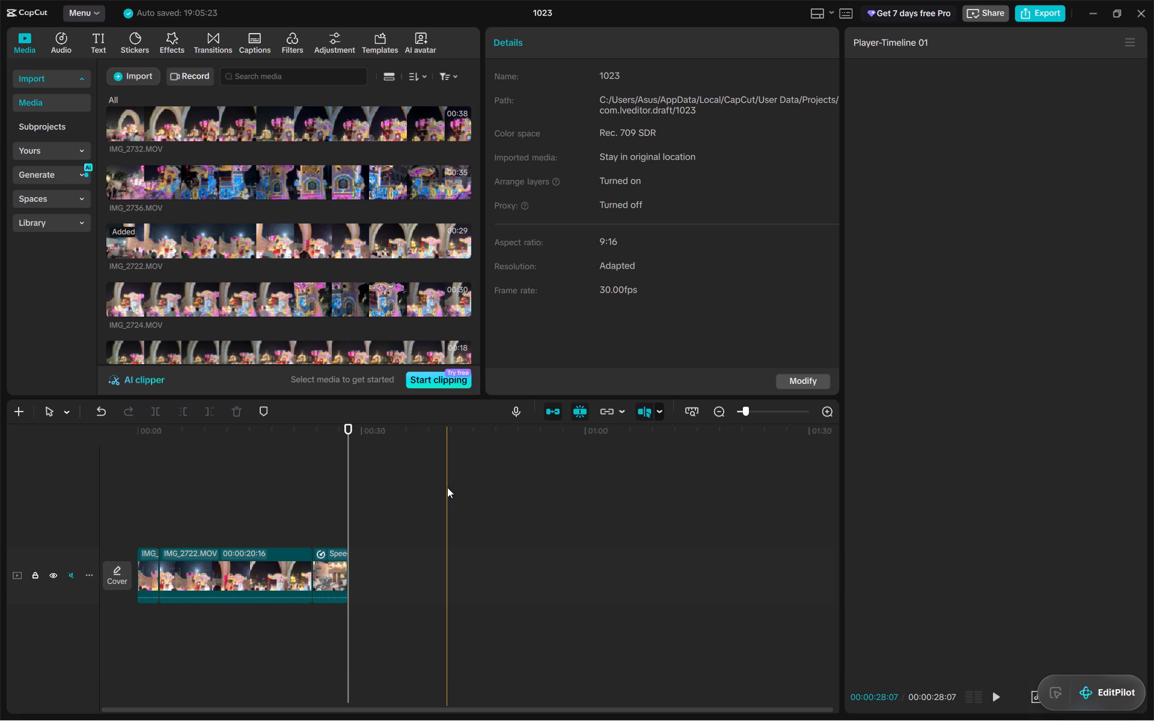
{"action": "left_click_drag", "start_coordinate": [349, 430], "coordinate": [224, 439]}
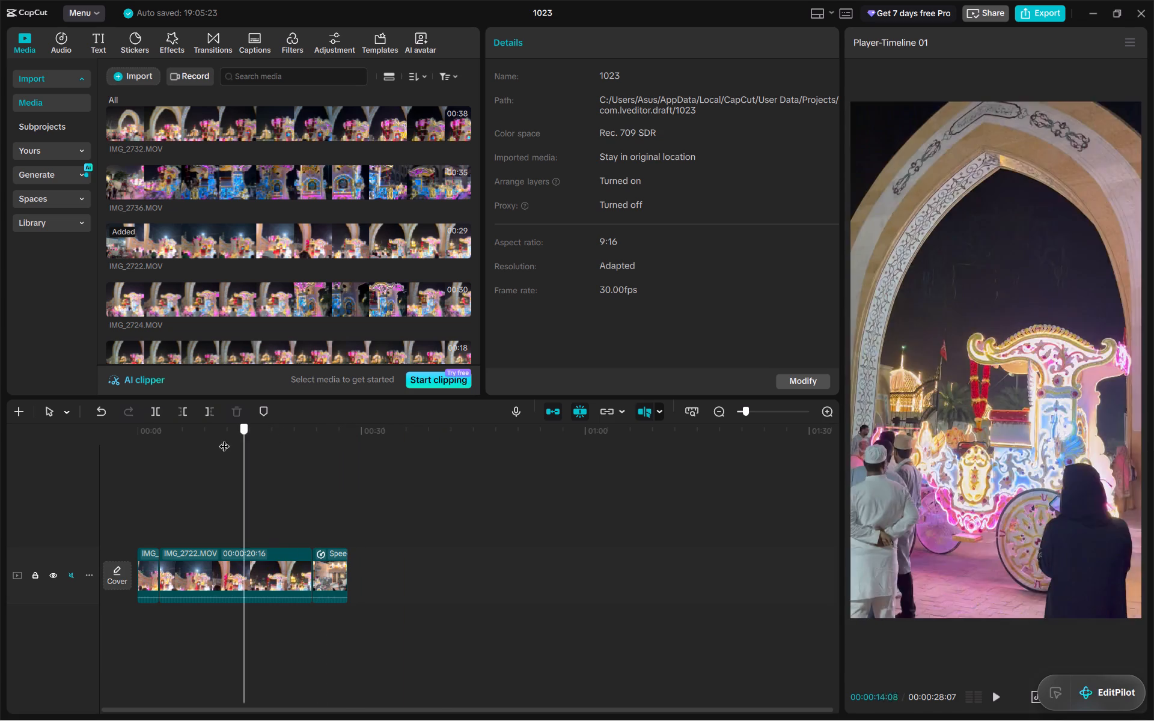
{"action": "left_click_drag", "start_coordinate": [224, 439], "coordinate": [224, 428]}
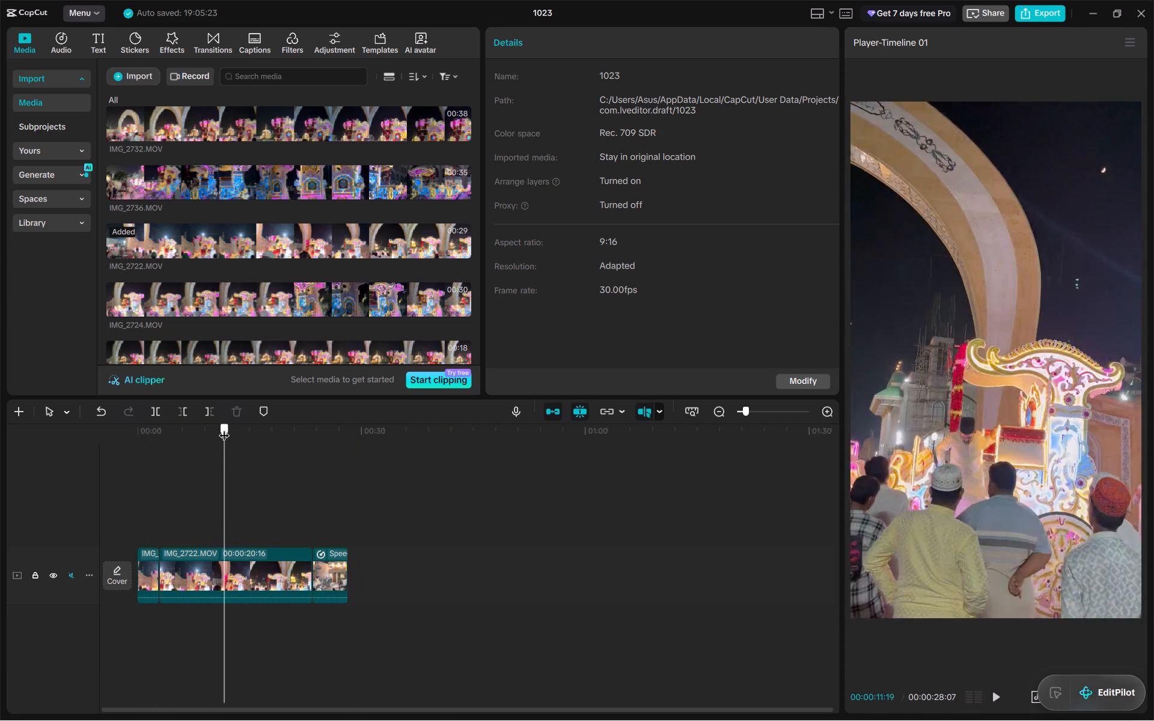
{"action": "left_click_drag", "start_coordinate": [224, 428], "coordinate": [242, 431]}
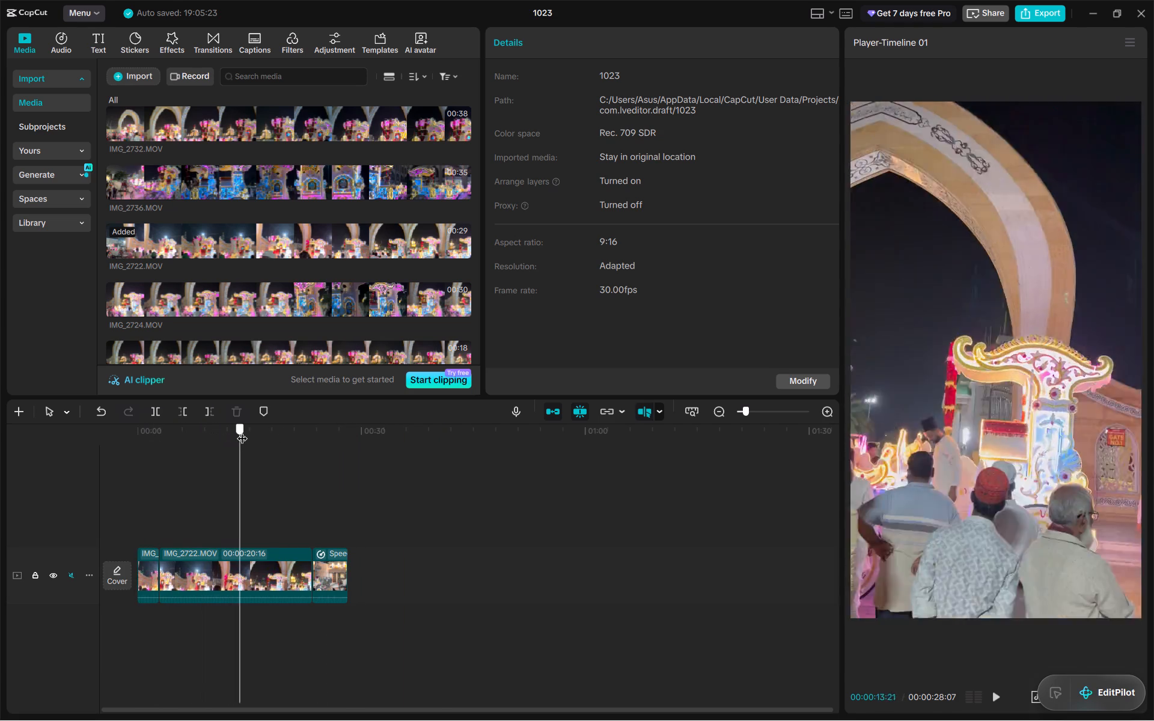
{"action": "left_click_drag", "start_coordinate": [242, 431], "coordinate": [305, 428]}
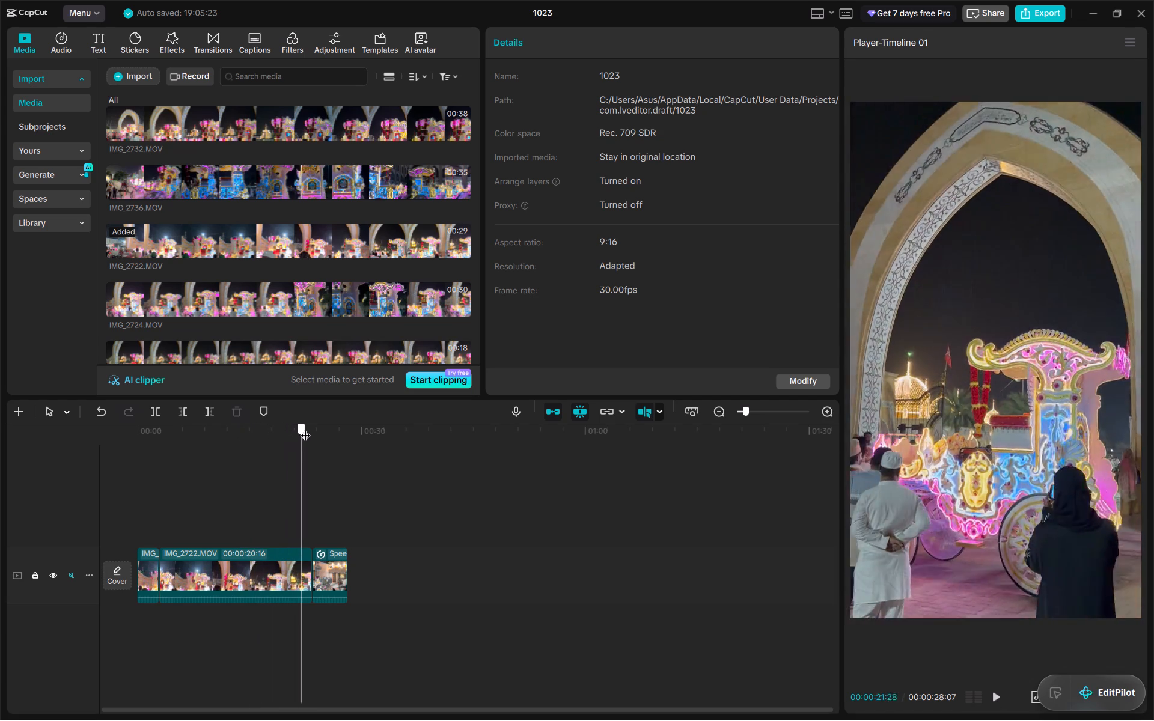
{"action": "left_click_drag", "start_coordinate": [305, 428], "coordinate": [276, 436]}
{"action": "left_click", "coordinate": [256, 601]}
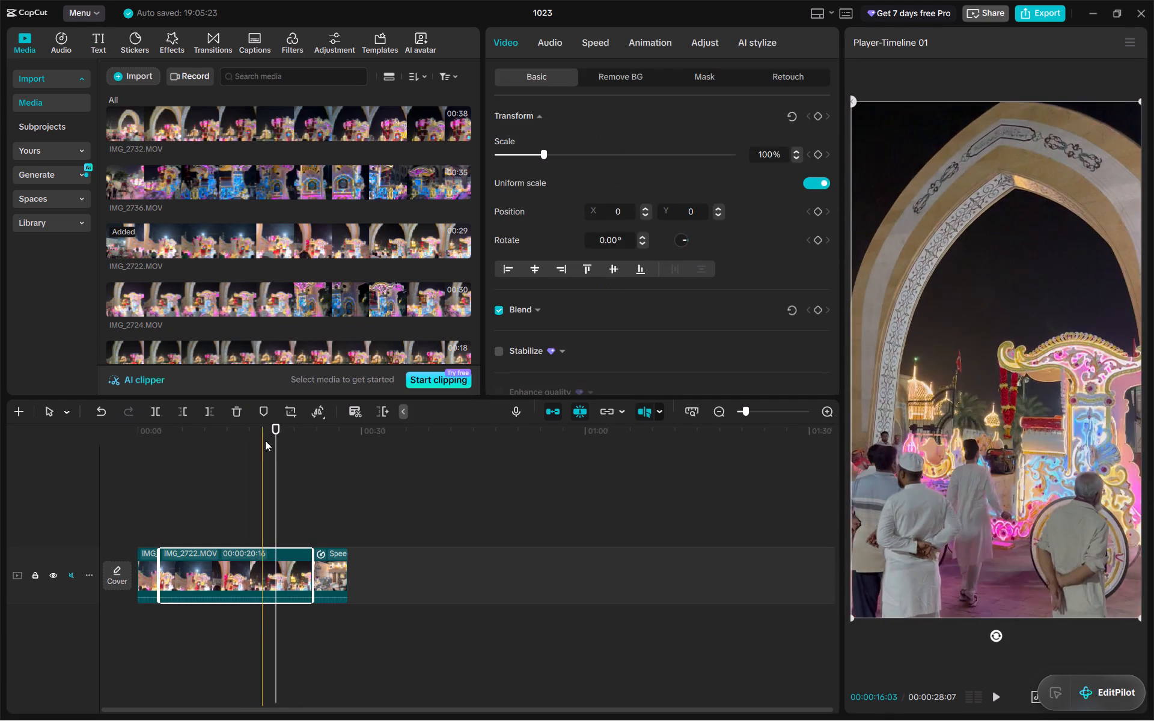
{"action": "left_click", "coordinate": [243, 413]}
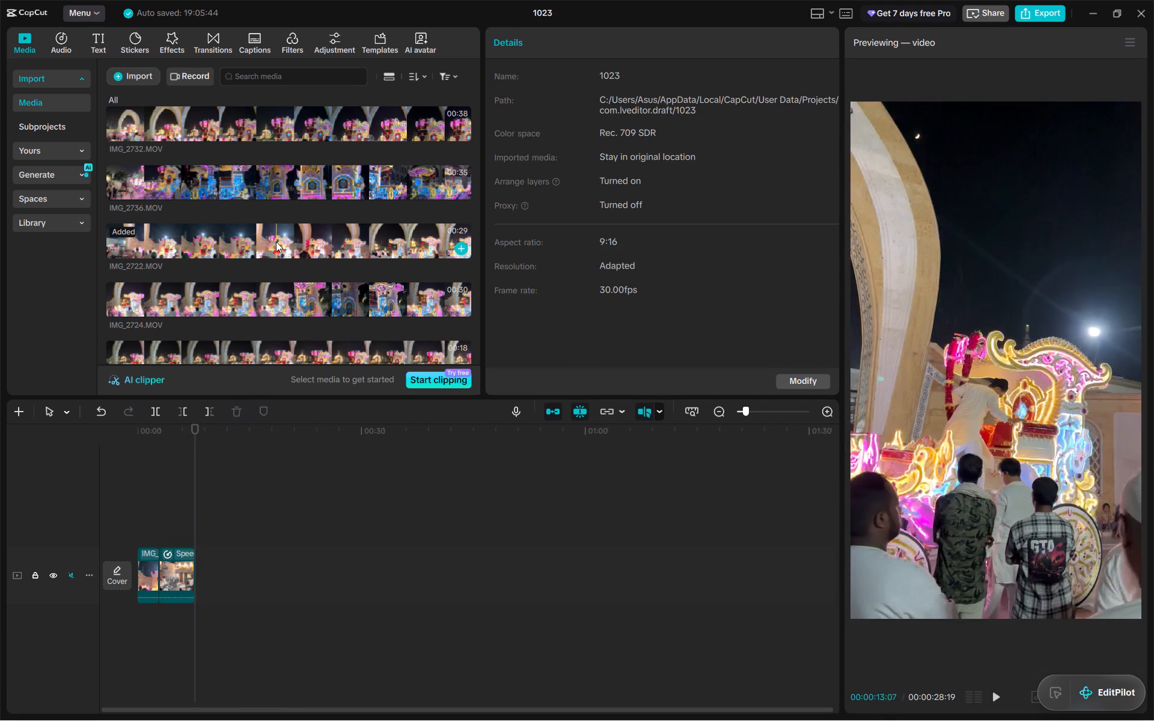
Add IMG_2724.MOV to the end of the timeline, accepting the SDR color space.
{"action": "left_click", "coordinate": [300, 300]}
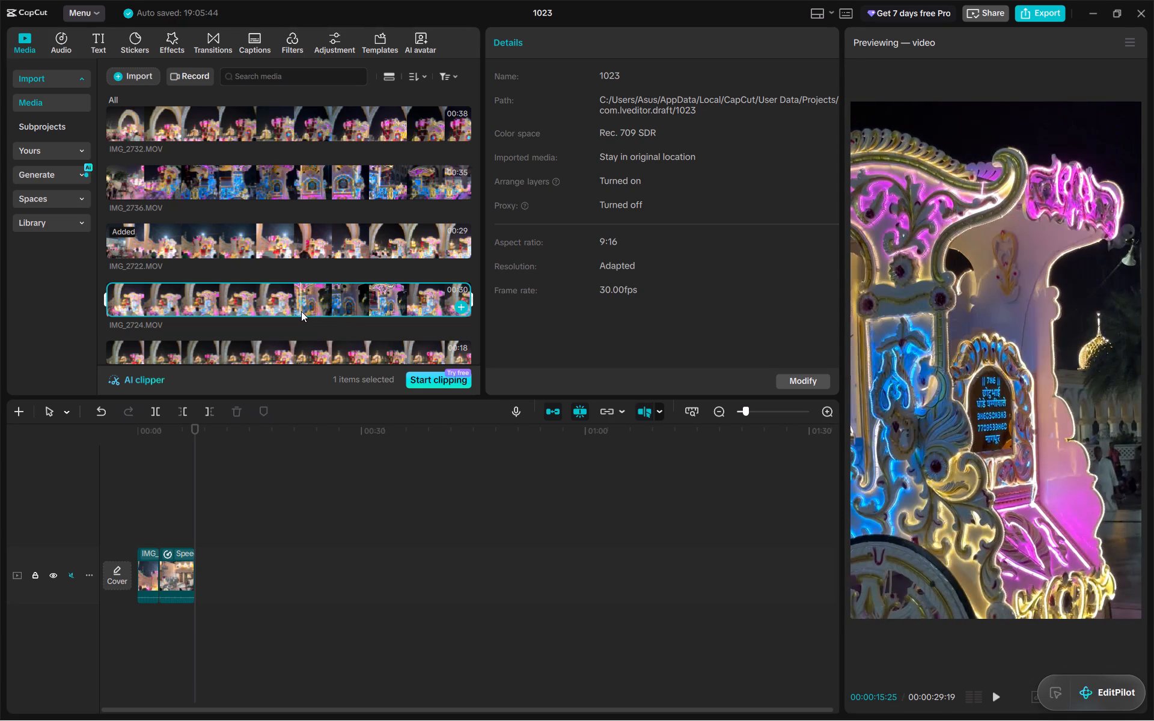
{"action": "left_click", "coordinate": [459, 307]}
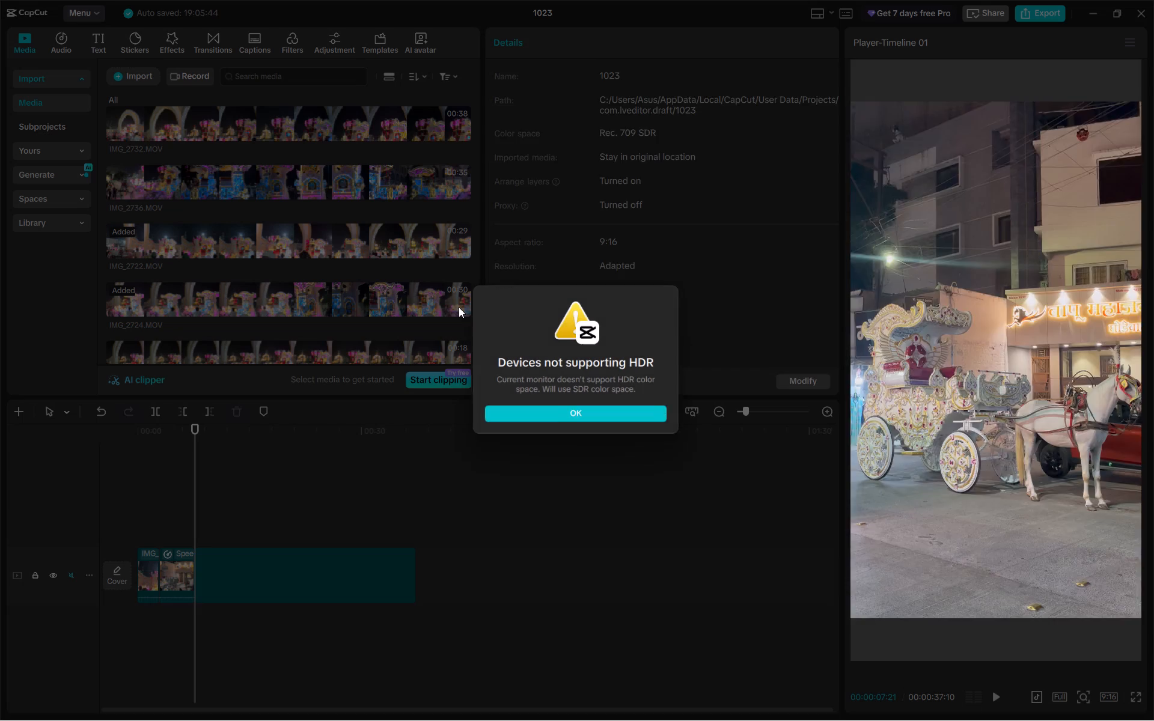
{"action": "left_click", "coordinate": [530, 409]}
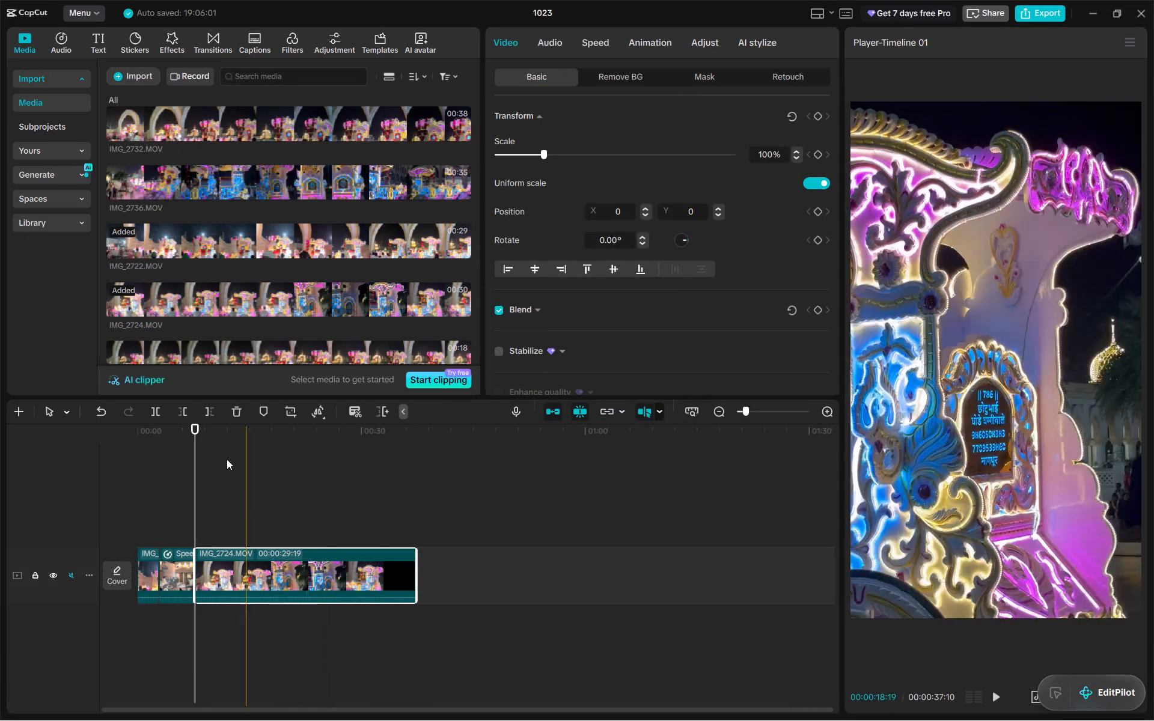
Trim off the beginning of the IMG_2724.MOV clip up to 00:00:25:07, at the close-up of the lit carriage.
{"action": "left_click_drag", "start_coordinate": [194, 438], "coordinate": [253, 437]}
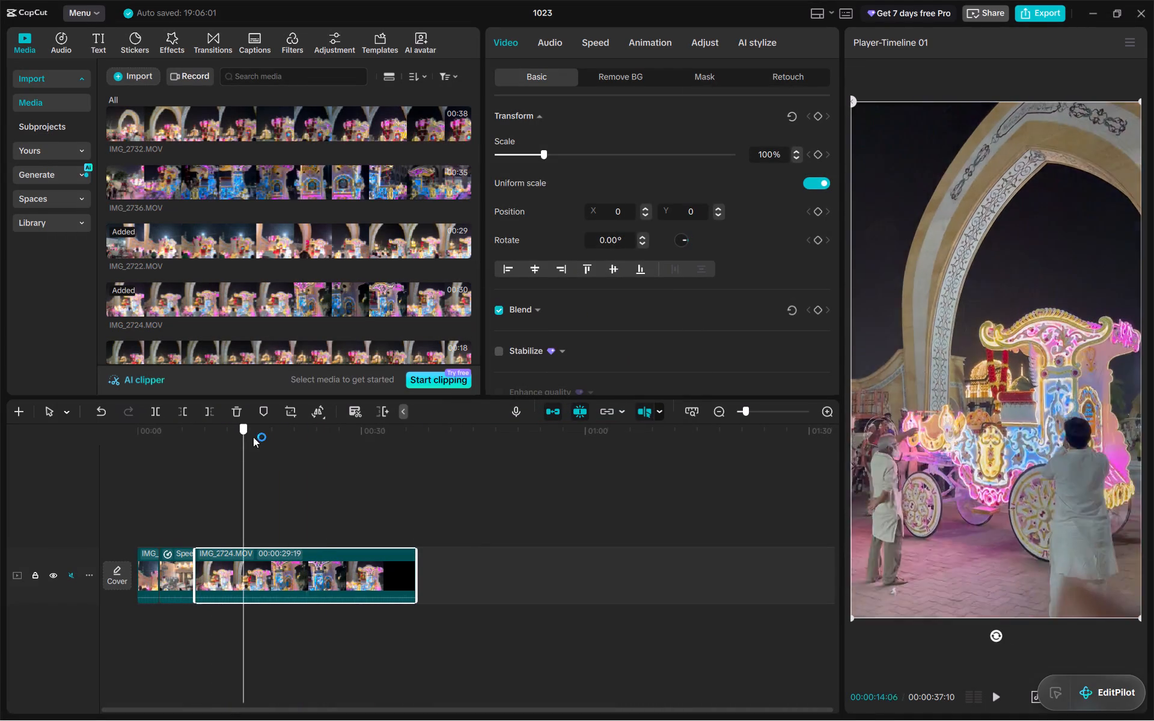
{"action": "left_click_drag", "start_coordinate": [253, 437], "coordinate": [349, 435]}
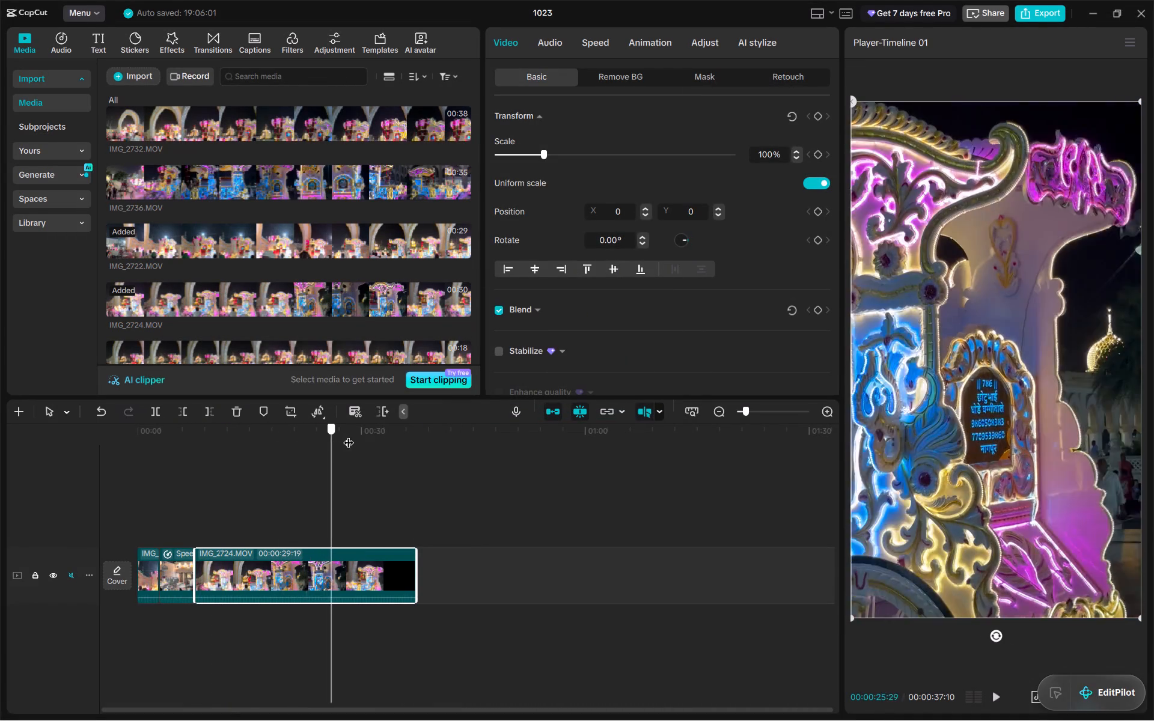
{"action": "left_click_drag", "start_coordinate": [349, 435], "coordinate": [326, 434]}
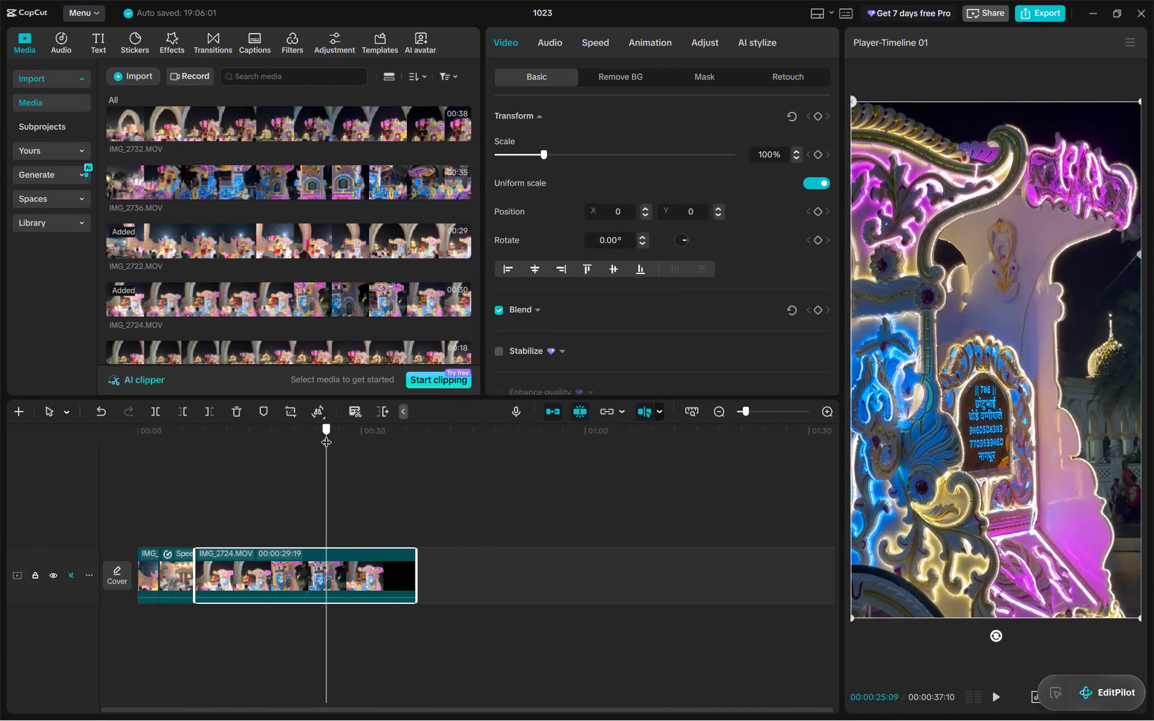
{"action": "left_click_drag", "start_coordinate": [326, 434], "coordinate": [316, 436]}
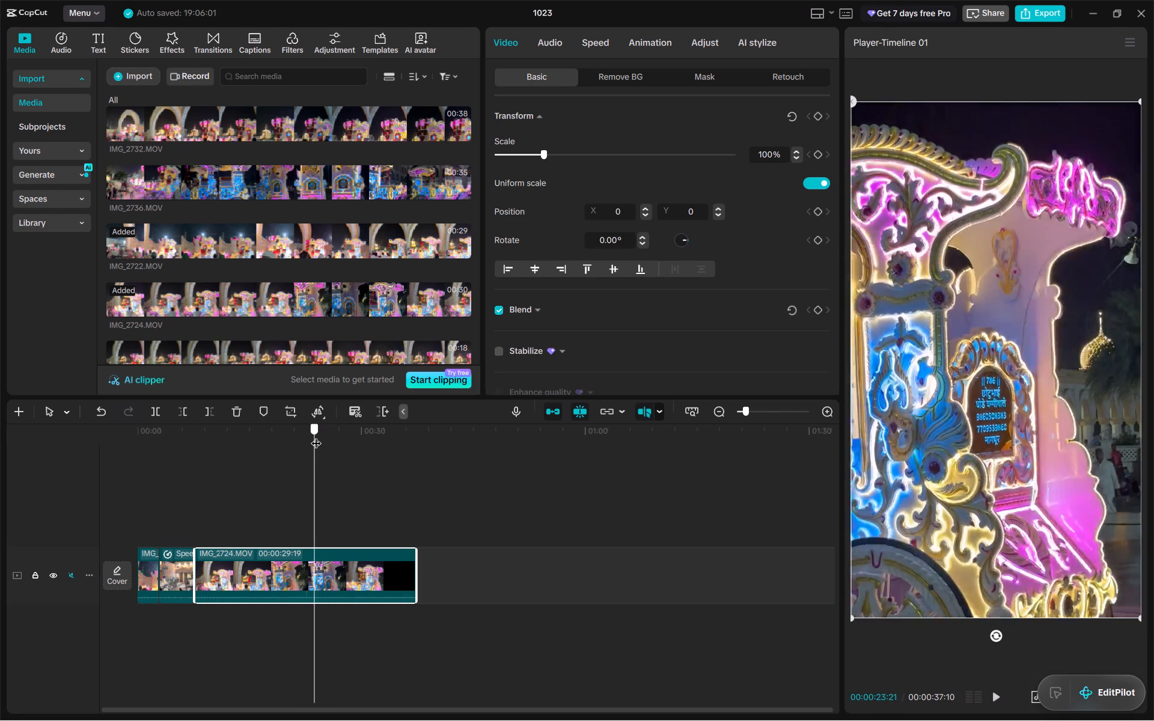
{"action": "left_click_drag", "start_coordinate": [316, 436], "coordinate": [326, 433]}
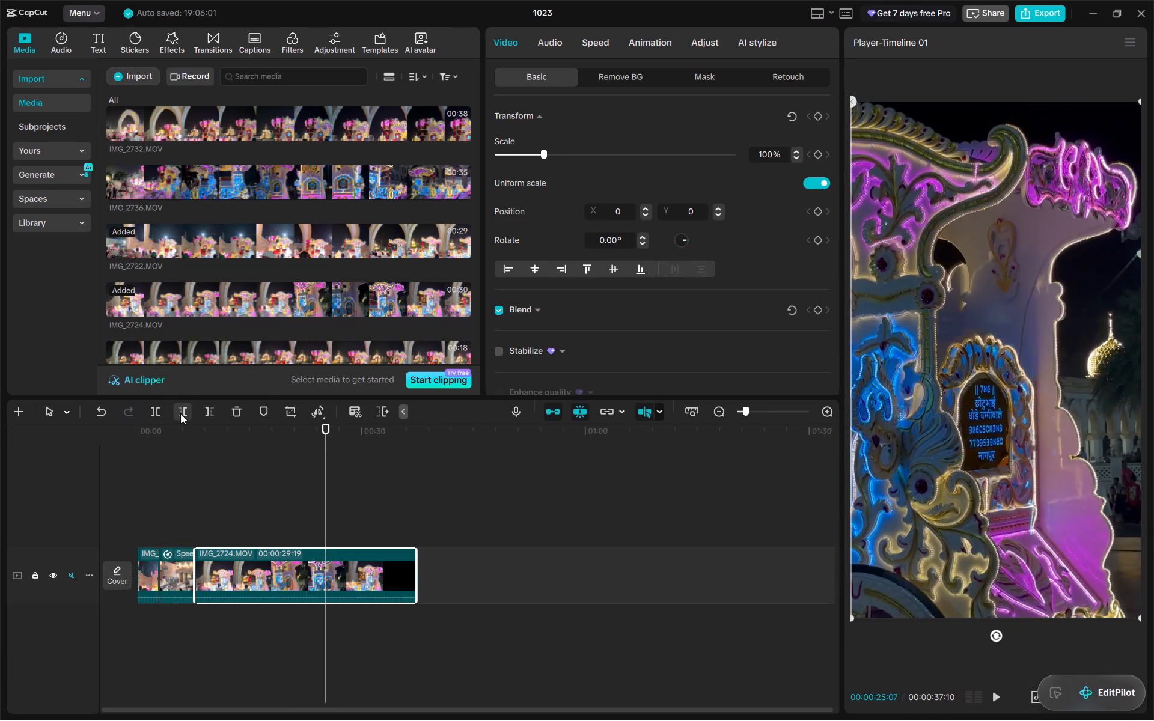
{"action": "left_click", "coordinate": [180, 413]}
Trim the end of the IMG_2724.MOV clip back to 00:00:13:17, and then further to 00:00:10:27.
{"action": "left_click_drag", "start_coordinate": [281, 431], "coordinate": [242, 438]}
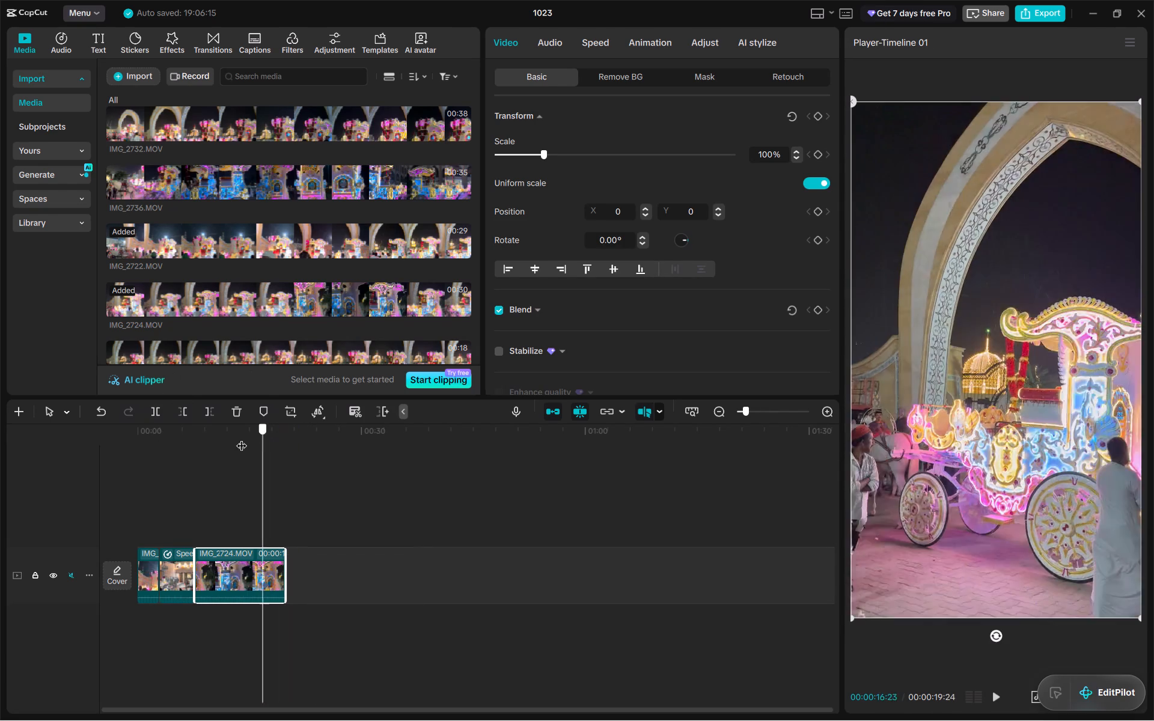
{"action": "left_click_drag", "start_coordinate": [242, 438], "coordinate": [187, 436]}
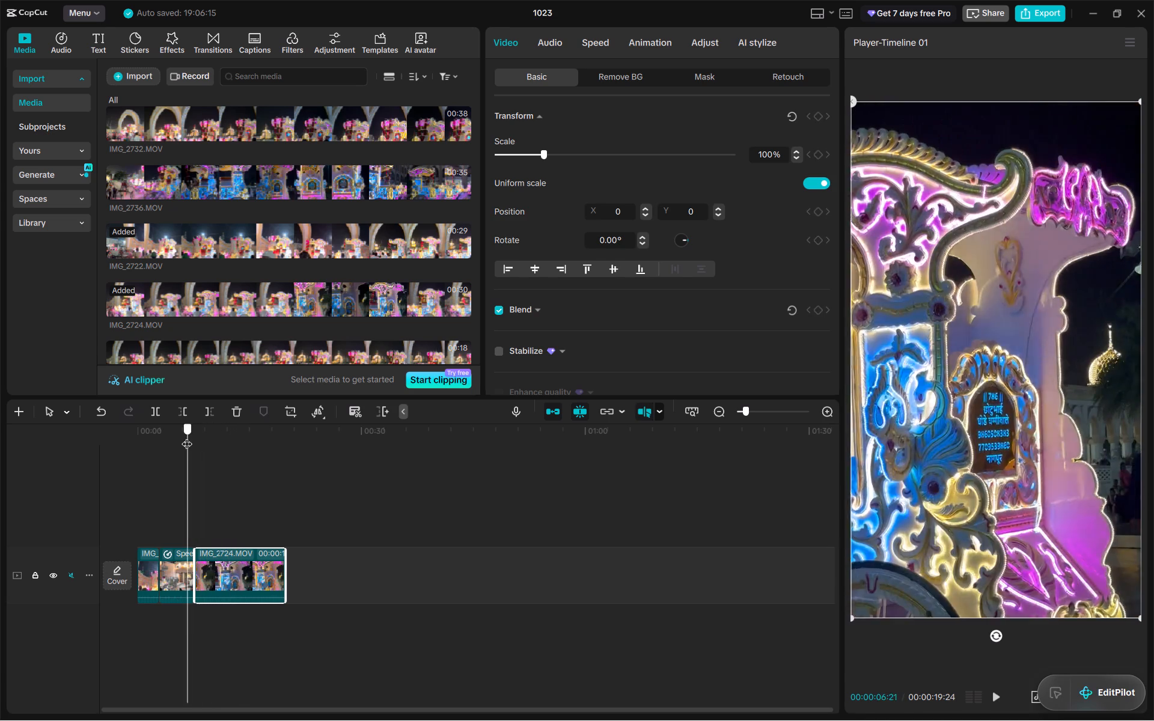
{"action": "left_click_drag", "start_coordinate": [187, 436], "coordinate": [214, 435]}
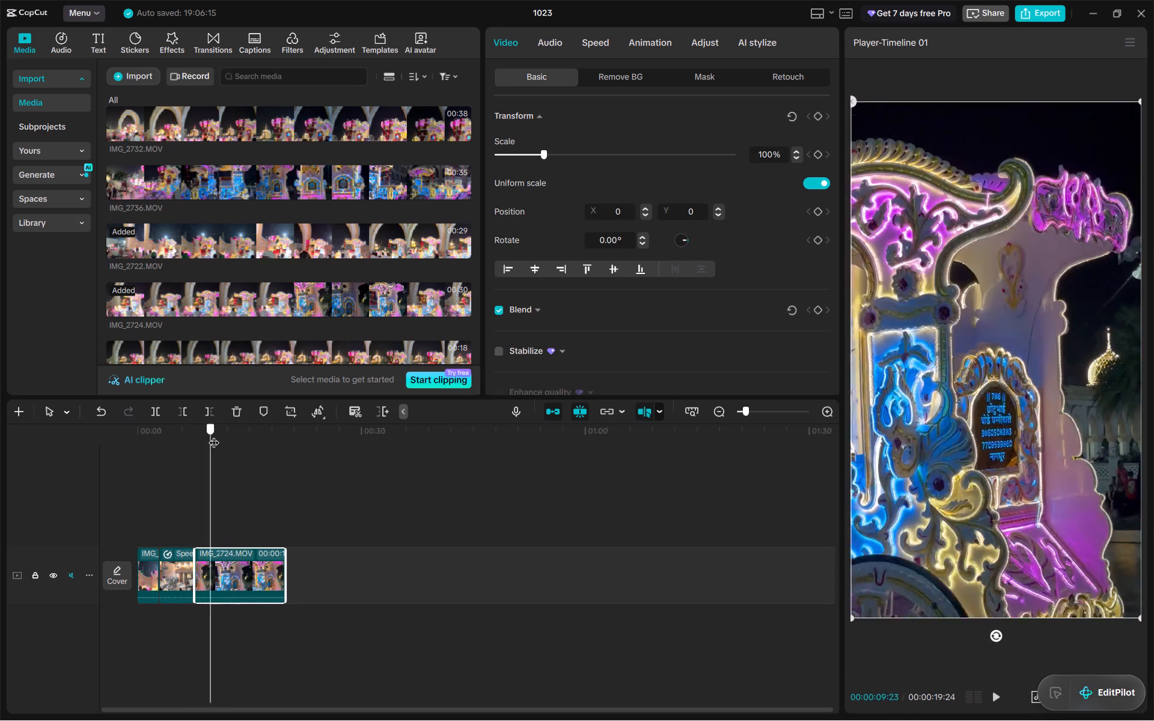
{"action": "left_click_drag", "start_coordinate": [214, 435], "coordinate": [239, 431]}
{"action": "left_click", "coordinate": [198, 410]}
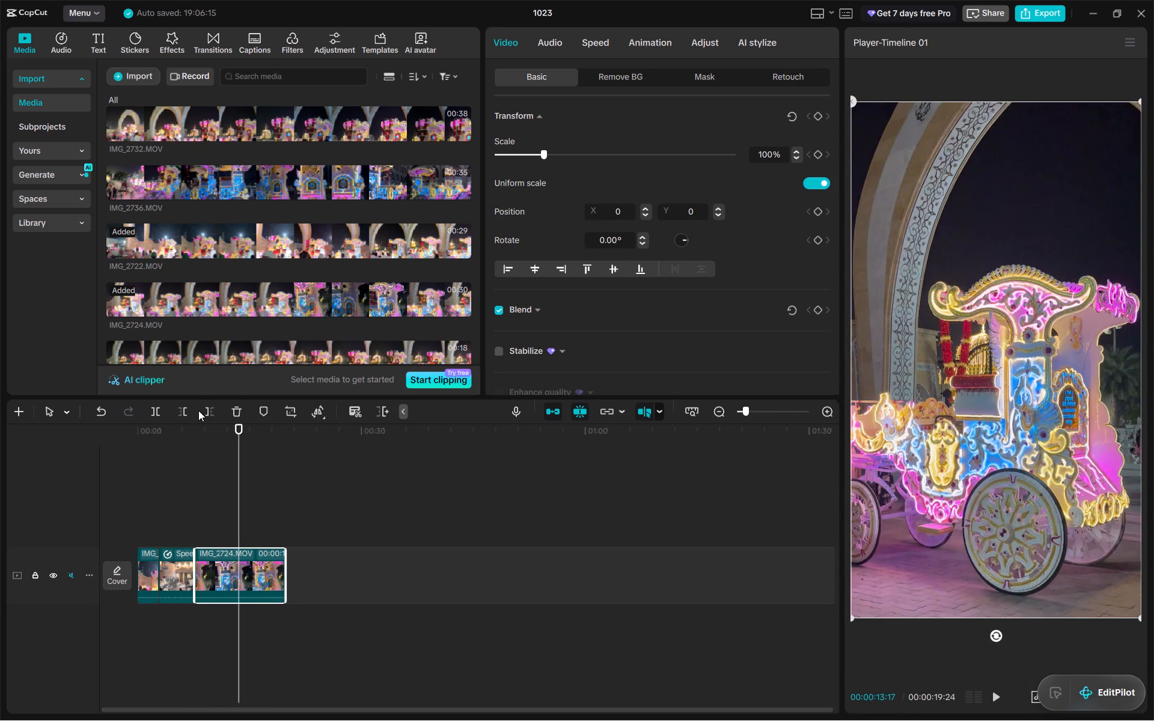
{"action": "left_click", "coordinate": [212, 410]}
{"action": "left_click_drag", "start_coordinate": [234, 424], "coordinate": [225, 430]}
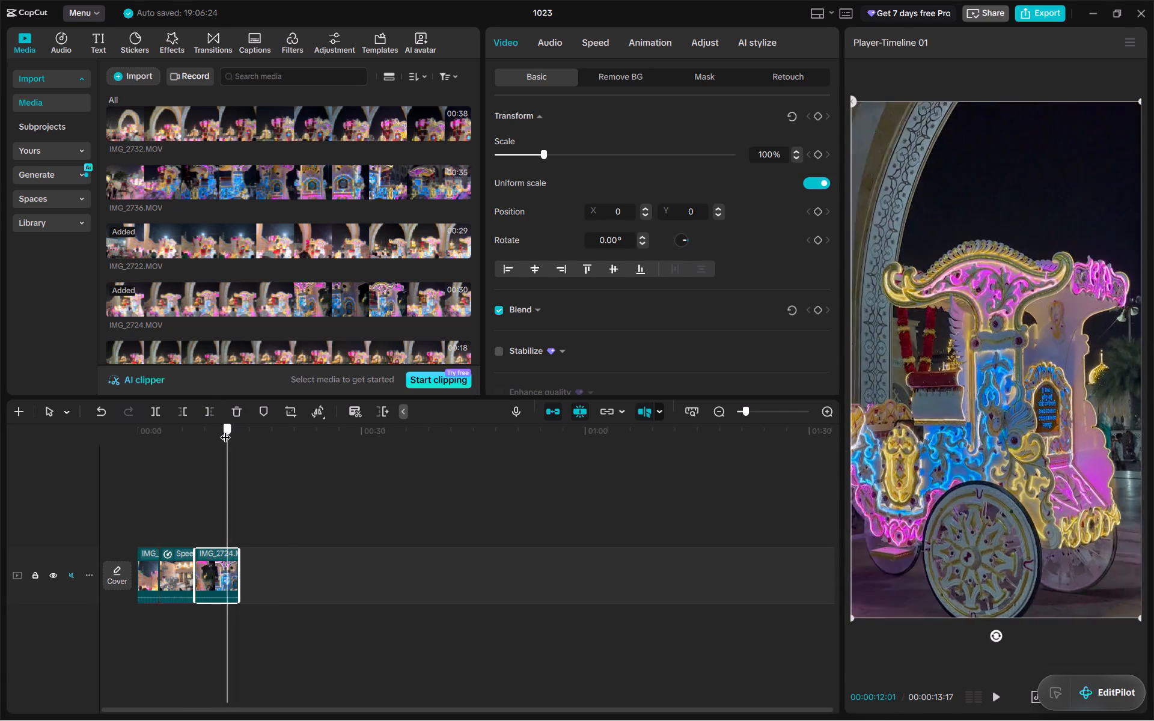
{"action": "left_click_drag", "start_coordinate": [225, 430], "coordinate": [219, 431]}
{"action": "left_click", "coordinate": [213, 410]}
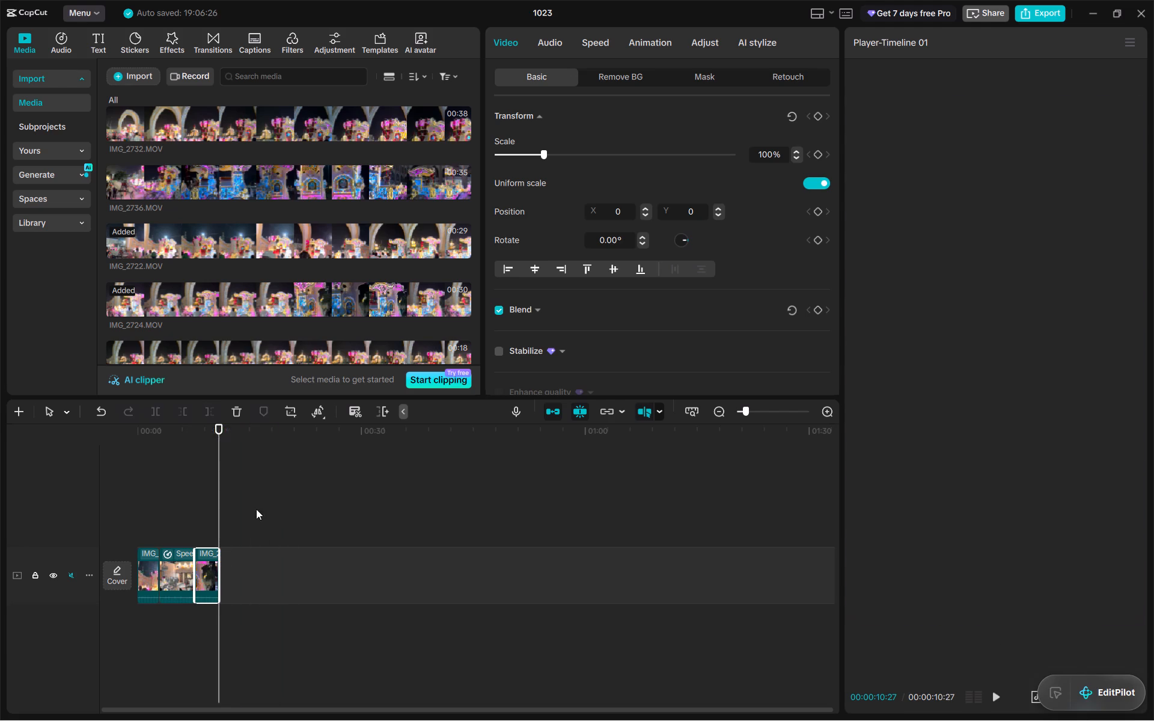
Reverse the playback of the IMG_2724.MOV clip at the end of the timeline.
{"action": "scroll", "coordinate": [641, 360], "scroll_direction": "down", "scroll_amount": 2}
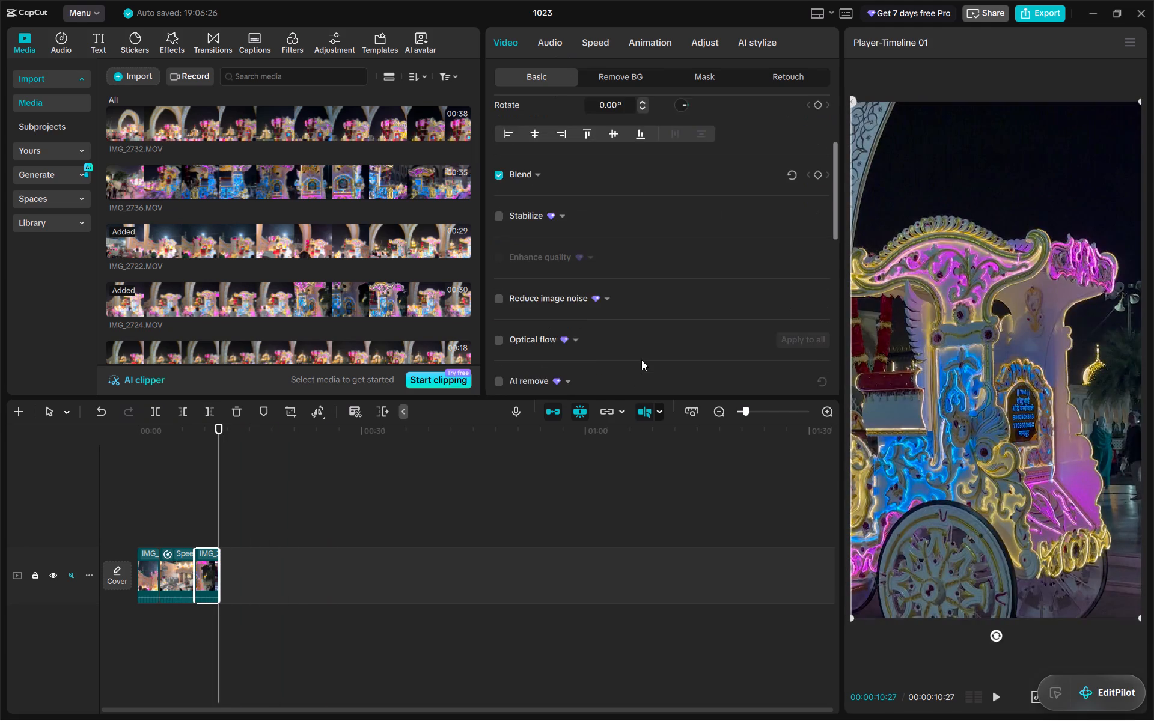
{"action": "scroll", "coordinate": [641, 360], "scroll_direction": "down", "scroll_amount": 9}
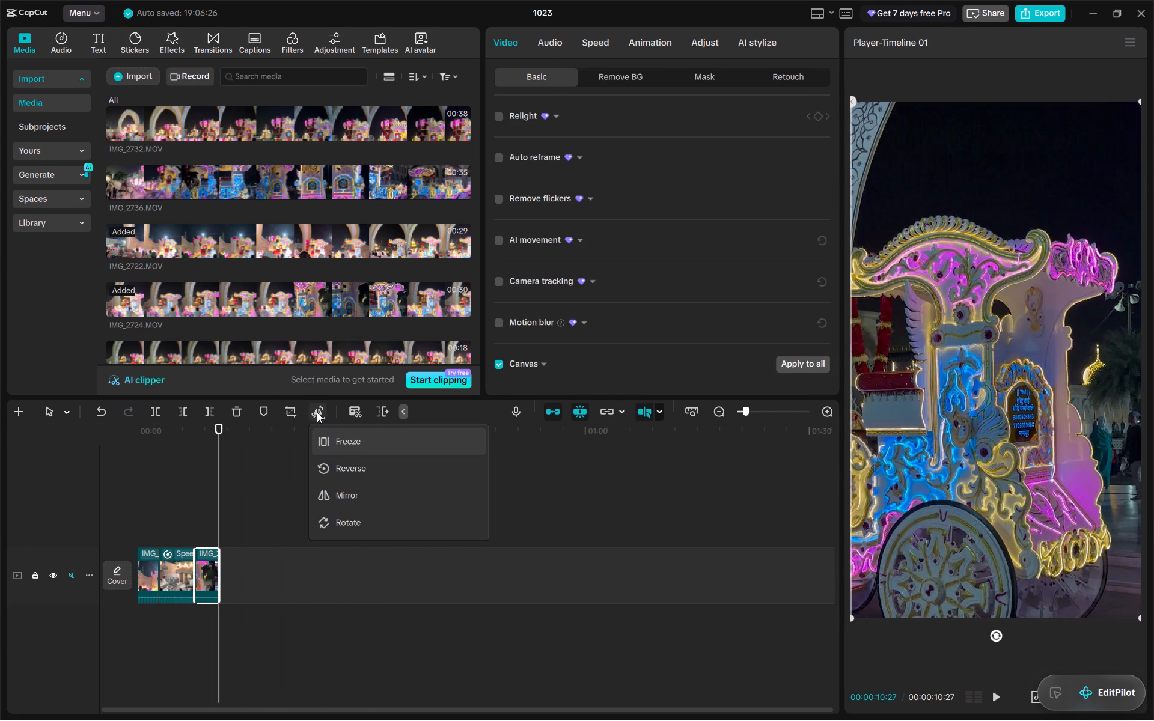
{"action": "left_click", "coordinate": [340, 461]}
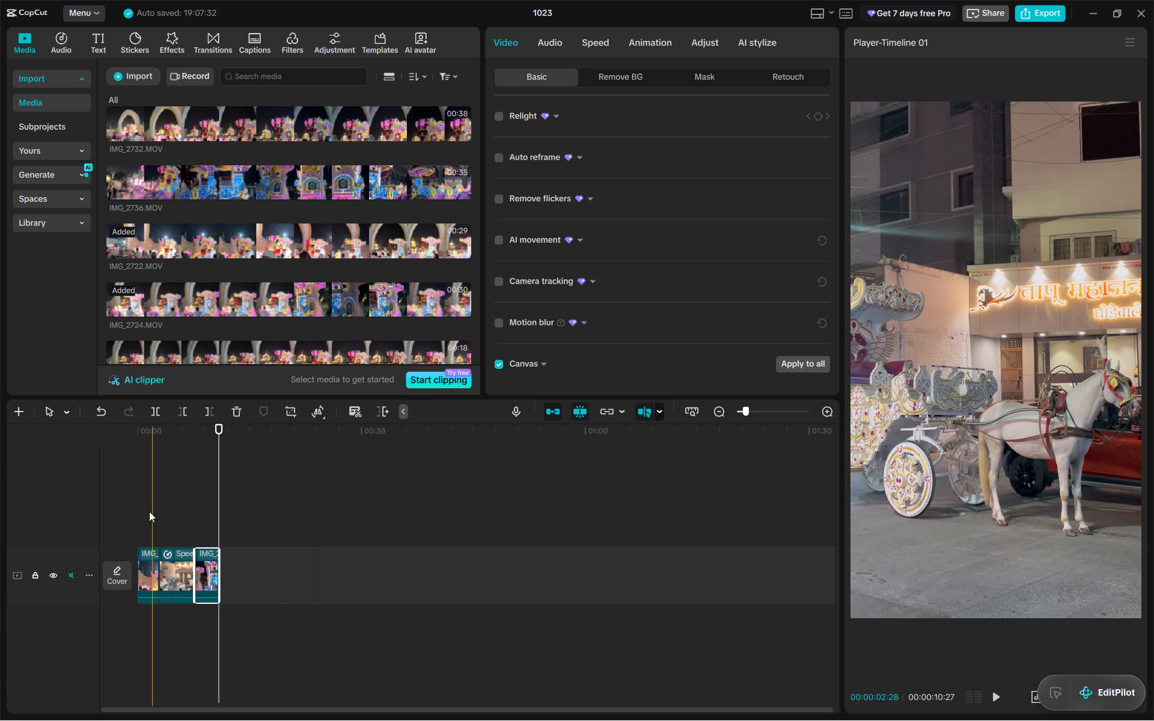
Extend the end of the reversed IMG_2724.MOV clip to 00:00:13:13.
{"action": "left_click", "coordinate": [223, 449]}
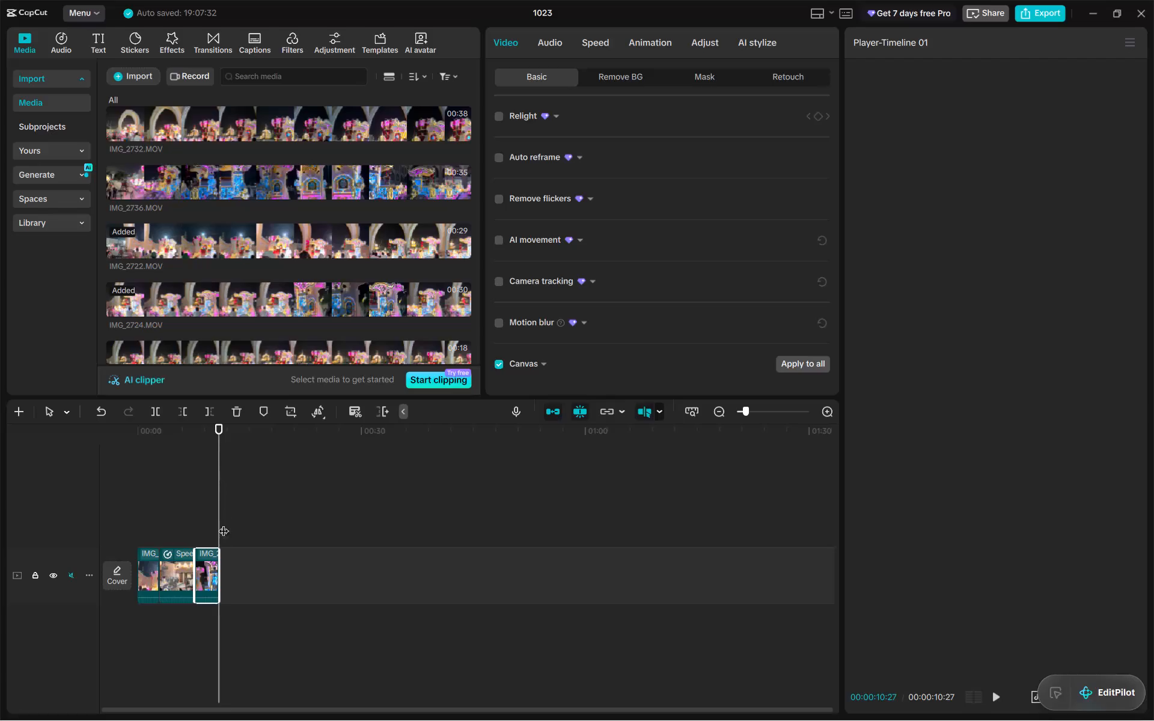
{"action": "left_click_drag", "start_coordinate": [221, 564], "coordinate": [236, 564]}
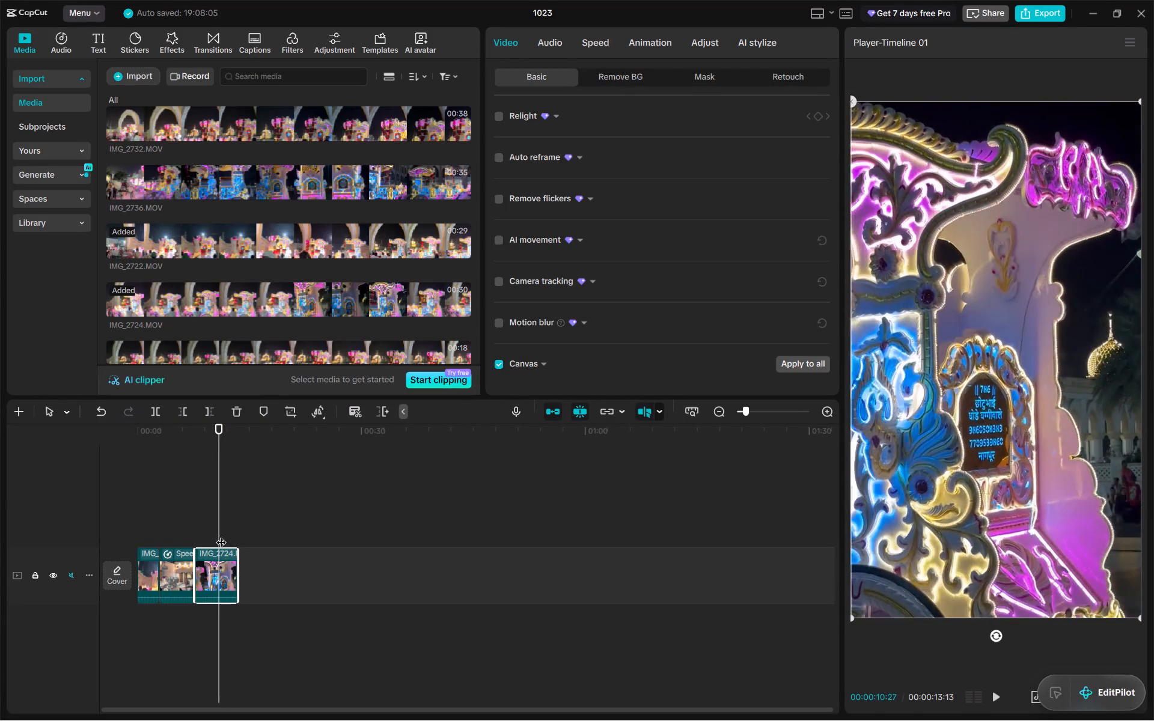
Scrub back and forth through the assembled timeline to review the three clips and the cuts between them.
{"action": "left_click_drag", "start_coordinate": [221, 535], "coordinate": [176, 544]}
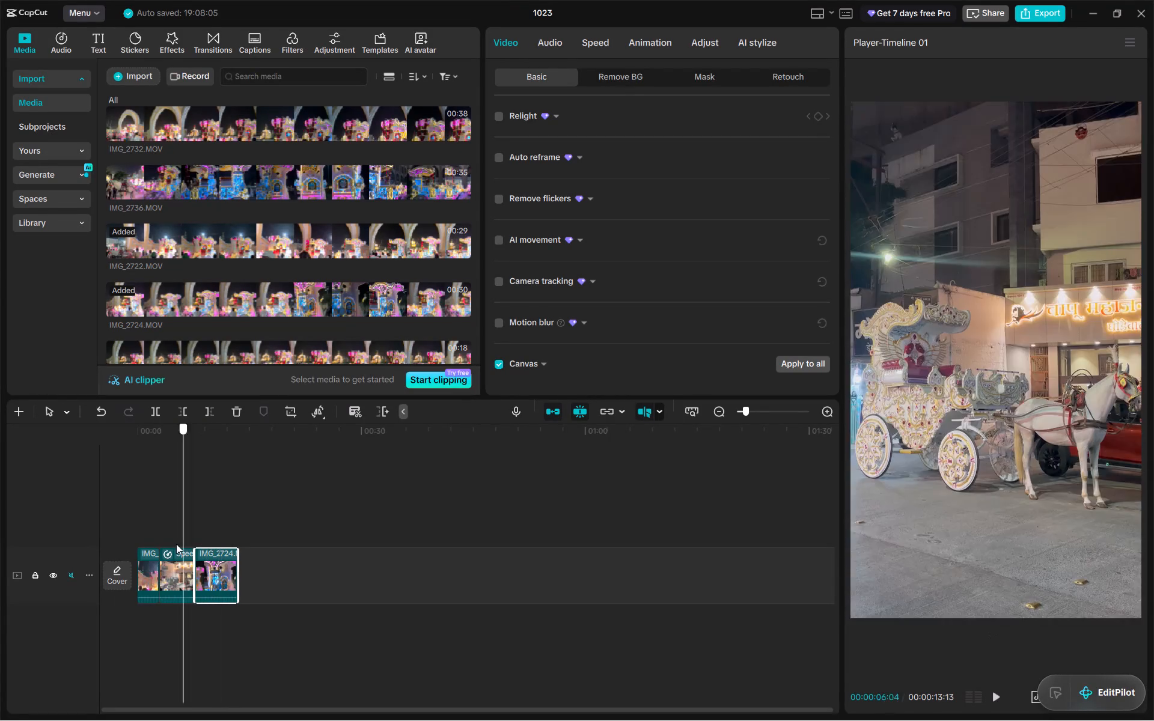
{"action": "left_click_drag", "start_coordinate": [176, 544], "coordinate": [231, 544]}
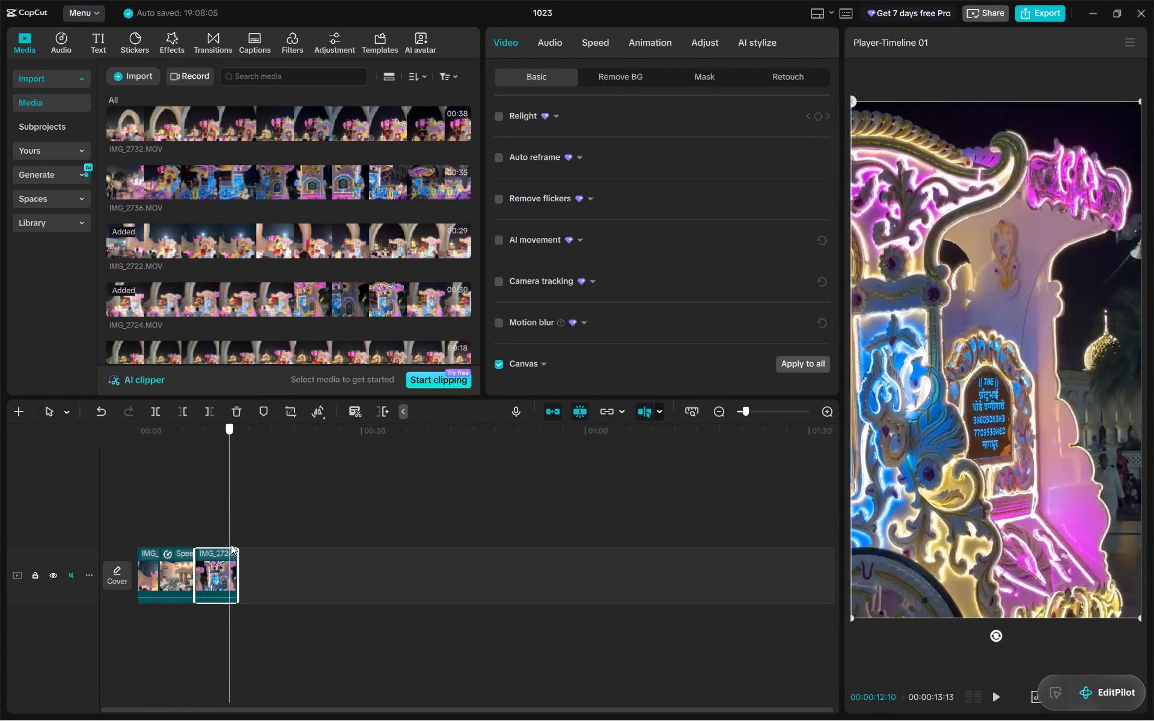
{"action": "left_click_drag", "start_coordinate": [231, 544], "coordinate": [229, 547]}
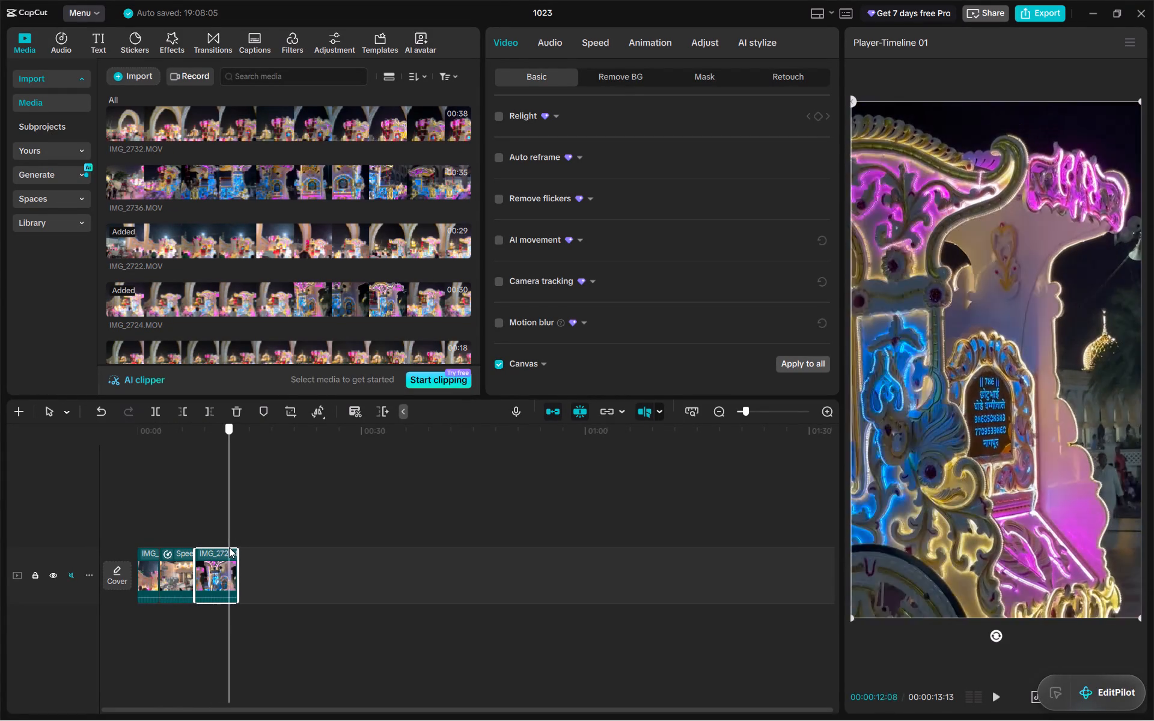
{"action": "left_click_drag", "start_coordinate": [229, 547], "coordinate": [179, 556]}
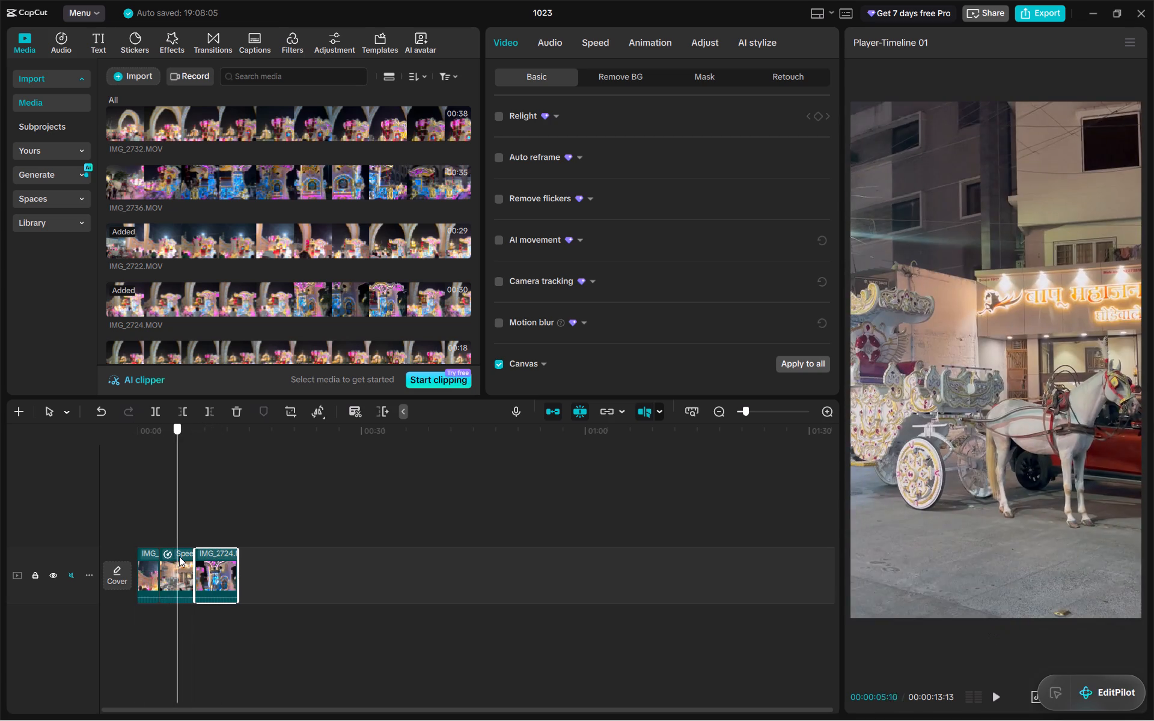
{"action": "left_click_drag", "start_coordinate": [179, 556], "coordinate": [162, 563]}
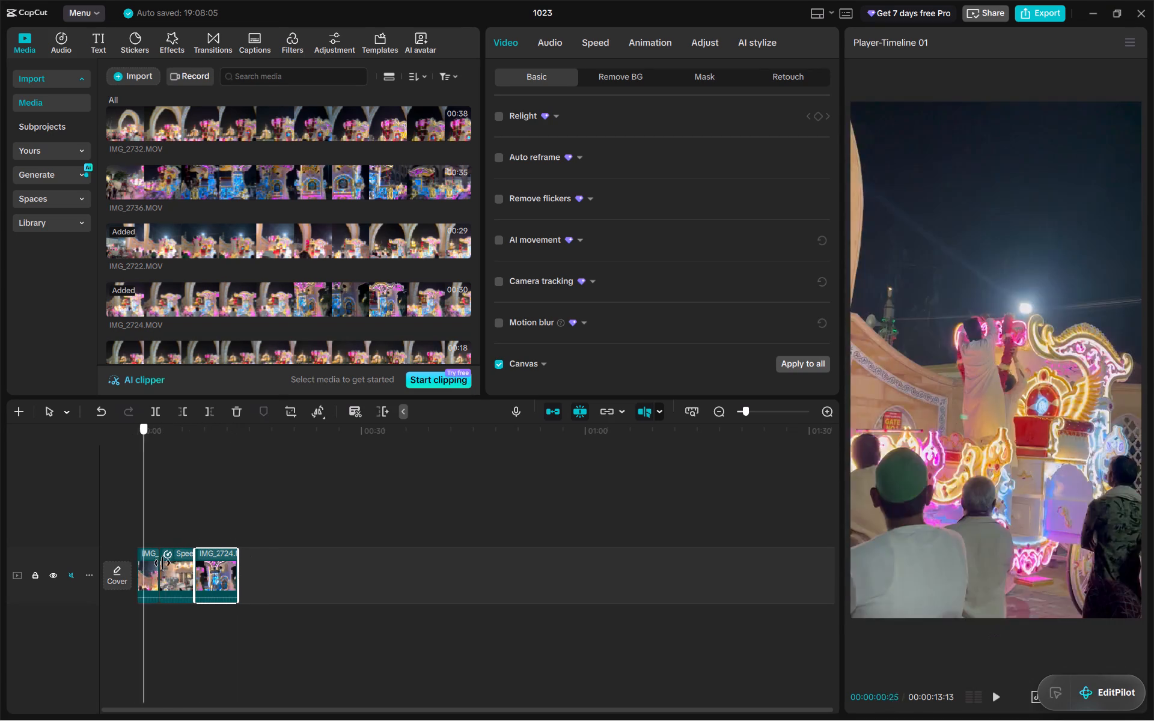
{"action": "left_click_drag", "start_coordinate": [162, 563], "coordinate": [197, 600]}
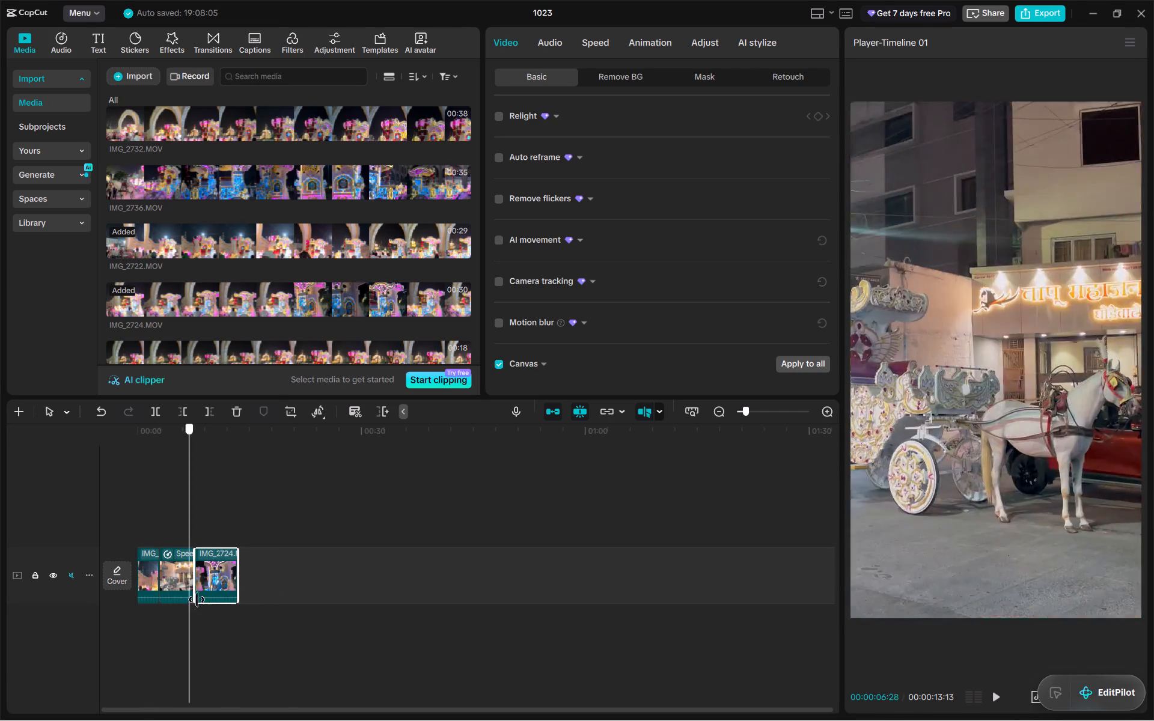
{"action": "left_click_drag", "start_coordinate": [197, 600], "coordinate": [170, 604]}
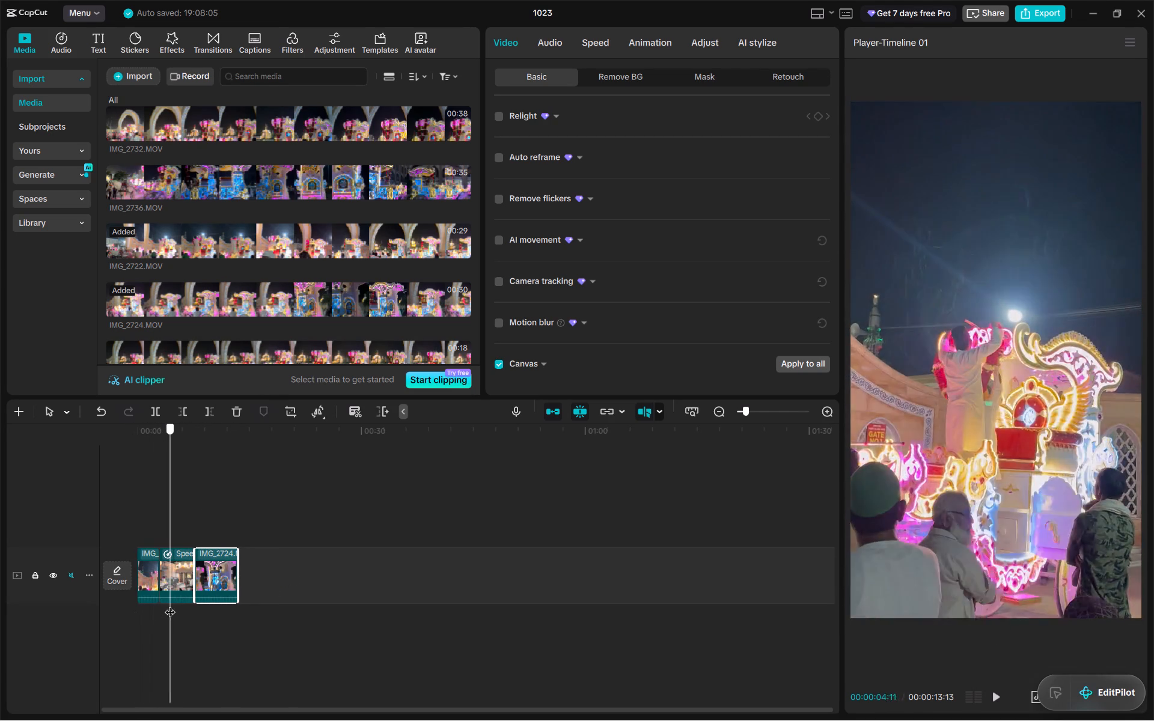
{"action": "left_click_drag", "start_coordinate": [170, 604], "coordinate": [186, 604]}
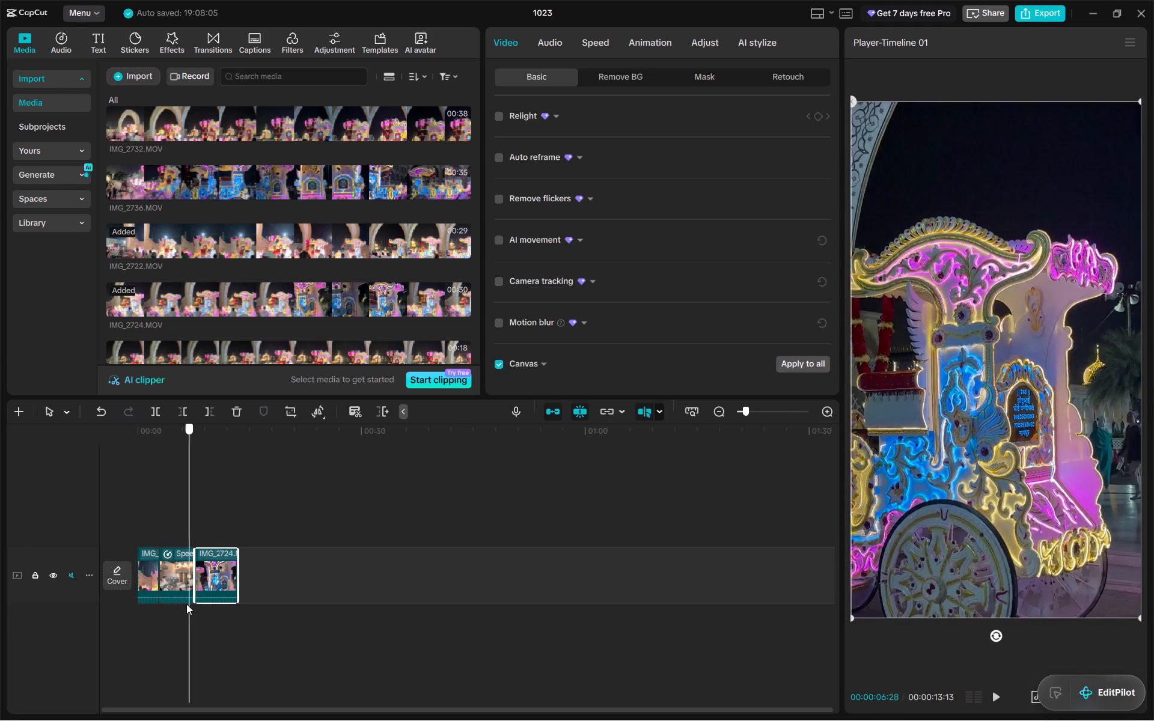
{"action": "left_click_drag", "start_coordinate": [186, 604], "coordinate": [186, 604]}
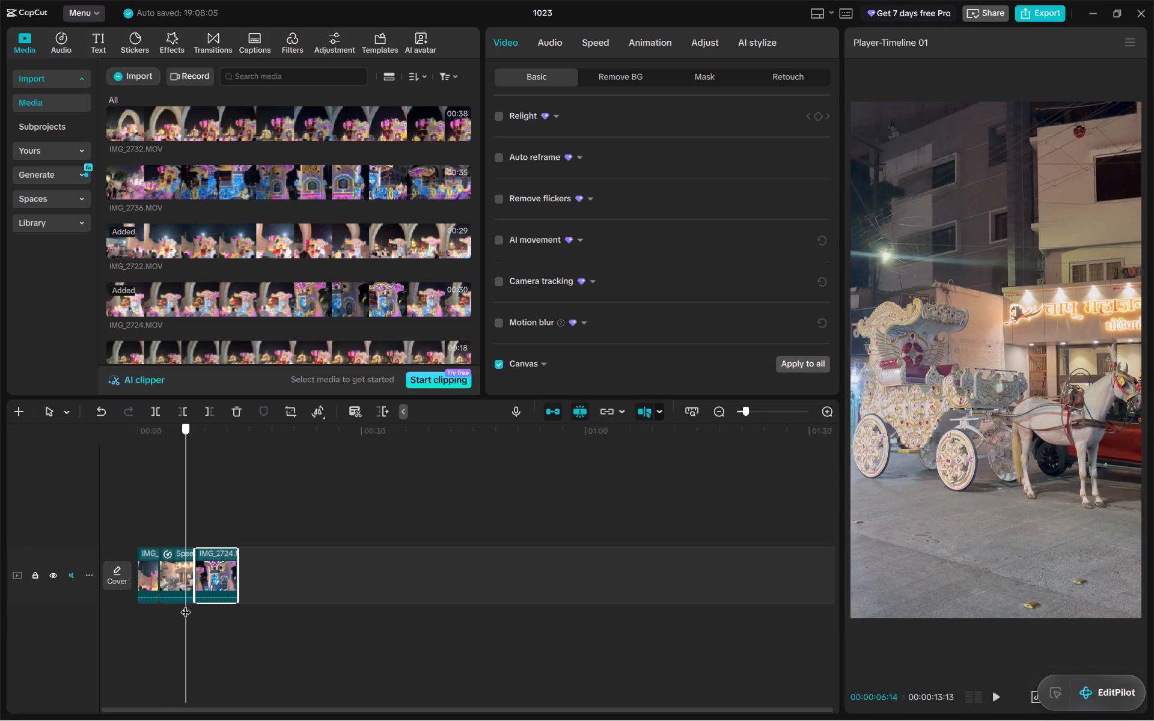
{"action": "left_click_drag", "start_coordinate": [186, 604], "coordinate": [192, 604]}
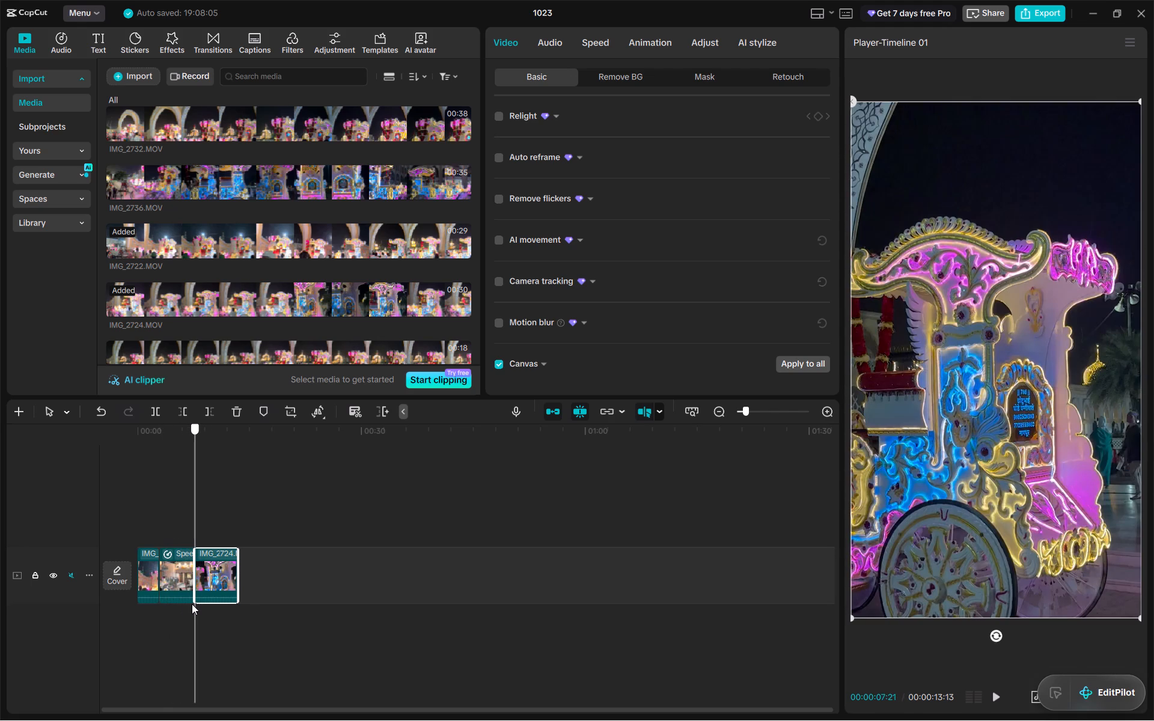
{"action": "left_click_drag", "start_coordinate": [192, 604], "coordinate": [159, 609]}
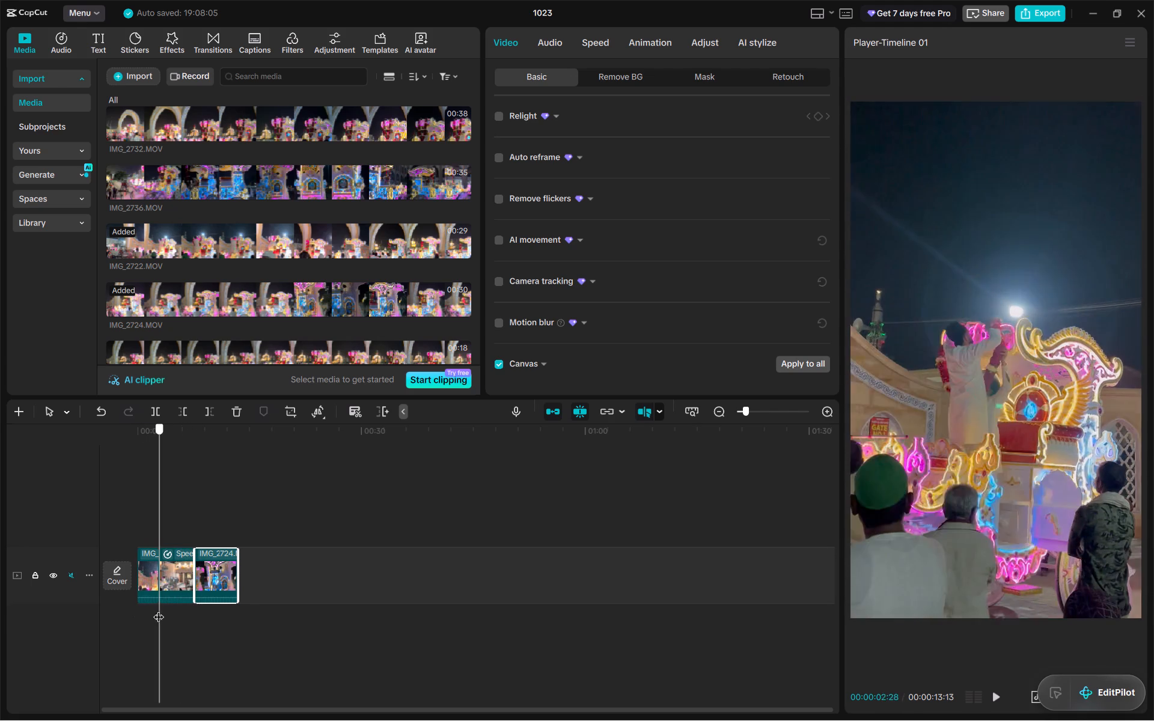
{"action": "left_click_drag", "start_coordinate": [159, 609], "coordinate": [157, 608]}
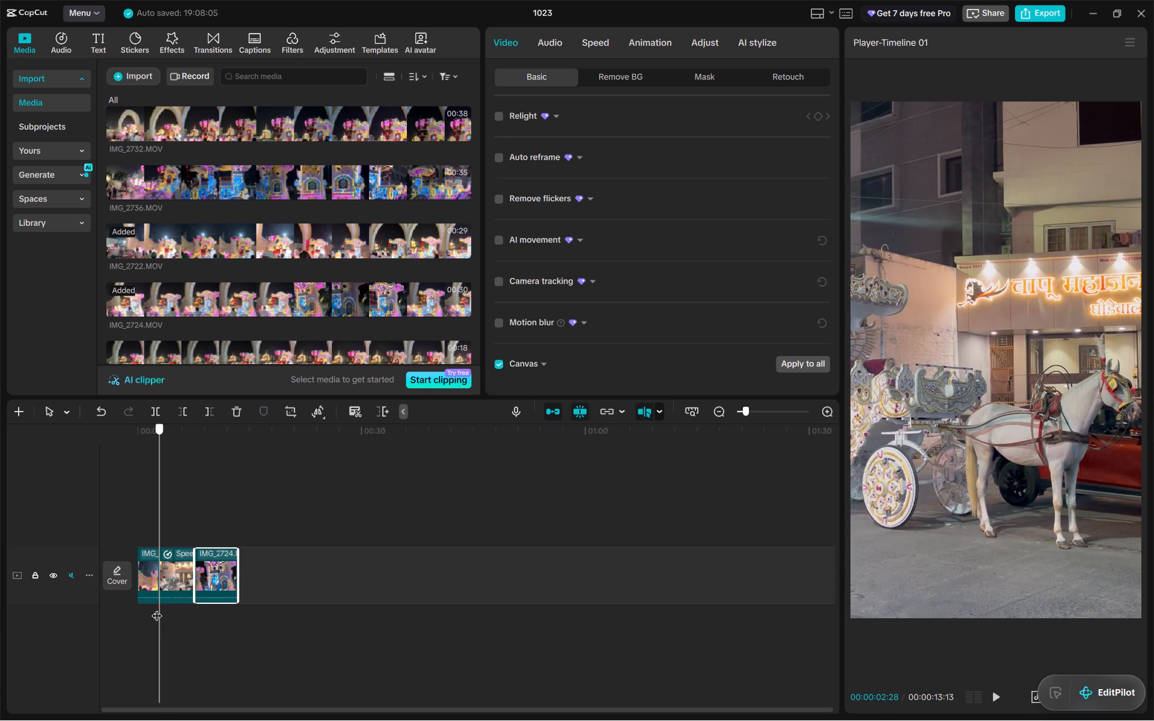
{"action": "left_click_drag", "start_coordinate": [157, 608], "coordinate": [241, 598]}
{"action": "left_click", "coordinate": [276, 622]}
Trim the end of the reversed IMG_2724.MOV clip back to 00:00:11:04.
{"action": "left_click_drag", "start_coordinate": [237, 469], "coordinate": [236, 469]}
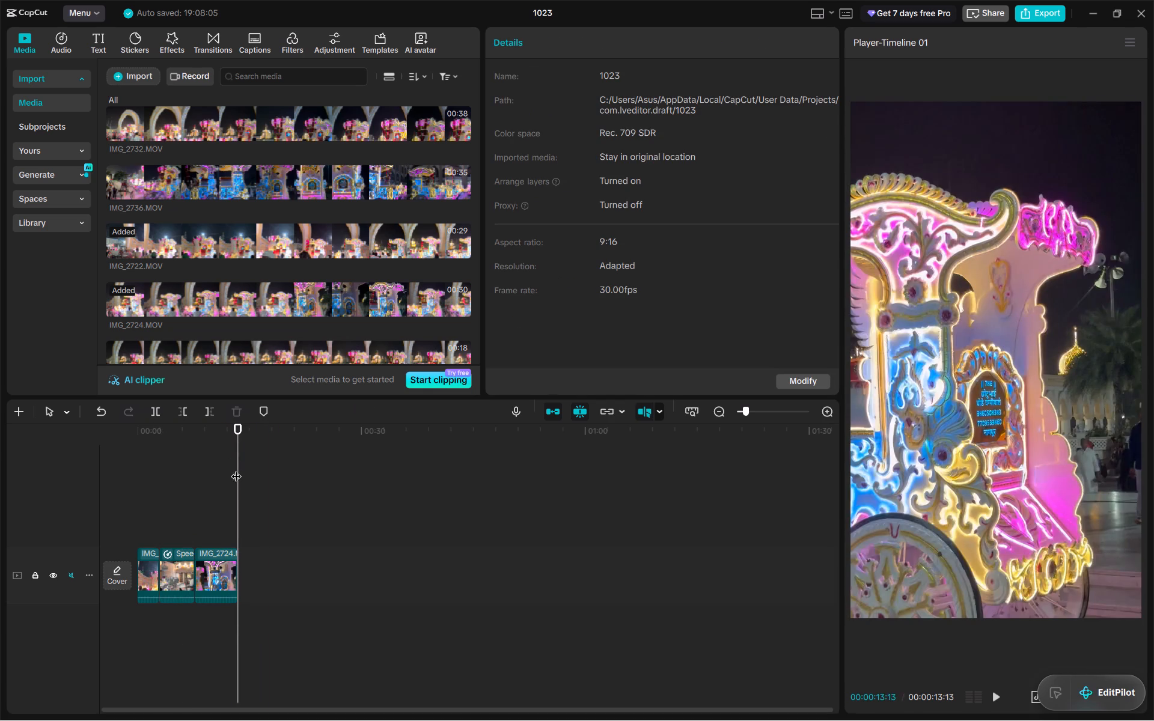
{"action": "left_click_drag", "start_coordinate": [236, 469], "coordinate": [221, 472]}
{"action": "left_click_drag", "start_coordinate": [237, 579], "coordinate": [236, 579]}
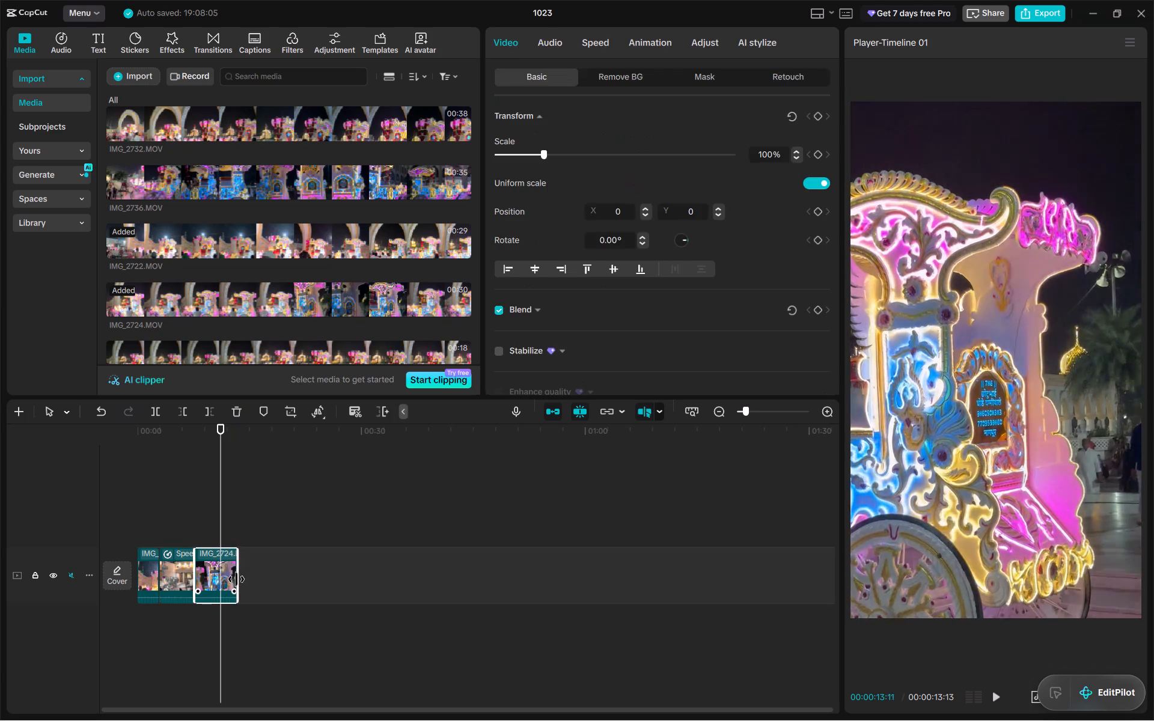
{"action": "left_click_drag", "start_coordinate": [236, 579], "coordinate": [222, 582]}
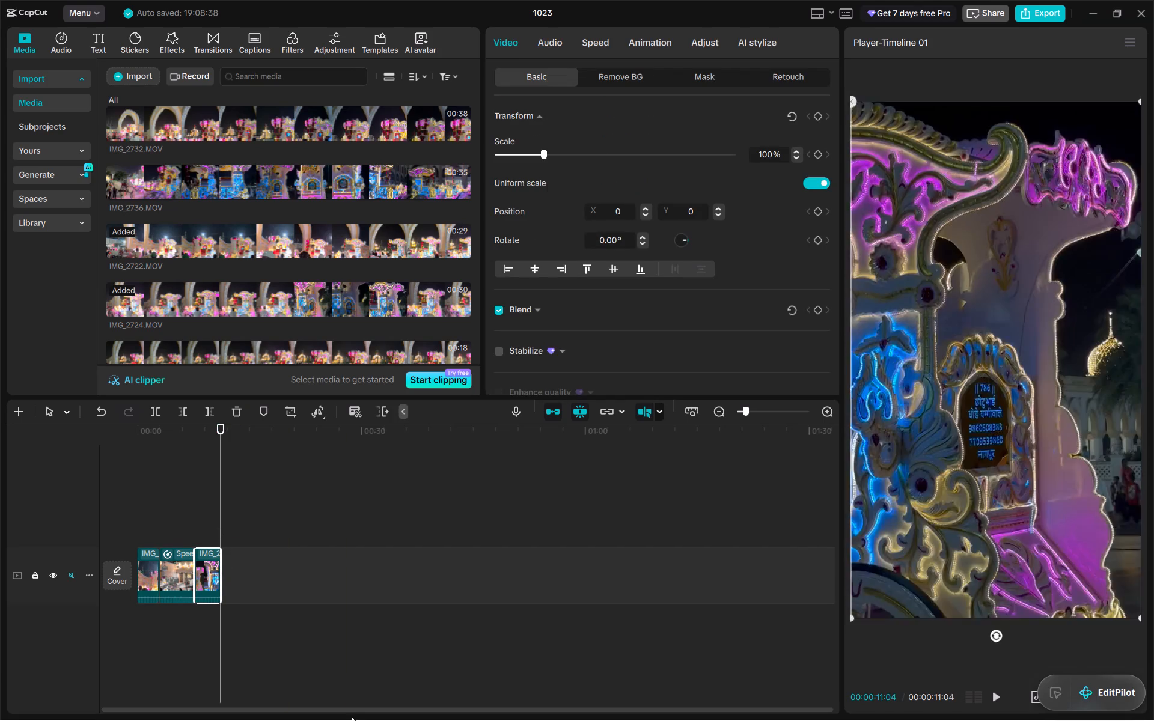
Look through the imported media for the next shot, previewing IMG_2727.heic and IMG_2734.MOV.
{"action": "scroll", "coordinate": [458, 327], "scroll_direction": "down", "scroll_amount": 5}
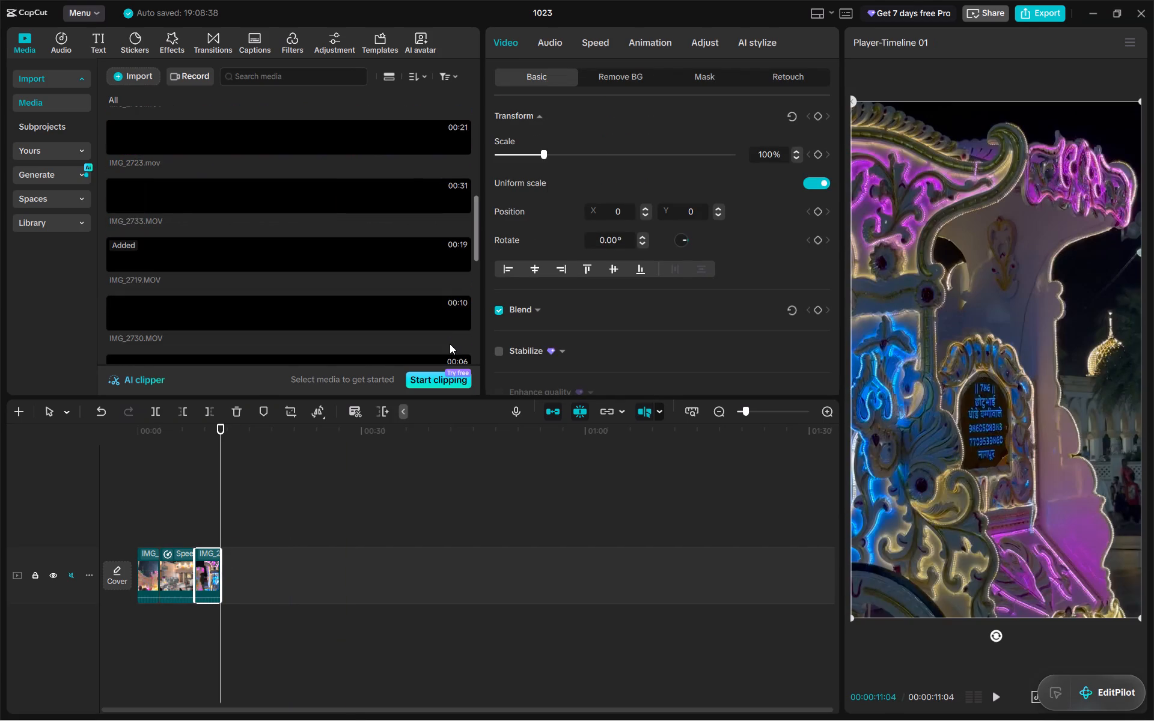
{"action": "scroll", "coordinate": [456, 294], "scroll_direction": "down", "scroll_amount": 10}
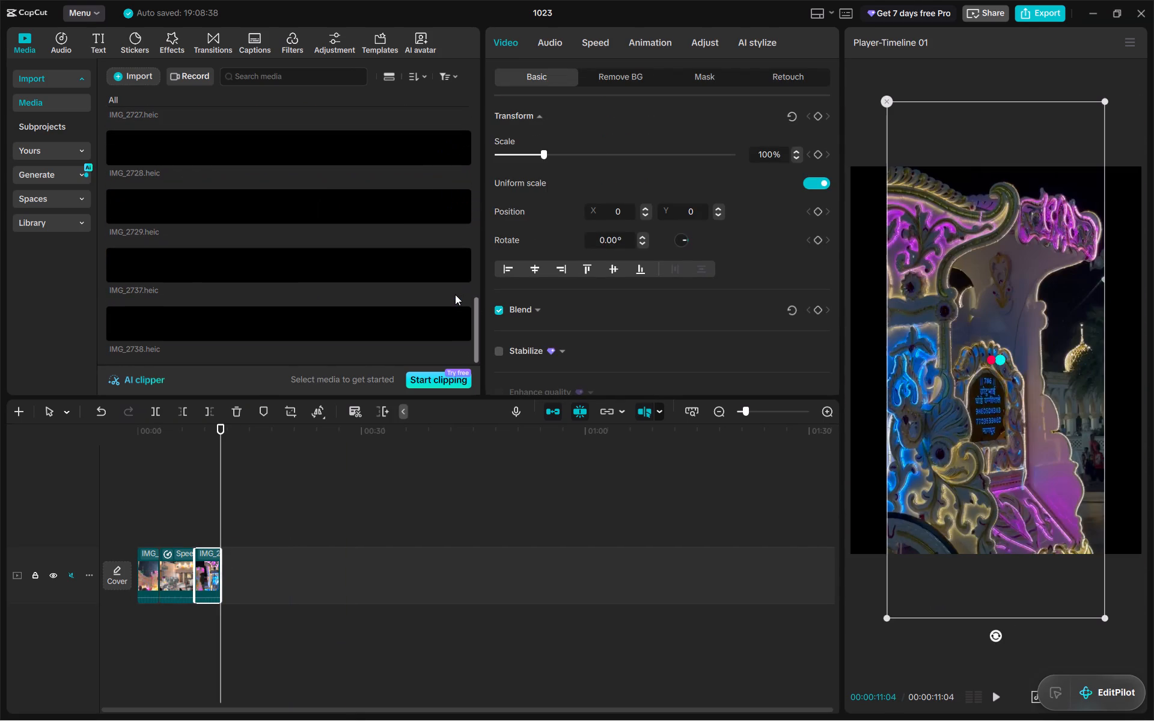
{"action": "scroll", "coordinate": [304, 309], "scroll_direction": "up", "scroll_amount": 3}
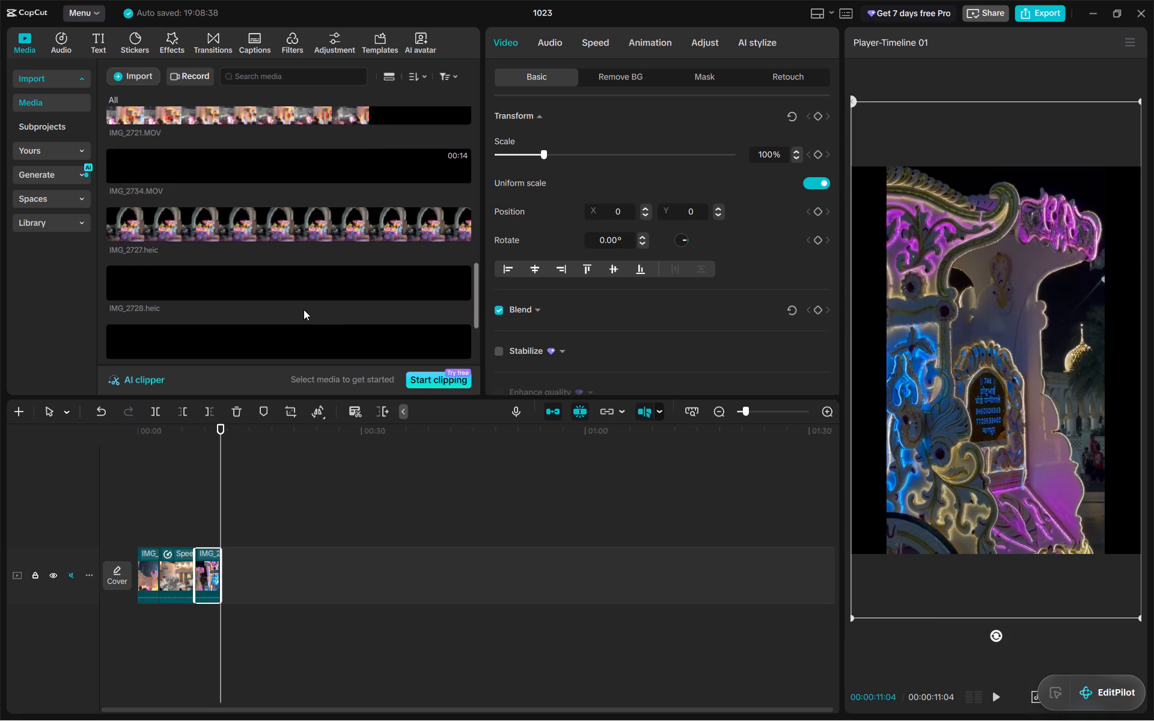
{"action": "left_click", "coordinate": [298, 285]}
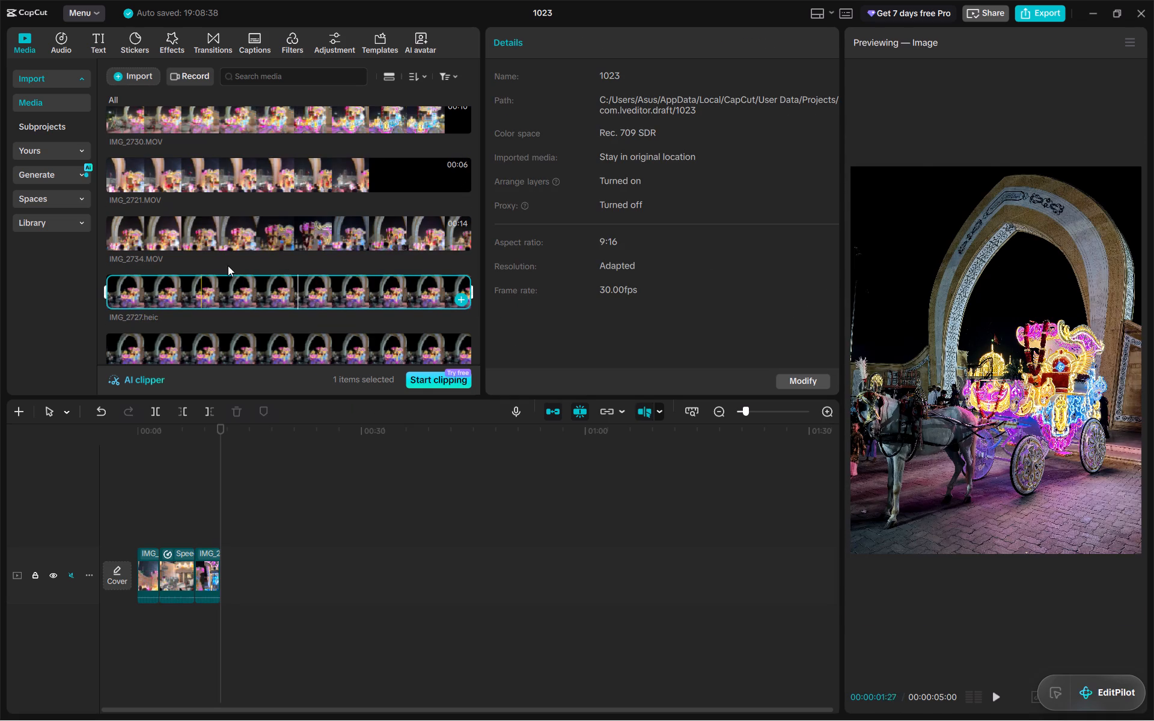
{"action": "left_click", "coordinate": [299, 232]}
{"action": "scroll", "coordinate": [354, 288], "scroll_direction": "up", "scroll_amount": 2}
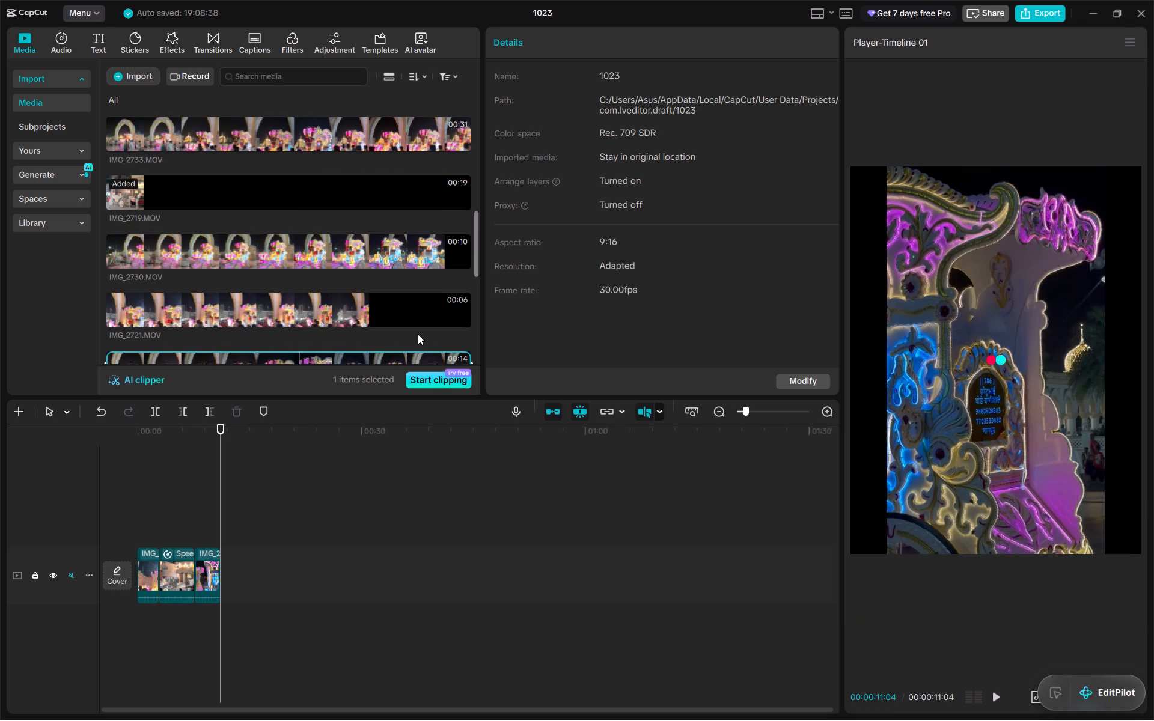
{"action": "scroll", "coordinate": [418, 332], "scroll_direction": "down", "scroll_amount": 1}
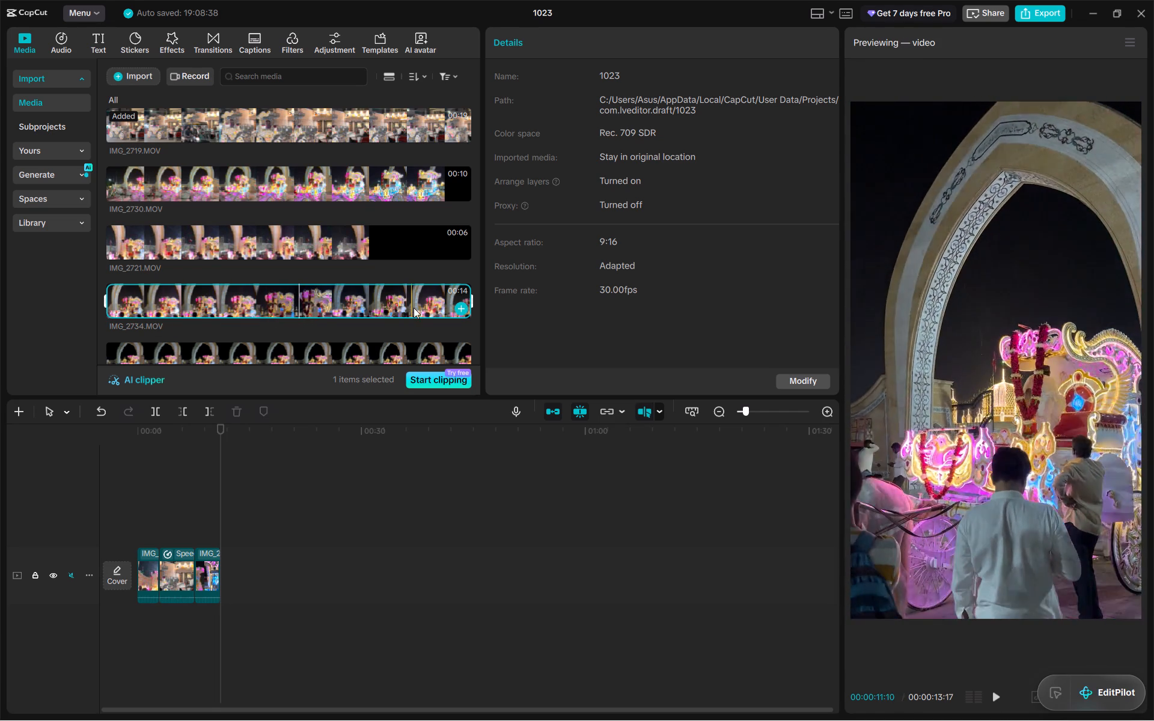
{"action": "left_click_drag", "start_coordinate": [404, 305], "coordinate": [373, 308]}
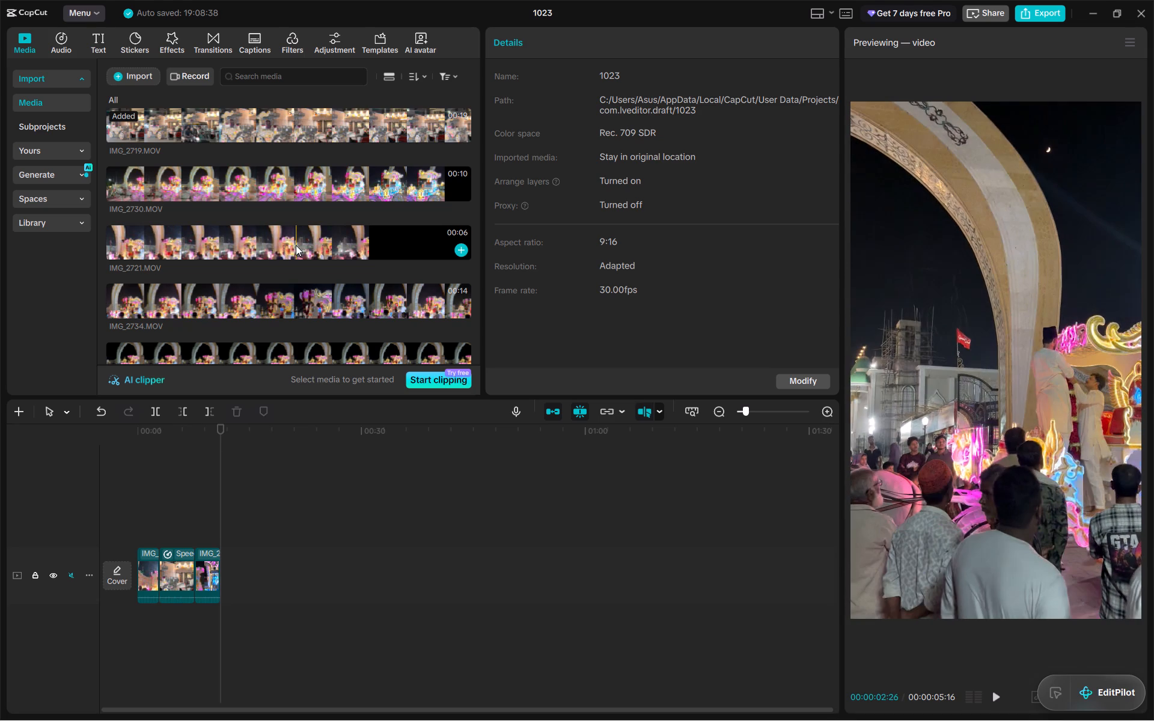
Add IMG_2721.MOV to the end of the timeline.
{"action": "left_click", "coordinate": [460, 248]}
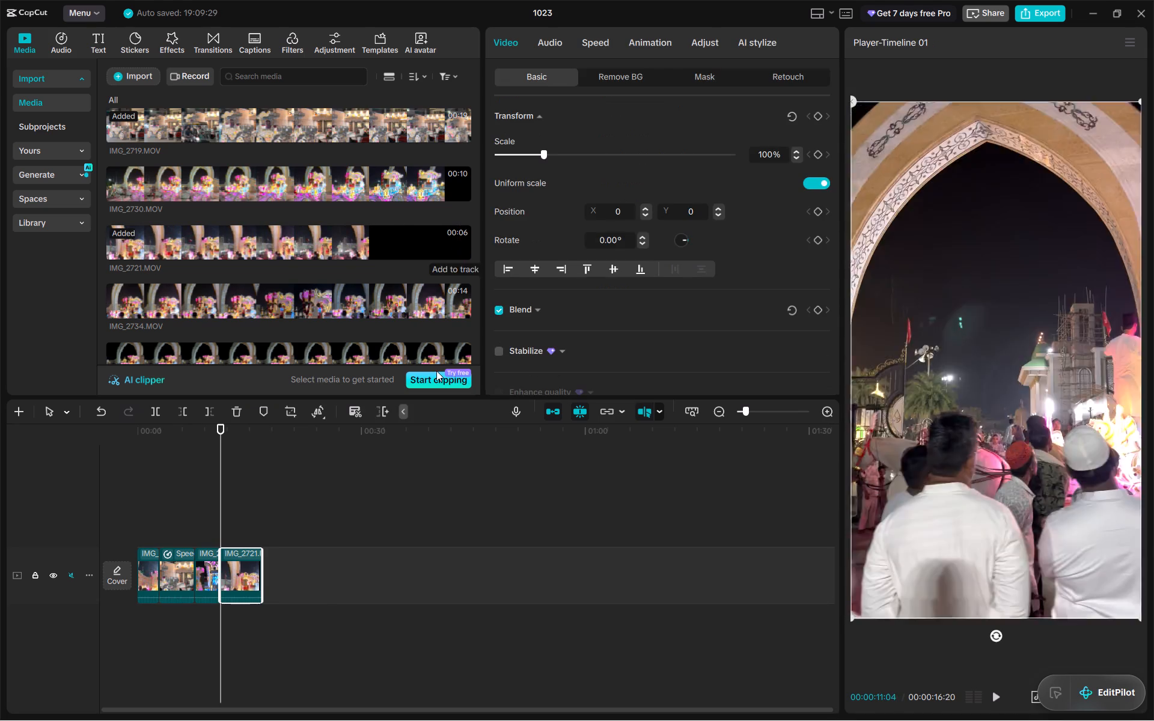
Find the cut point in the IMG_2721.MOV clip and trim off its end back to 00:00:14:06.
{"action": "left_click_drag", "start_coordinate": [228, 503], "coordinate": [237, 501]}
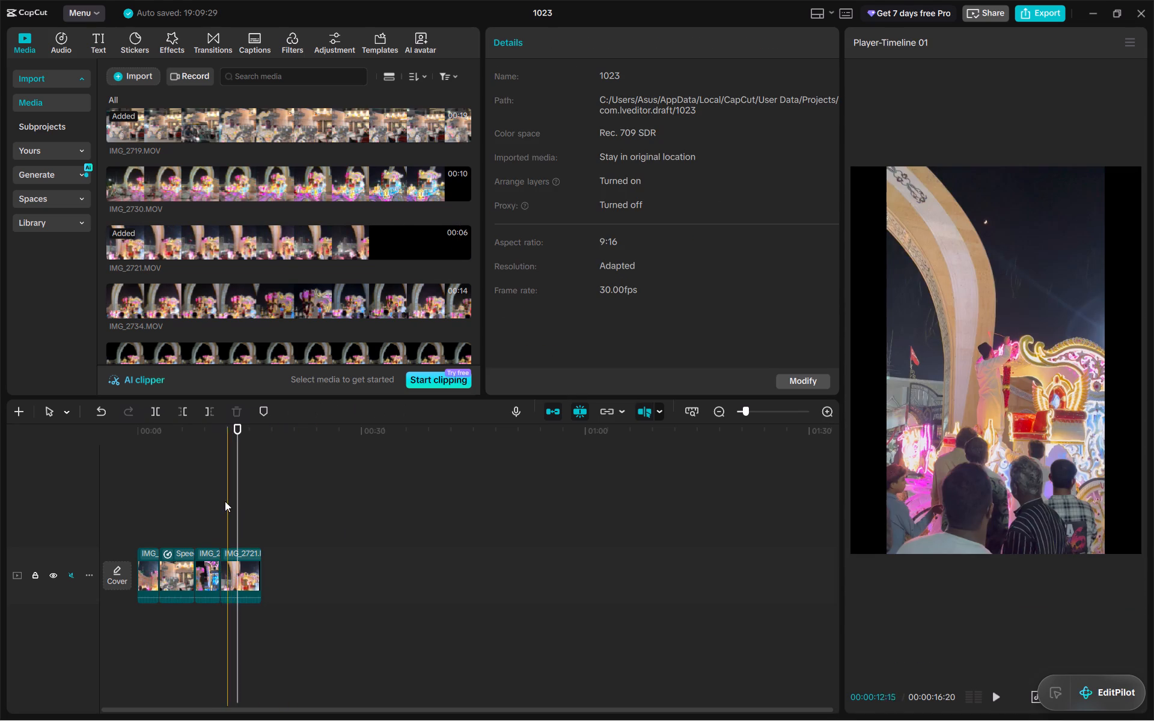
{"action": "left_click_drag", "start_coordinate": [237, 500], "coordinate": [236, 500]}
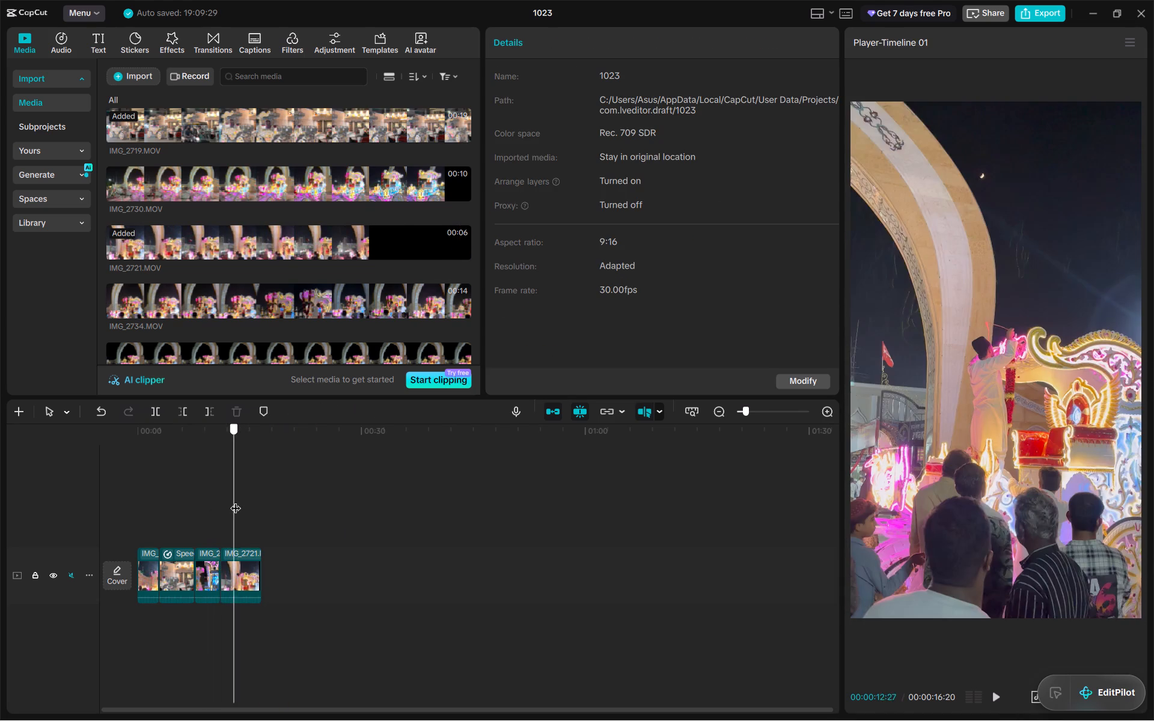
{"action": "left_click_drag", "start_coordinate": [236, 500], "coordinate": [243, 498]}
{"action": "left_click", "coordinate": [254, 573]}
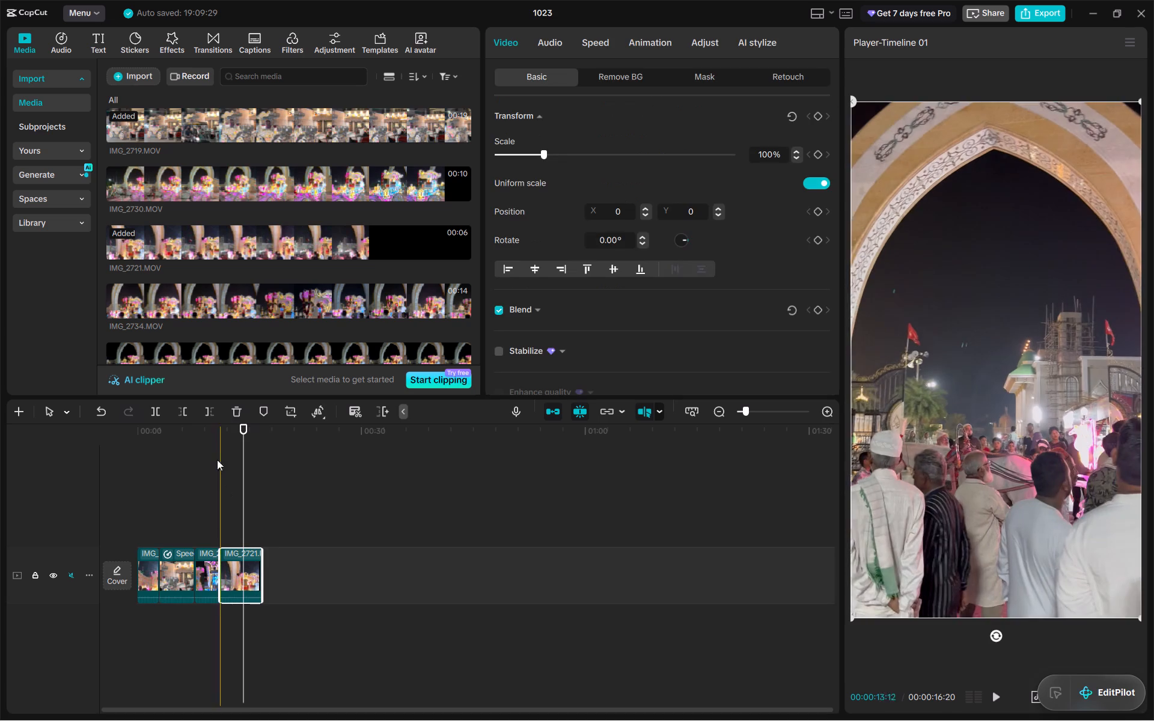
{"action": "left_click", "coordinate": [216, 410]}
Scrub through the timeline to review the four assembled clips up to the end.
{"action": "left_click_drag", "start_coordinate": [240, 427], "coordinate": [146, 433]}
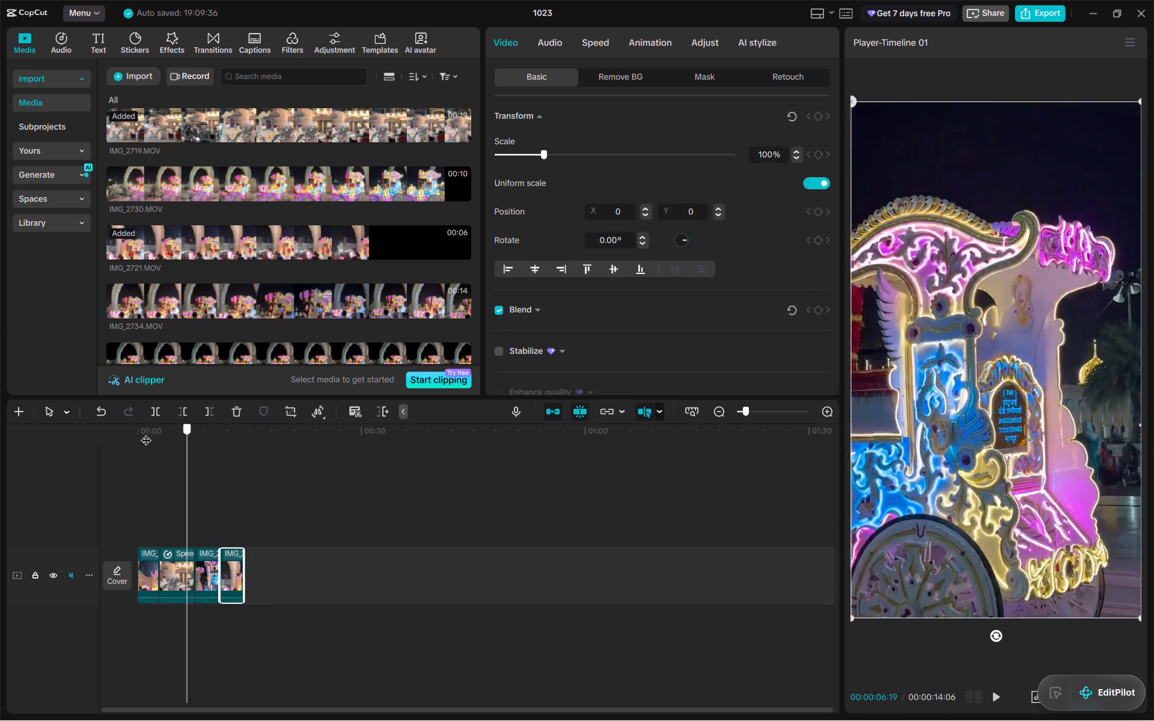
{"action": "left_click_drag", "start_coordinate": [146, 433], "coordinate": [286, 430]}
{"action": "left_click", "coordinate": [310, 456]}
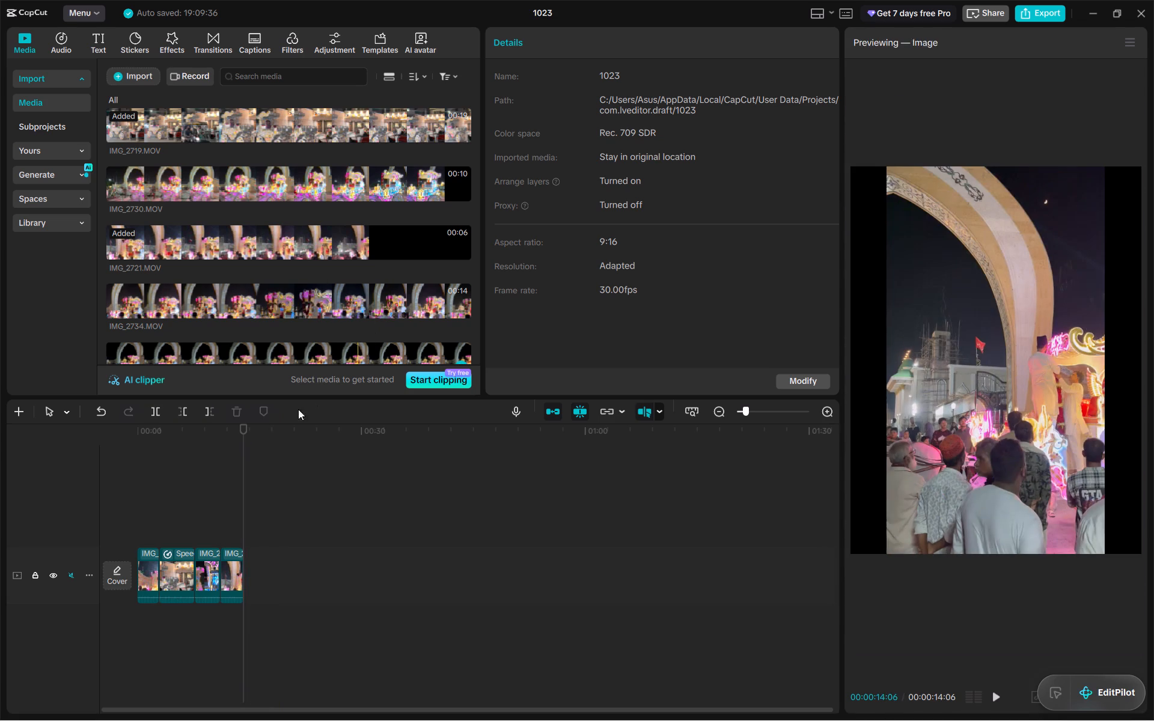
{"action": "left_click_drag", "start_coordinate": [237, 431], "coordinate": [242, 437]}
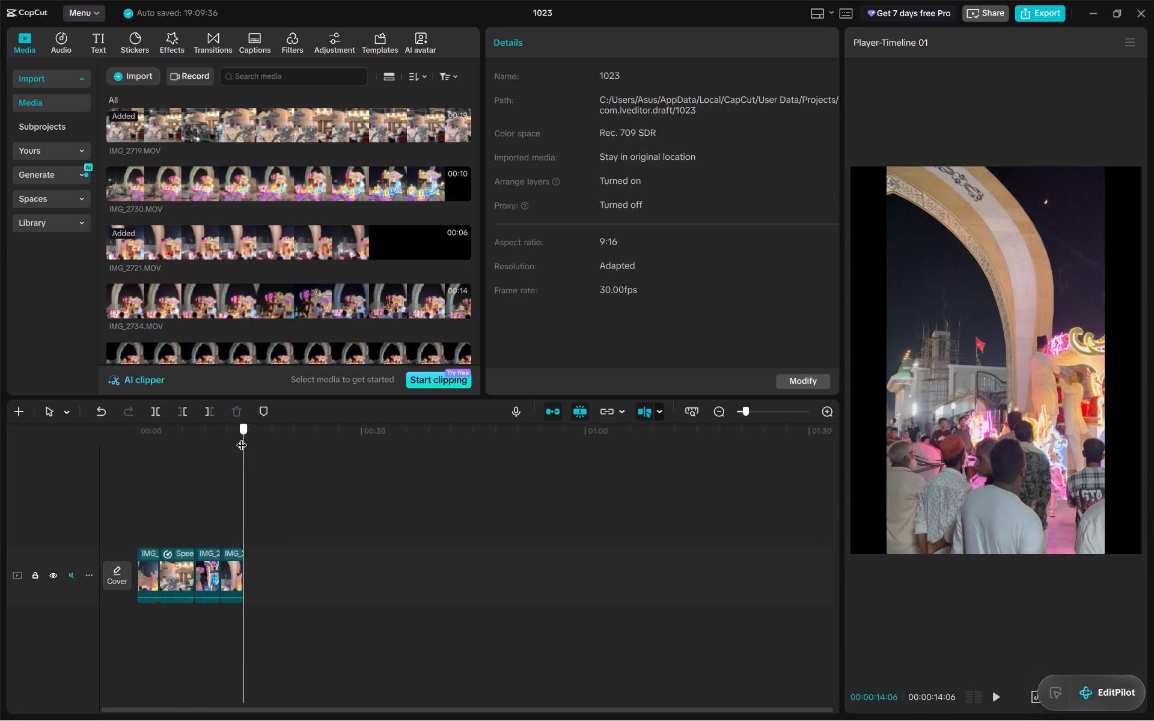
{"action": "left_click_drag", "start_coordinate": [242, 437], "coordinate": [249, 436]}
{"action": "left_click", "coordinate": [290, 514]}
{"action": "left_click", "coordinate": [245, 470]}
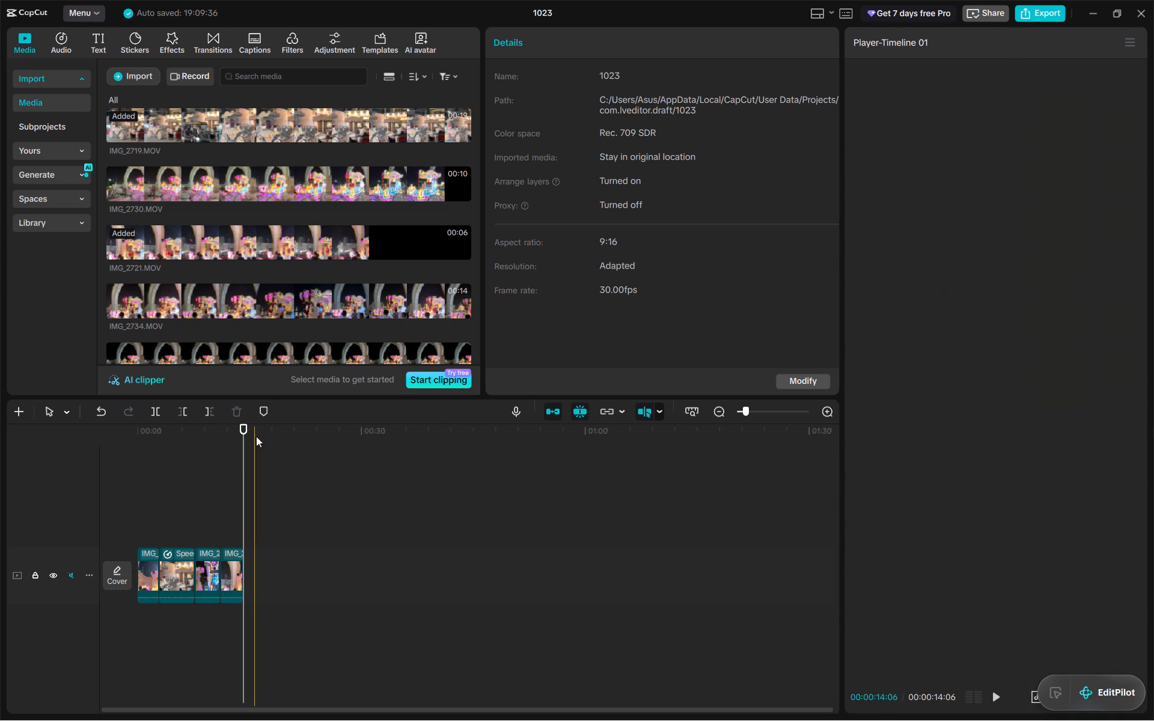
Look through the imported media for another clip, previewing IMG_2734.MOV and IMG_2730.MOV.
{"action": "scroll", "coordinate": [262, 415], "scroll_direction": "up", "scroll_amount": 1}
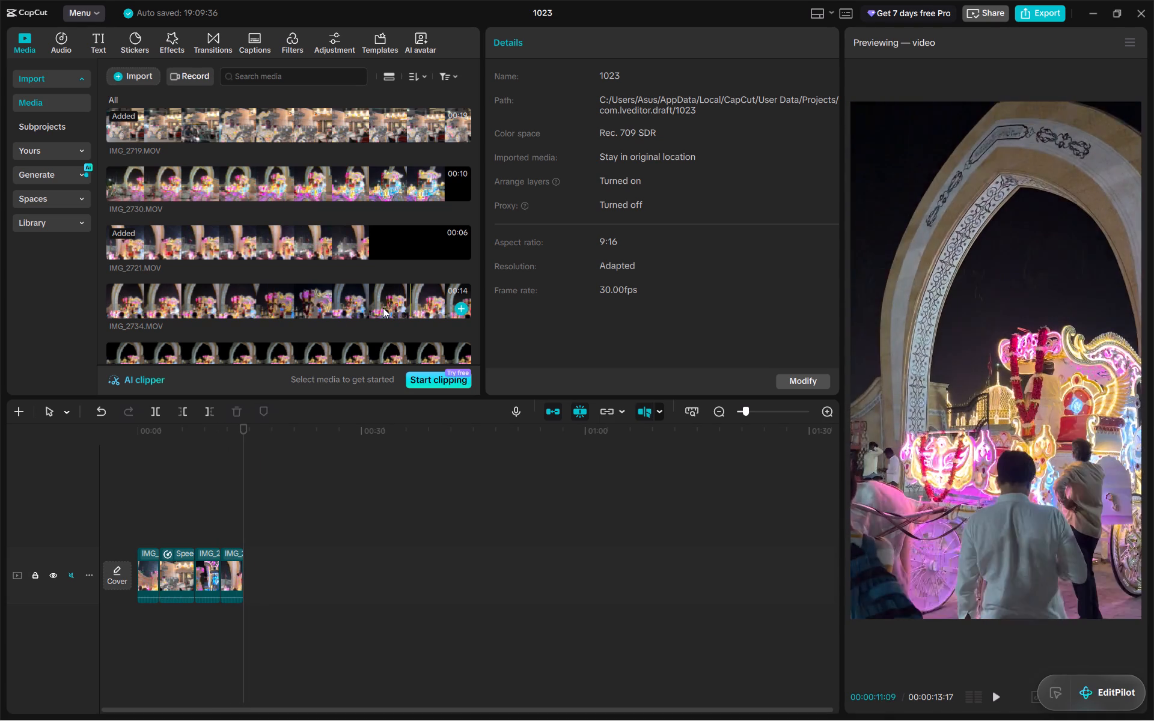
{"action": "scroll", "coordinate": [354, 311], "scroll_direction": "up", "scroll_amount": 1}
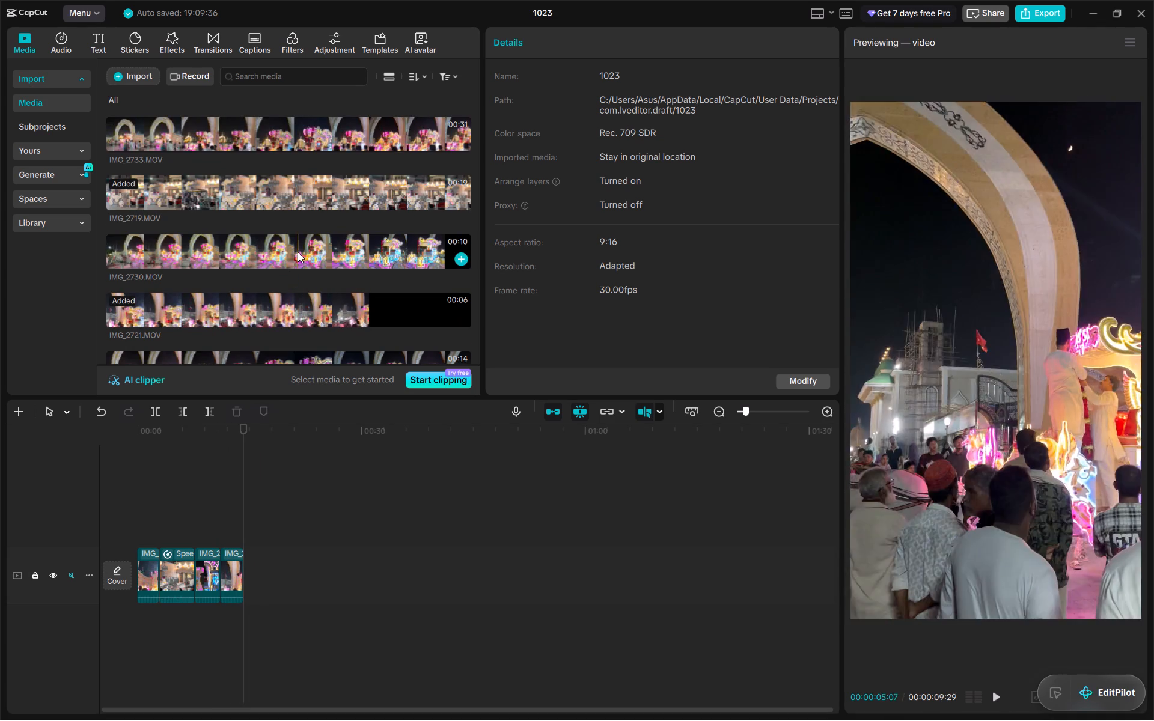
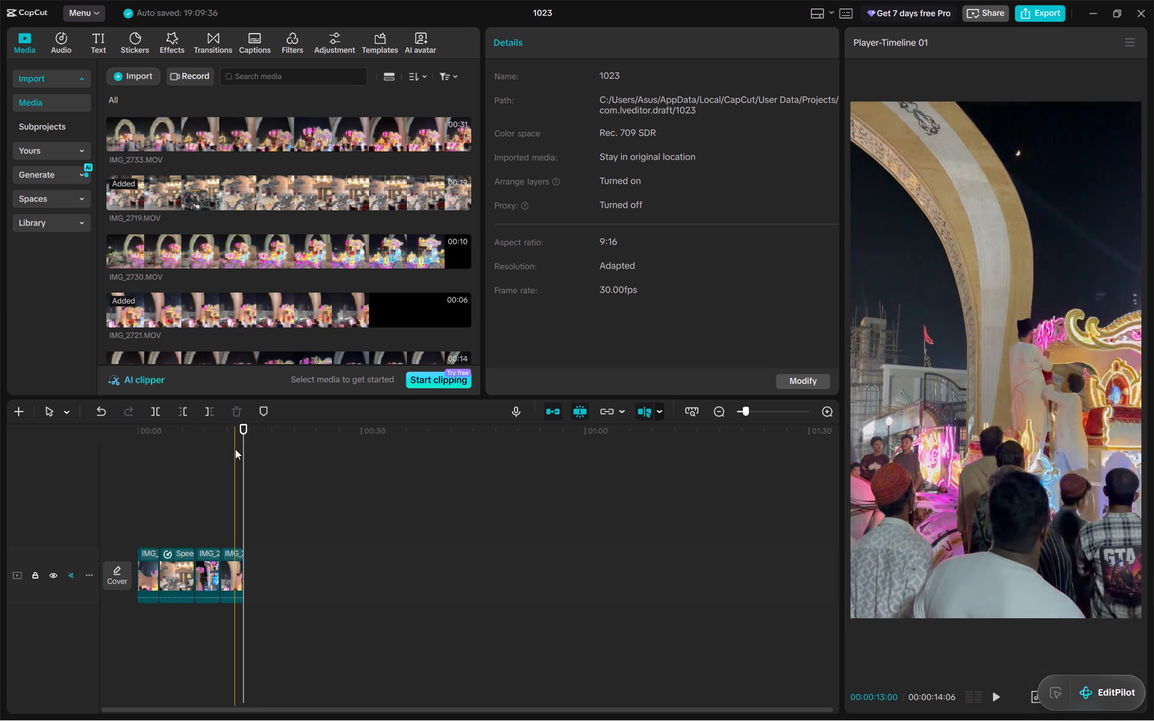
Reverse the IMG_2721.MOV clip at the end of the timeline and play it back to check it.
{"action": "left_click_drag", "start_coordinate": [245, 438], "coordinate": [237, 437]}
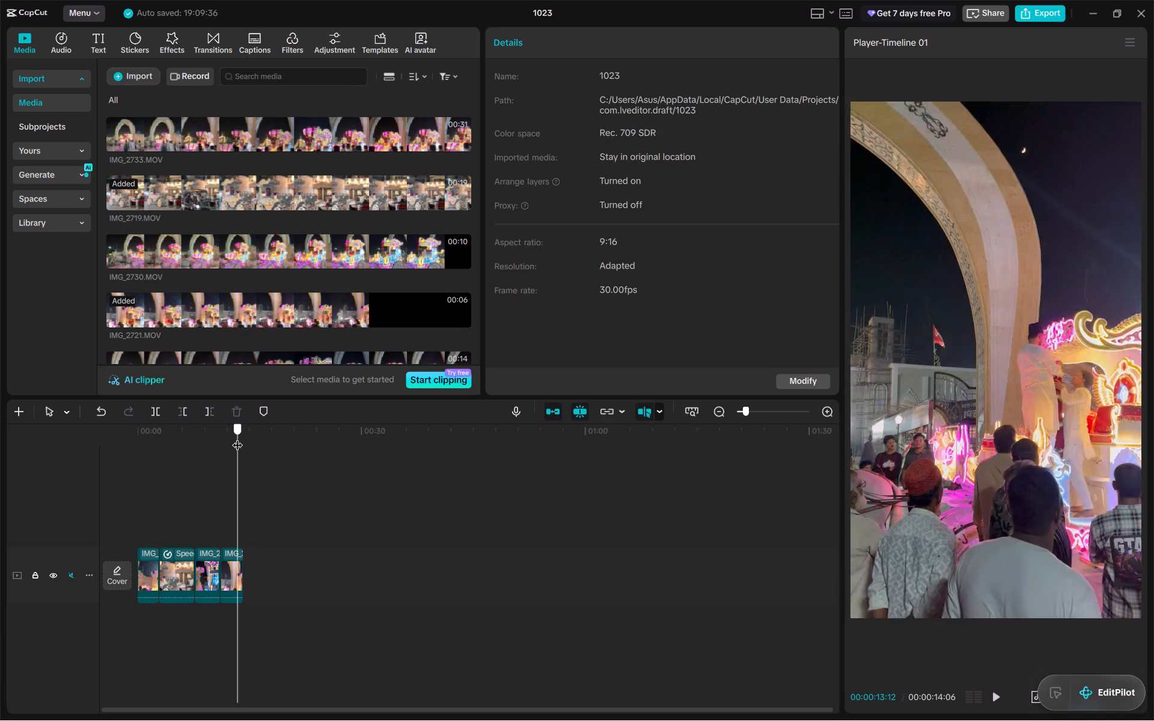
{"action": "left_click_drag", "start_coordinate": [237, 437], "coordinate": [234, 440]}
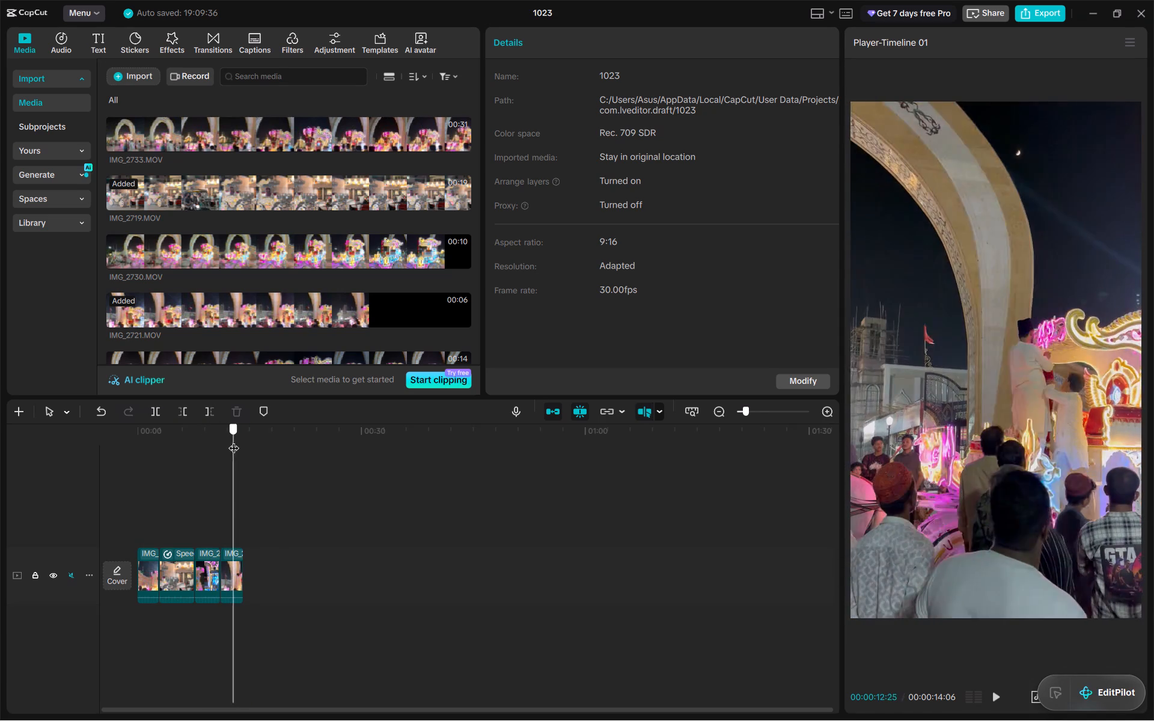
{"action": "left_click_drag", "start_coordinate": [234, 440], "coordinate": [221, 440]}
{"action": "key", "text": "space"}
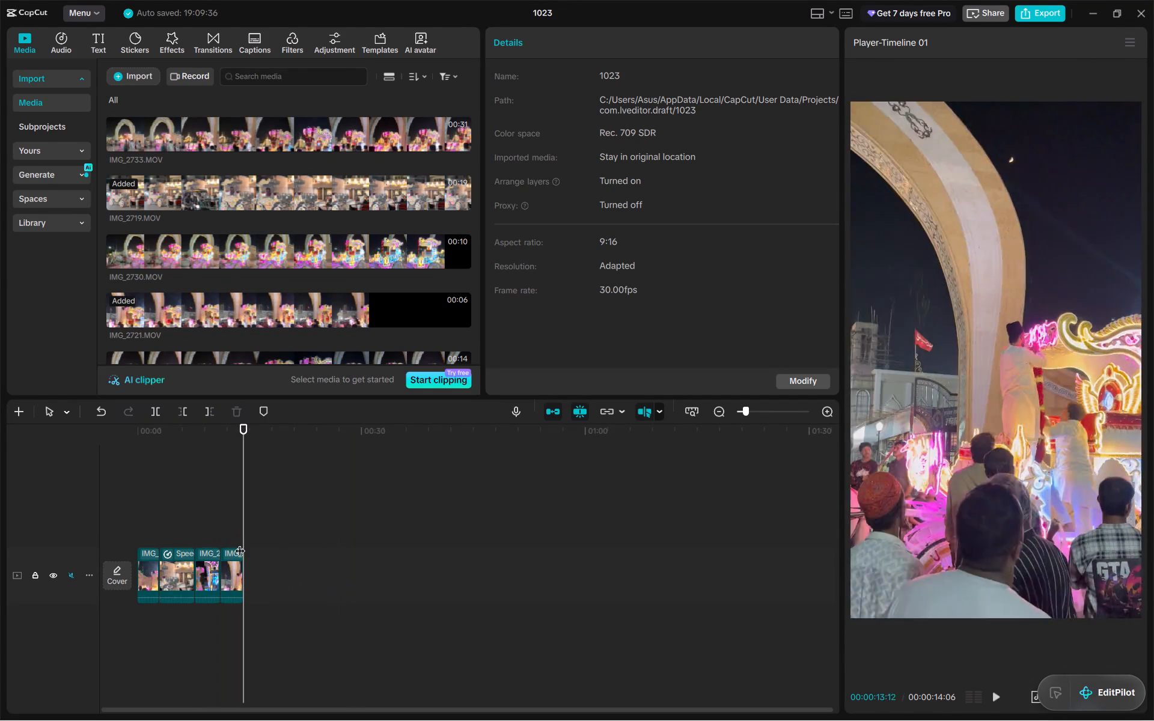
{"action": "left_click", "coordinate": [240, 556]}
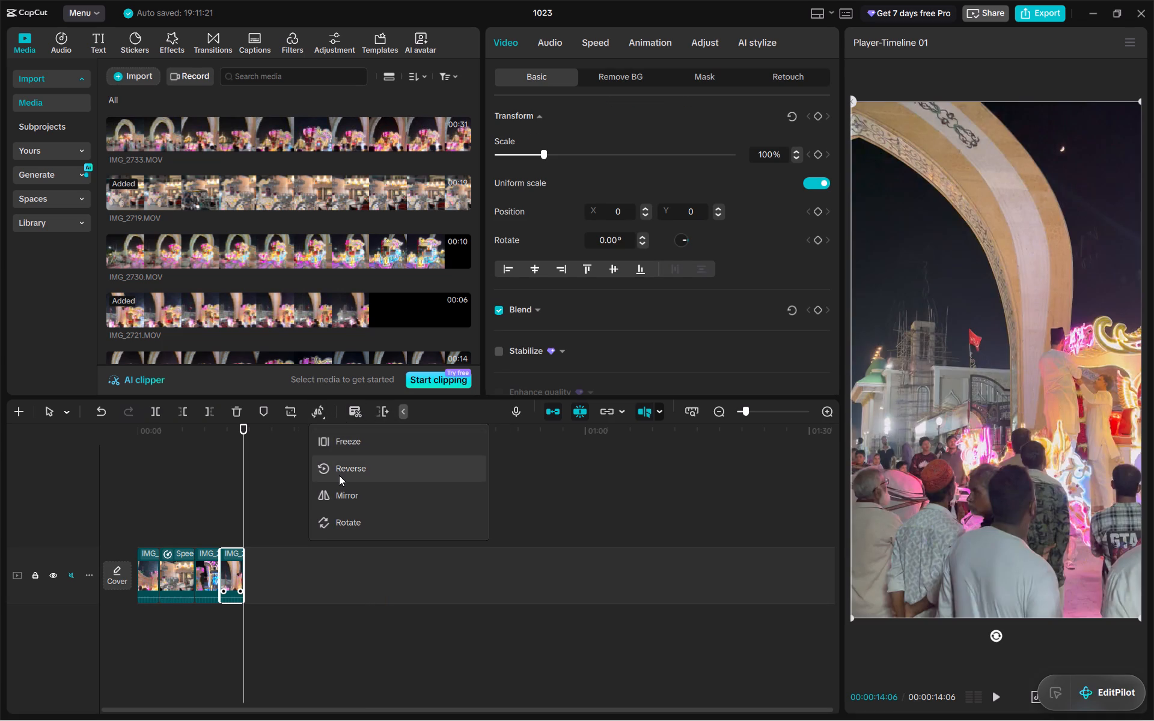
{"action": "left_click", "coordinate": [339, 475]}
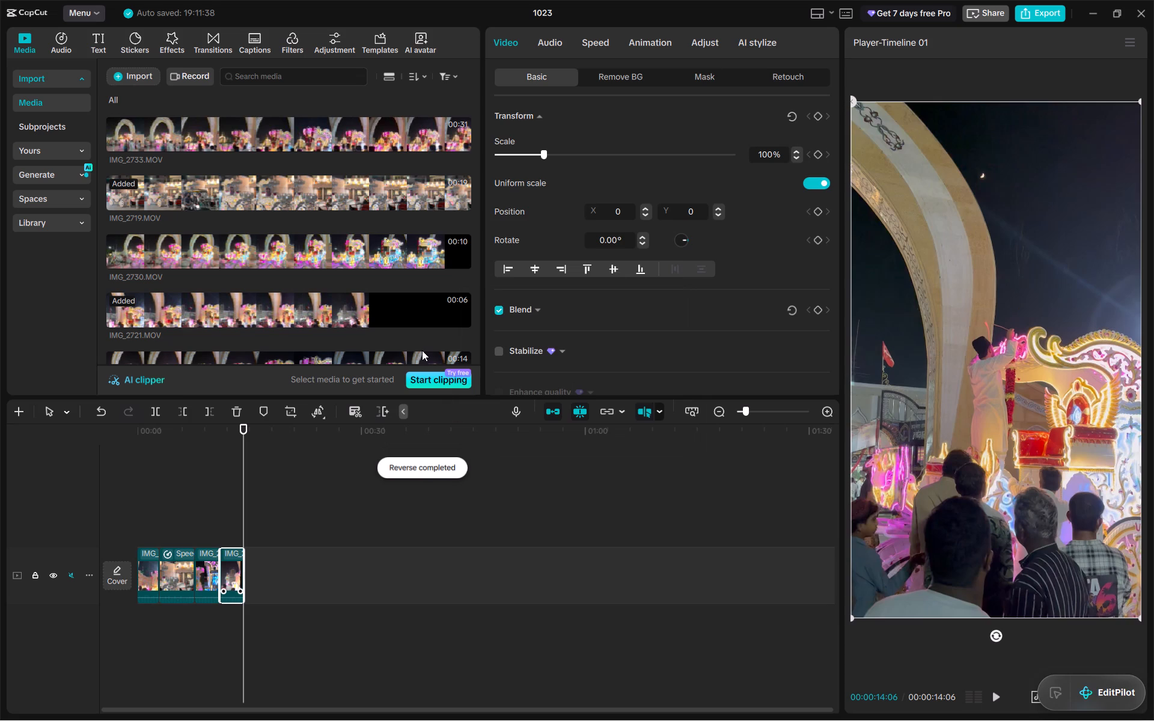
{"action": "left_click", "coordinate": [217, 479]}
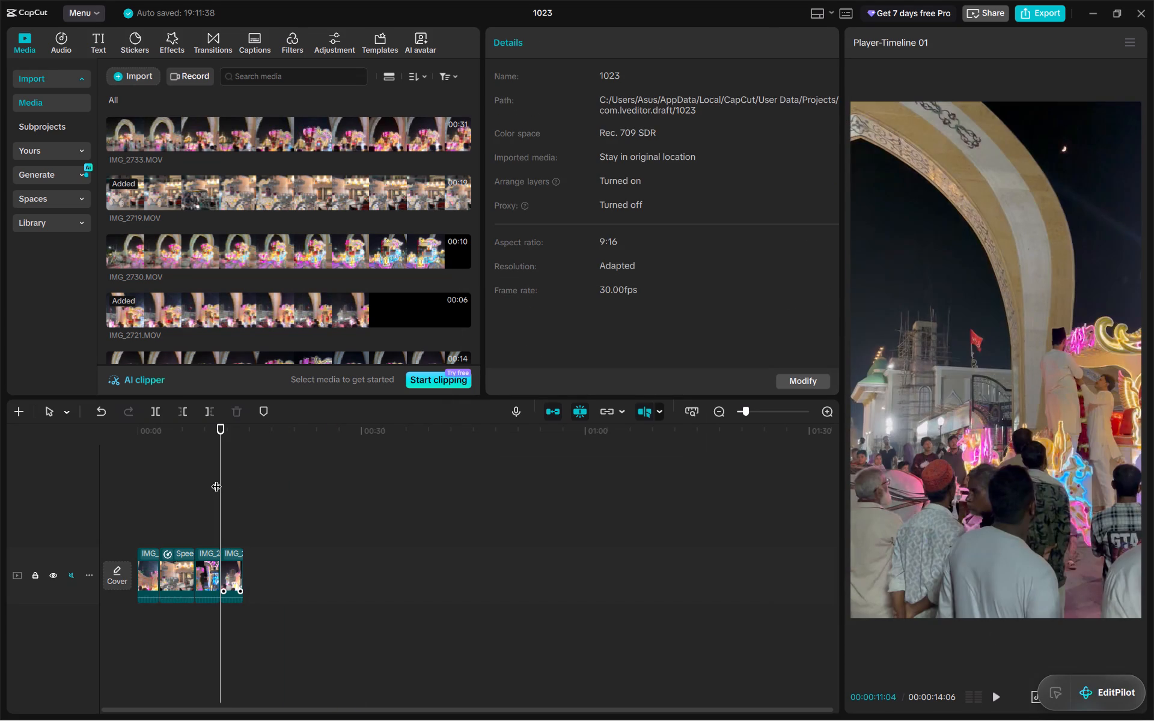
{"action": "key", "text": "space"}
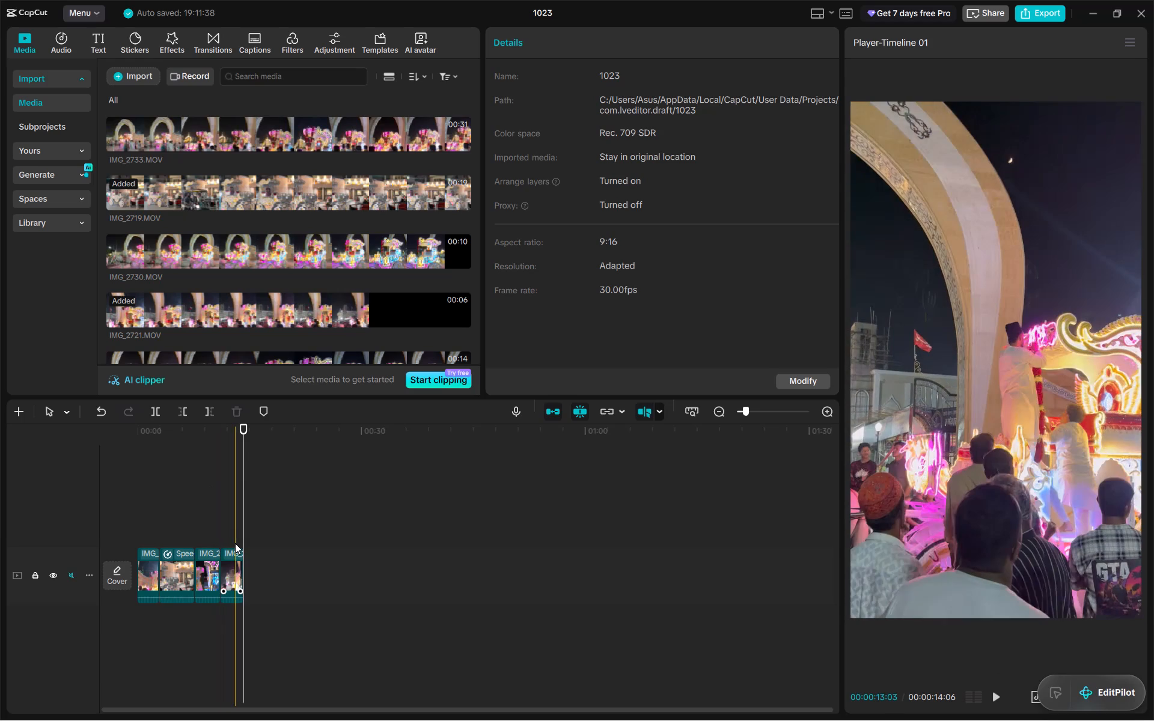
{"action": "left_click", "coordinate": [245, 470]}
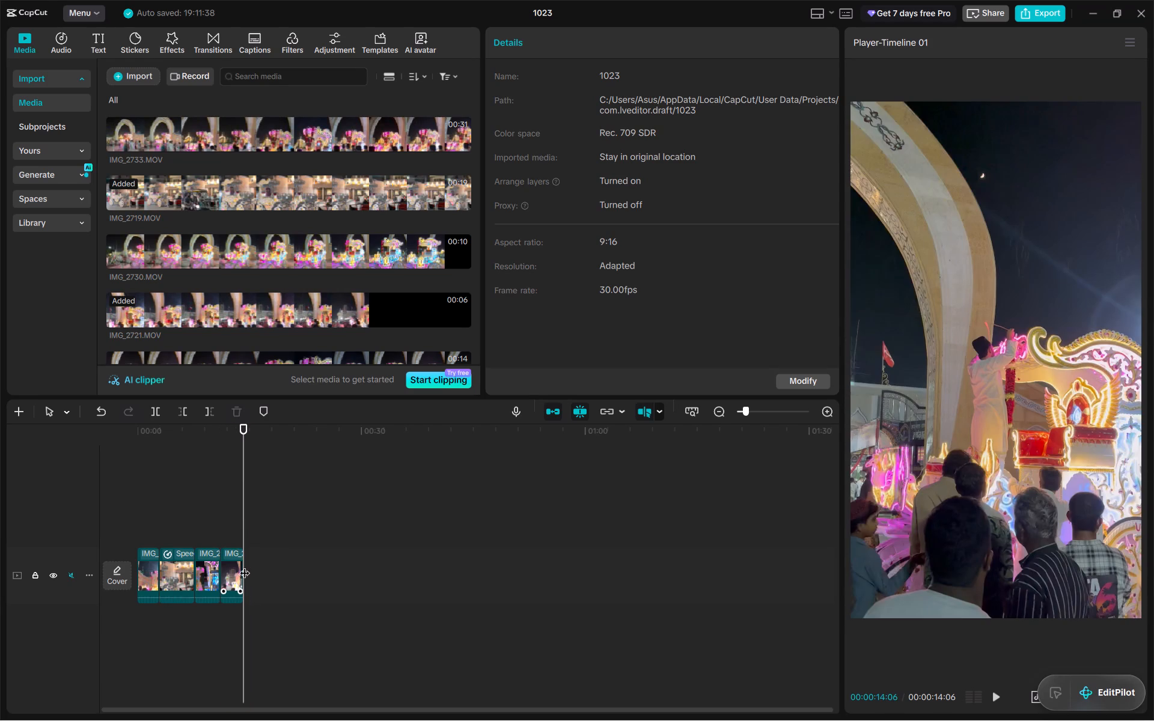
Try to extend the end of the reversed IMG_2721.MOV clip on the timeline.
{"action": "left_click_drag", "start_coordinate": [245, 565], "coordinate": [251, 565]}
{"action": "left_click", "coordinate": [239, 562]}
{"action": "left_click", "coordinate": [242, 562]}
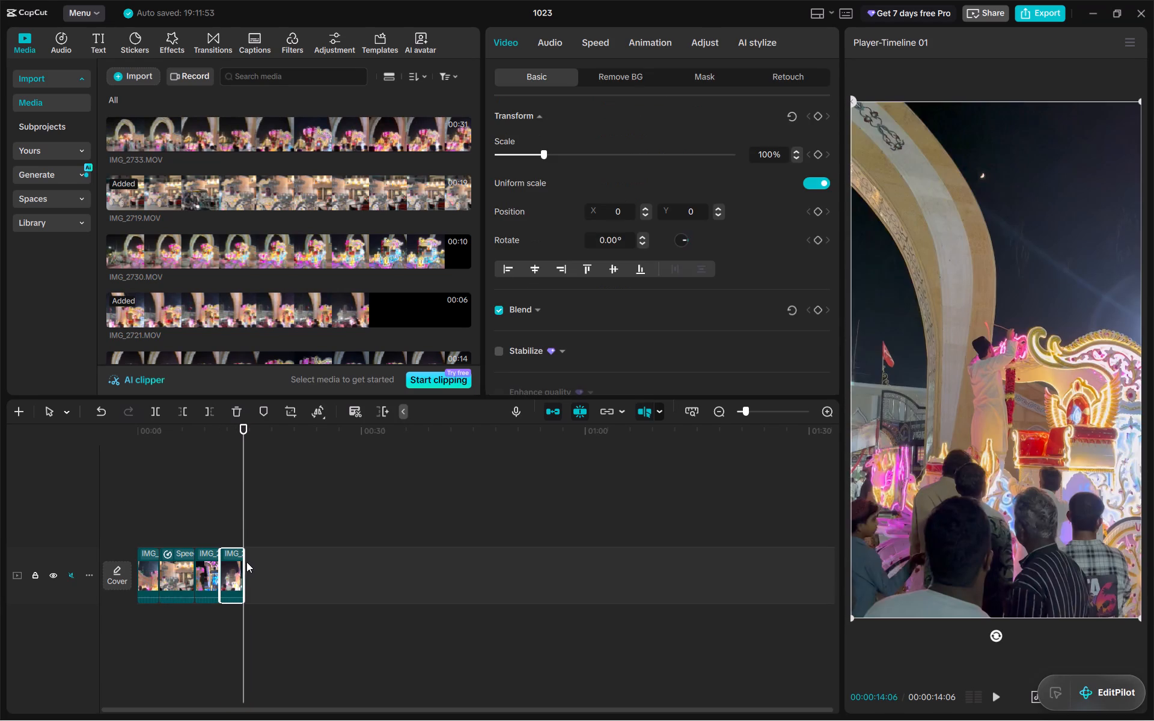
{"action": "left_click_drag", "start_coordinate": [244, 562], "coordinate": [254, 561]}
Add IMG_2730.MOV after the reversed IMG_2721.MOV clip, at 00:00:14:06 on the timeline.
{"action": "left_click", "coordinate": [244, 517]}
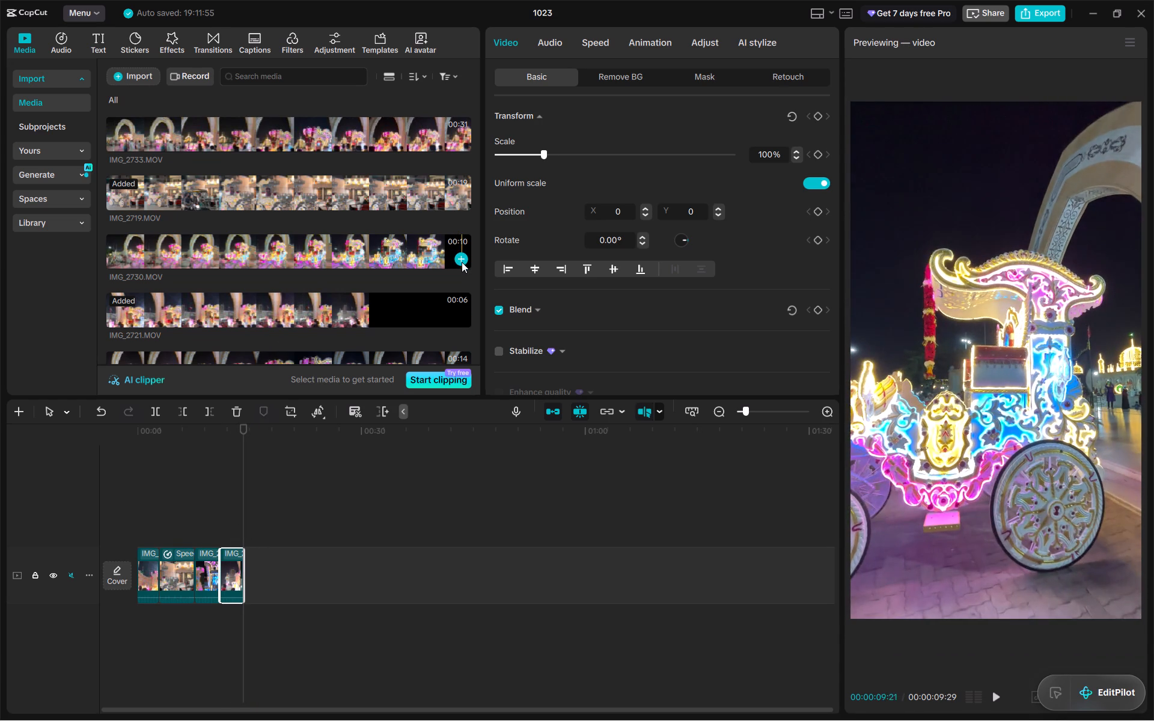
{"action": "left_click", "coordinate": [462, 262]}
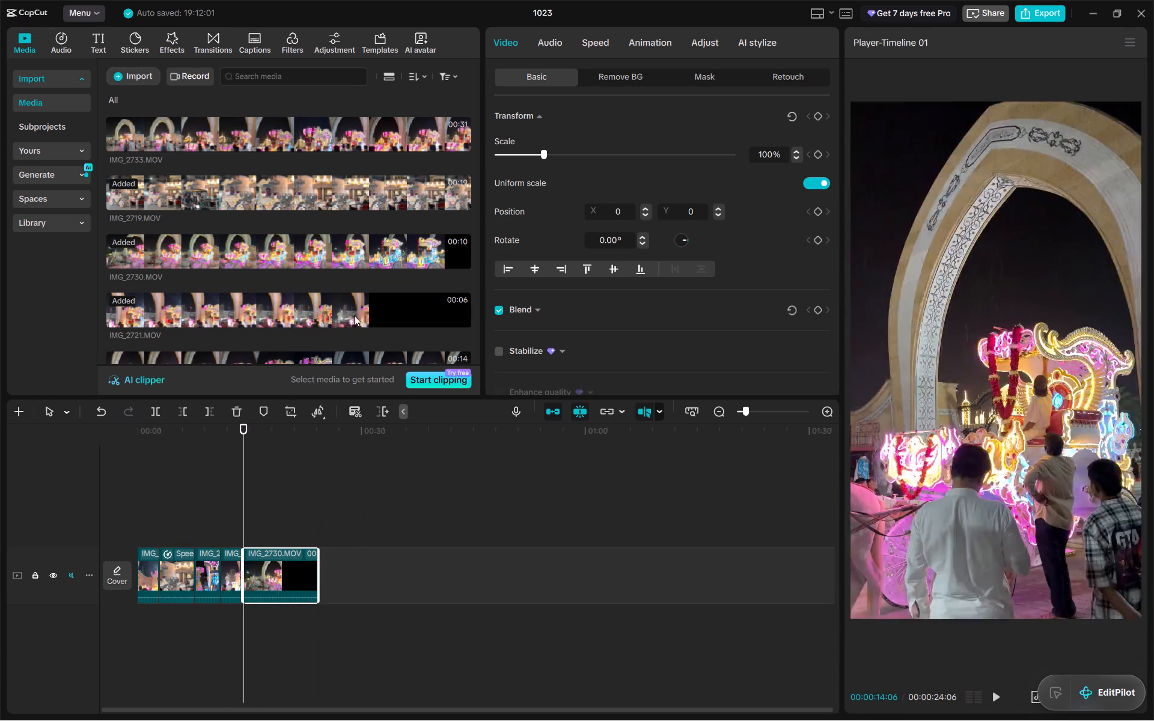
Find IMG_2723.mov in the imported media and insert it at 00:00:14:06, ahead of the IMG_2730.MOV clip.
{"action": "scroll", "coordinate": [355, 295], "scroll_direction": "up", "scroll_amount": 1}
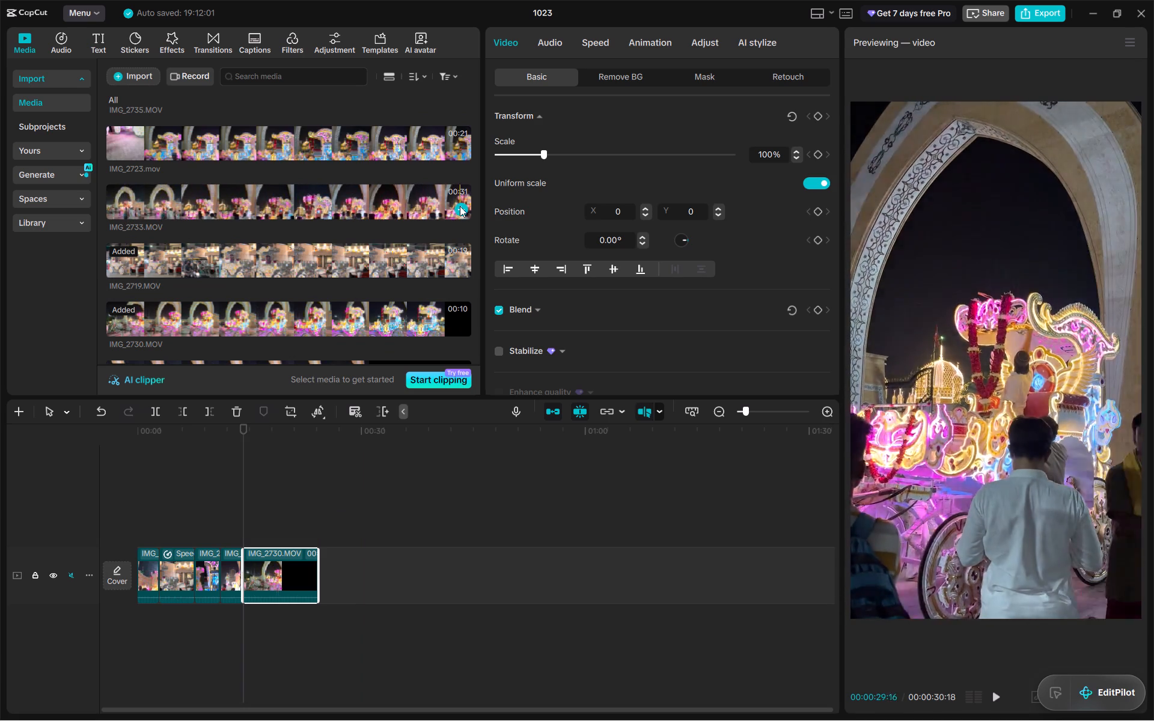
{"action": "scroll", "coordinate": [456, 223], "scroll_direction": "up", "scroll_amount": 2}
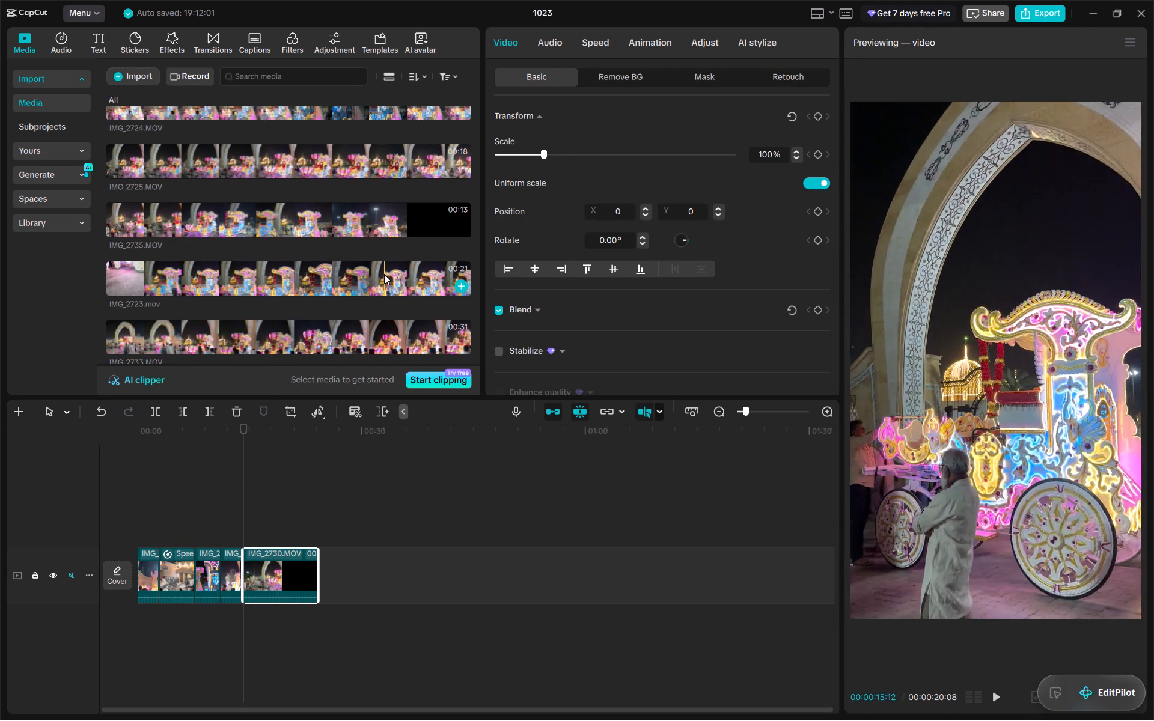
{"action": "left_click", "coordinate": [464, 279]}
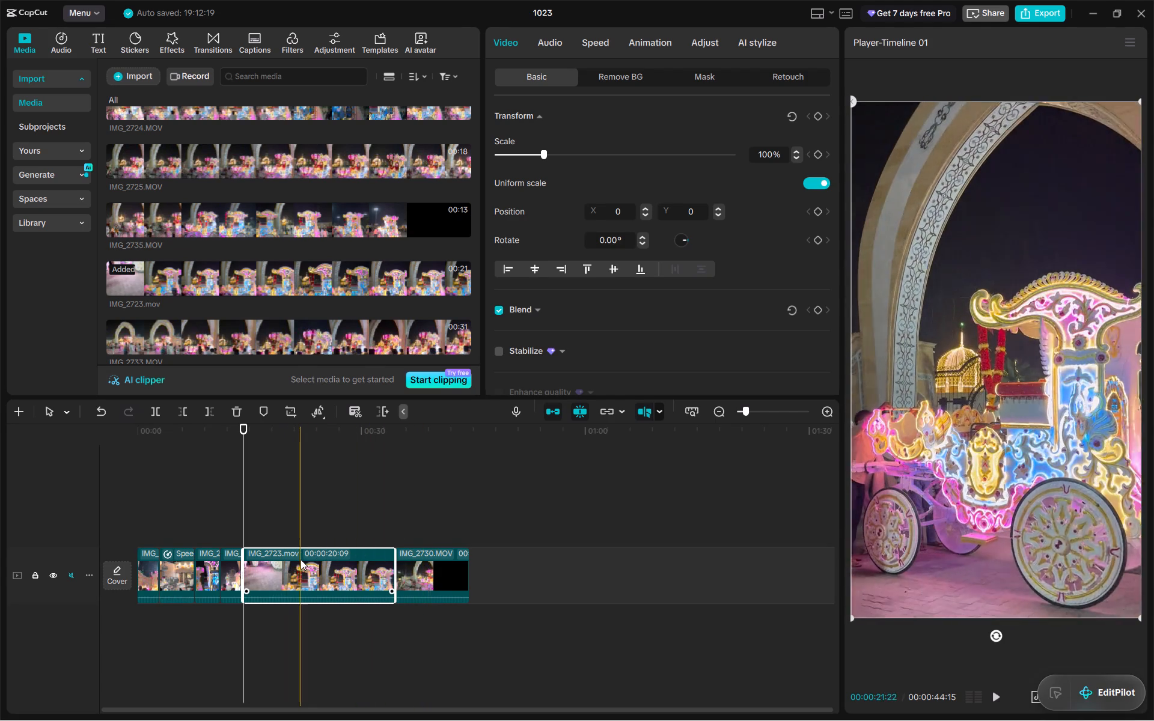
Trim off the beginning of the IMG_2723.mov clip up to 00:00:22:01 on the timeline.
{"action": "left_click", "coordinate": [302, 559]}
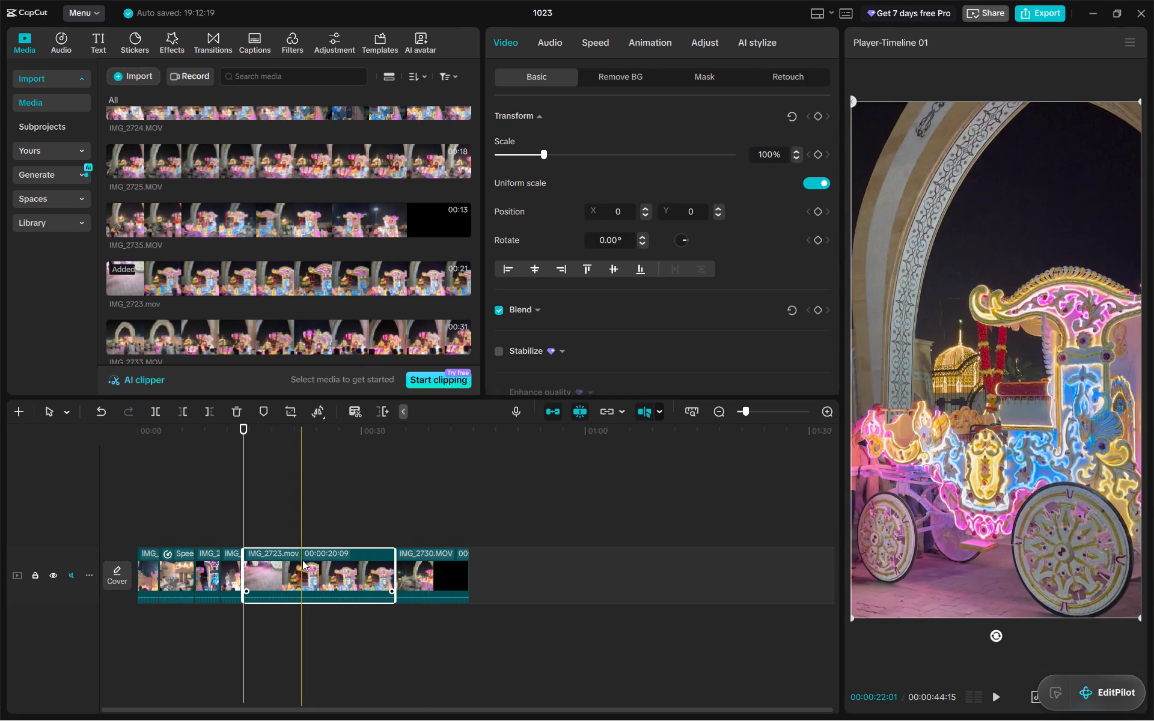
{"action": "left_click", "coordinate": [302, 568]}
{"action": "left_click", "coordinate": [302, 507]}
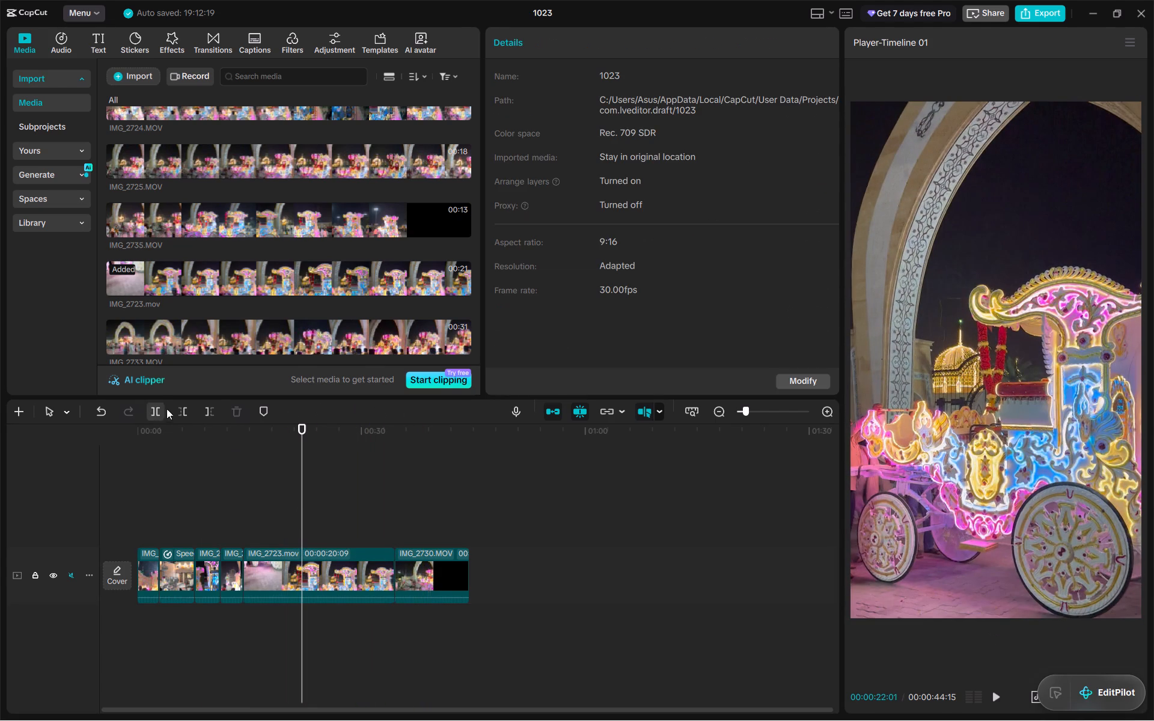
{"action": "left_click", "coordinate": [178, 408]}
Find the cut point in the IMG_2723.mov clip and trim off its end back to 00:00:17:27.
{"action": "left_click_drag", "start_coordinate": [303, 433], "coordinate": [228, 436]}
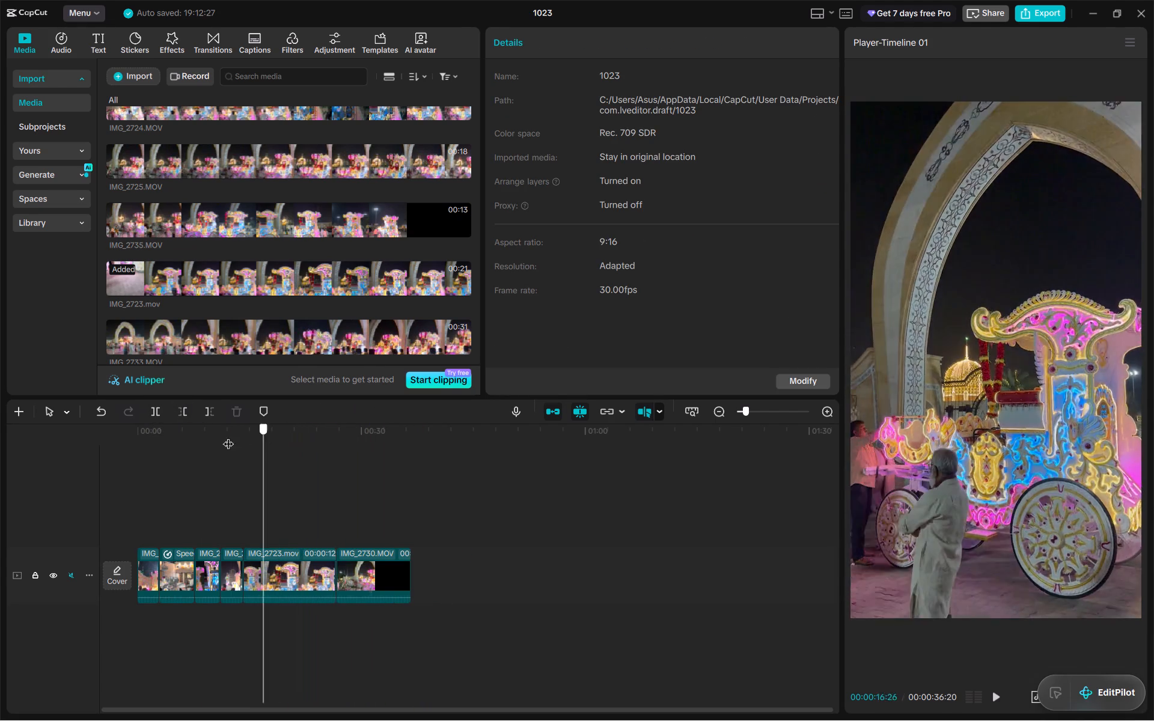
{"action": "left_click_drag", "start_coordinate": [228, 436], "coordinate": [261, 431]}
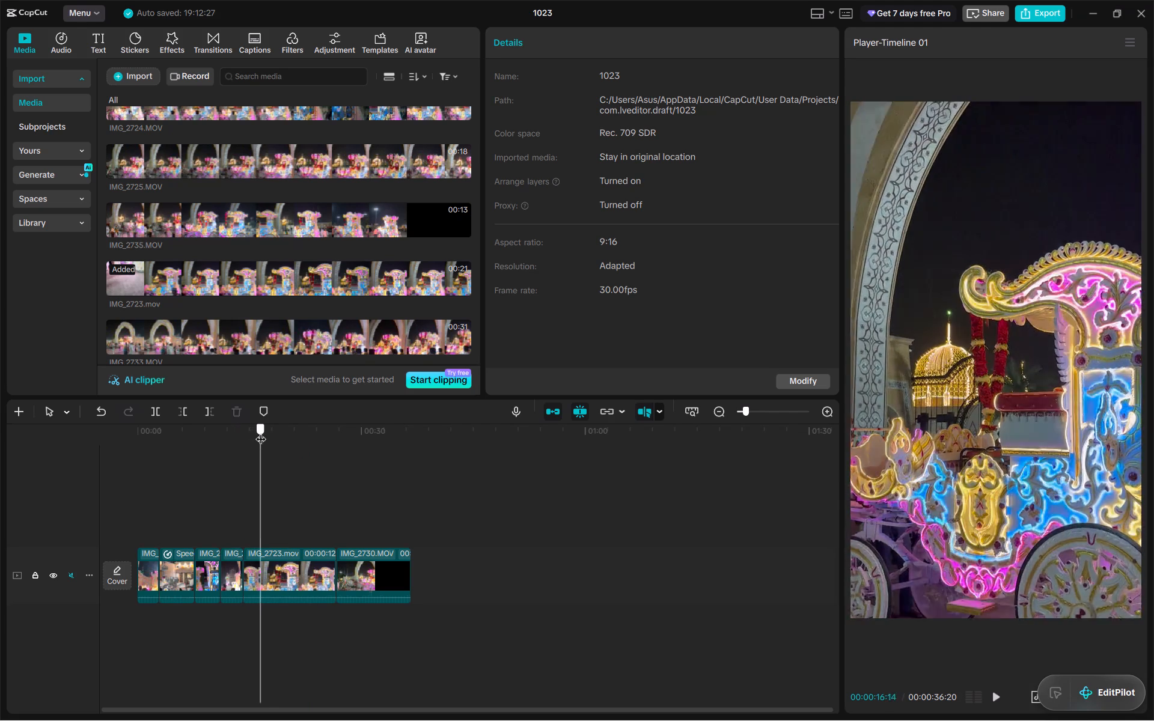
{"action": "left_click_drag", "start_coordinate": [261, 431], "coordinate": [255, 432]}
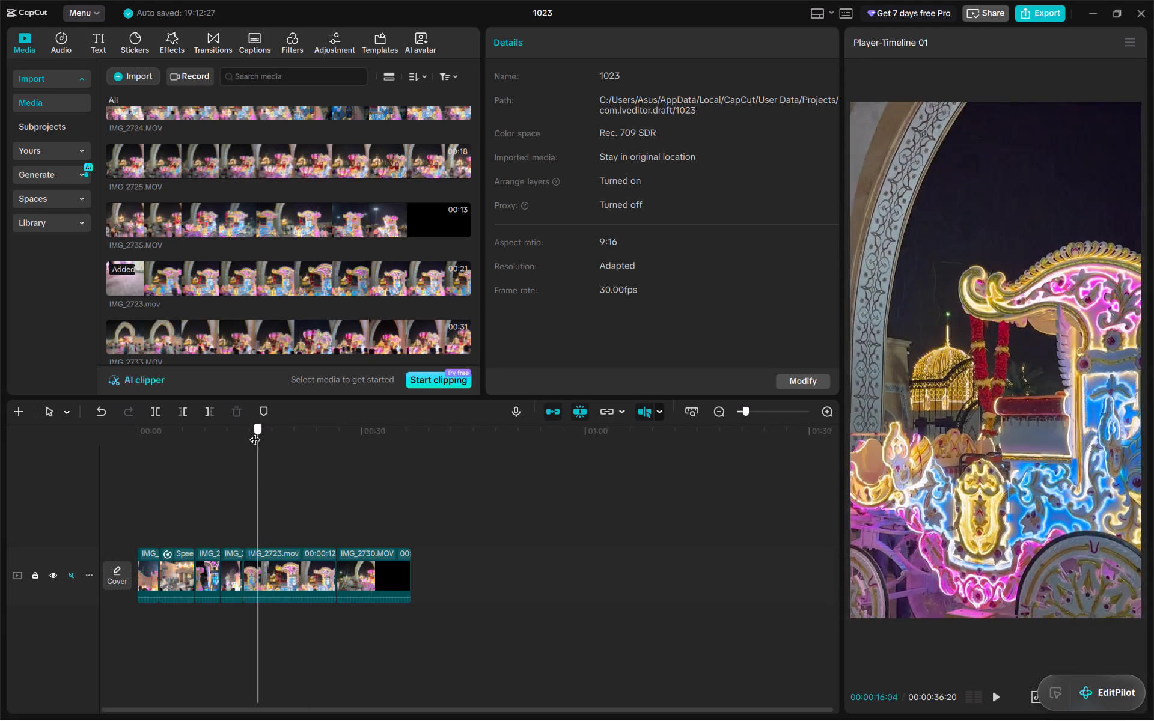
{"action": "left_click_drag", "start_coordinate": [255, 432], "coordinate": [271, 430]}
{"action": "left_click", "coordinate": [204, 409]}
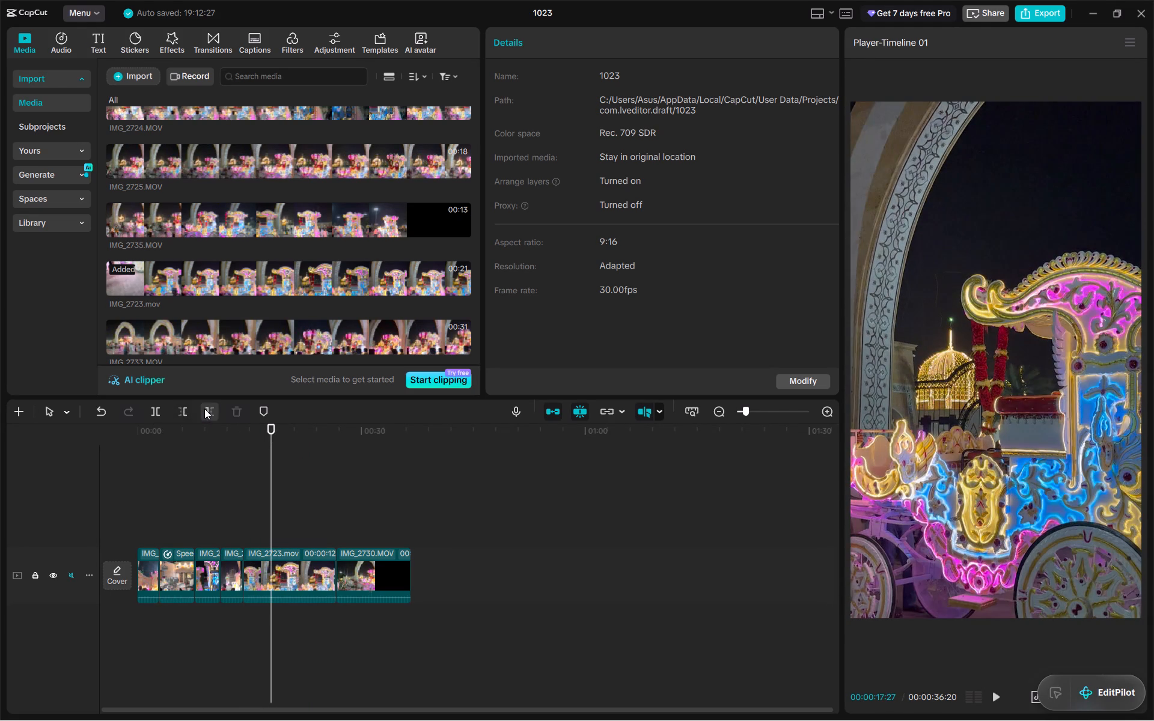
Scrub through the assembled clips to review the IMG_2723.mov cut and the IMG_2730.MOV footage.
{"action": "left_click_drag", "start_coordinate": [272, 470], "coordinate": [258, 472]}
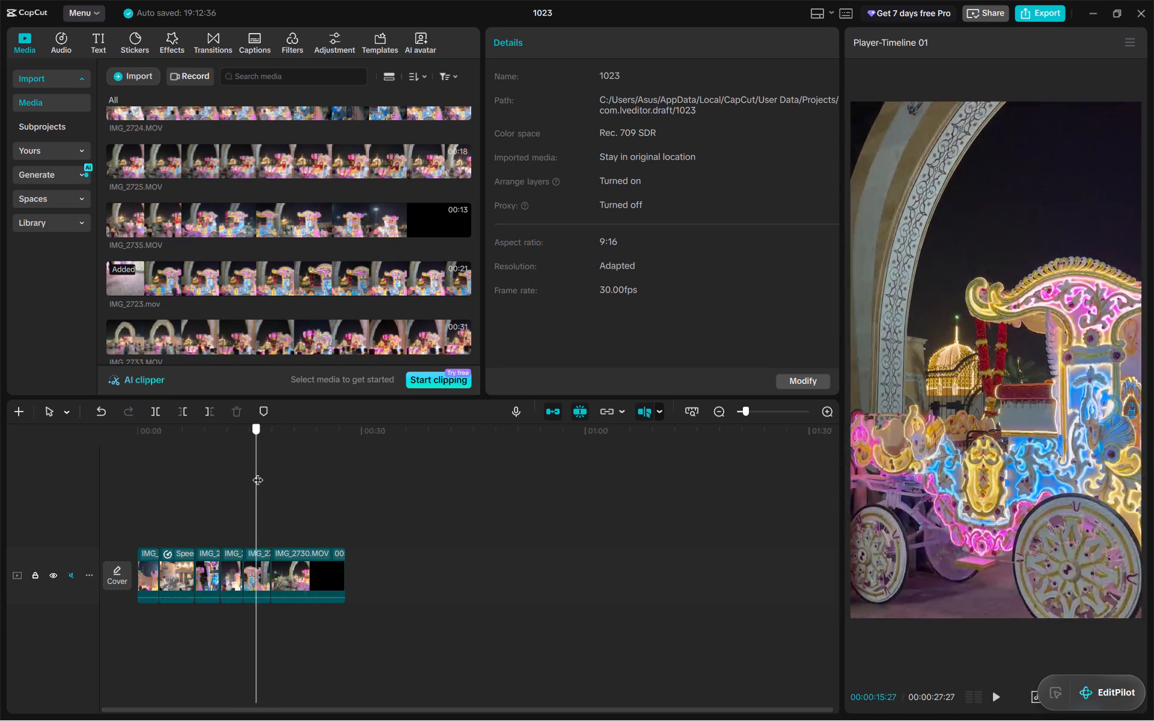
{"action": "left_click_drag", "start_coordinate": [258, 472], "coordinate": [279, 469]}
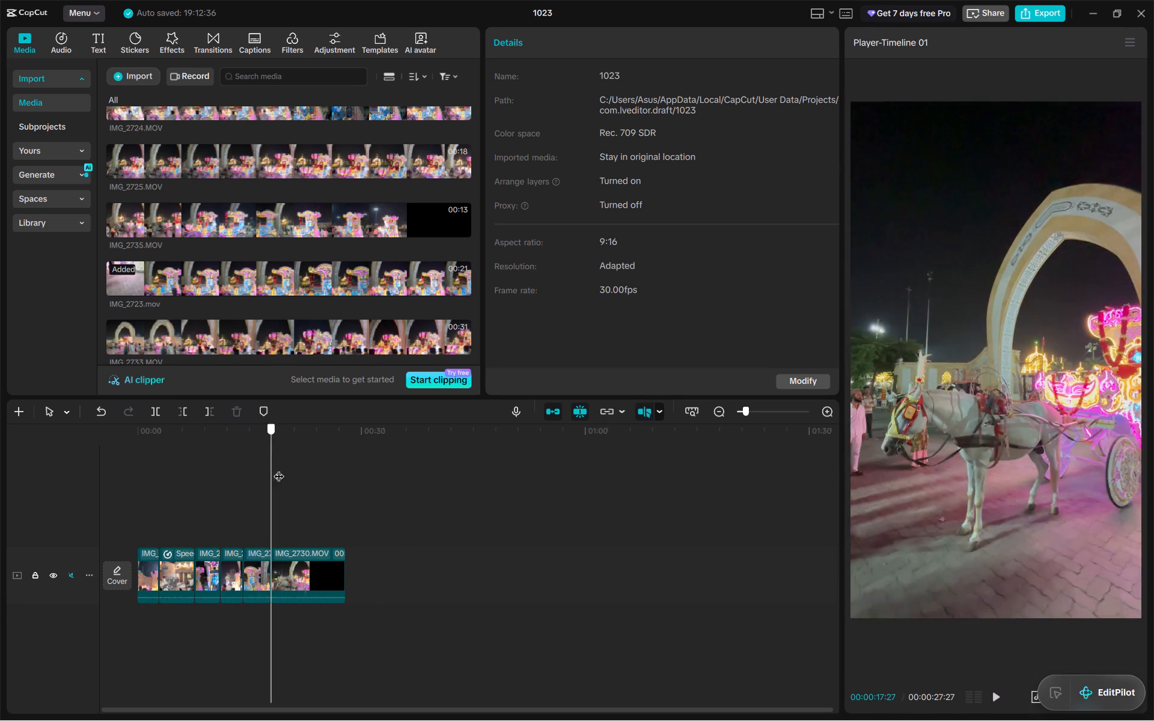
{"action": "left_click_drag", "start_coordinate": [279, 469], "coordinate": [347, 478]}
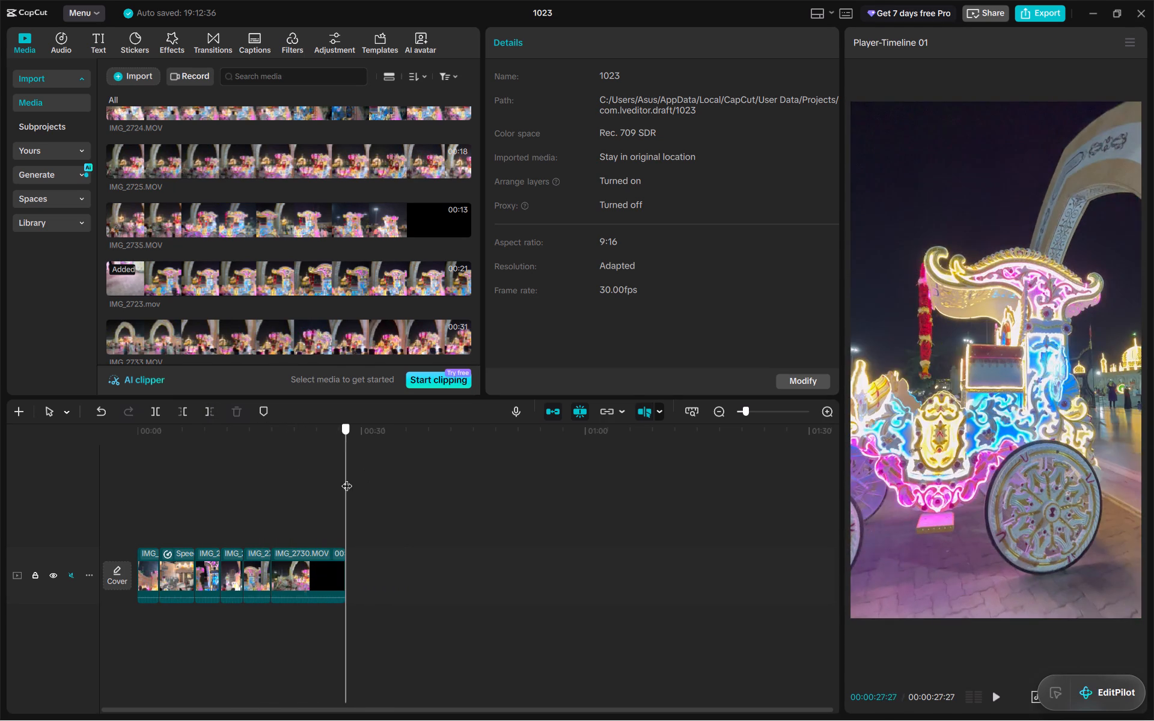
{"action": "left_click_drag", "start_coordinate": [347, 478], "coordinate": [59, 521]}
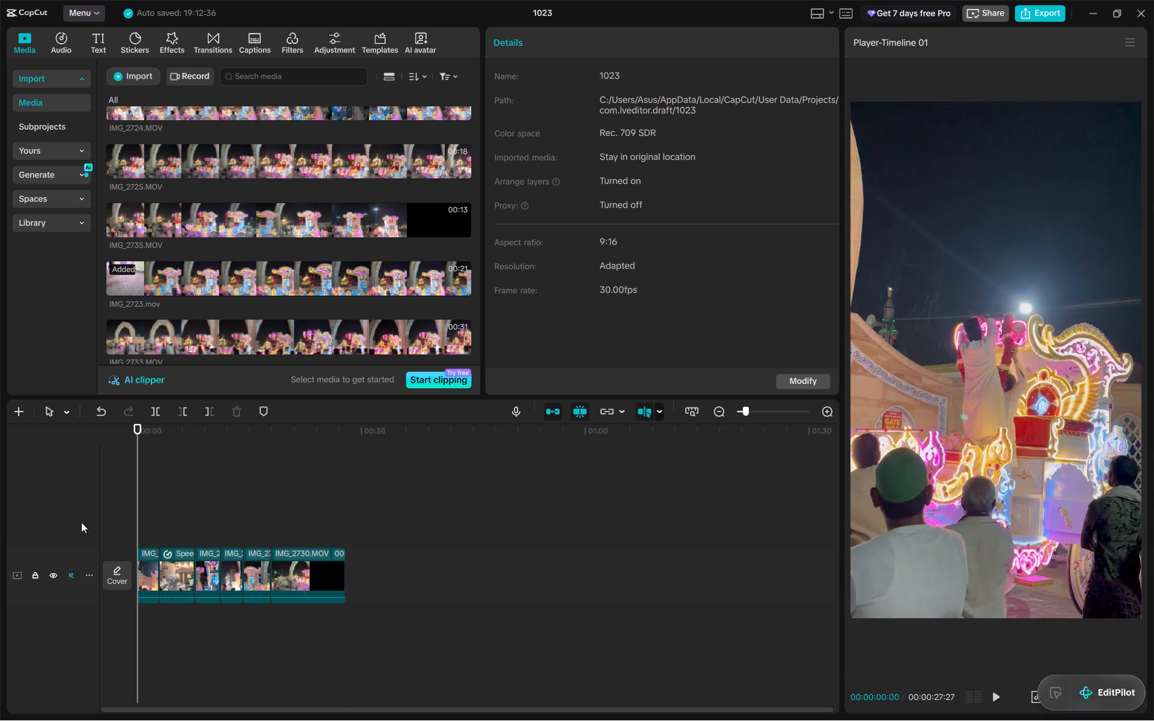
Preview the imported clips, add IMG_2736.MOV to the timeline and move it to the end, after IMG_2730.MOV.
{"action": "scroll", "coordinate": [289, 214], "scroll_direction": "up", "scroll_amount": 1}
{"action": "left_click", "coordinate": [263, 233]}
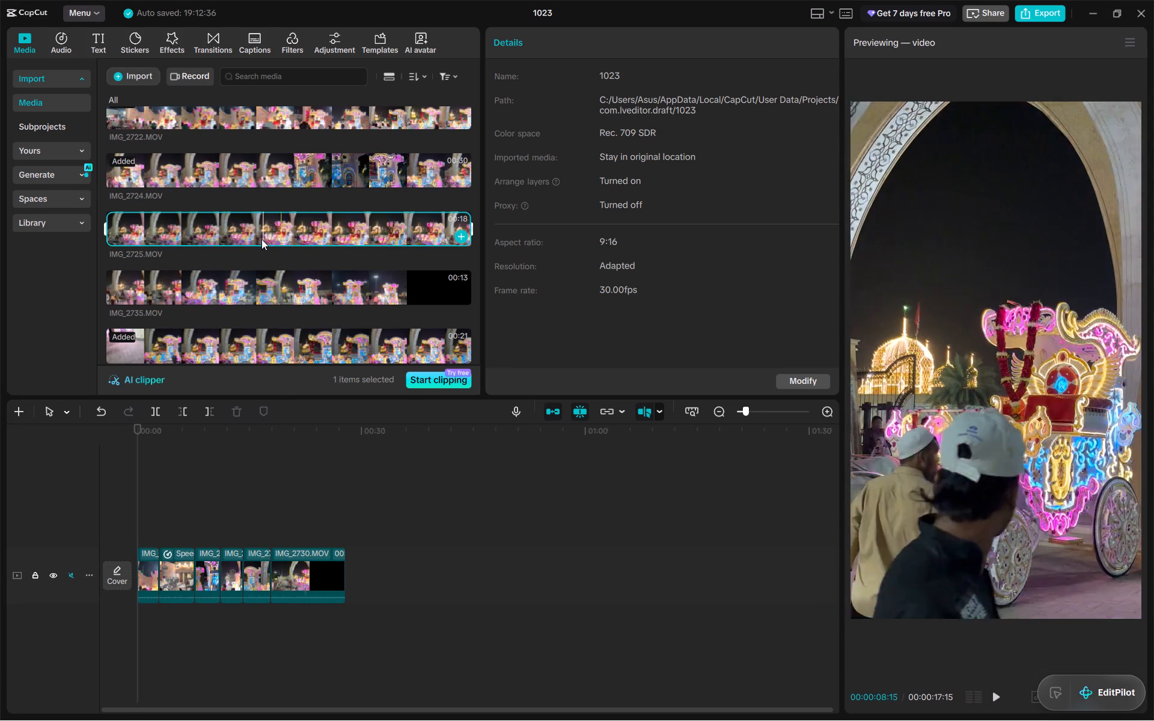
{"action": "scroll", "coordinate": [412, 225], "scroll_direction": "up", "scroll_amount": 1}
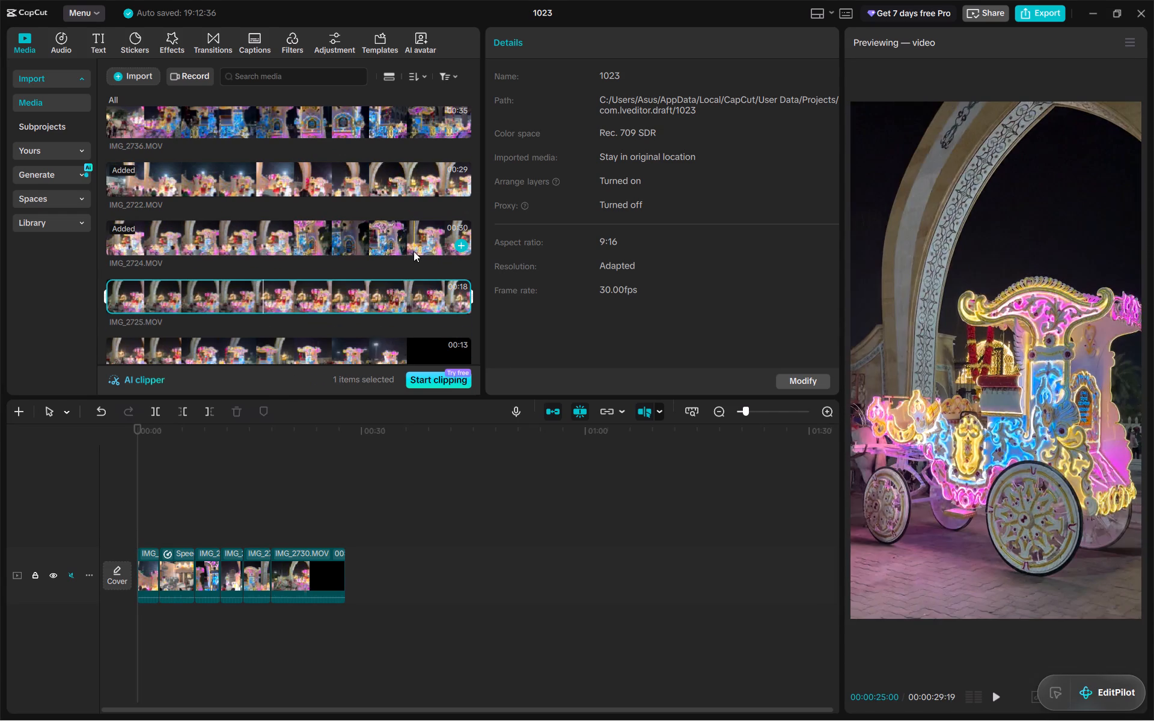
{"action": "scroll", "coordinate": [410, 245], "scroll_direction": "up", "scroll_amount": 2}
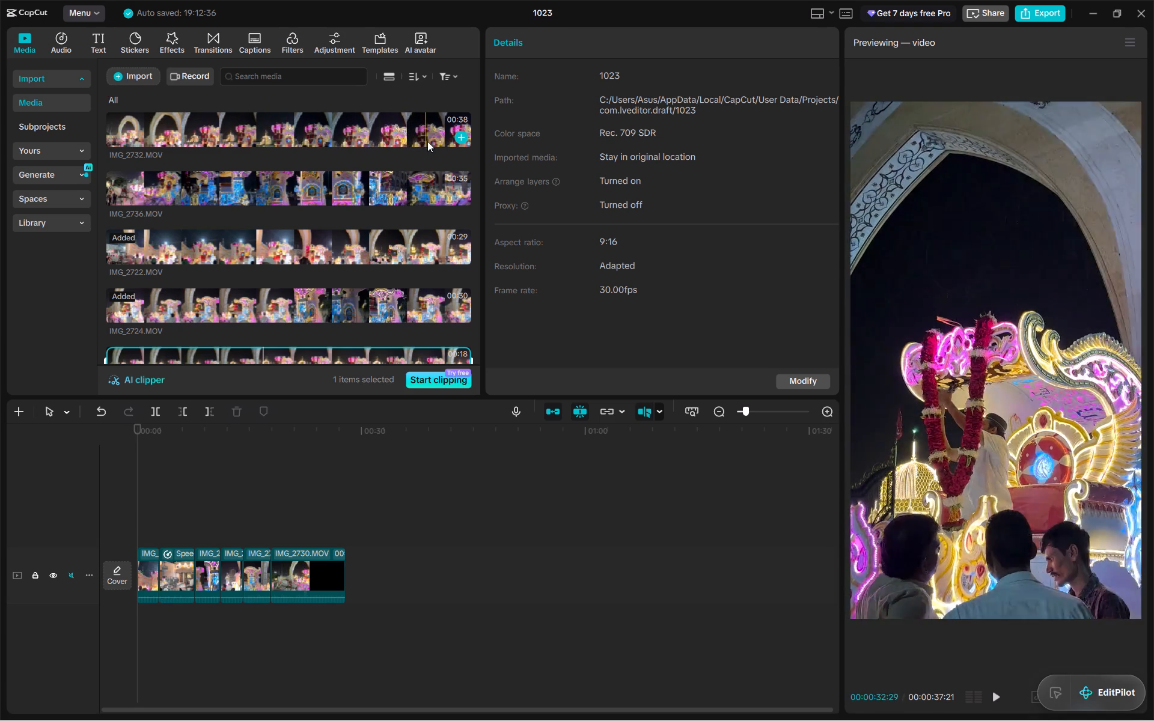
{"action": "scroll", "coordinate": [453, 219], "scroll_direction": "up", "scroll_amount": 2}
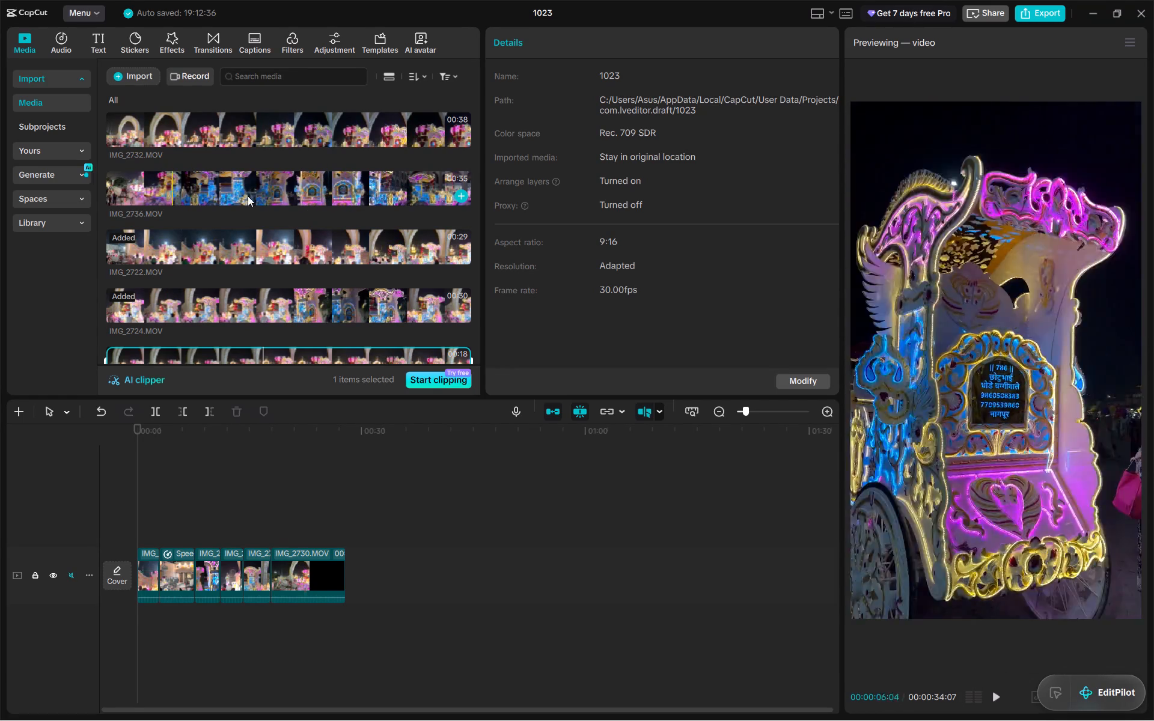
{"action": "left_click", "coordinate": [457, 196]}
{"action": "left_click_drag", "start_coordinate": [308, 578], "coordinate": [333, 573]}
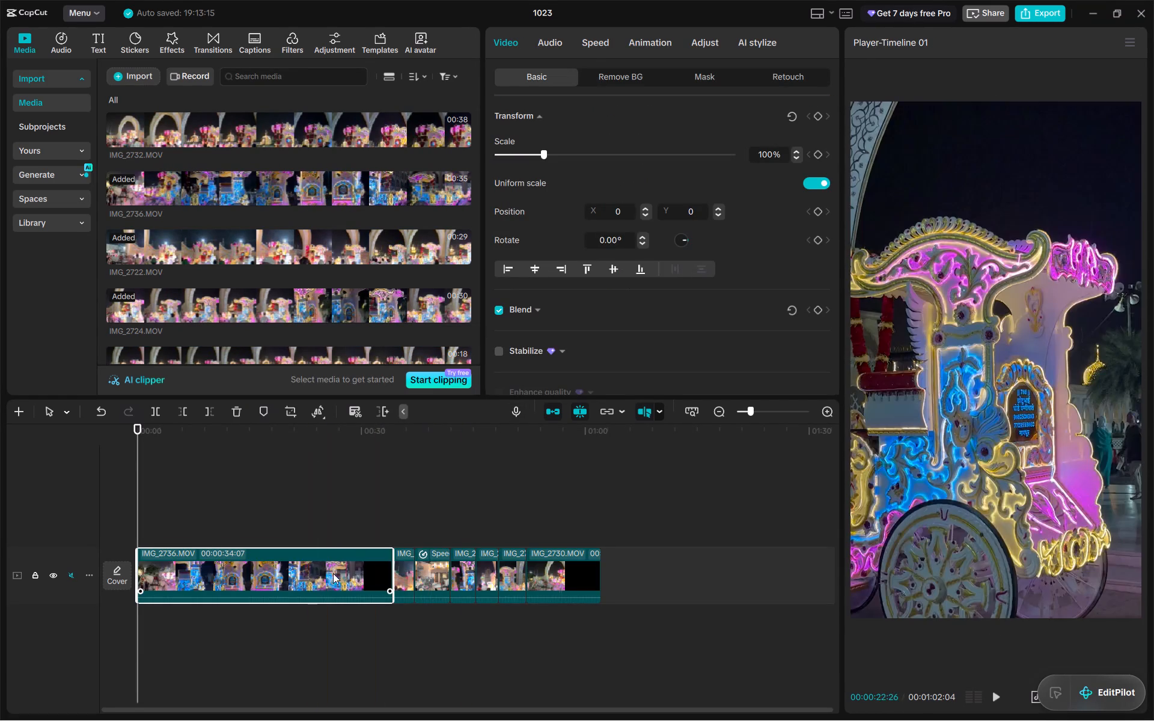
{"action": "left_click_drag", "start_coordinate": [333, 573], "coordinate": [611, 556]}
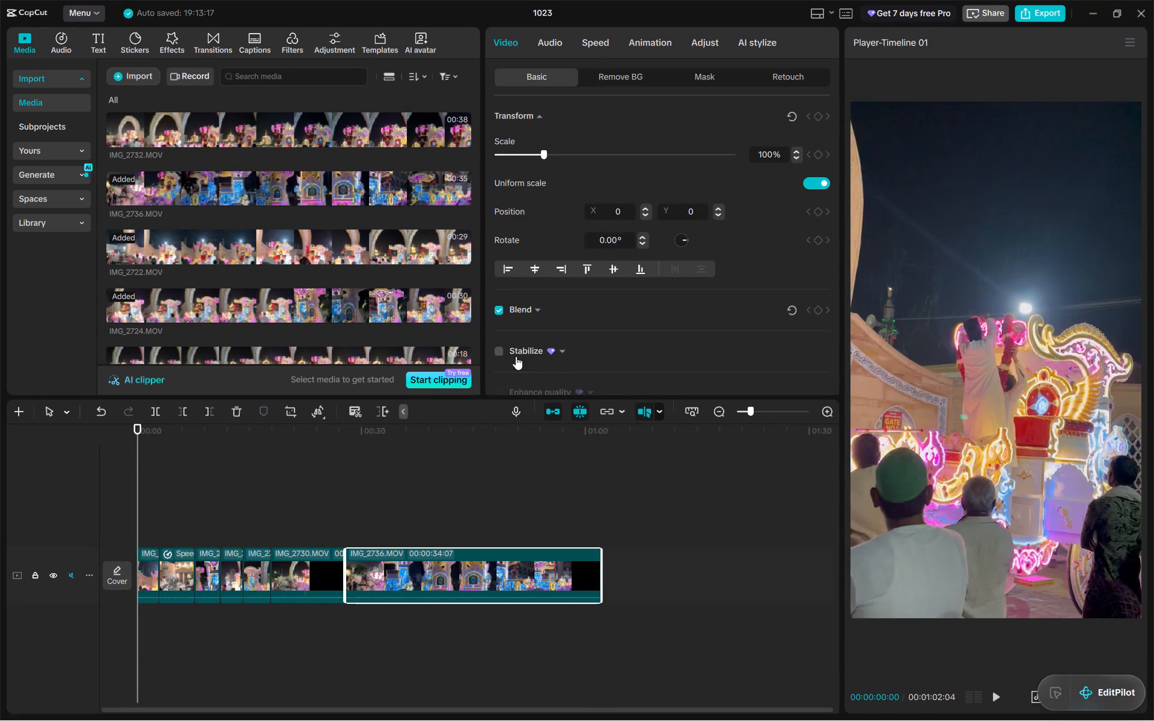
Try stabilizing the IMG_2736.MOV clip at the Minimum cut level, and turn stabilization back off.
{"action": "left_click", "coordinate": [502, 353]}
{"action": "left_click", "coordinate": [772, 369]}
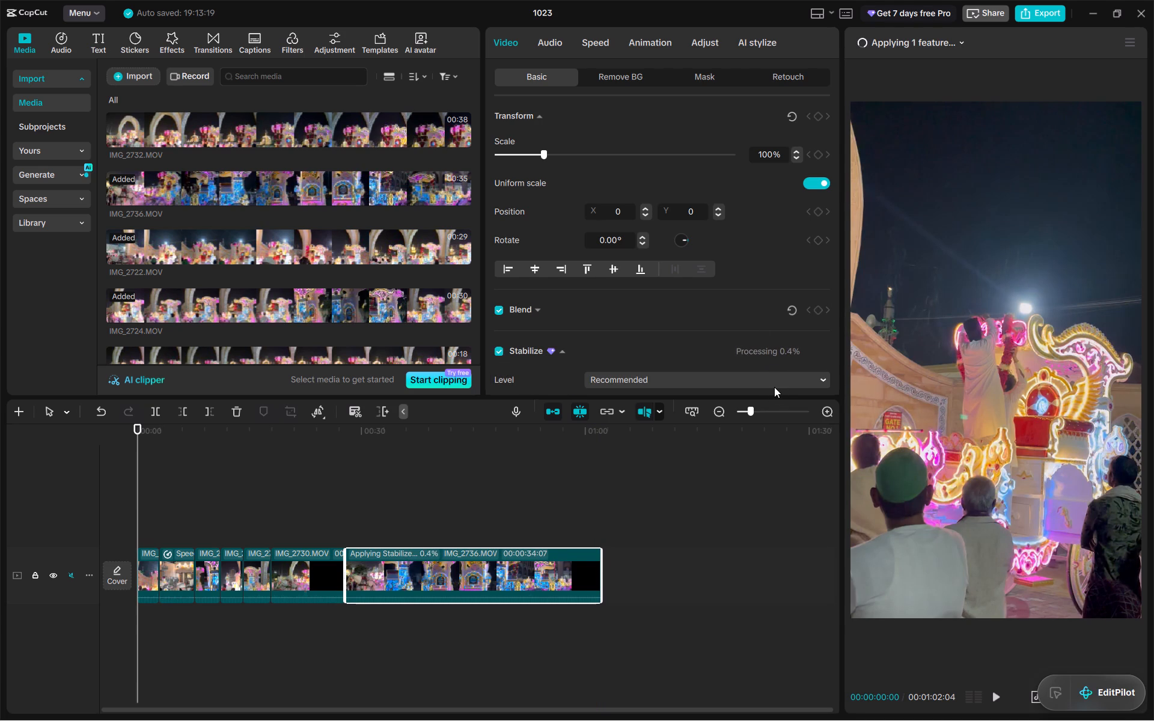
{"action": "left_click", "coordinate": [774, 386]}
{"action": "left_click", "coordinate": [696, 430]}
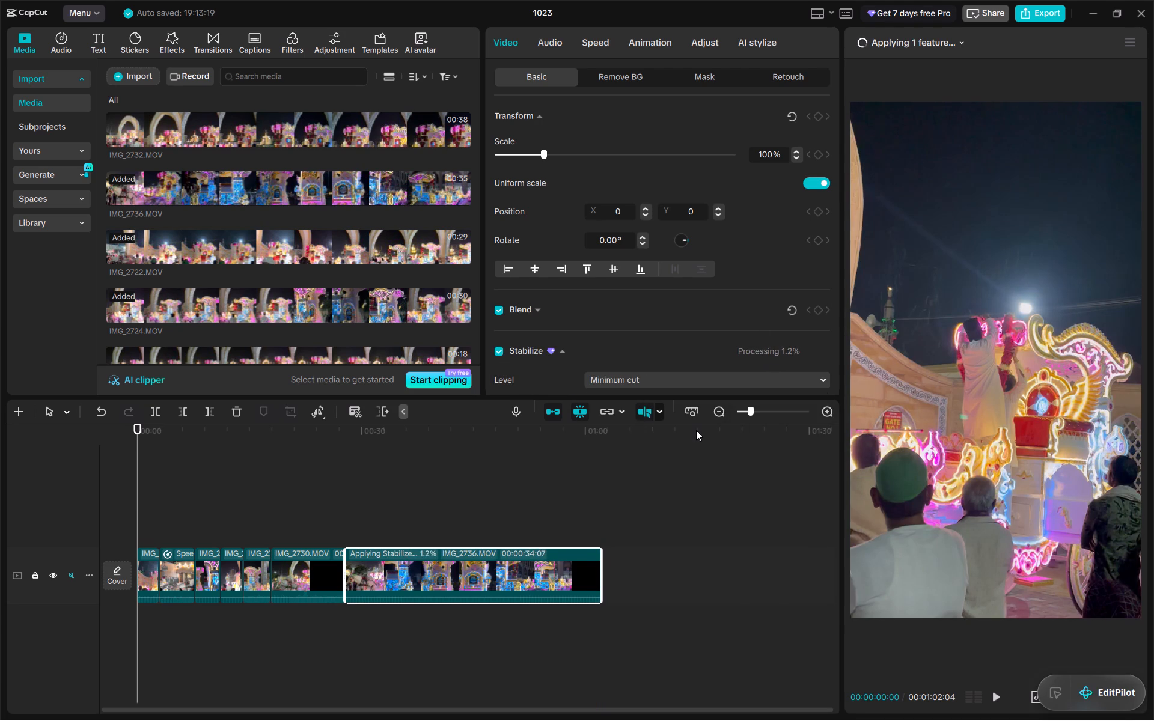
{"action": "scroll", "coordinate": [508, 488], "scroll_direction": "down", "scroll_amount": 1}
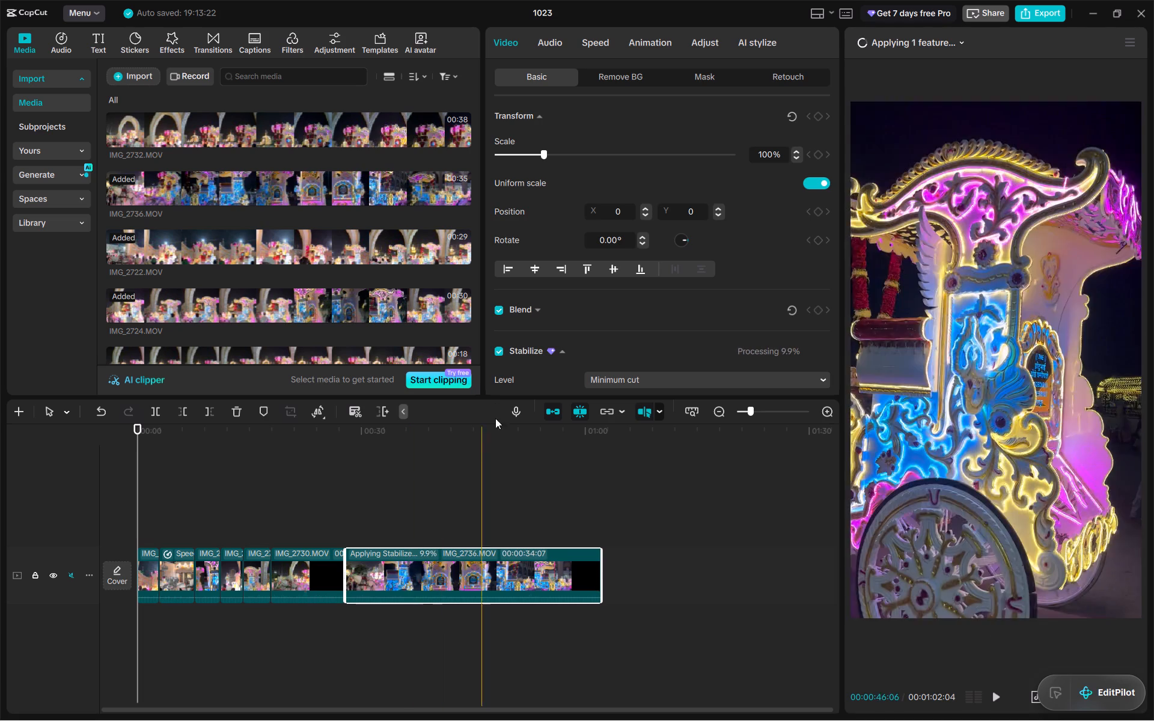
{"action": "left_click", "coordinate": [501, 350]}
Scrub through the IMG_2736.MOV clip to its end to examine which section to keep.
{"action": "left_click", "coordinate": [422, 508]}
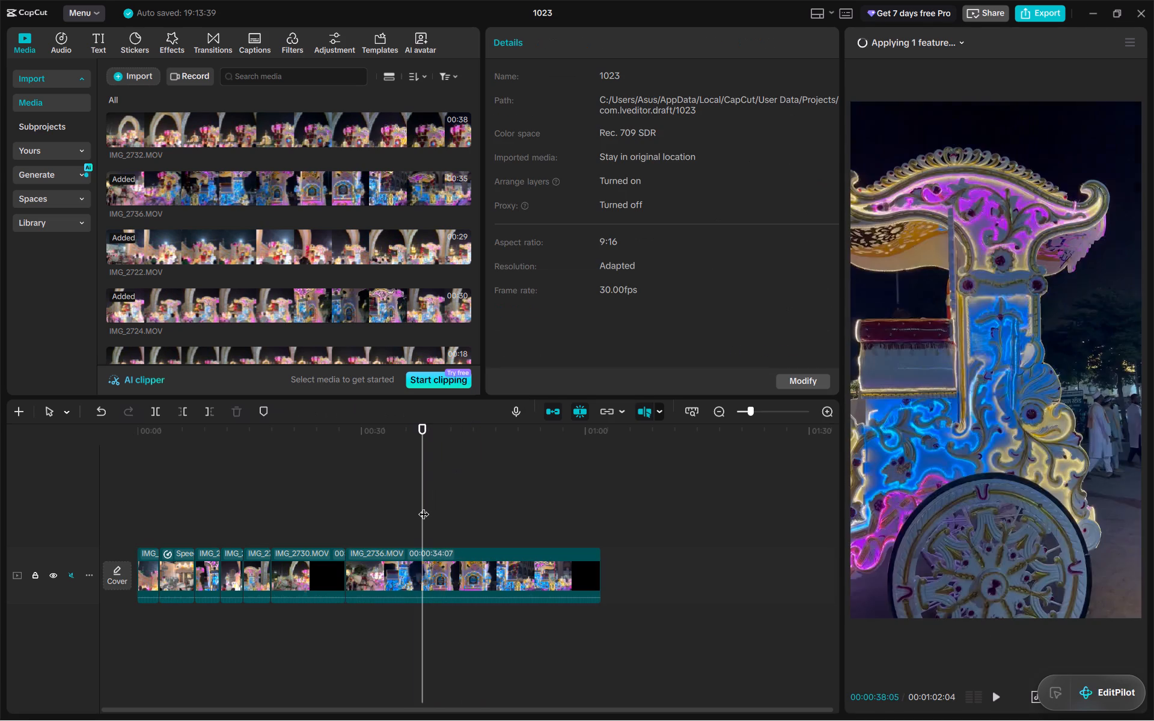
{"action": "left_click_drag", "start_coordinate": [424, 507], "coordinate": [353, 516]}
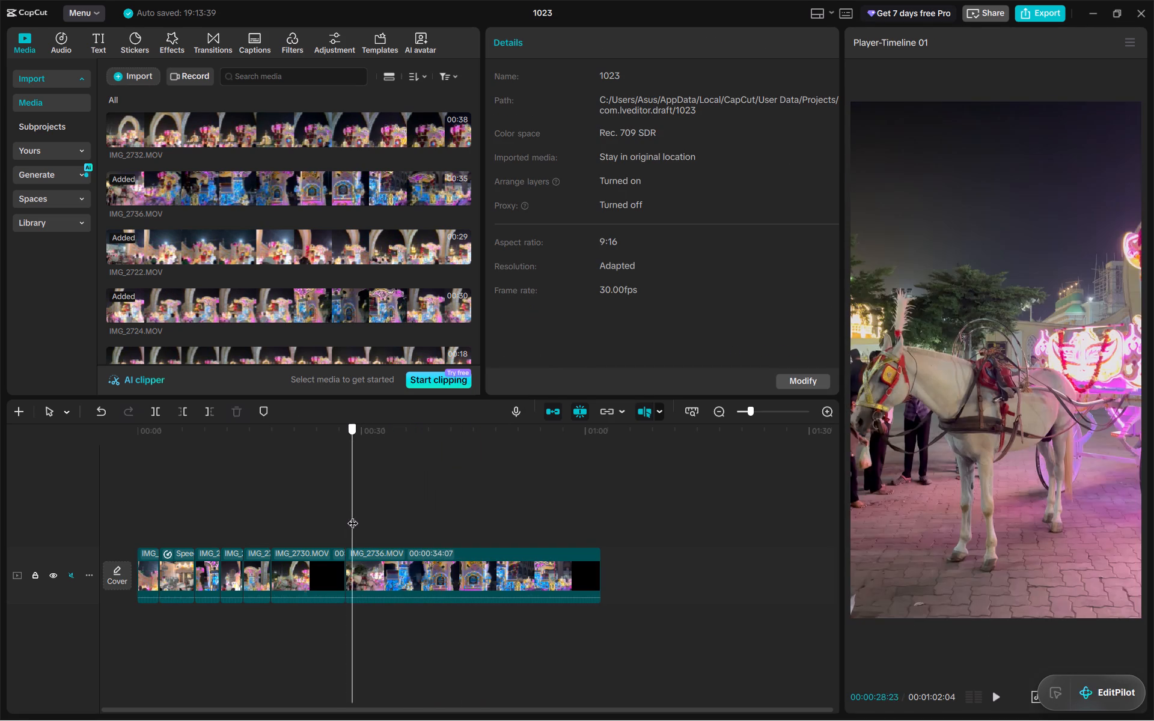
{"action": "left_click_drag", "start_coordinate": [353, 516], "coordinate": [372, 514]}
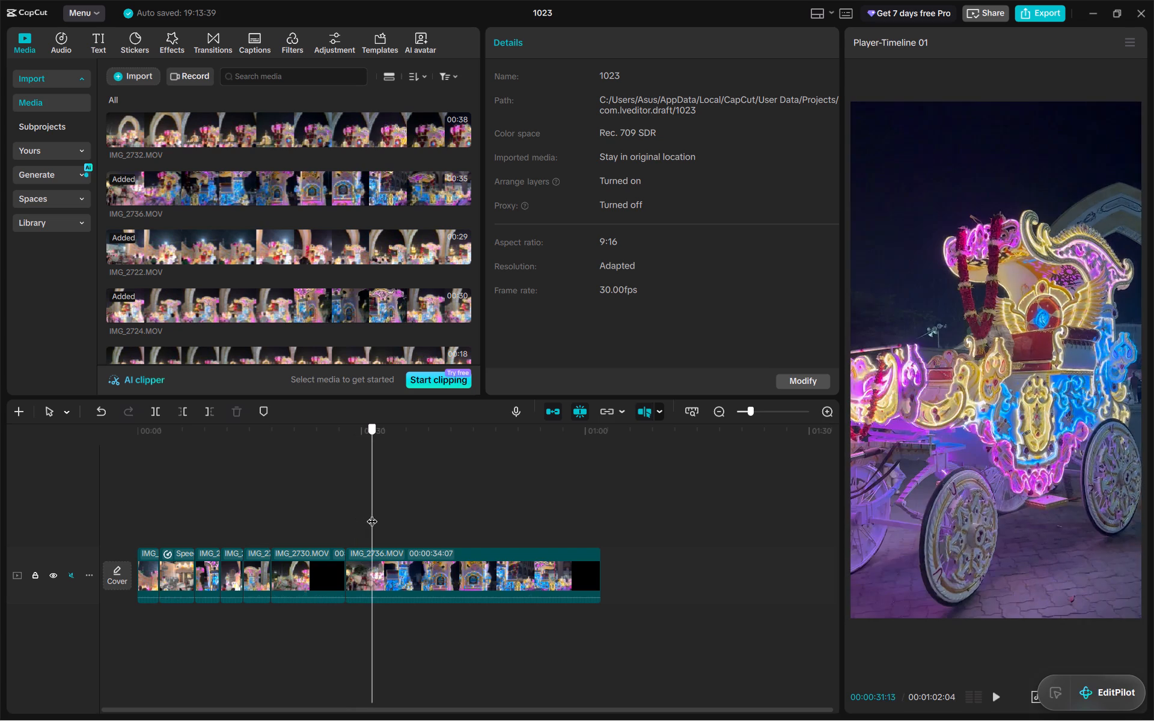
{"action": "left_click_drag", "start_coordinate": [372, 514], "coordinate": [396, 510]}
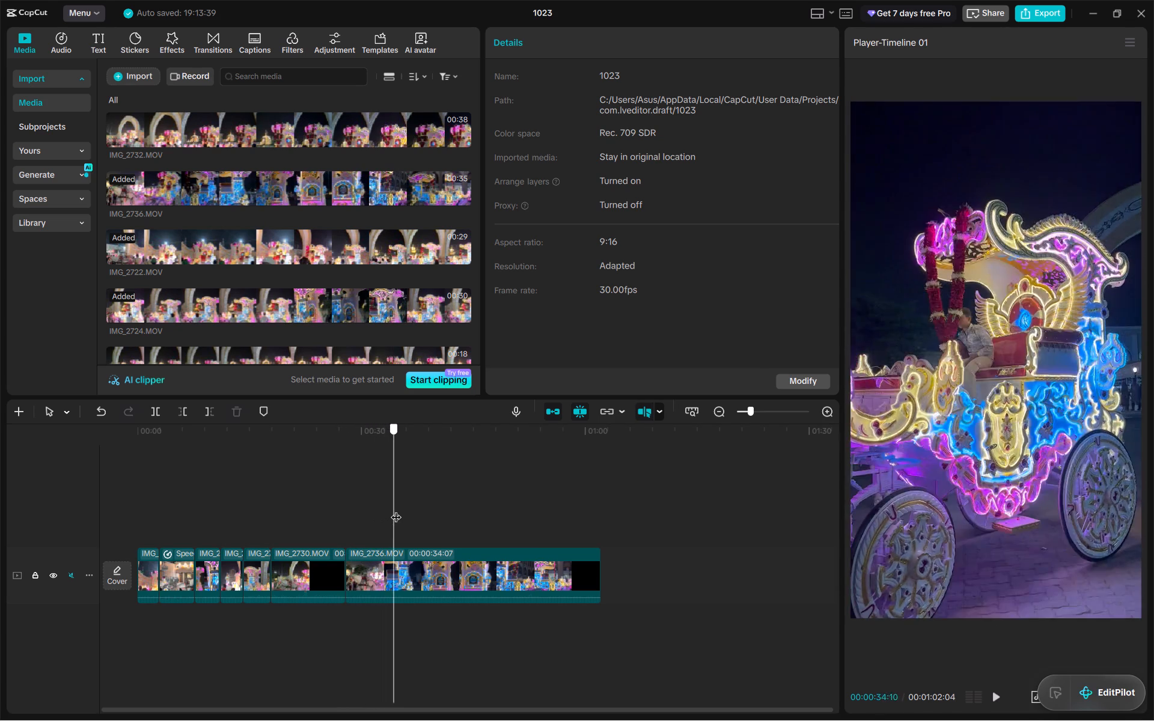
{"action": "left_click_drag", "start_coordinate": [396, 510], "coordinate": [568, 501]}
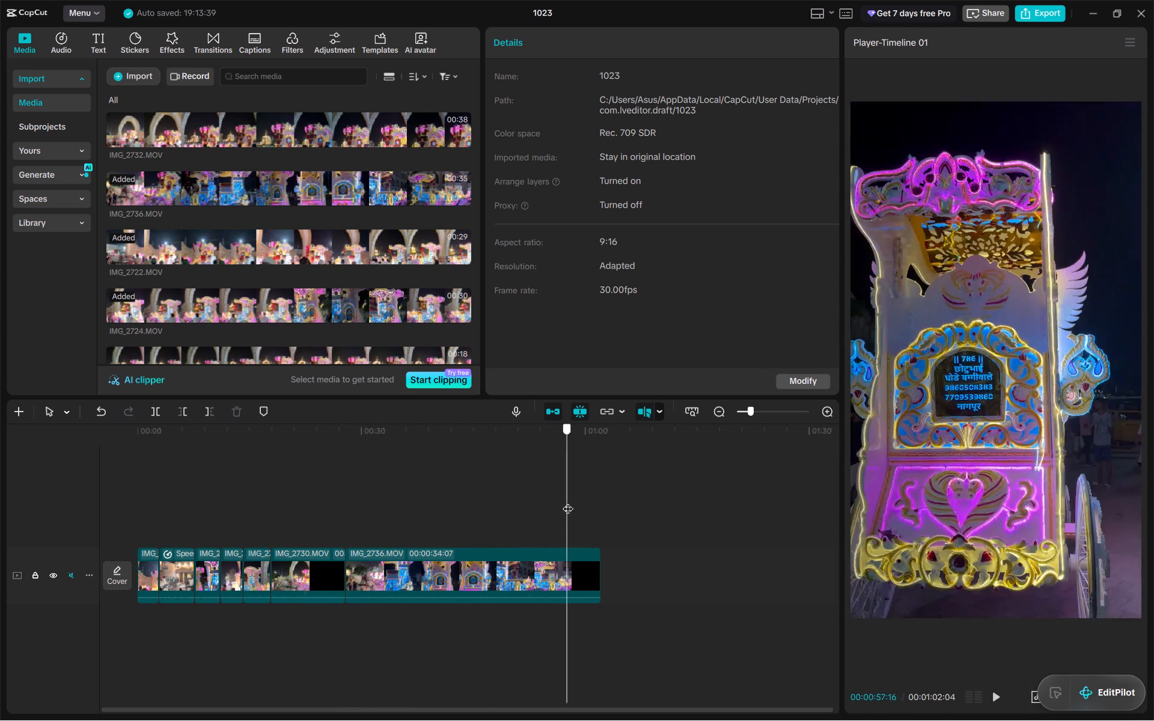
{"action": "left_click_drag", "start_coordinate": [568, 501], "coordinate": [557, 498]}
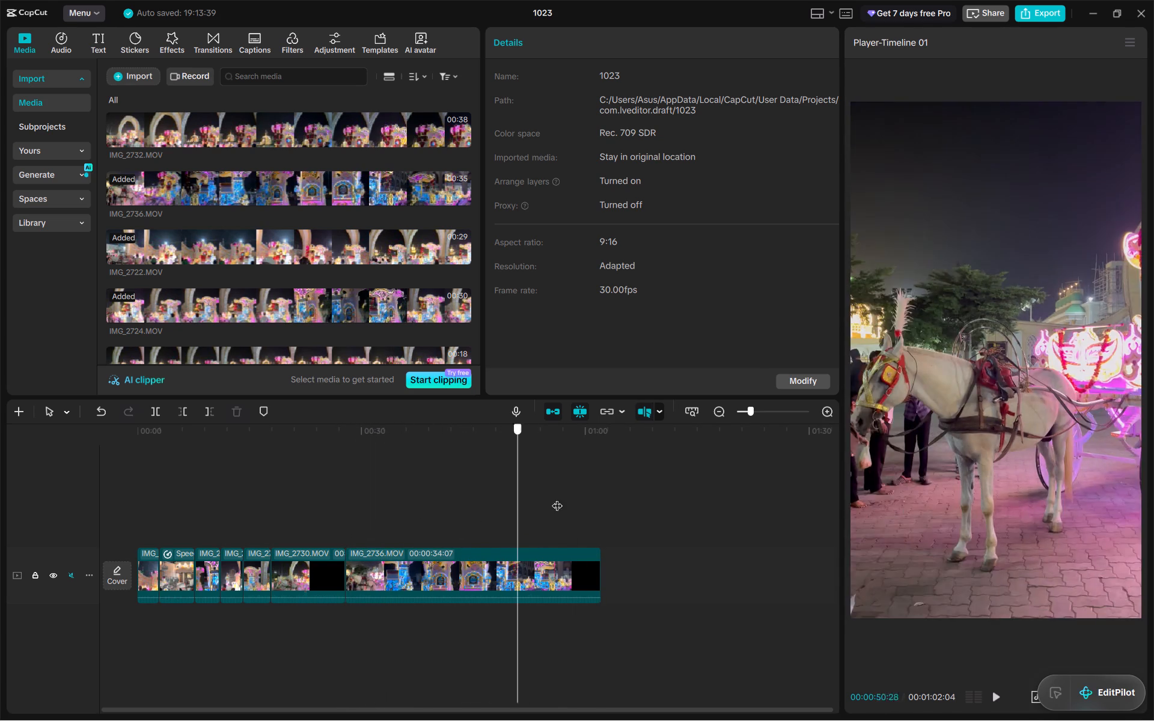
{"action": "left_click_drag", "start_coordinate": [557, 498], "coordinate": [599, 491]}
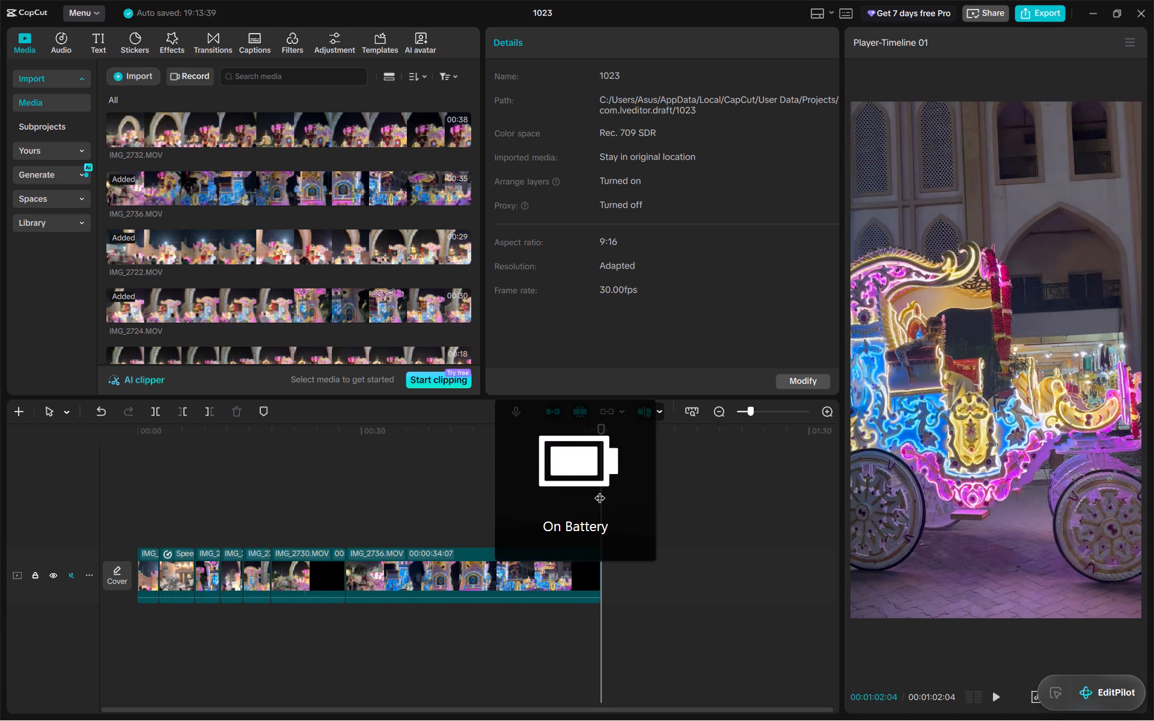
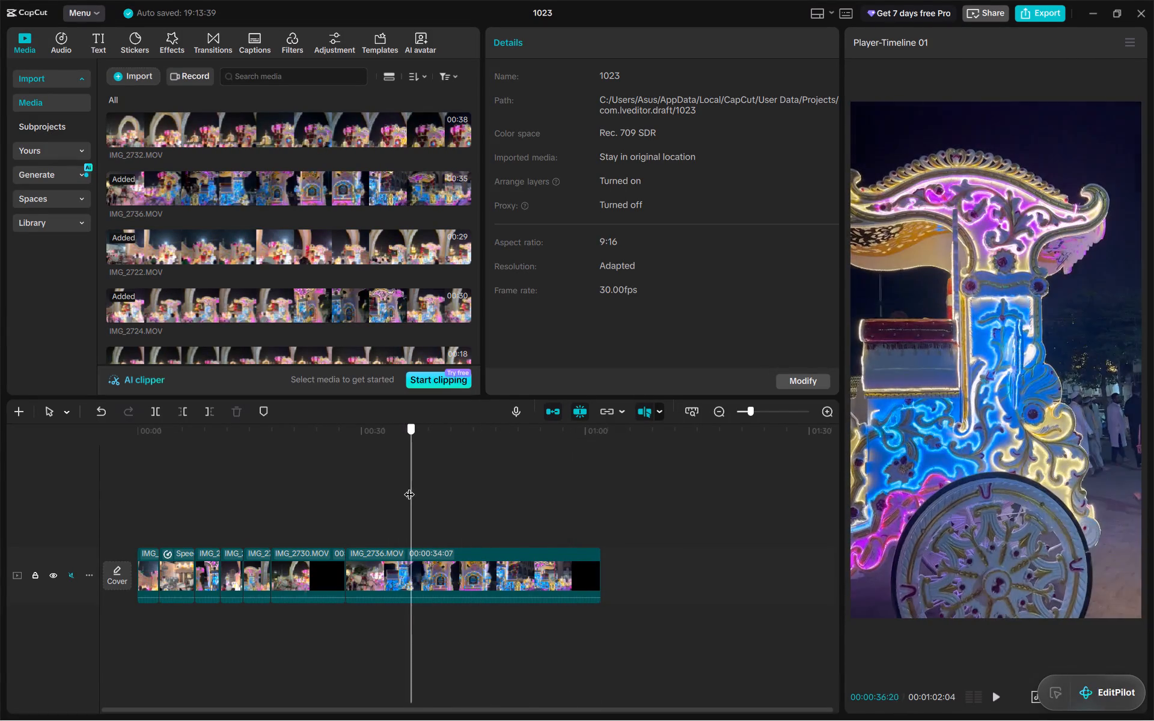
Trim away the beginning of the IMG_2736.MOV clip up to 00:00:36:10 on the timeline.
{"action": "left_click", "coordinate": [412, 570]}
{"action": "left_click", "coordinate": [183, 410]}
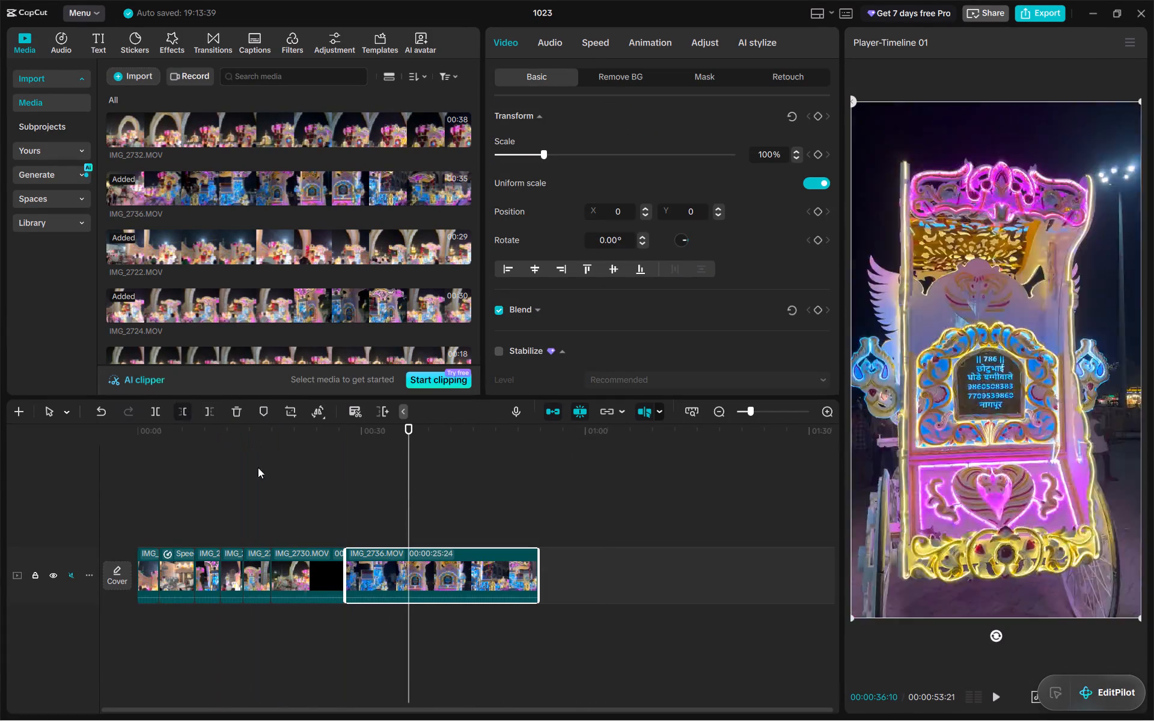
Find the end of the wanted carriage footage in IMG_2736.MOV and trim away everything after 00:00:45:01.
{"action": "left_click_drag", "start_coordinate": [408, 493], "coordinate": [345, 500]}
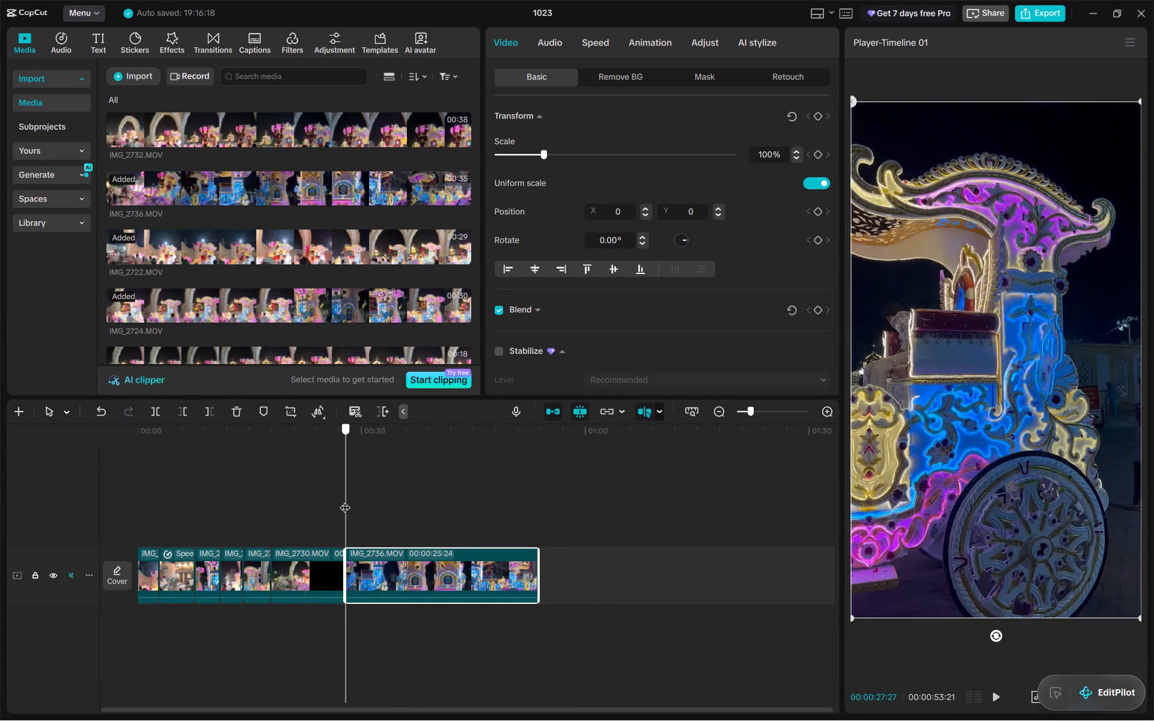
{"action": "left_click_drag", "start_coordinate": [345, 500], "coordinate": [412, 496]}
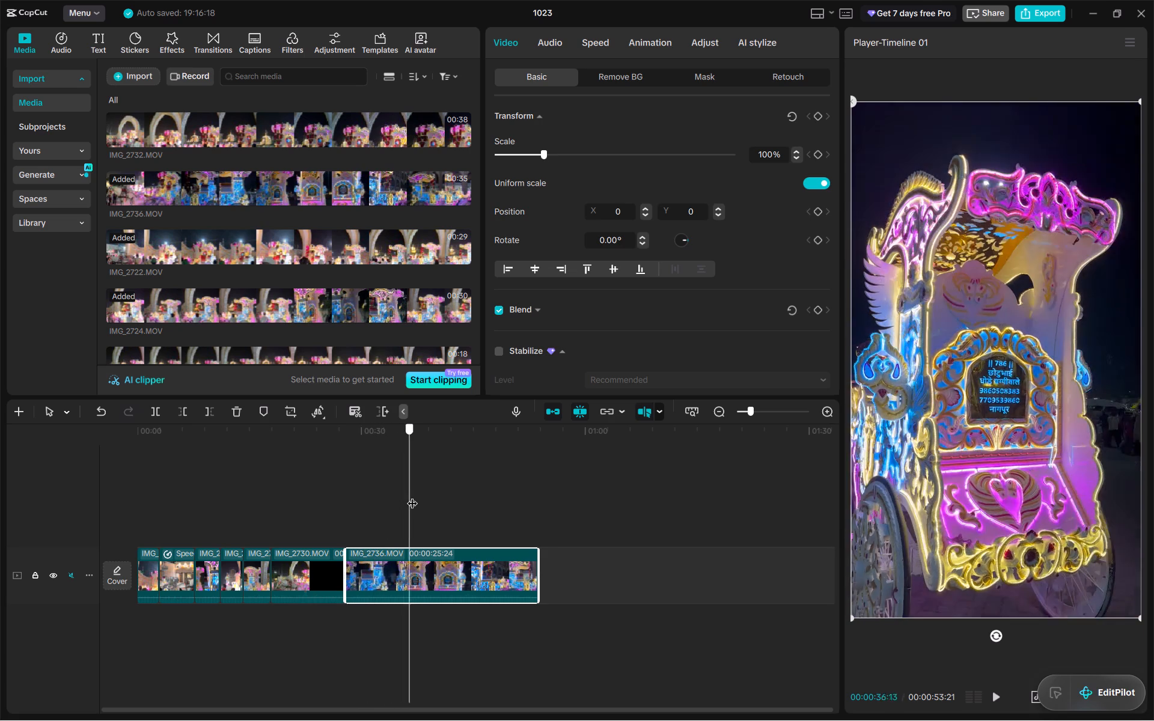
{"action": "left_click_drag", "start_coordinate": [412, 496], "coordinate": [473, 484]}
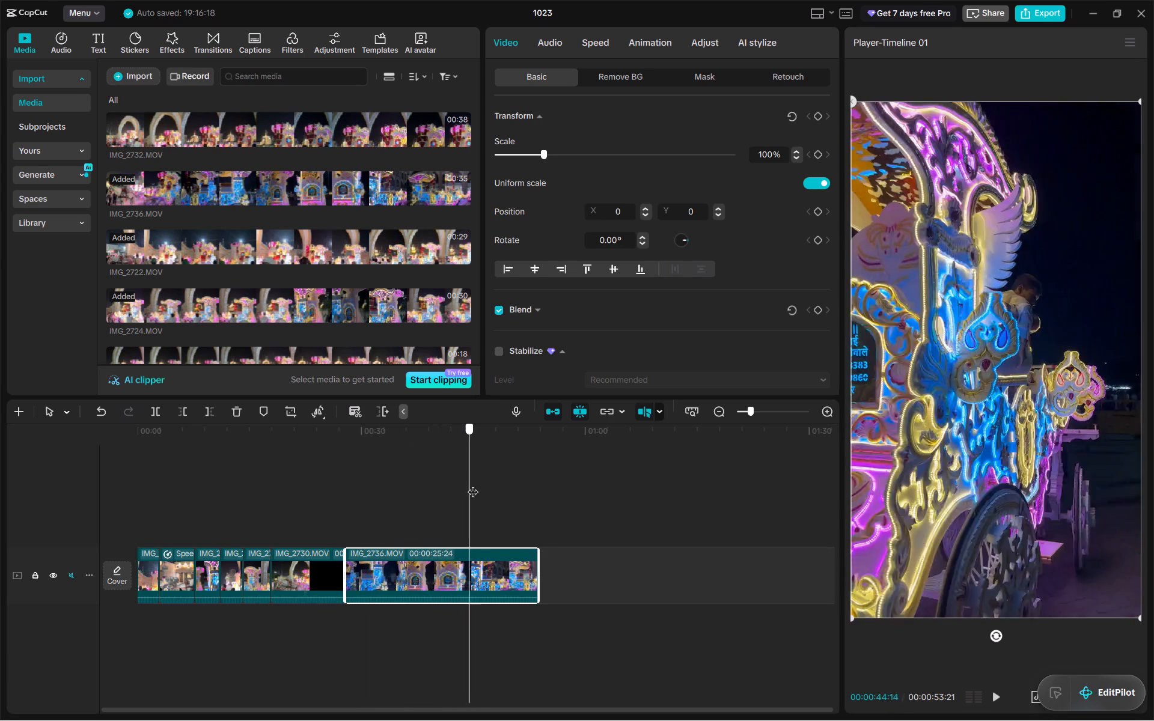
{"action": "left_click_drag", "start_coordinate": [473, 484], "coordinate": [474, 483]}
{"action": "left_click", "coordinate": [212, 407]}
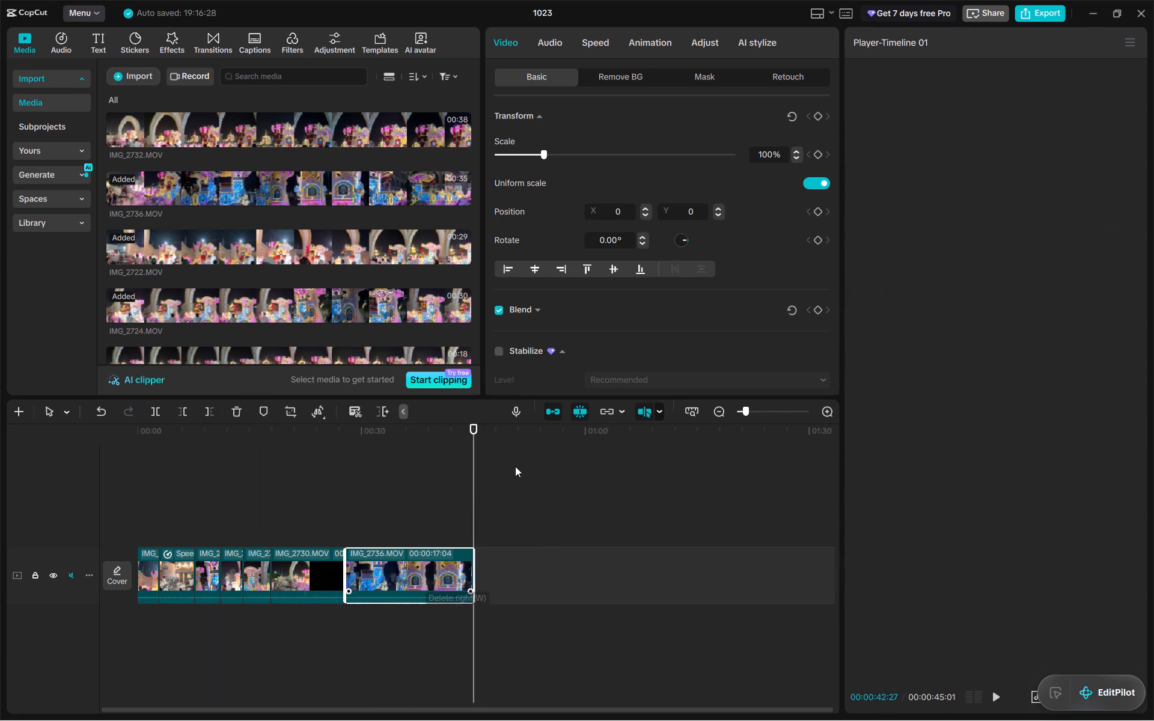
Stabilize the trimmed IMG_2736.MOV clip at the Minimum cut level.
{"action": "left_click", "coordinate": [496, 352]}
{"action": "left_click", "coordinate": [647, 389]}
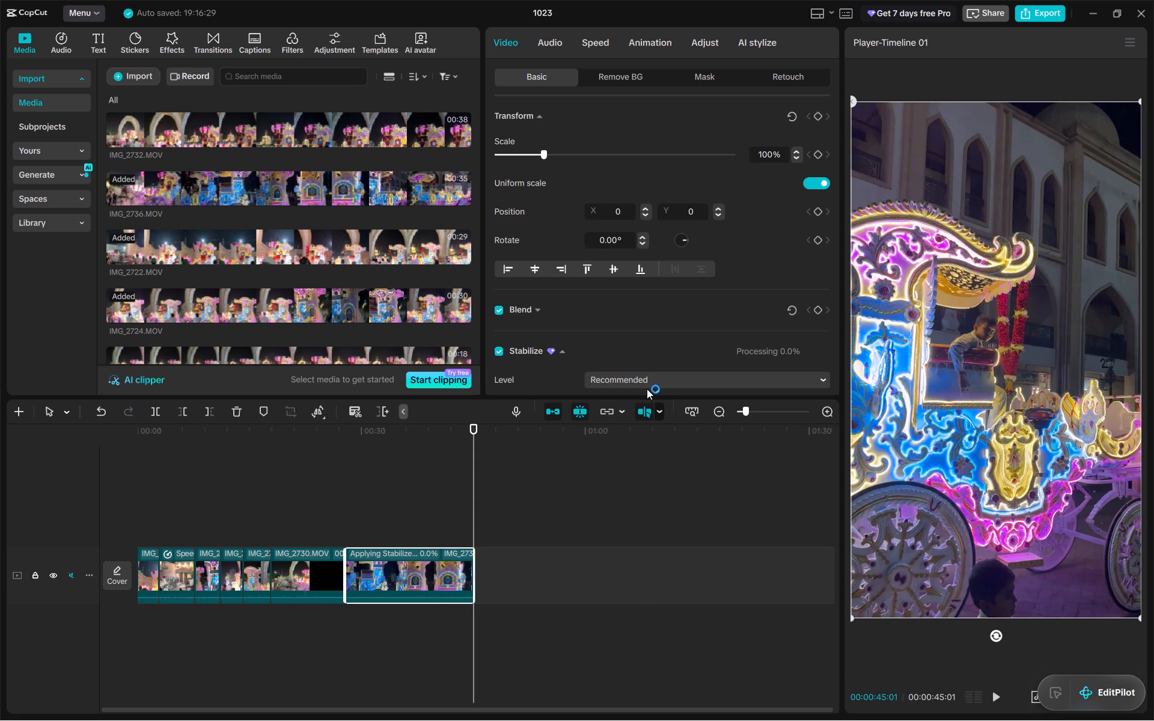
{"action": "left_click", "coordinate": [662, 377]}
{"action": "left_click", "coordinate": [666, 422]}
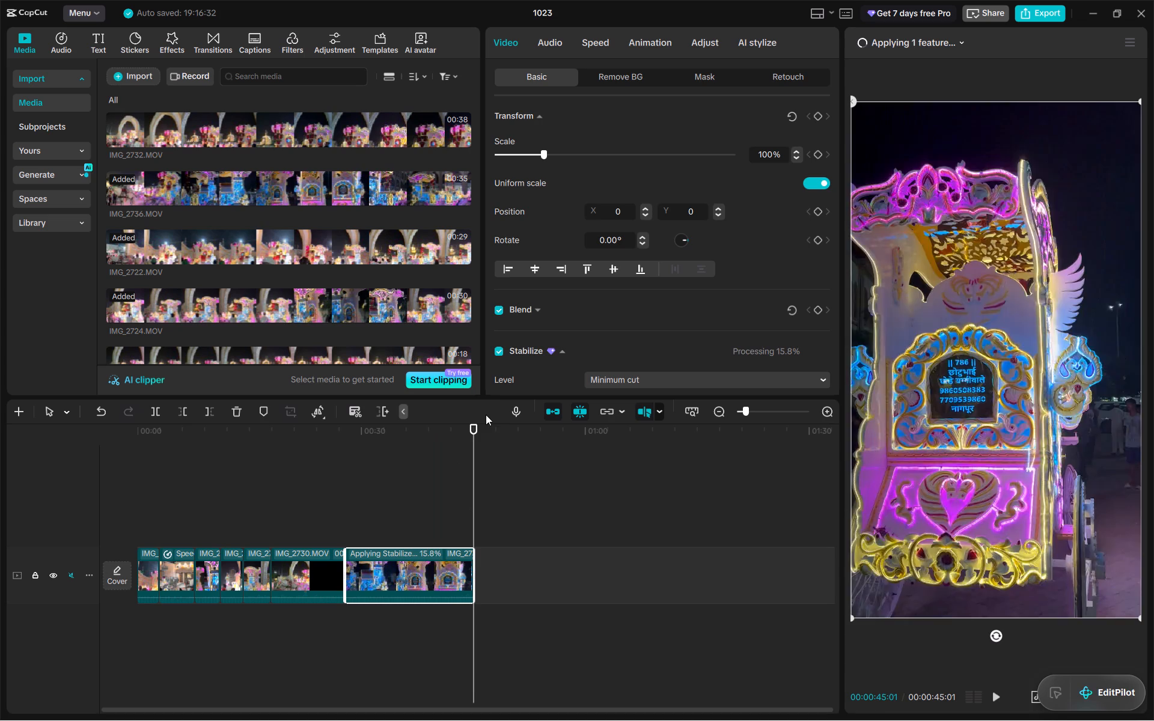
Review the whole assembled timeline, examining the cut points between clips and the trimmed IMG_2736.MOV footage.
{"action": "left_click_drag", "start_coordinate": [475, 425], "coordinate": [371, 433]}
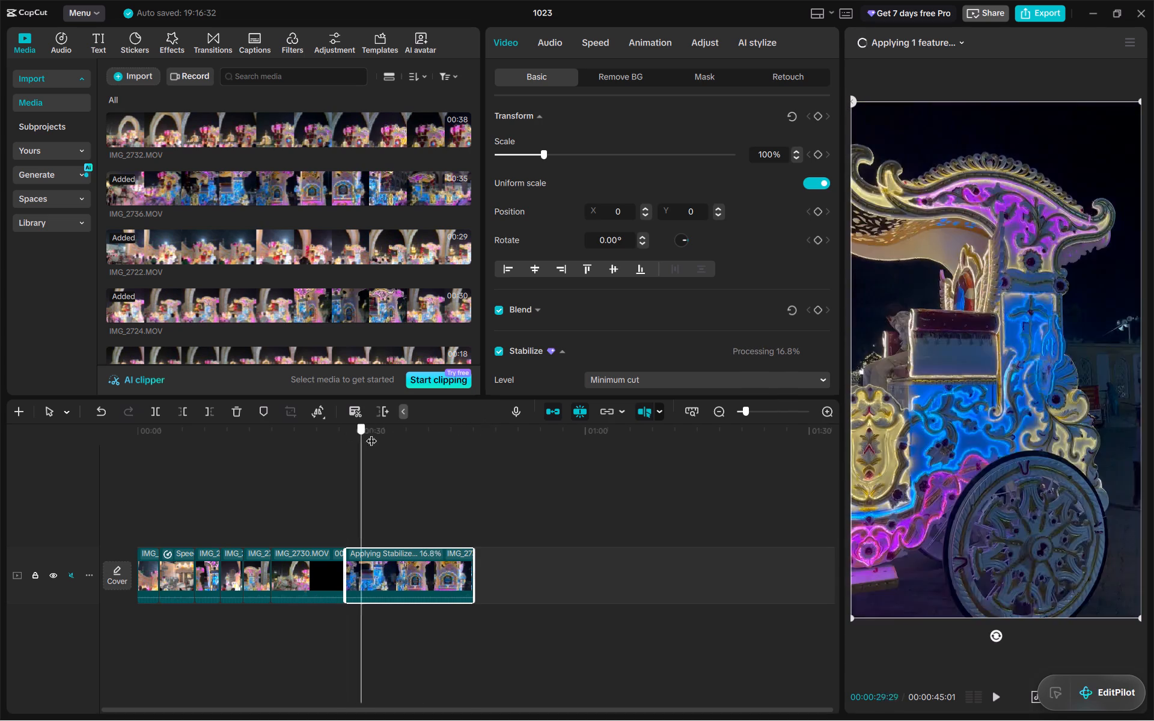
{"action": "left_click_drag", "start_coordinate": [371, 433], "coordinate": [273, 442]}
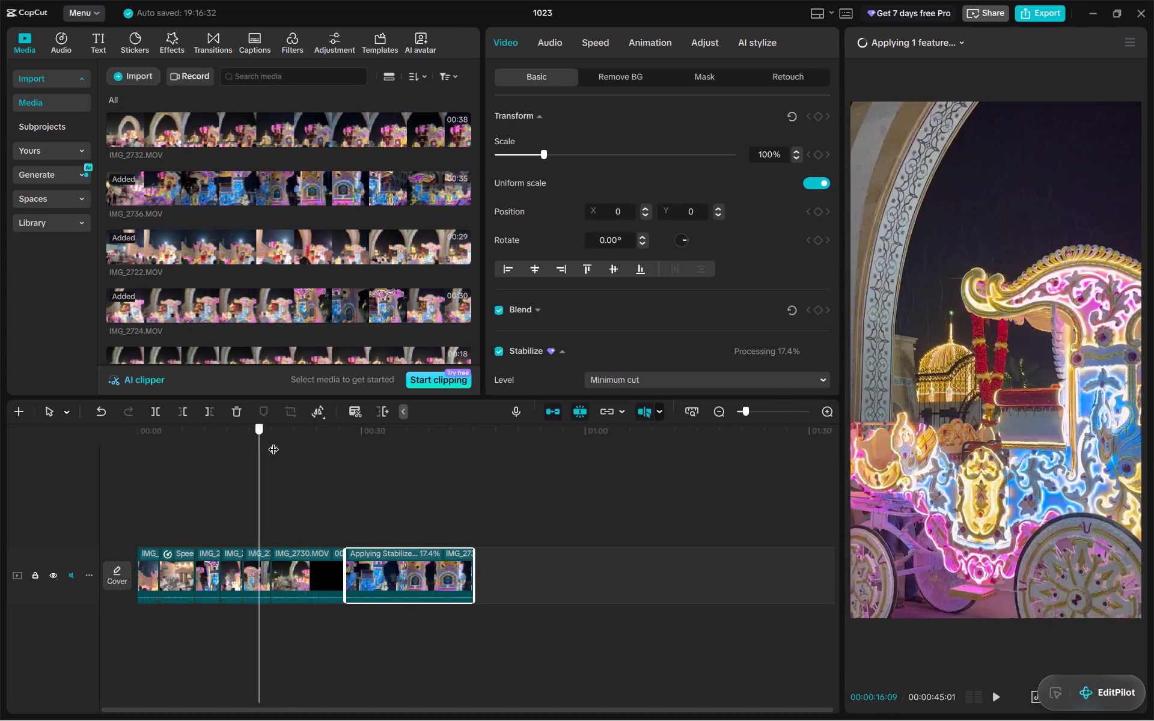
{"action": "left_click_drag", "start_coordinate": [273, 442], "coordinate": [200, 450]}
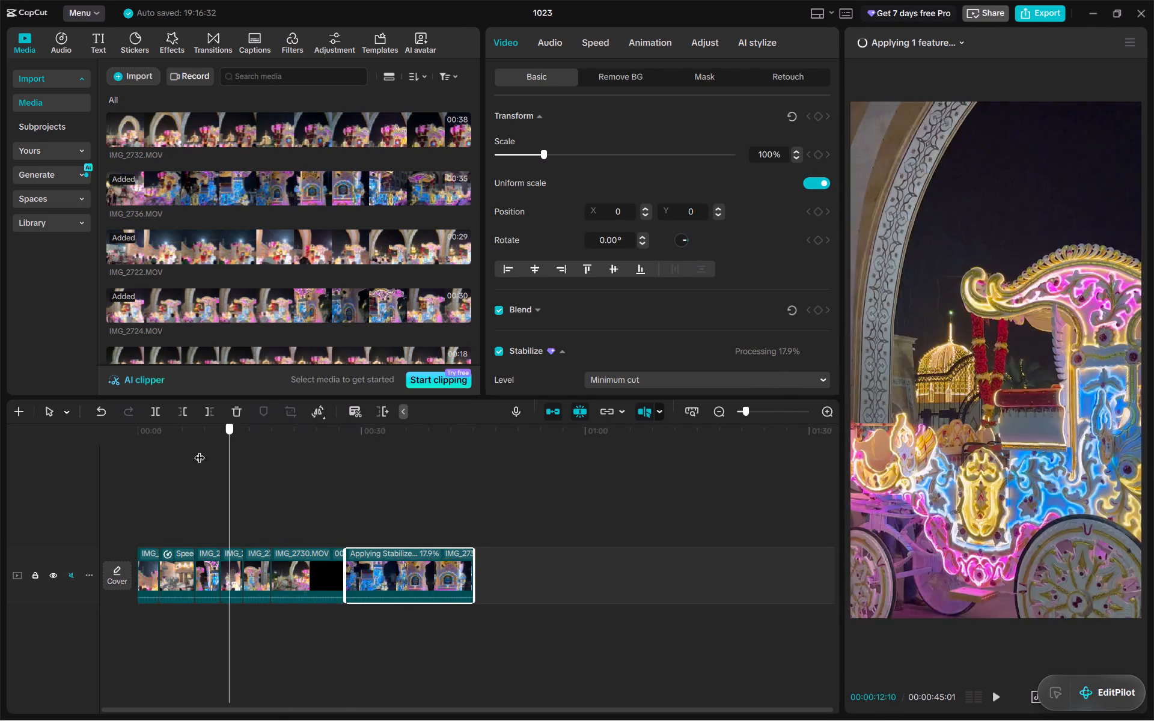
{"action": "left_click_drag", "start_coordinate": [200, 450], "coordinate": [88, 501]}
{"action": "left_click_drag", "start_coordinate": [140, 430], "coordinate": [197, 452]}
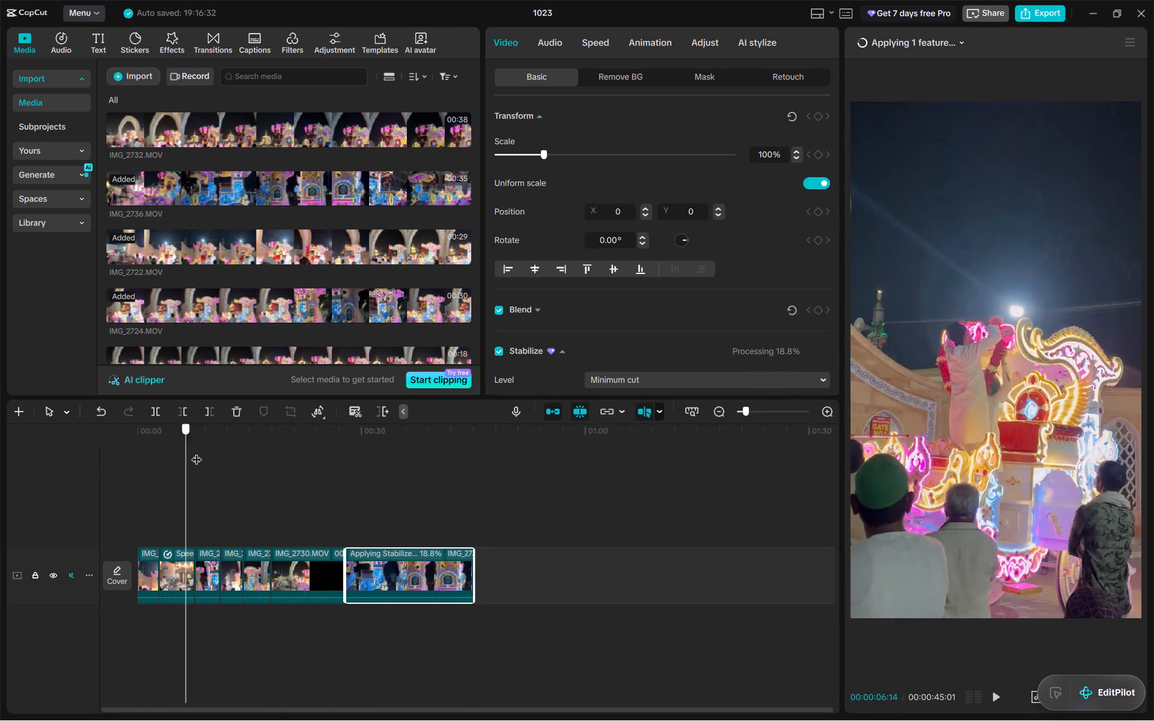
{"action": "left_click_drag", "start_coordinate": [197, 452], "coordinate": [490, 460]}
{"action": "left_click", "coordinate": [510, 478]}
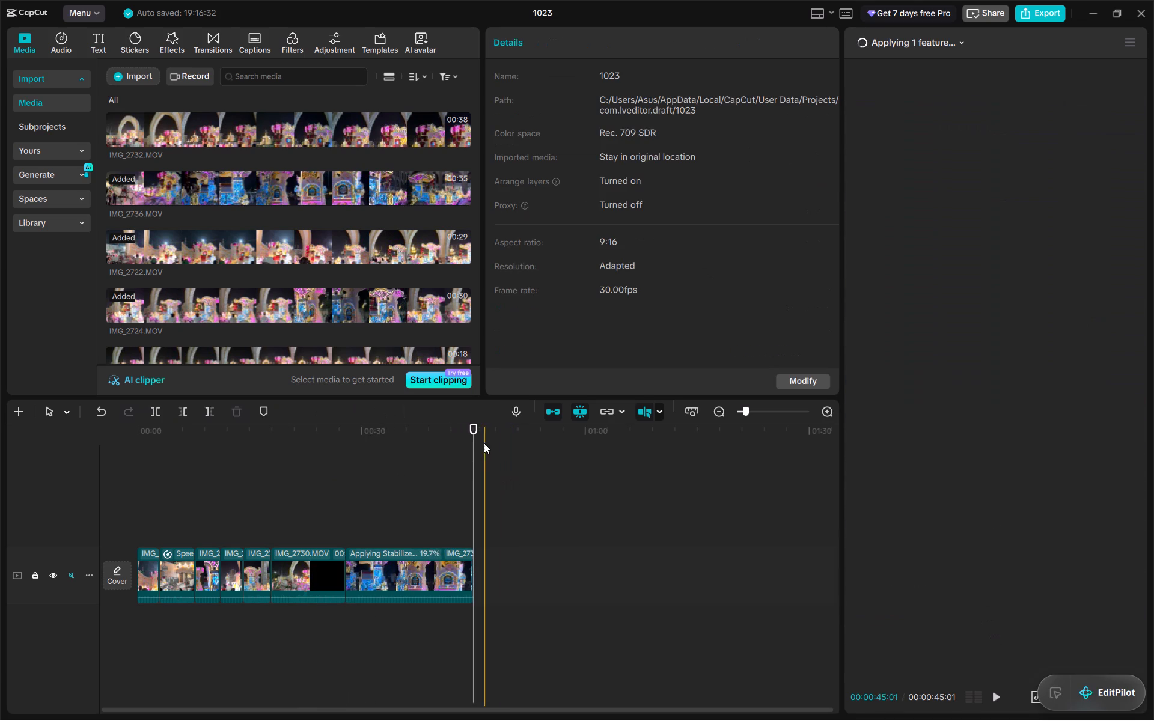
{"action": "left_click_drag", "start_coordinate": [474, 433], "coordinate": [427, 452]}
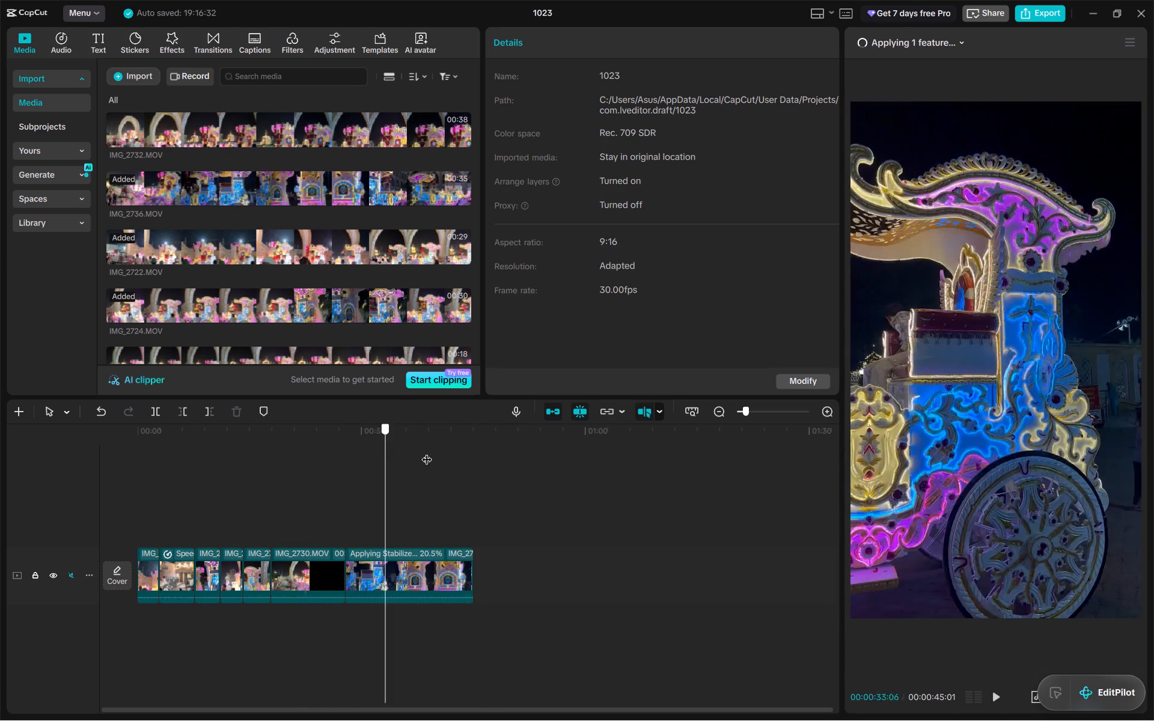
{"action": "left_click_drag", "start_coordinate": [427, 452], "coordinate": [346, 463]}
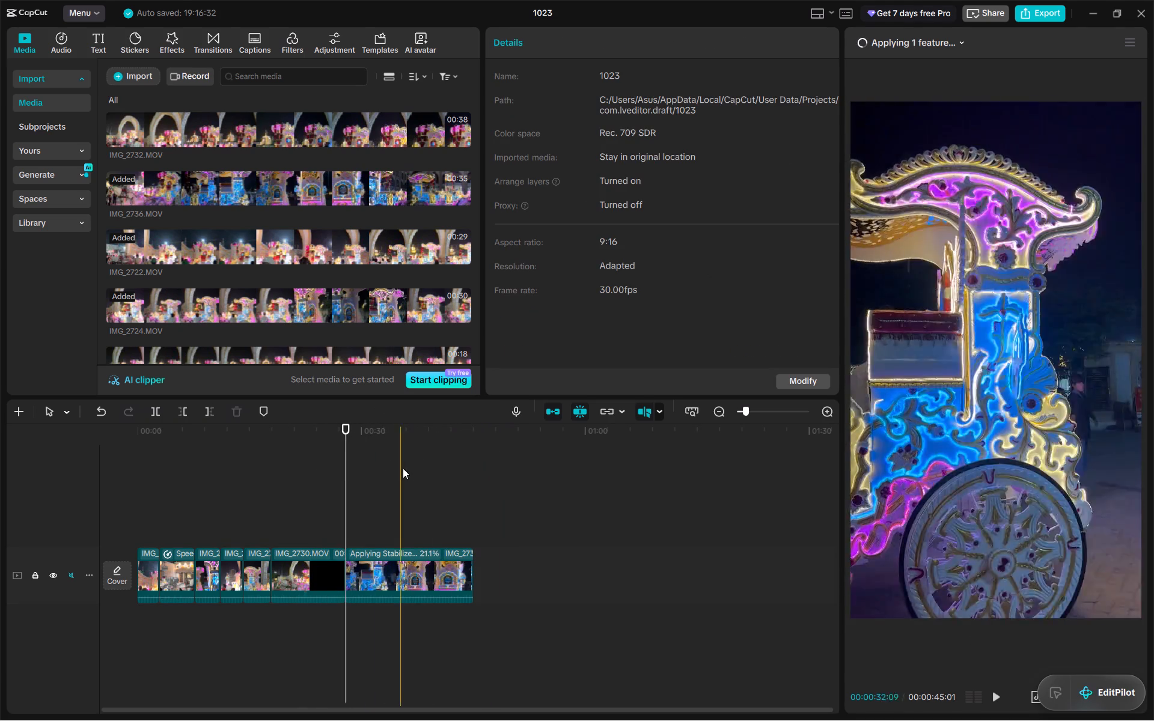
{"action": "left_click", "coordinate": [407, 468]}
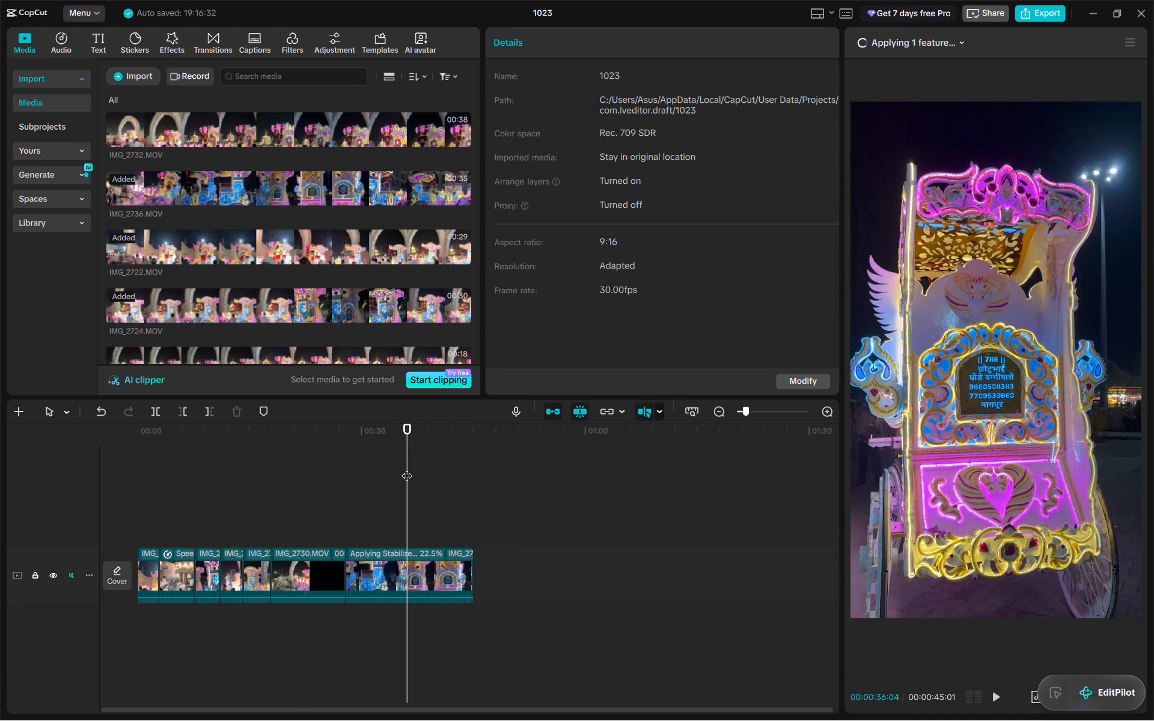
{"action": "left_click", "coordinate": [349, 461]}
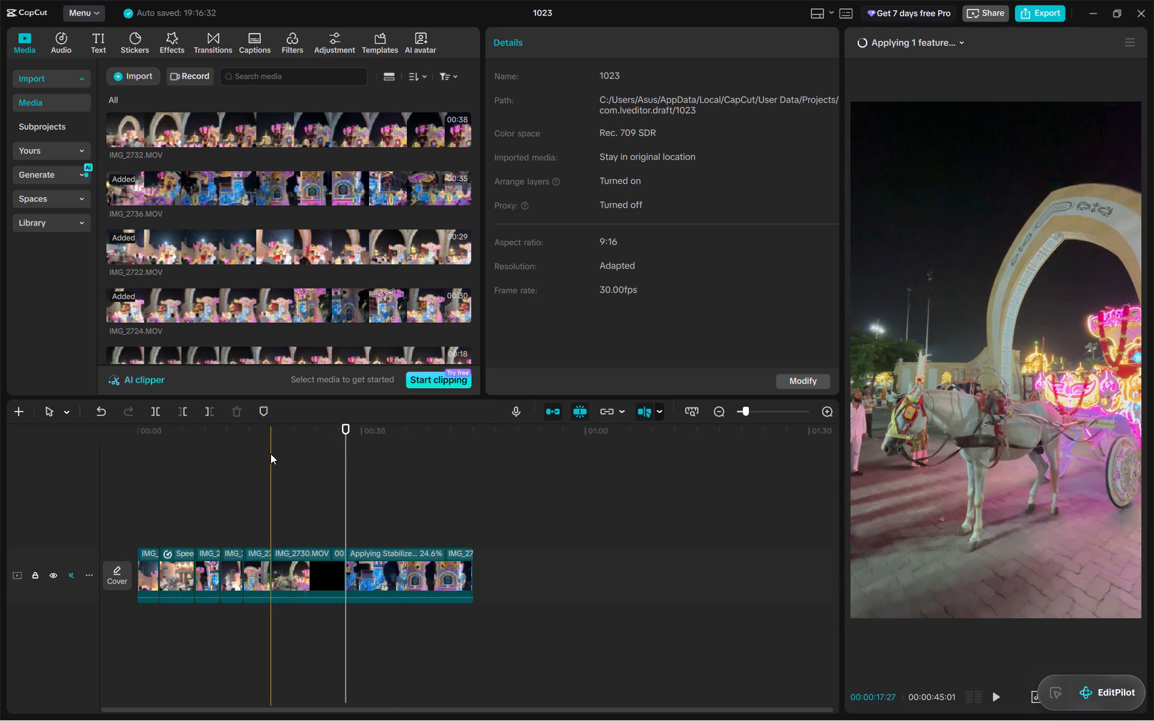
{"action": "left_click", "coordinate": [270, 454]}
{"action": "left_click", "coordinate": [345, 443]}
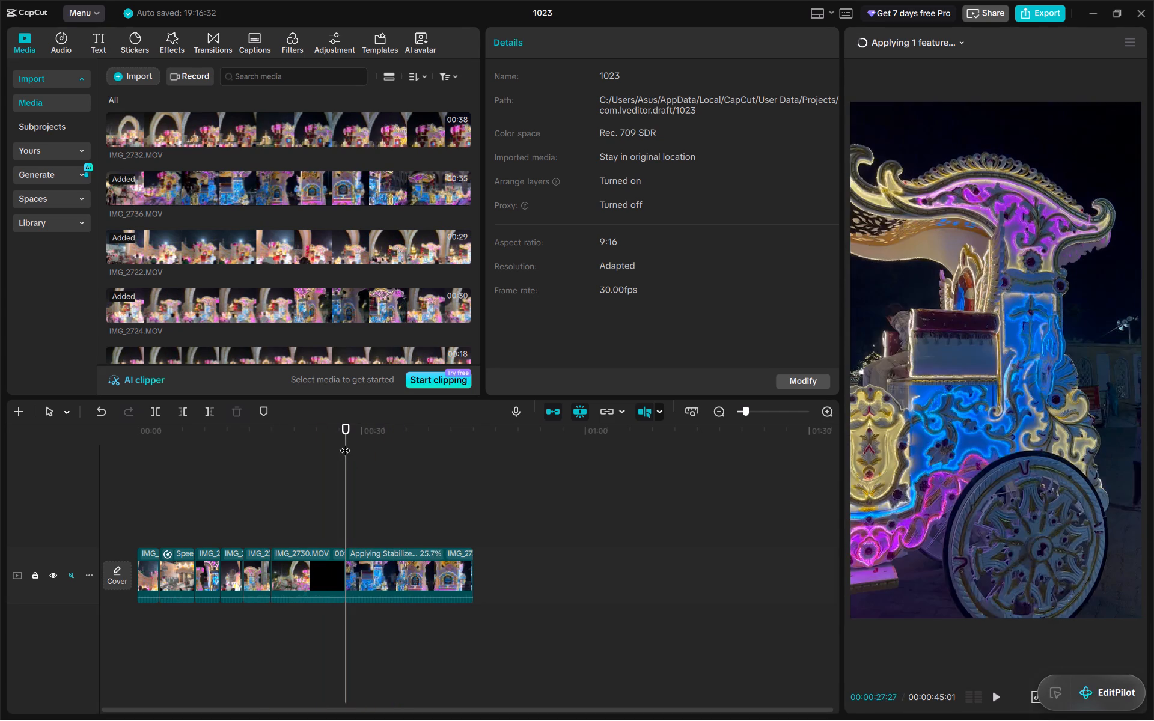
{"action": "left_click", "coordinate": [241, 482]}
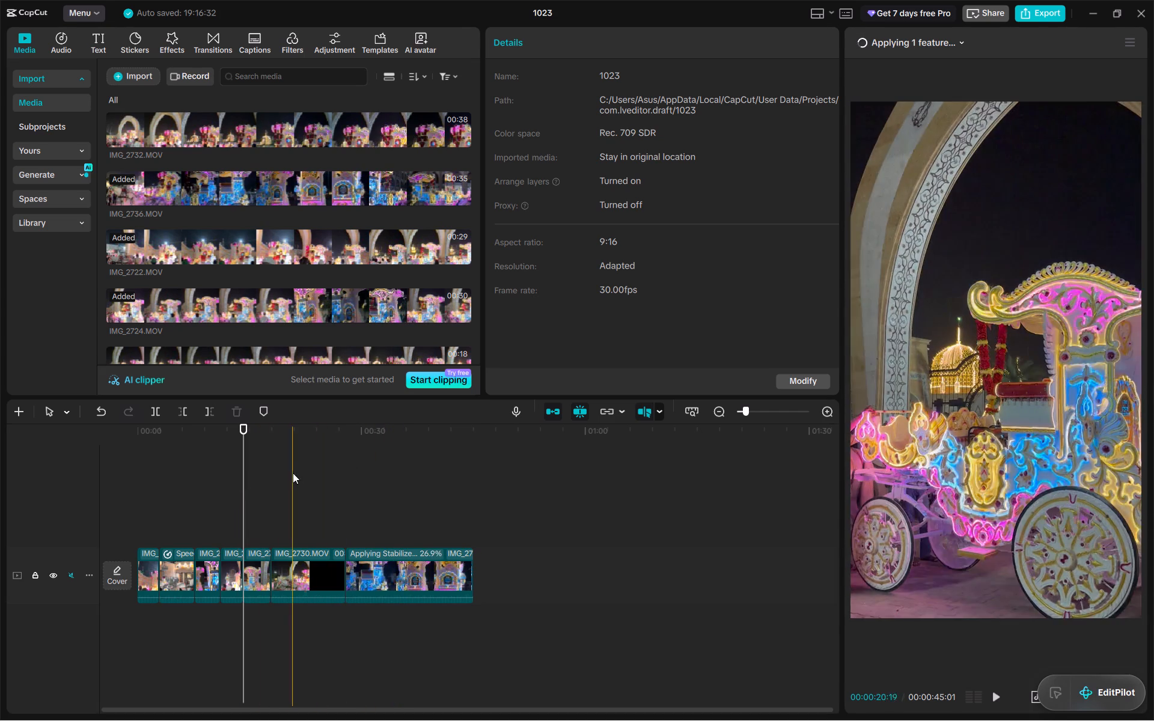
{"action": "left_click", "coordinate": [272, 473]}
{"action": "left_click", "coordinate": [216, 464]}
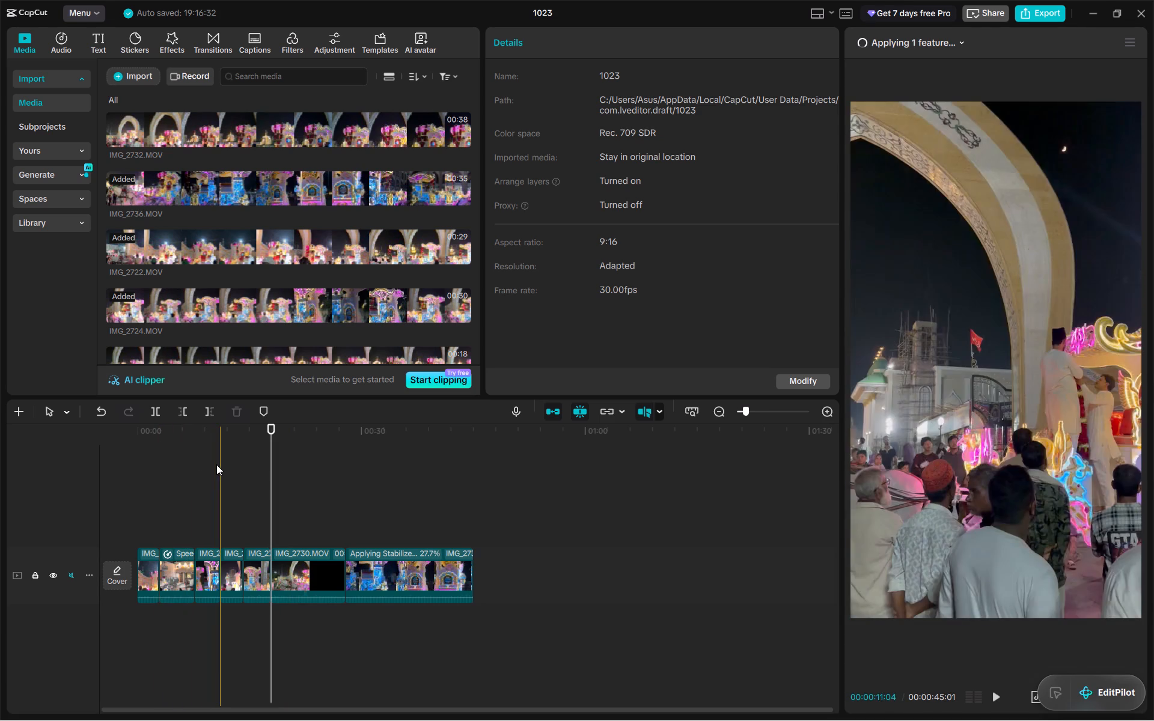
{"action": "left_click", "coordinate": [186, 466]}
{"action": "left_click", "coordinate": [198, 464]}
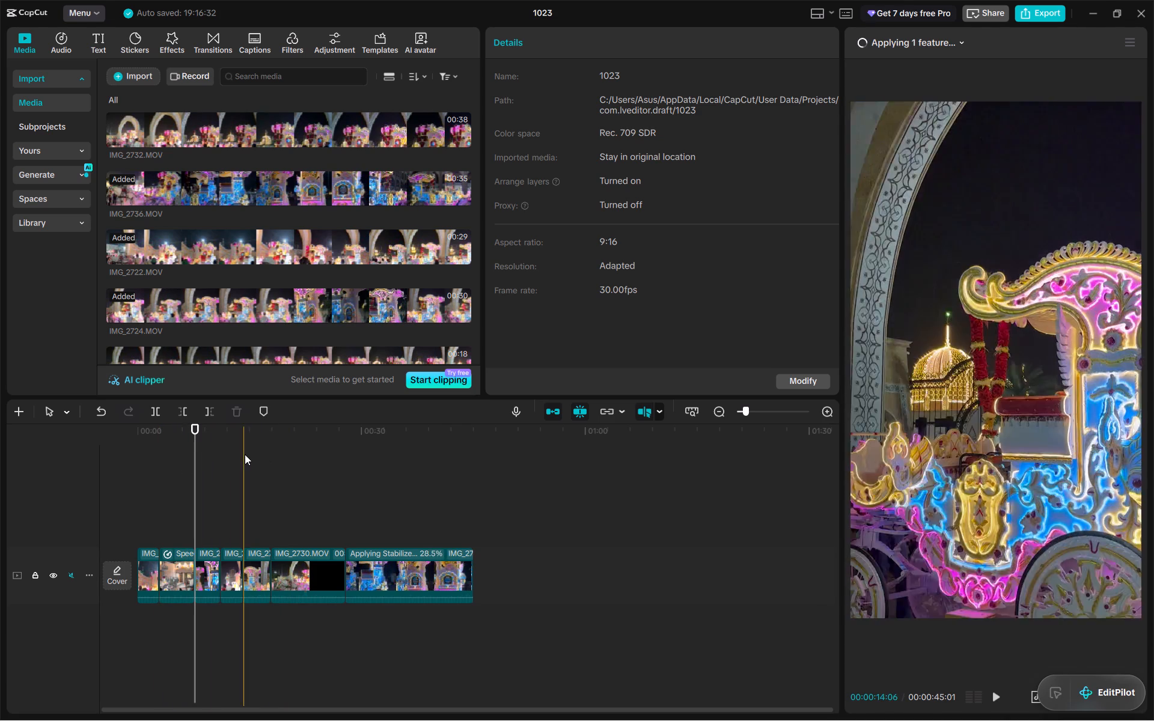
{"action": "left_click", "coordinate": [245, 454]}
{"action": "left_click", "coordinate": [160, 468]}
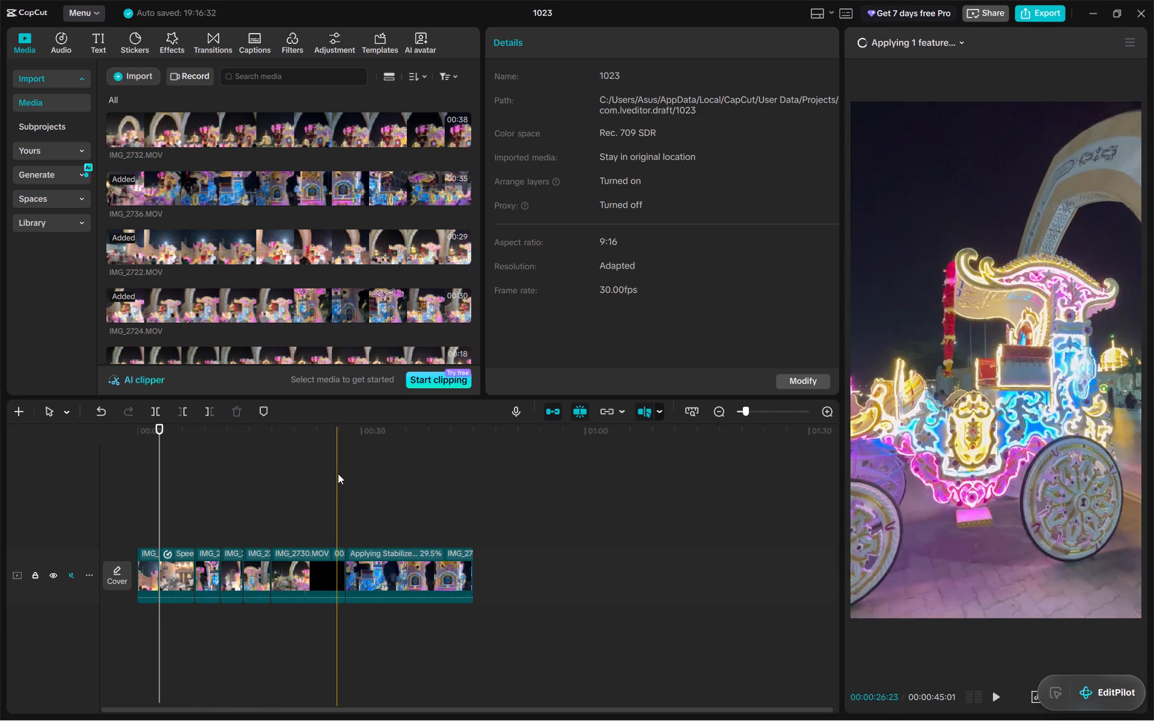
{"action": "left_click", "coordinate": [344, 473]}
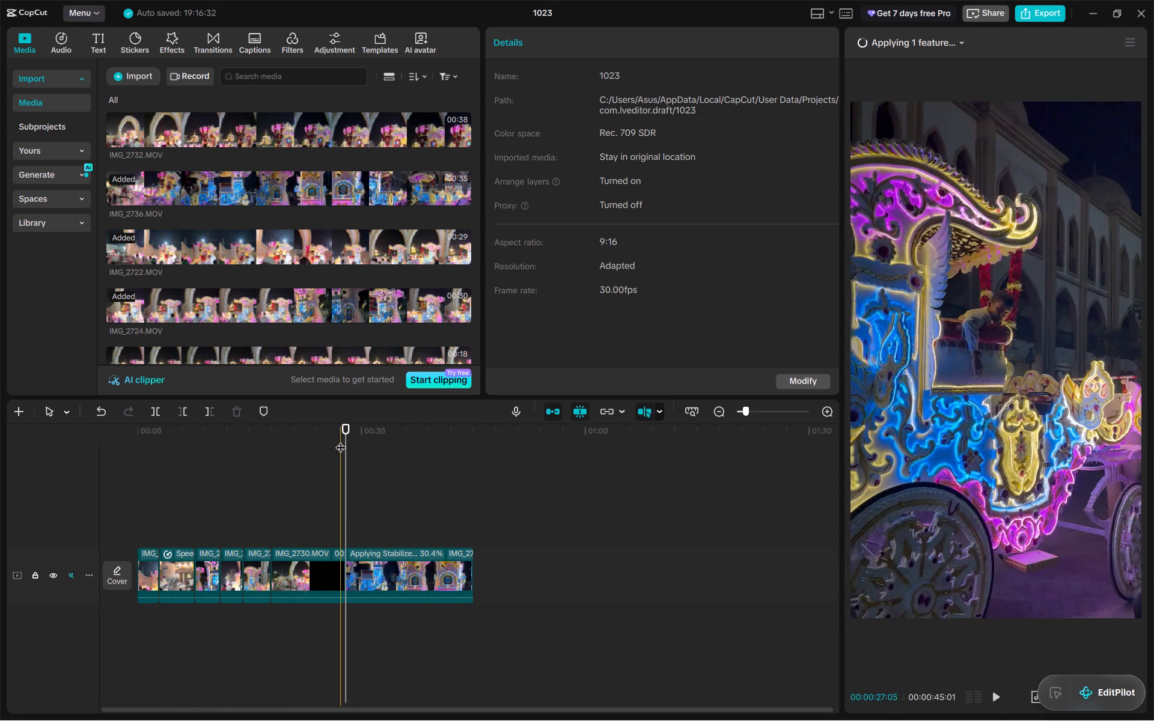
{"action": "left_click_drag", "start_coordinate": [347, 433], "coordinate": [382, 430]}
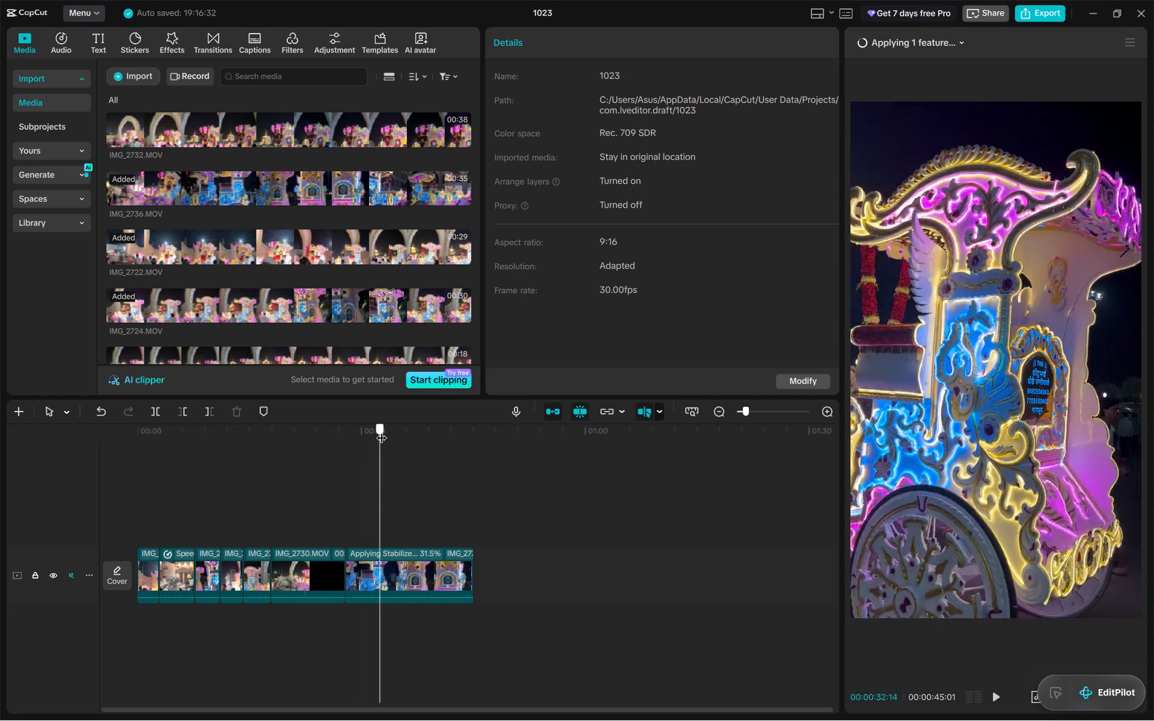
{"action": "left_click_drag", "start_coordinate": [382, 430], "coordinate": [430, 425]}
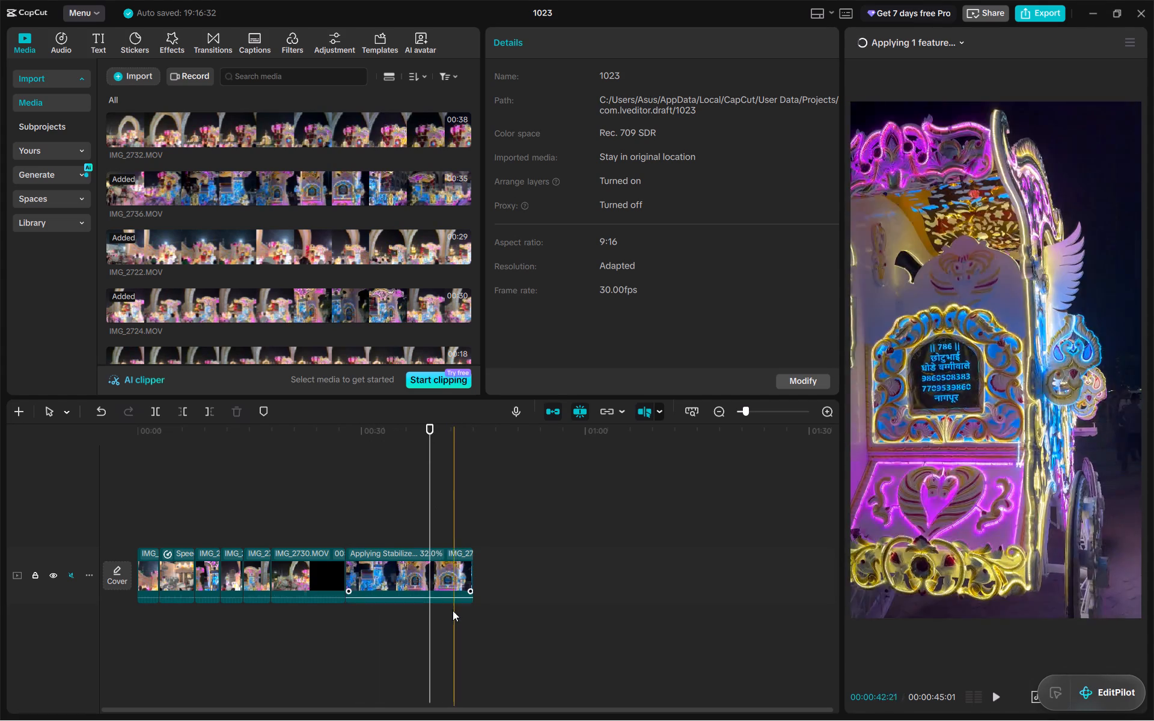
Speed up the IMG_2736.MOV clip to 1.50x.
{"action": "left_click", "coordinate": [420, 587]}
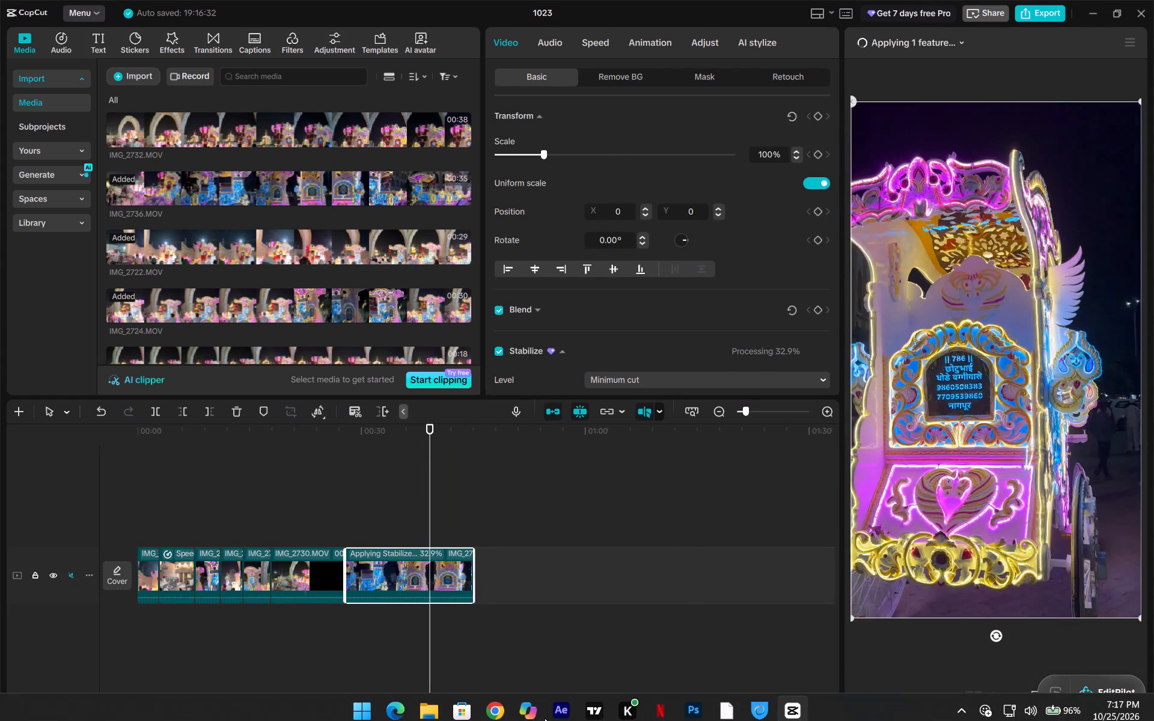
{"action": "left_click", "coordinate": [587, 51]}
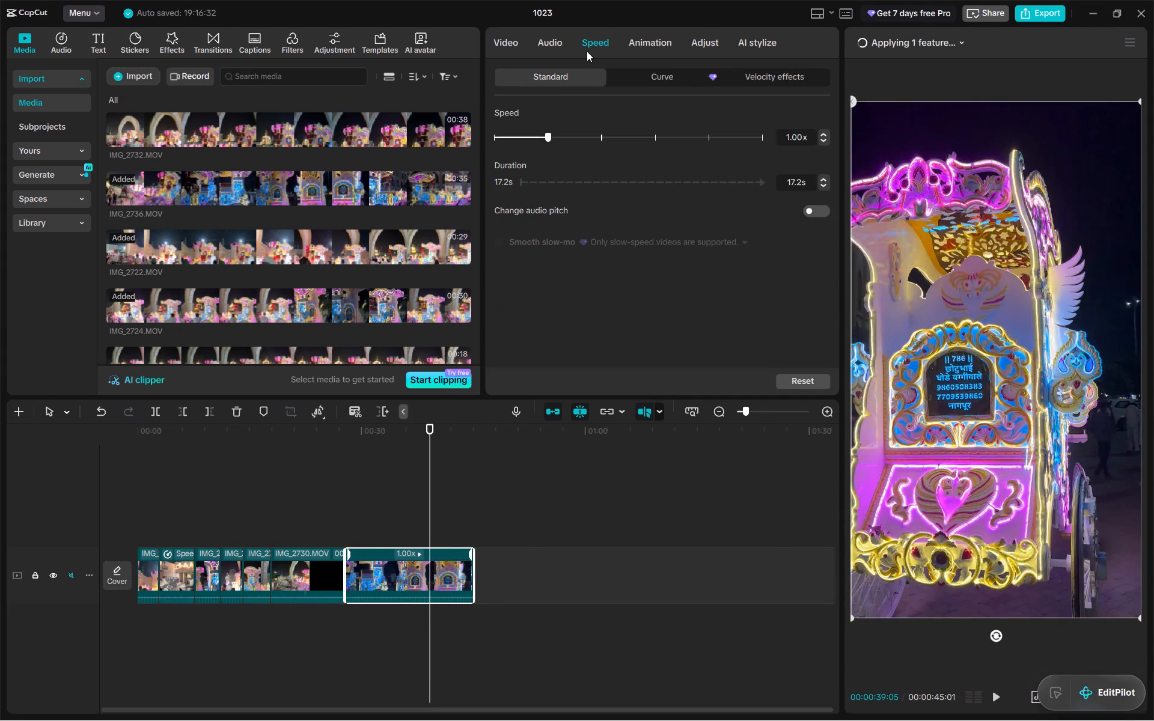
{"action": "triple_click", "coordinate": [822, 131]}
{"action": "triple_click", "coordinate": [825, 136]}
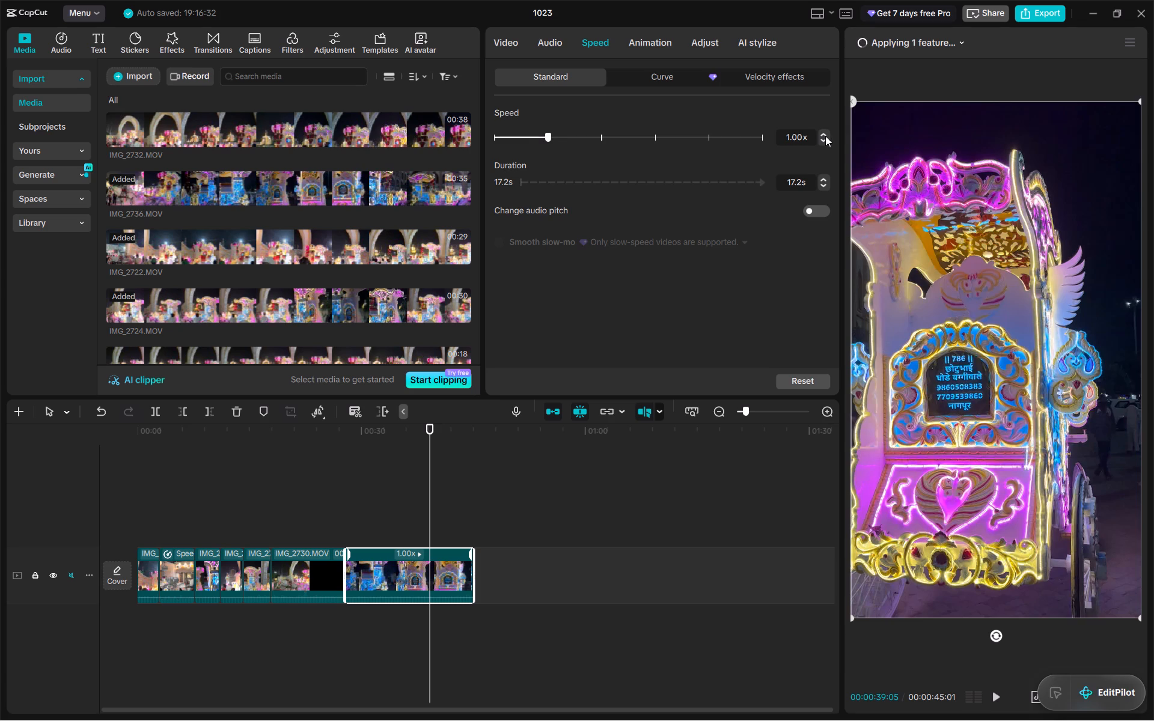
{"action": "left_click", "coordinate": [825, 136]}
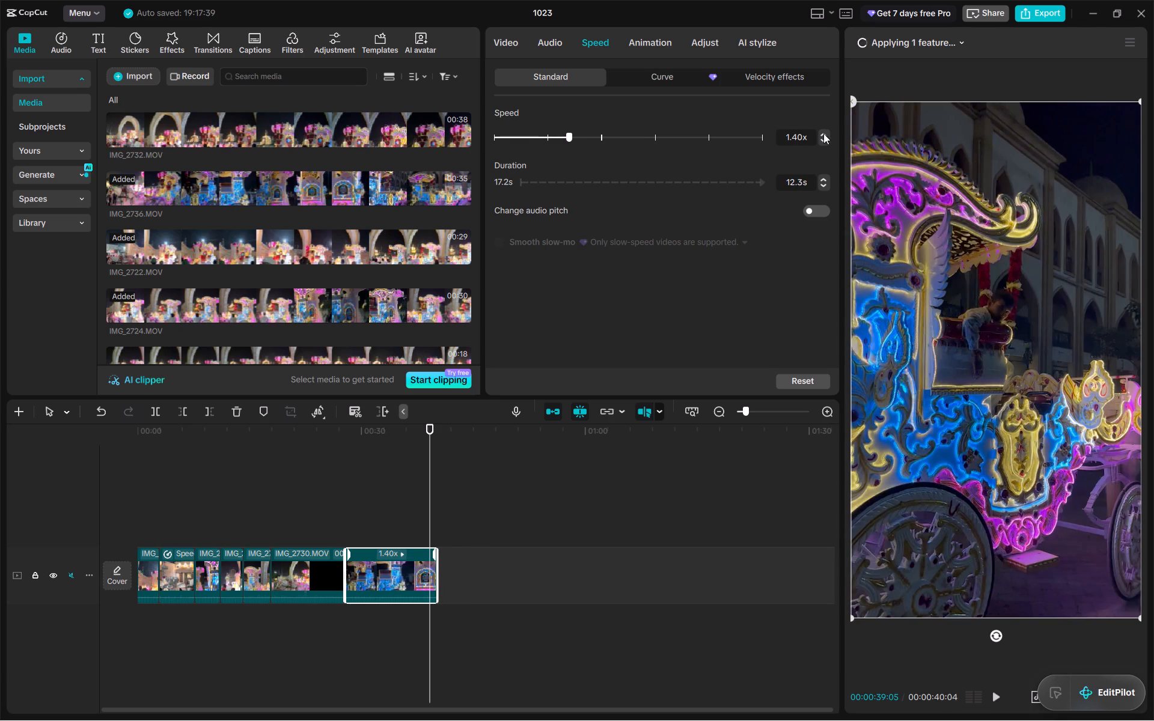
{"action": "left_click", "coordinate": [823, 130]}
{"action": "left_click", "coordinate": [823, 132]}
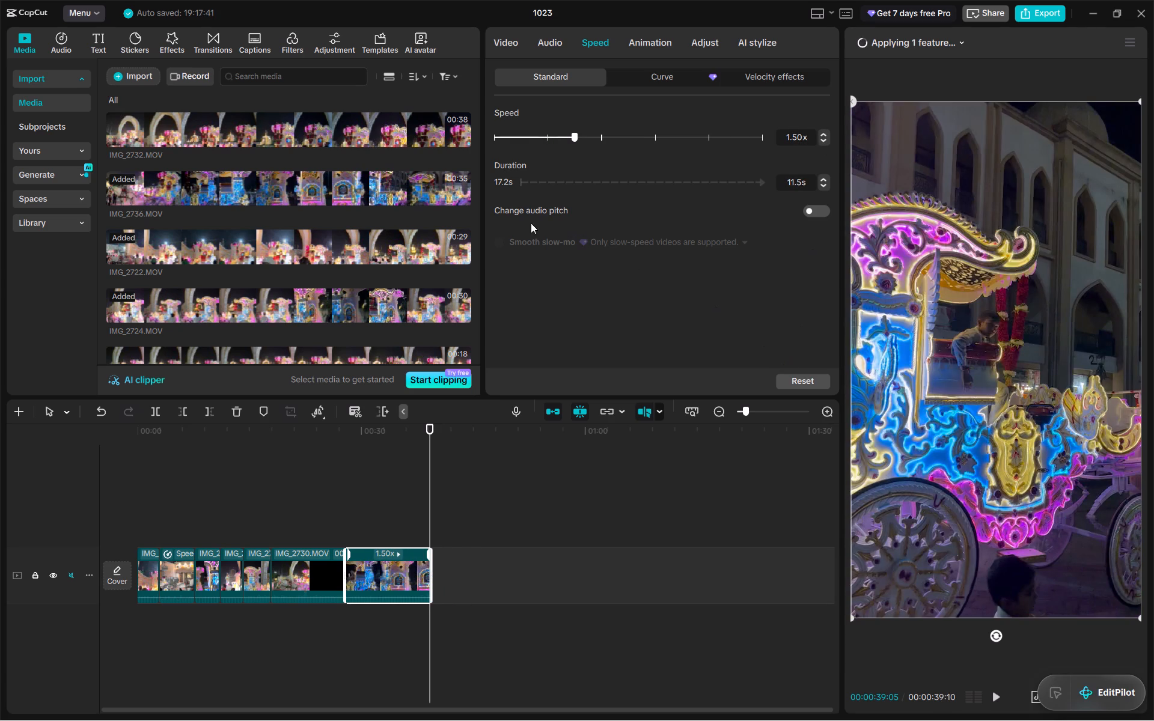
{"action": "left_click", "coordinate": [498, 247]}
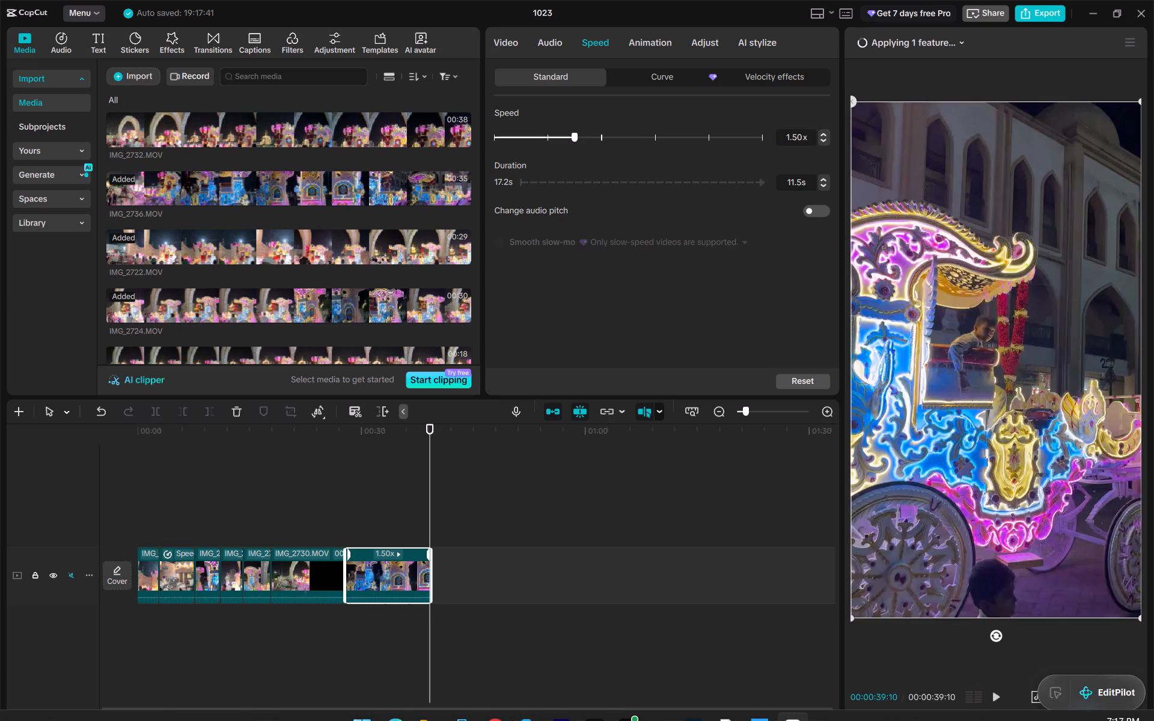
Play back the sped-up IMG_2736.MOV clip from its start to check its pacing.
{"action": "left_click_drag", "start_coordinate": [426, 457], "coordinate": [373, 465]}
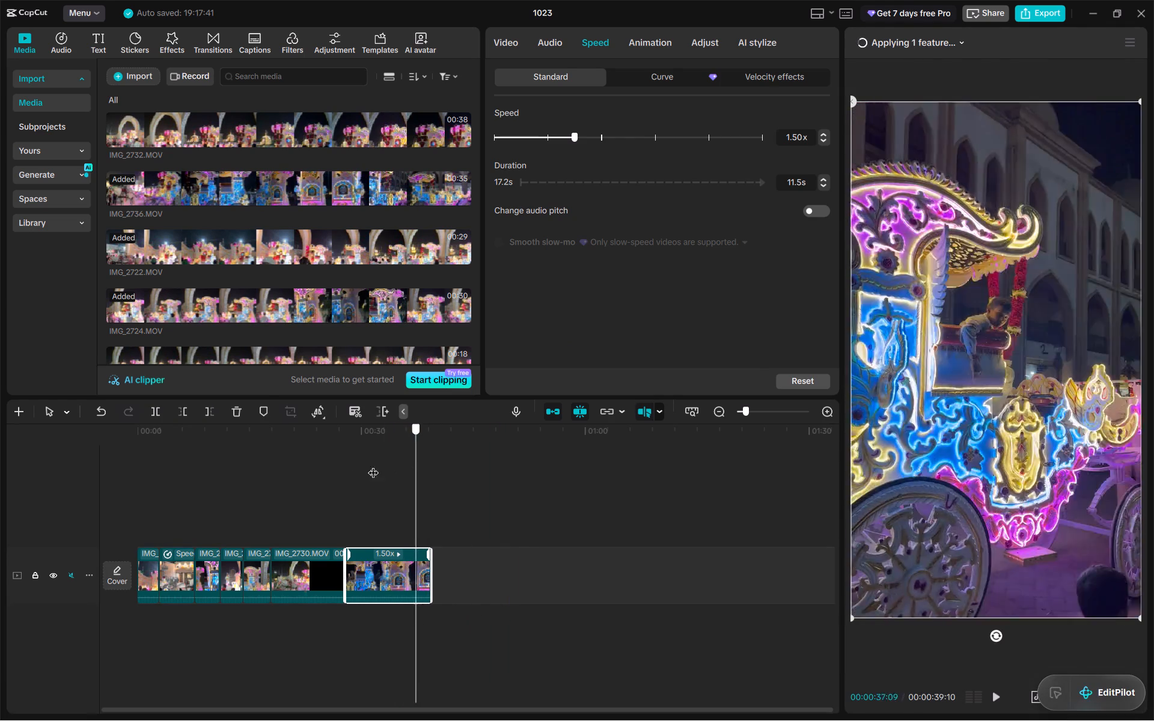
{"action": "left_click_drag", "start_coordinate": [373, 465], "coordinate": [332, 469]}
{"action": "key", "text": "space"}
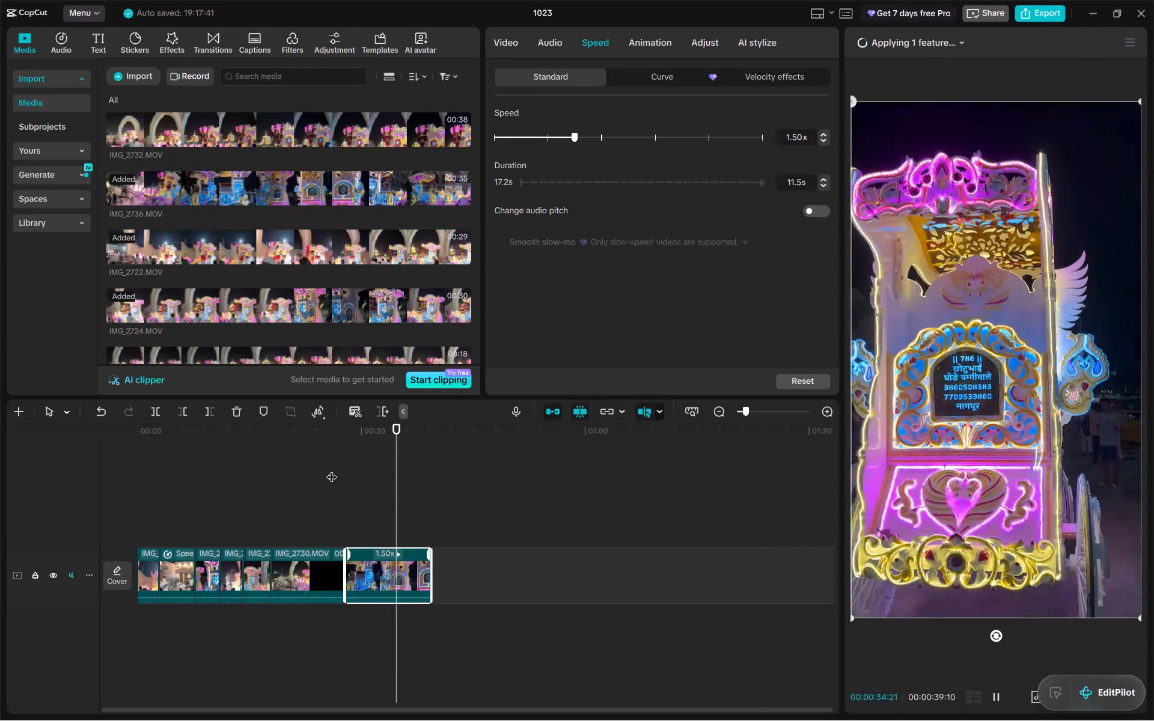
{"action": "key", "text": "space"}
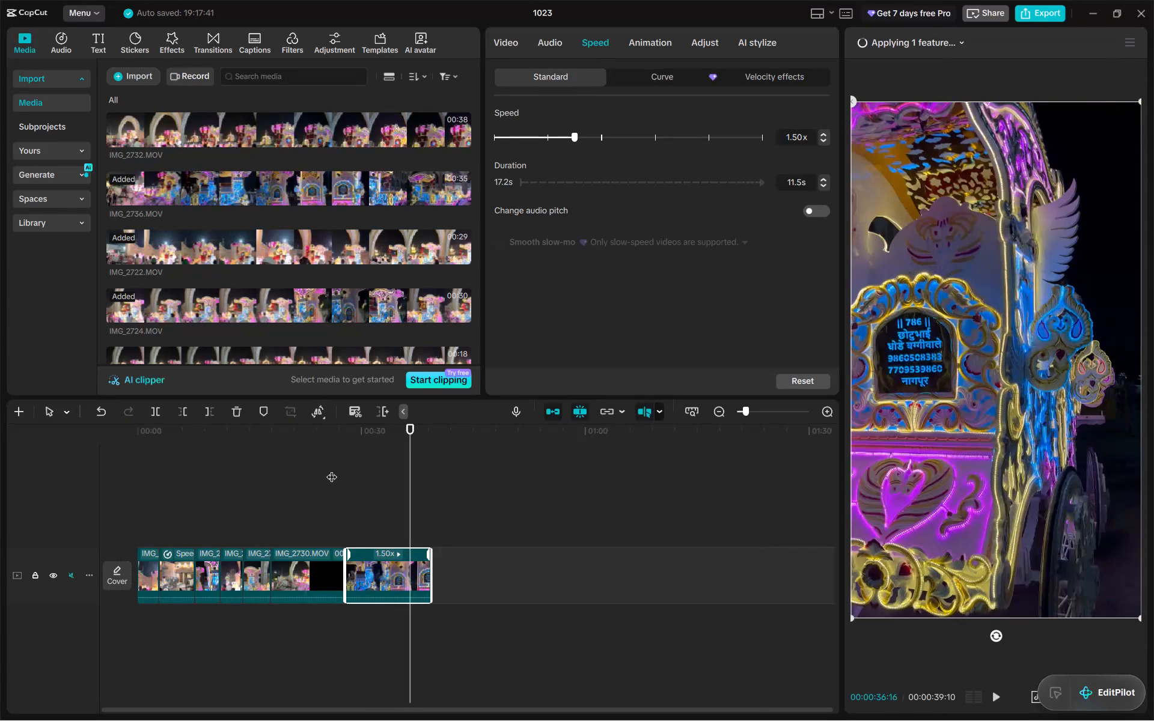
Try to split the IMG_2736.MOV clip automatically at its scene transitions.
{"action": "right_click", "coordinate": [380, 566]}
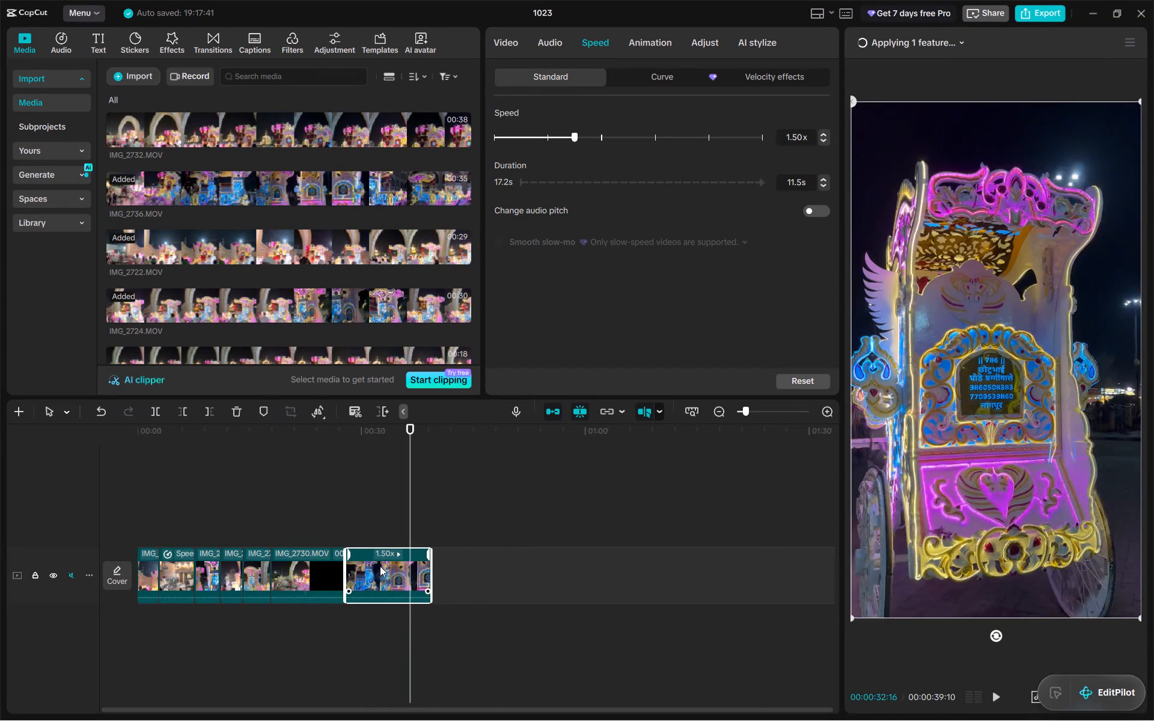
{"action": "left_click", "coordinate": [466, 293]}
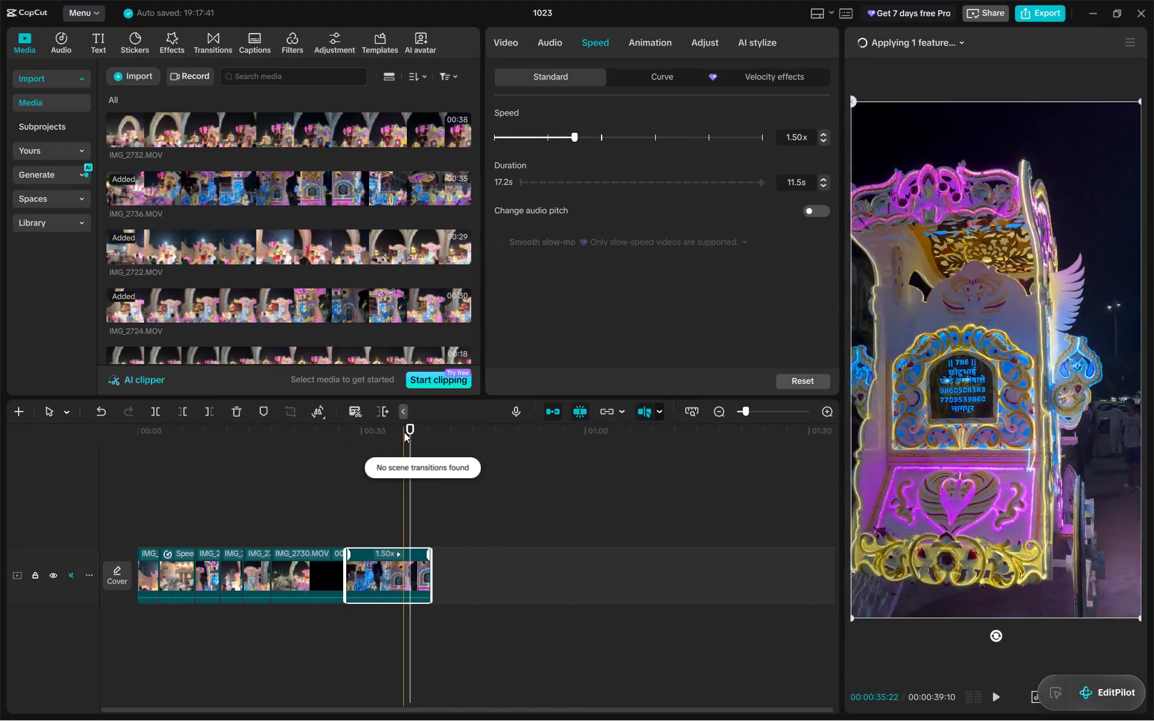
Split the IMG_2736.MOV clip at 00:00:30:16 and remove the footage from there up to 00:00:33:04, closing the gap.
{"action": "left_click_drag", "start_coordinate": [405, 431], "coordinate": [350, 434]}
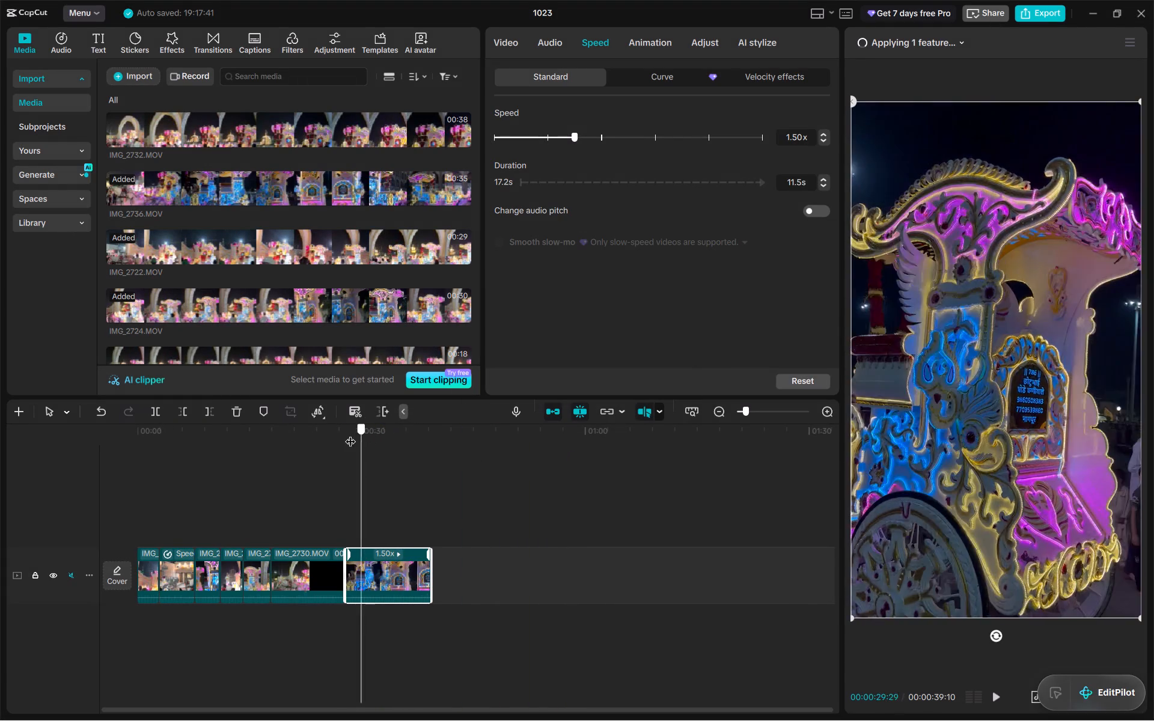
{"action": "left_click_drag", "start_coordinate": [350, 434], "coordinate": [365, 430]}
{"action": "left_click", "coordinate": [150, 410]}
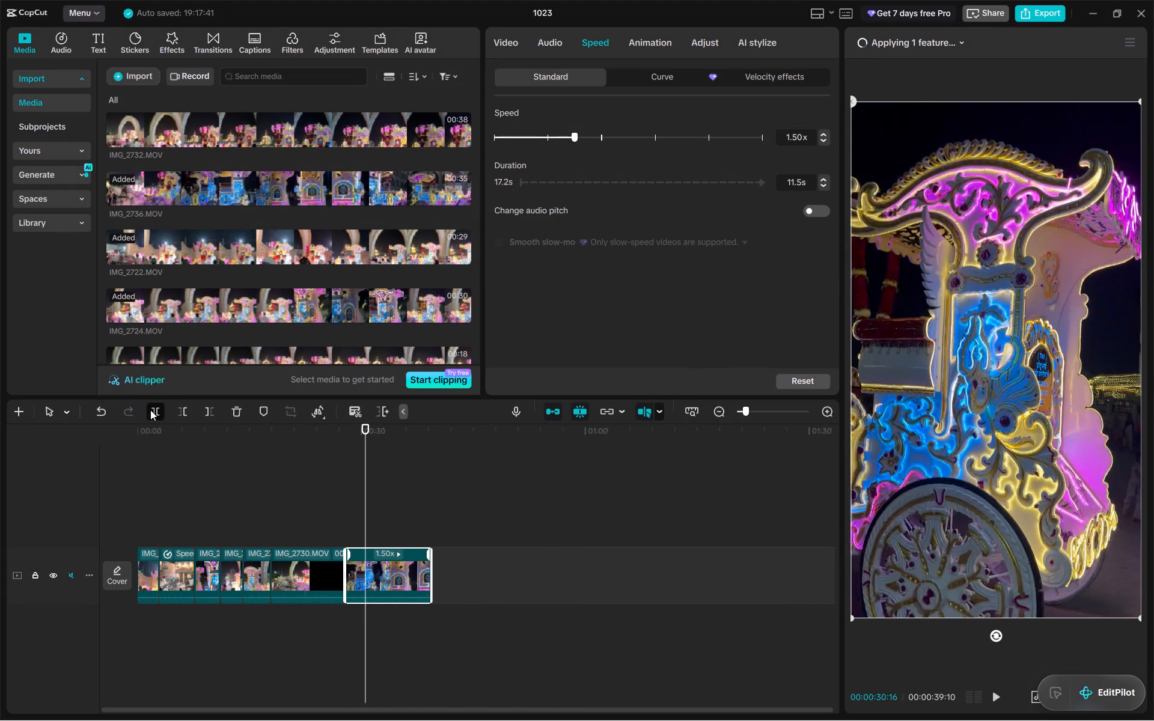
{"action": "left_click_drag", "start_coordinate": [367, 436], "coordinate": [380, 436]}
{"action": "left_click", "coordinate": [381, 437]}
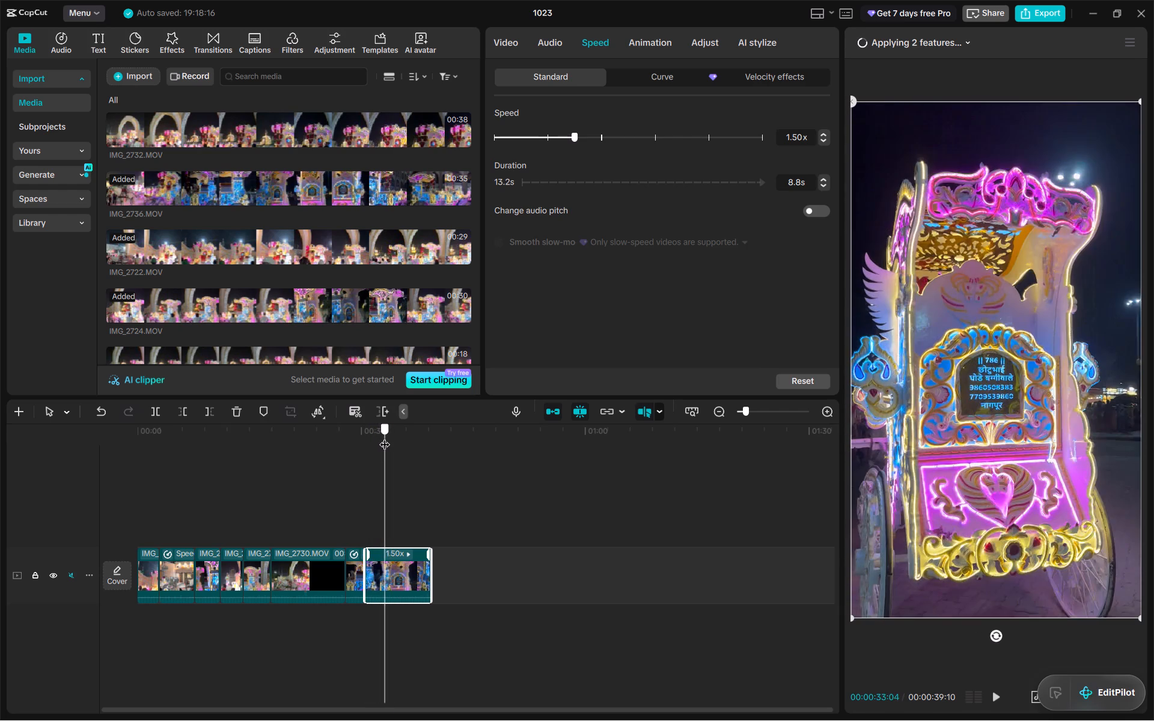
{"action": "left_click", "coordinate": [183, 409]}
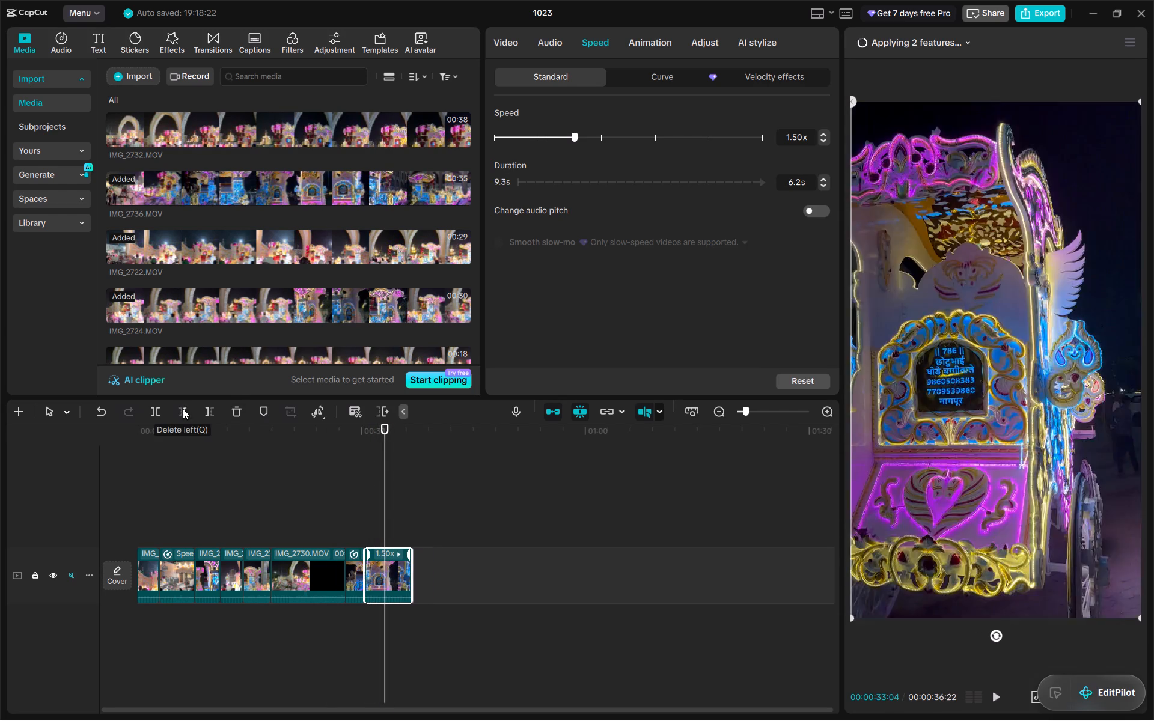
Split the last IMG_2736.MOV piece at 00:00:33:16 and remove the footage from there up to 00:00:34:24, closing the gap.
{"action": "left_click_drag", "start_coordinate": [380, 431], "coordinate": [371, 433]}
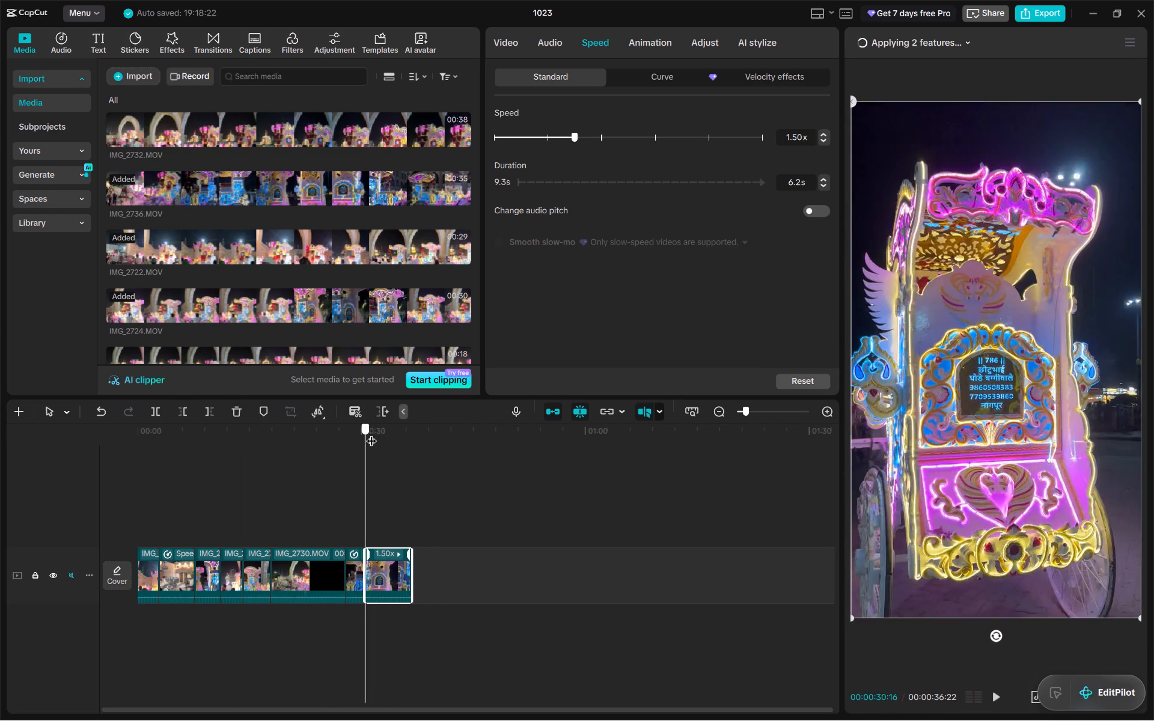
{"action": "left_click_drag", "start_coordinate": [371, 433], "coordinate": [388, 431]}
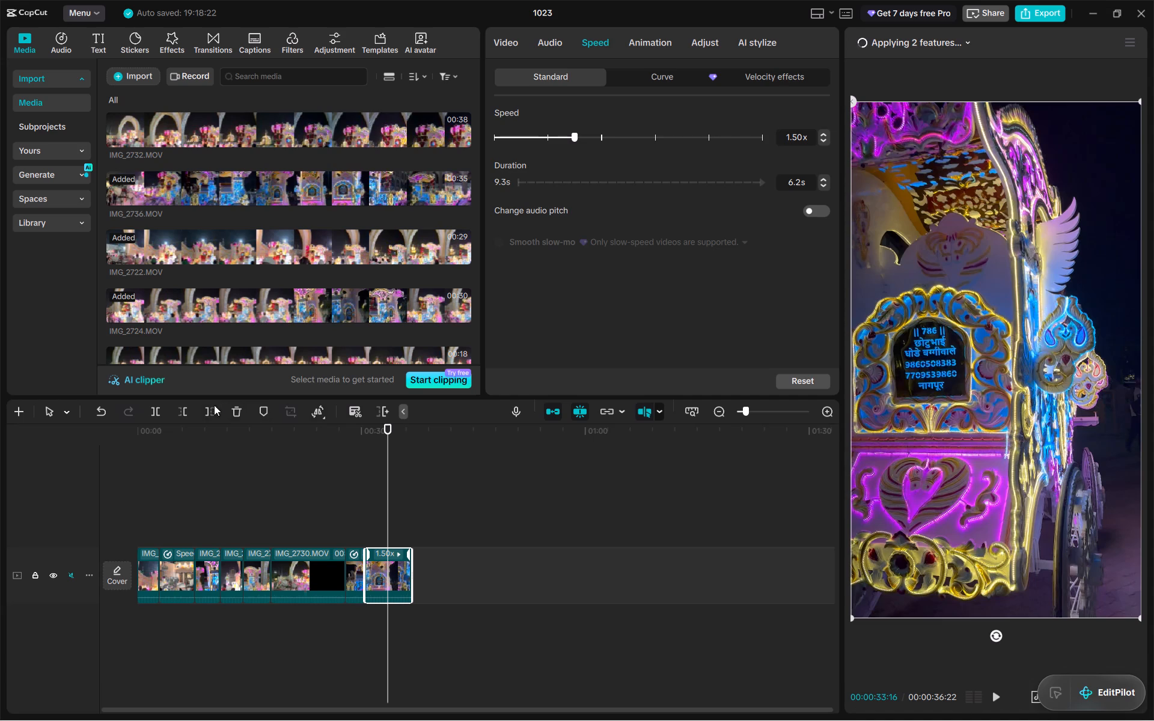
{"action": "left_click", "coordinate": [156, 413]}
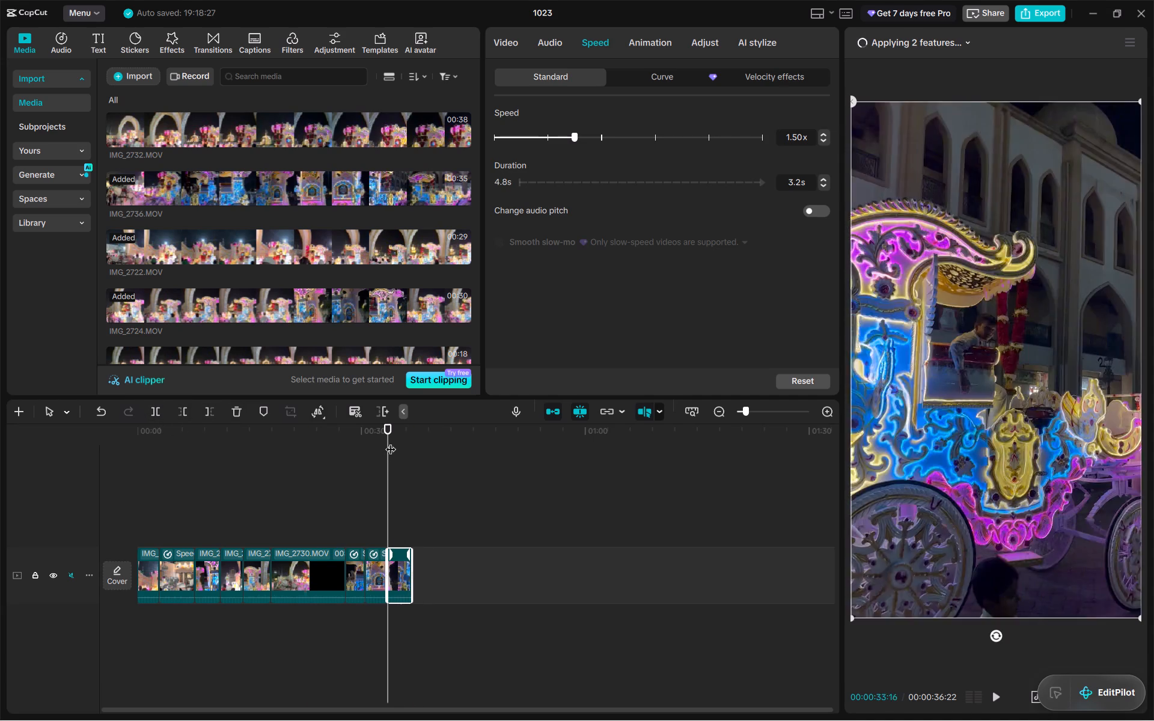
{"action": "left_click", "coordinate": [392, 440]}
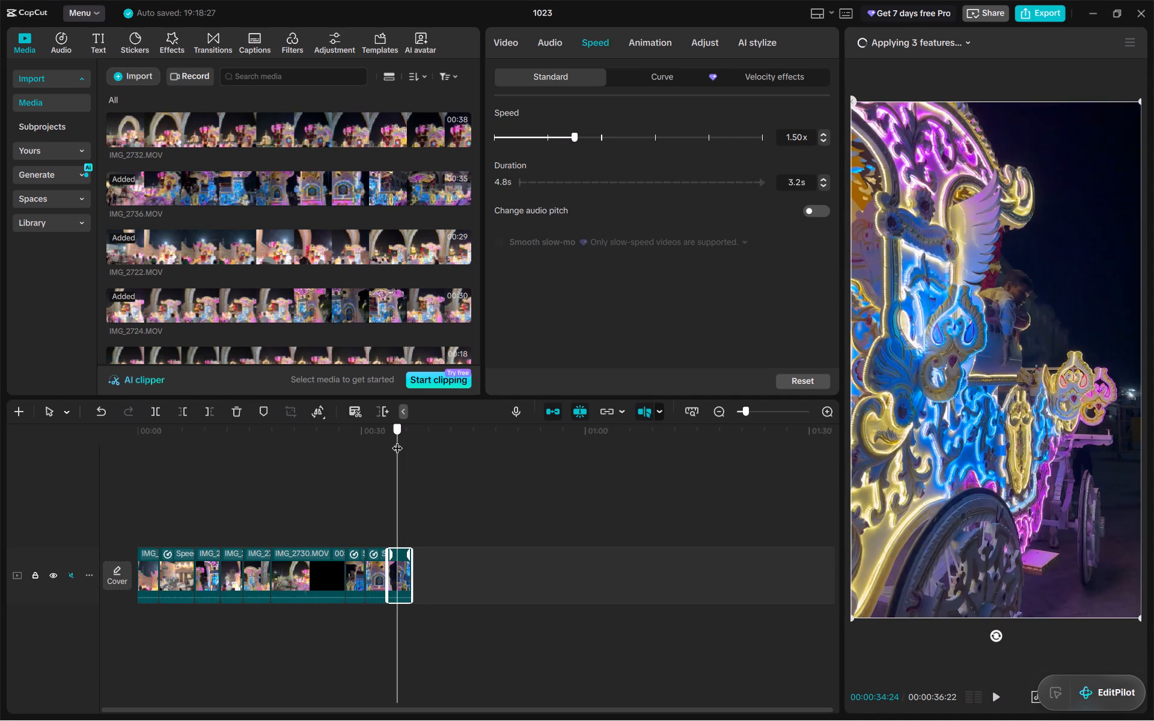
{"action": "left_click", "coordinate": [178, 412]}
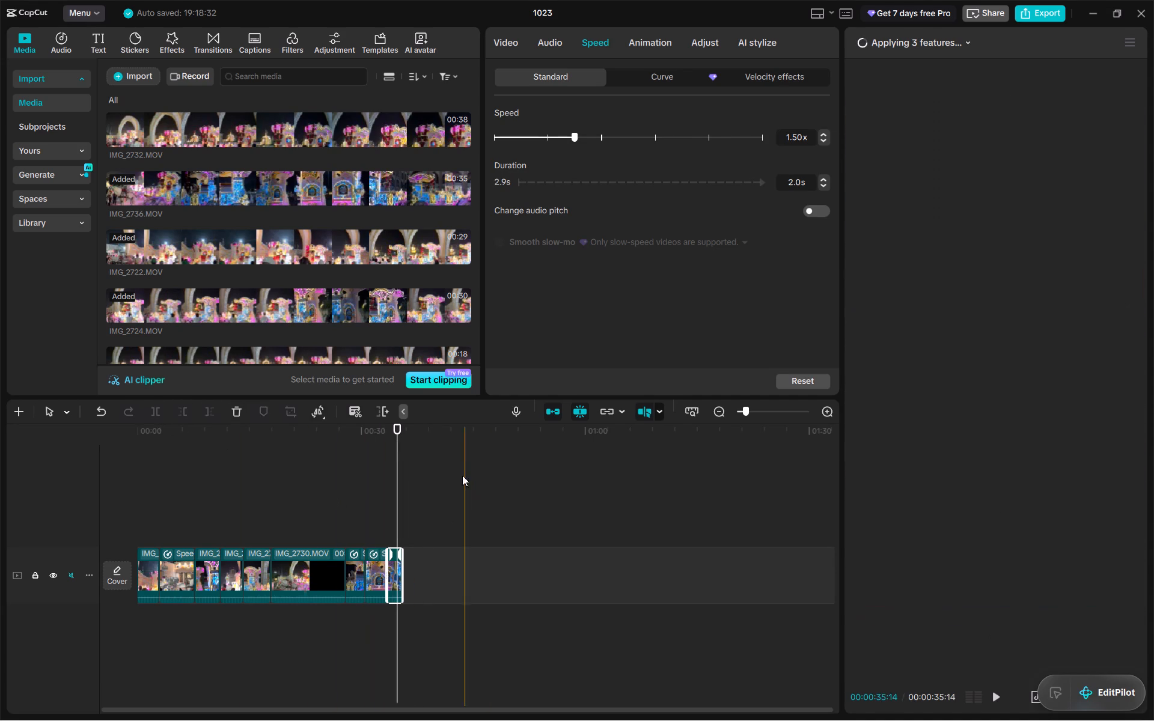
Check the end of the timeline and open the animation options for the final IMG_2736.MOV piece.
{"action": "left_click_drag", "start_coordinate": [399, 457], "coordinate": [416, 454]}
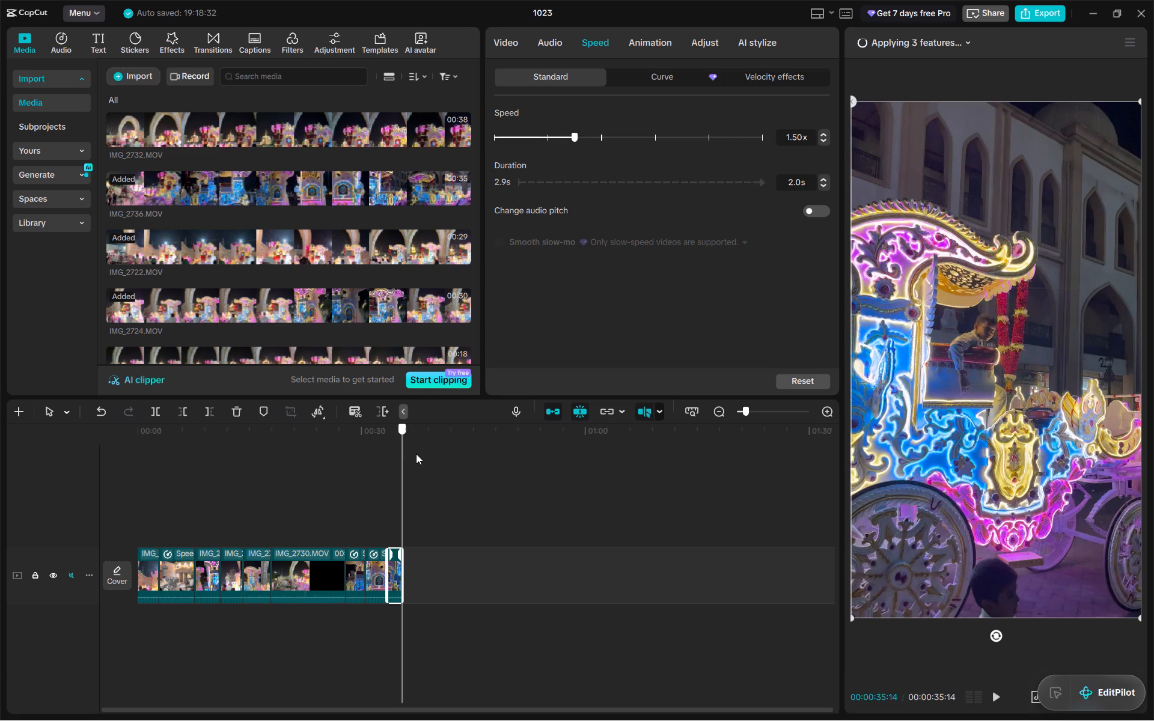
{"action": "left_click_drag", "start_coordinate": [416, 454], "coordinate": [407, 454]}
{"action": "left_click", "coordinate": [395, 570]}
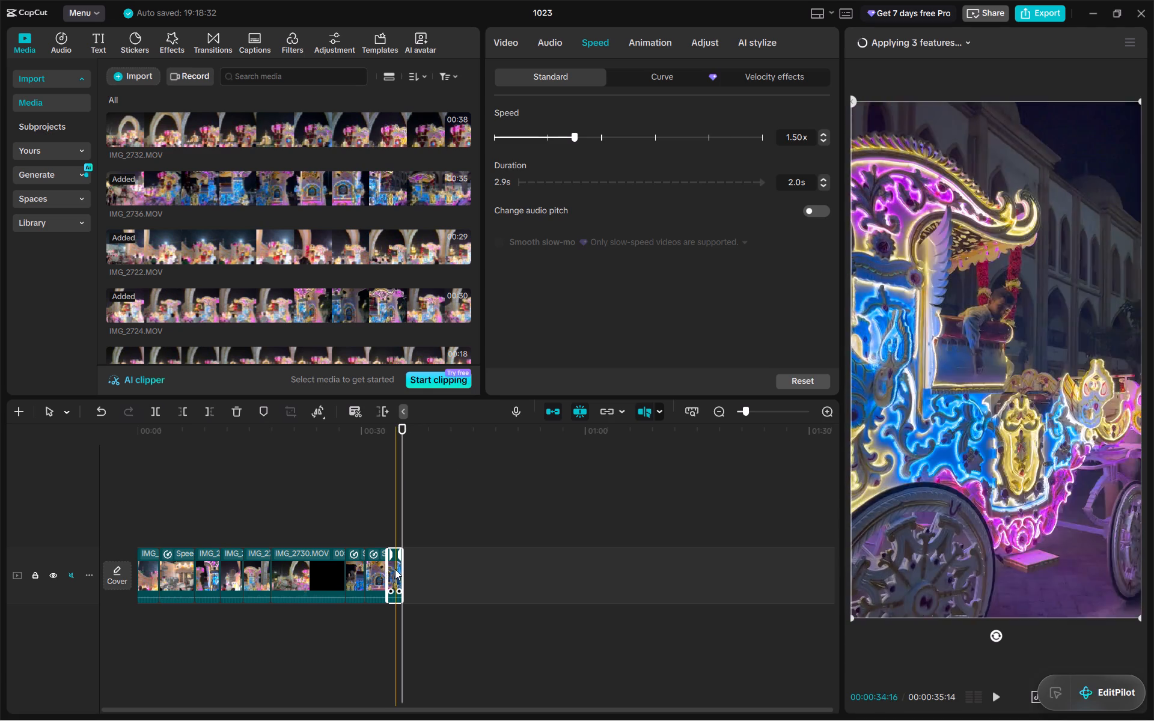
{"action": "left_click", "coordinate": [661, 48]}
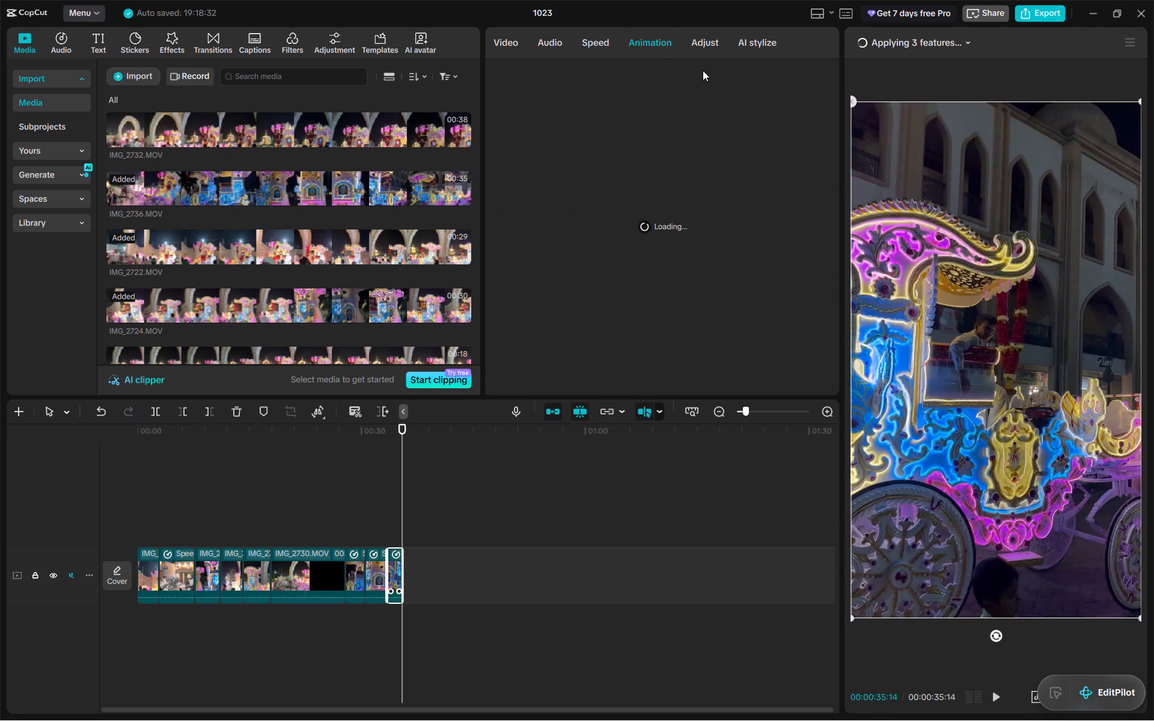
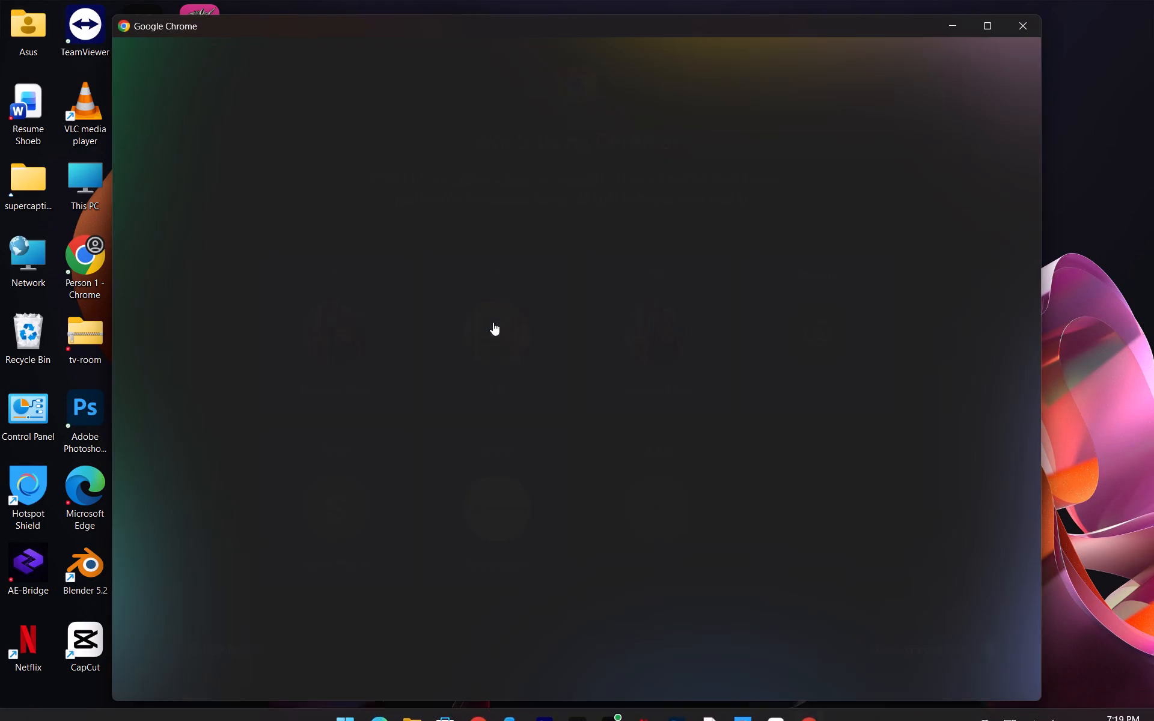
Switch to Google Chrome, open YouTube and bring up the Hotspot Shield VPN connection.
{"action": "left_click", "coordinate": [320, 334]}
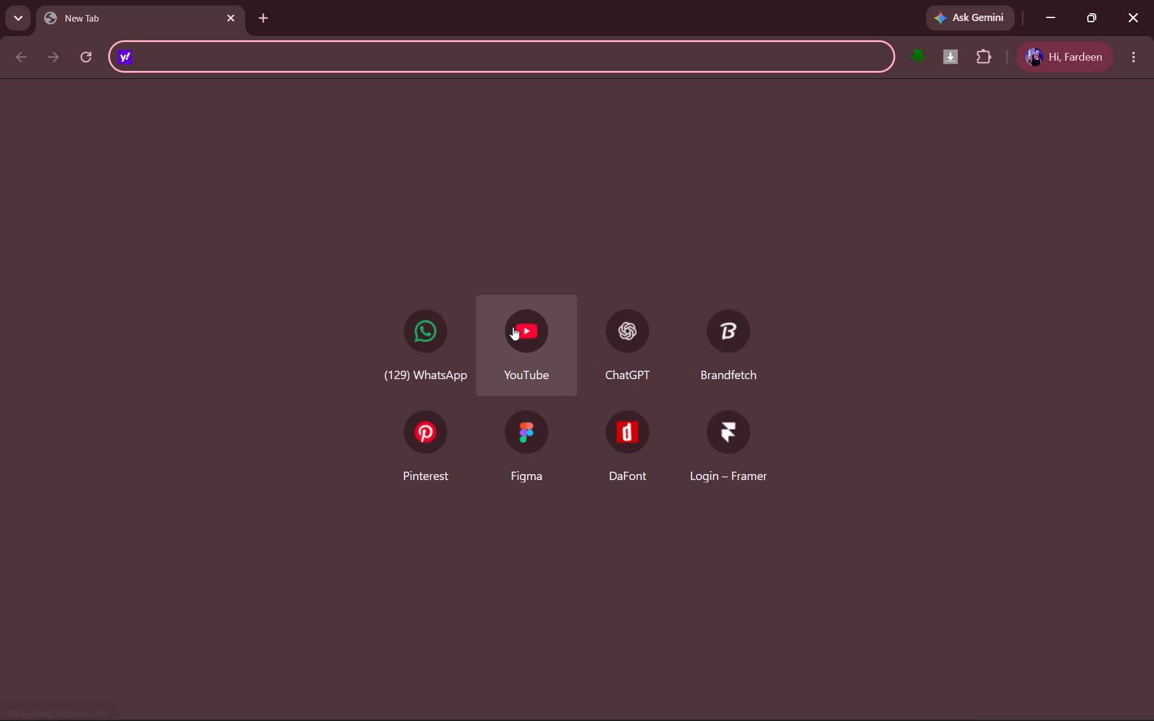
{"action": "left_click", "coordinate": [513, 327]}
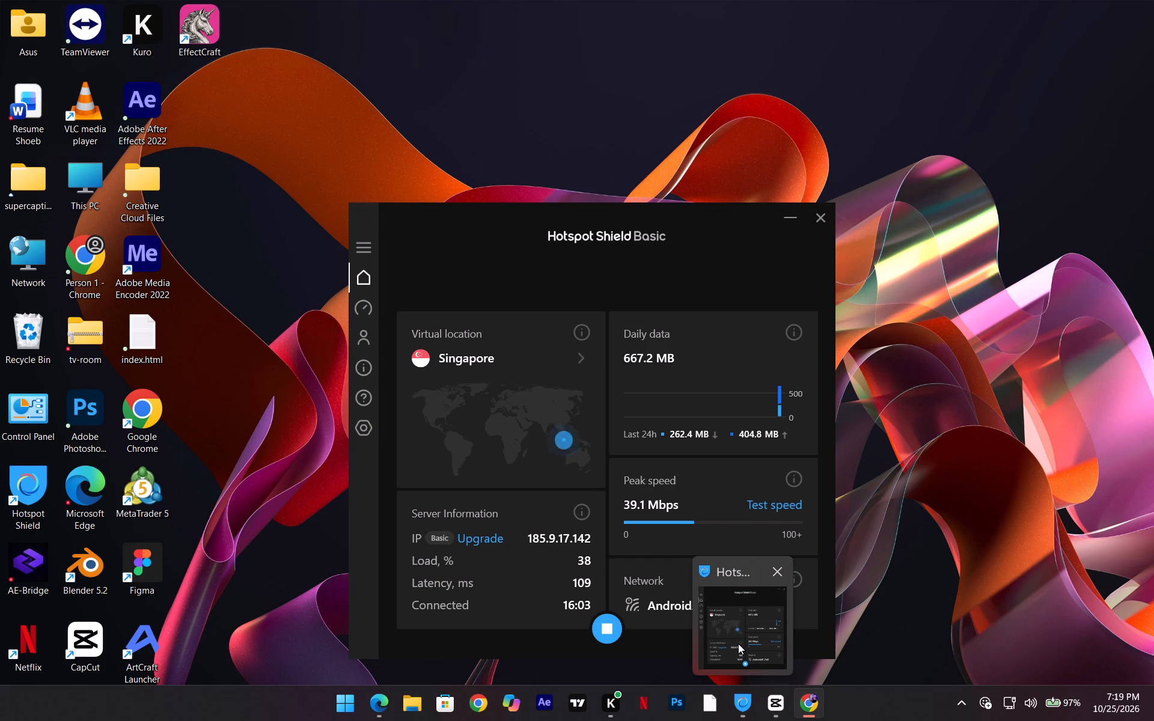
{"action": "left_click", "coordinate": [746, 625]}
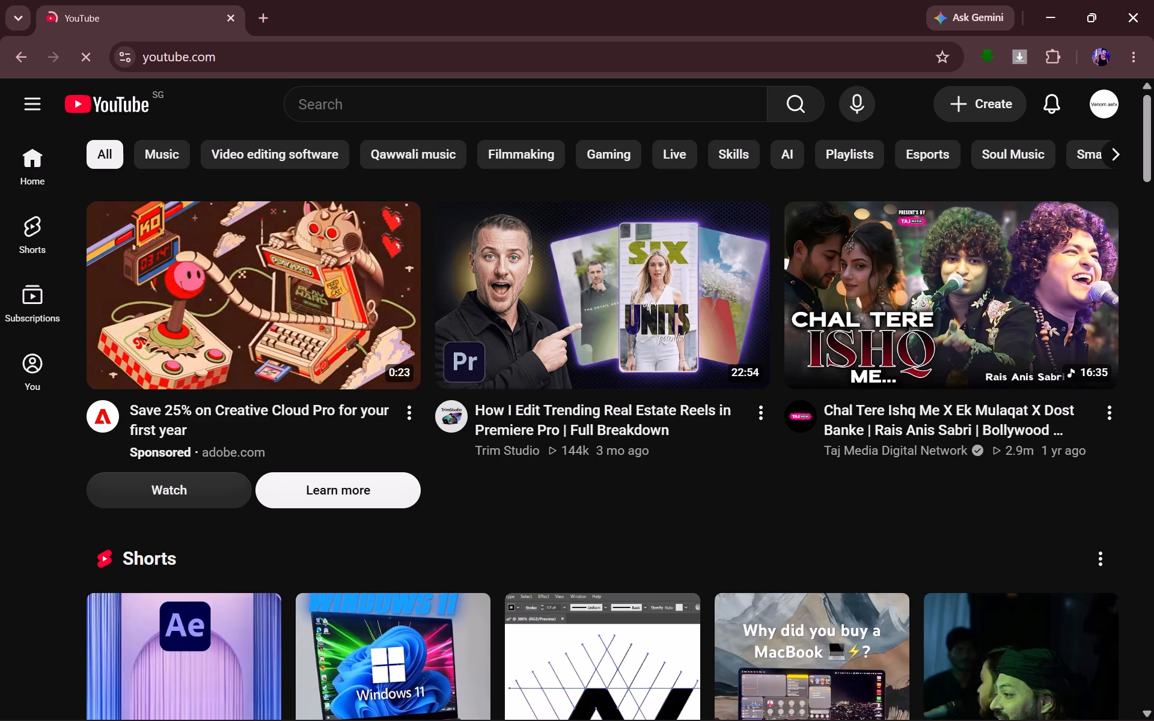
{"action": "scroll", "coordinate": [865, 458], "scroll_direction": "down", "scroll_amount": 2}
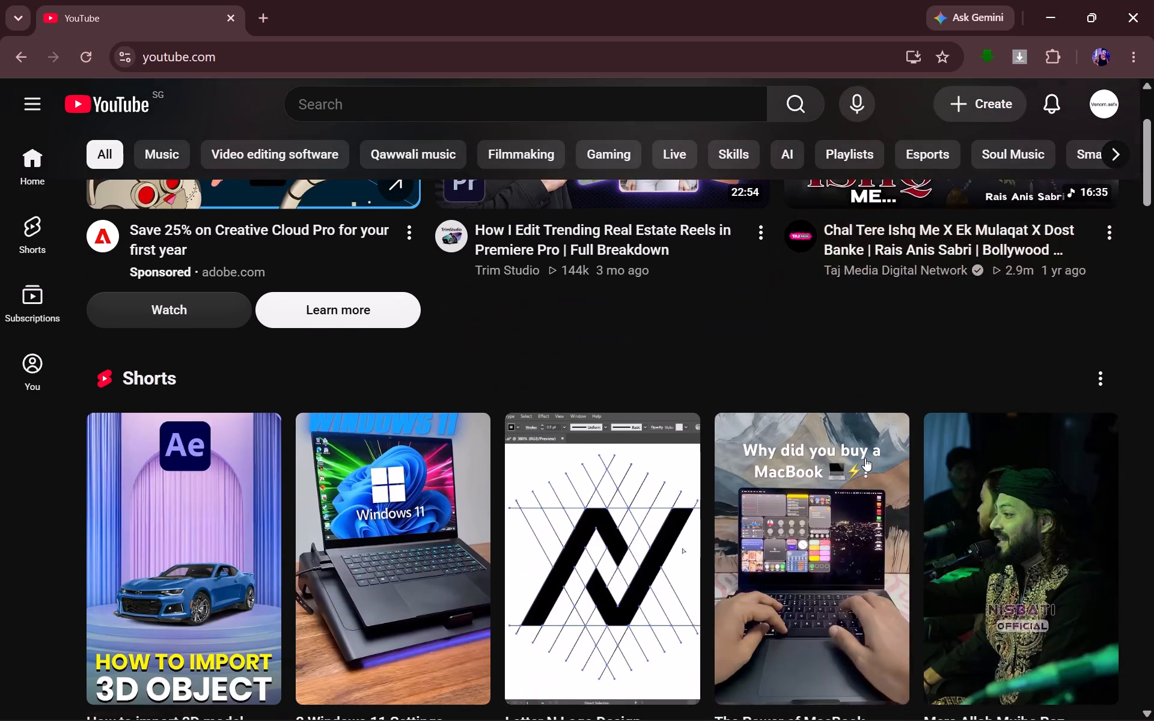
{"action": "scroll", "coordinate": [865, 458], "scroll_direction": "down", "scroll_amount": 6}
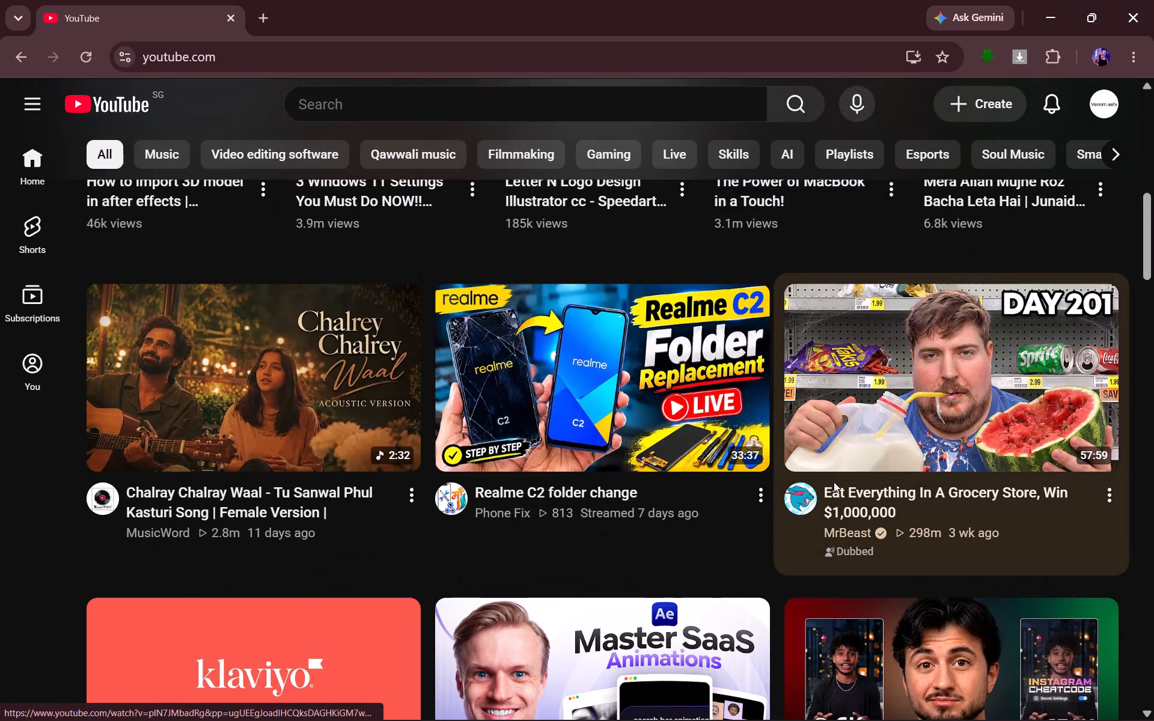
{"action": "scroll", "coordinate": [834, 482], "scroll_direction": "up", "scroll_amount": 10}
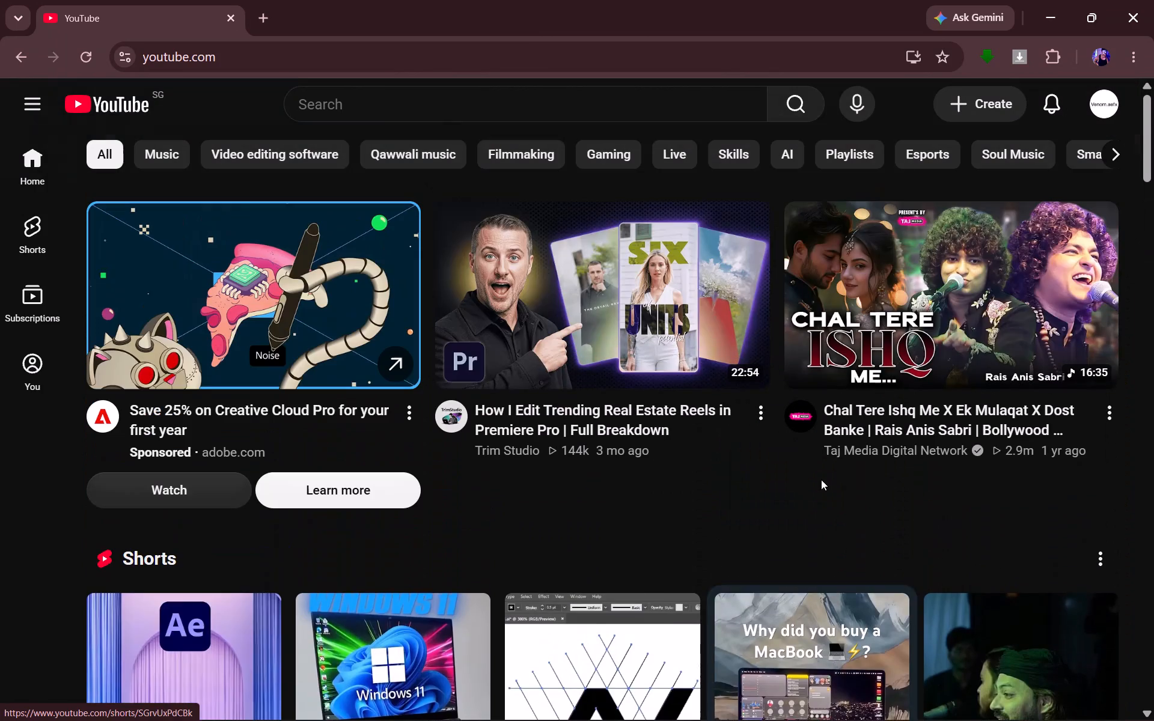
Search YouTube for "is karam ka karoon shukar kaise ada".
{"action": "left_click", "coordinate": [713, 106]}
{"action": "type", "text": "is"}
{"action": "key", "text": "space"}
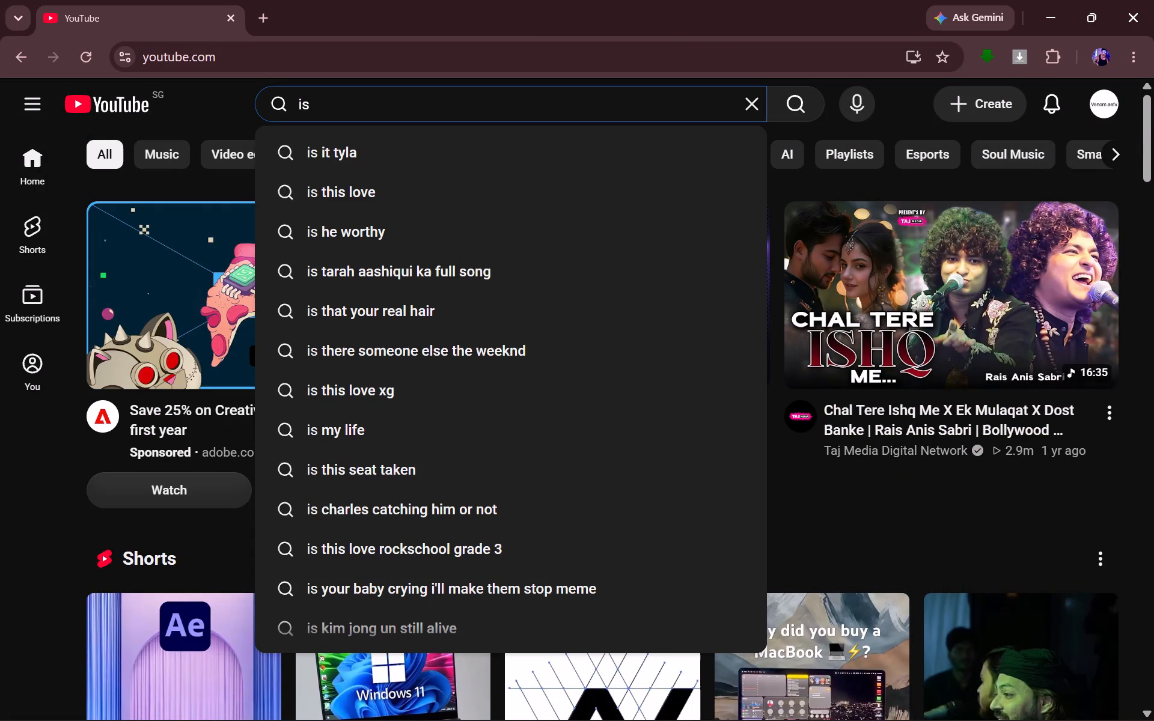
{"action": "type", "text": "karam ka ka"}
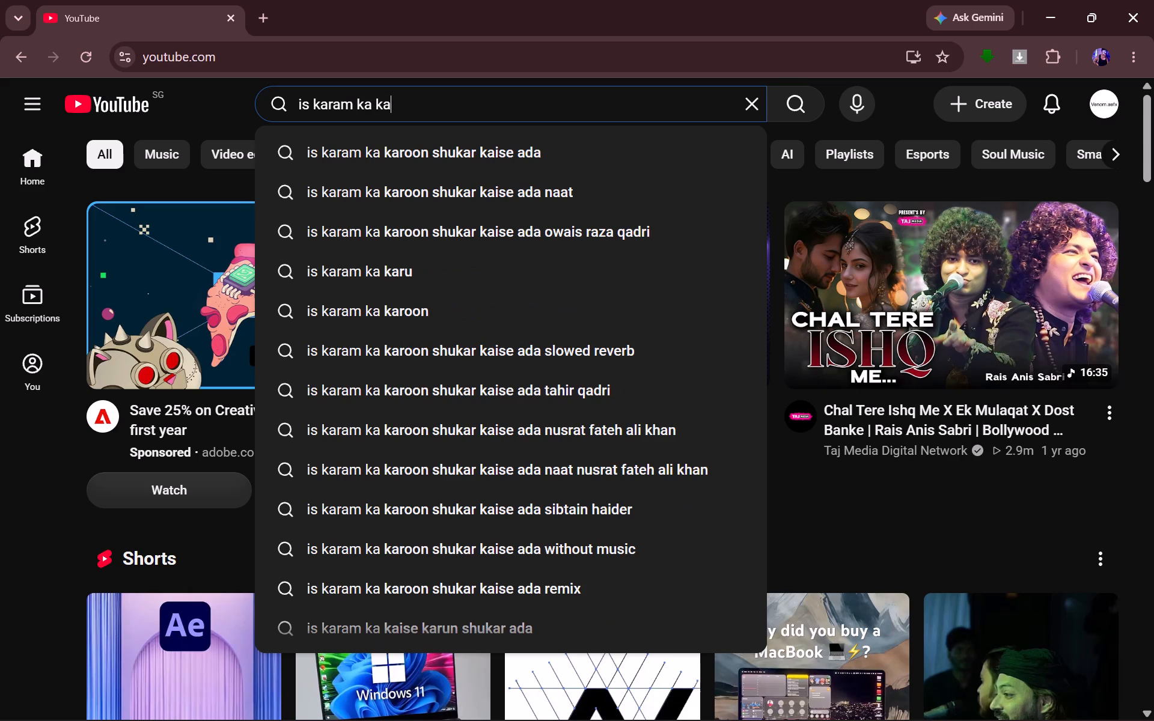
{"action": "left_click", "coordinate": [592, 165]}
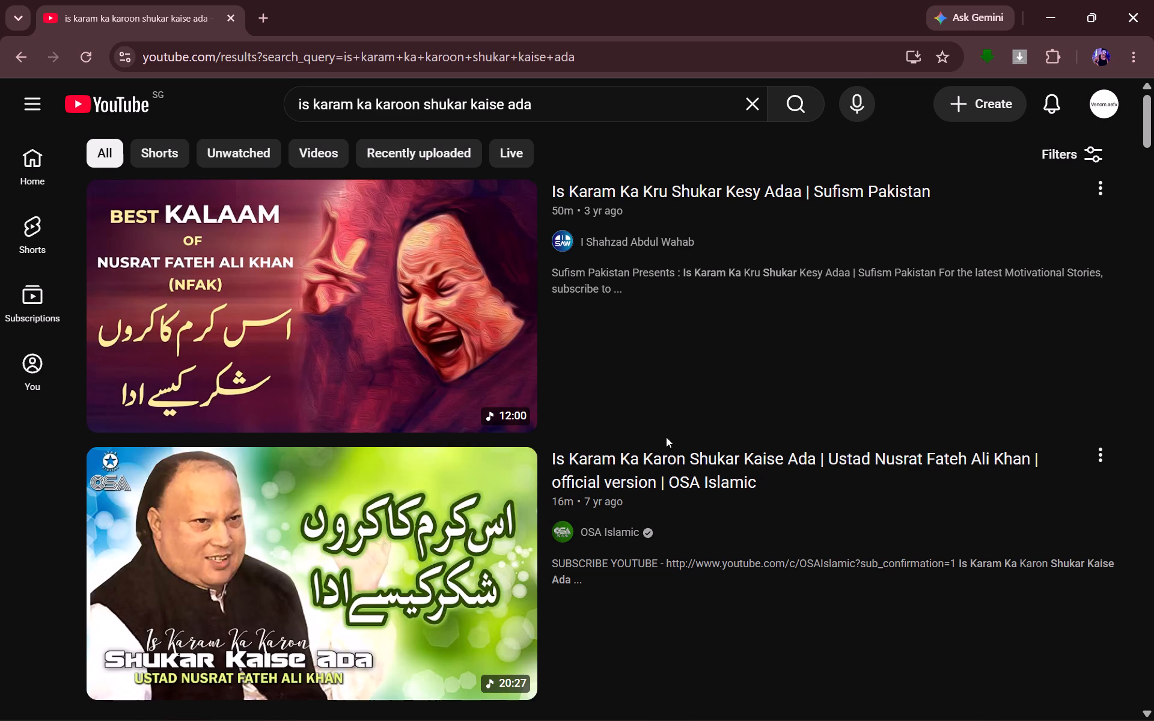
Look through the search results and filter them to videos under 3 minutes.
{"action": "scroll", "coordinate": [687, 449], "scroll_direction": "down", "scroll_amount": 12}
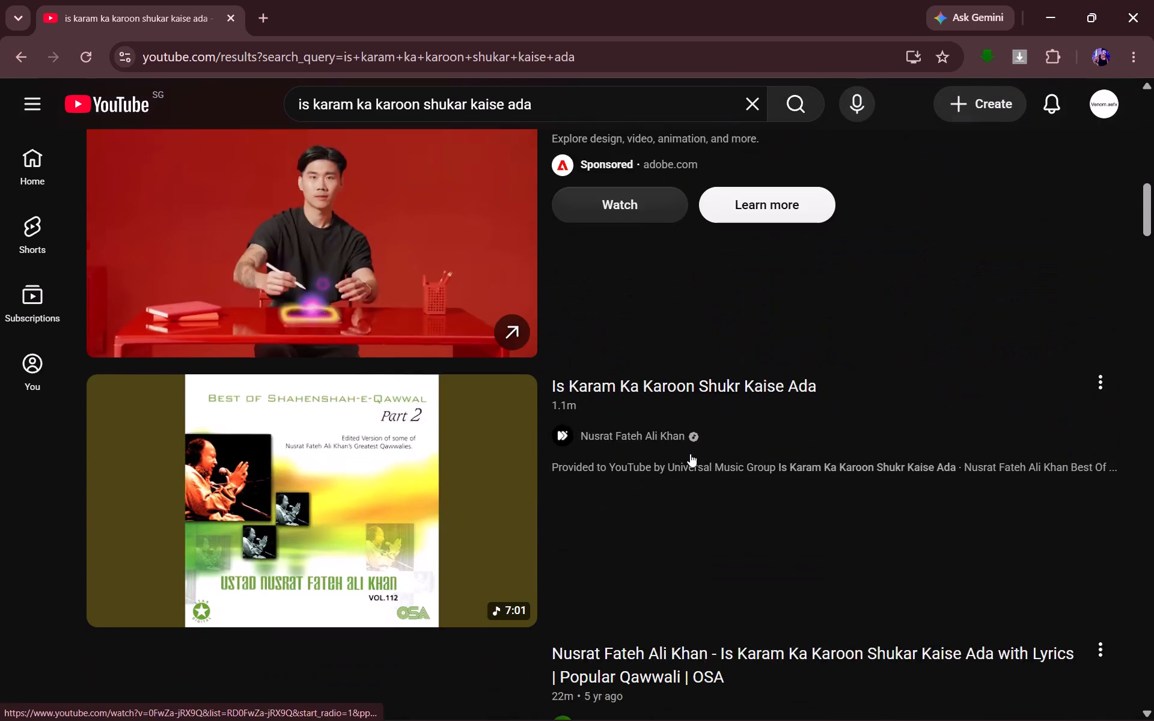
{"action": "scroll", "coordinate": [691, 454], "scroll_direction": "down", "scroll_amount": 3}
{"action": "scroll", "coordinate": [740, 530], "scroll_direction": "up", "scroll_amount": 13}
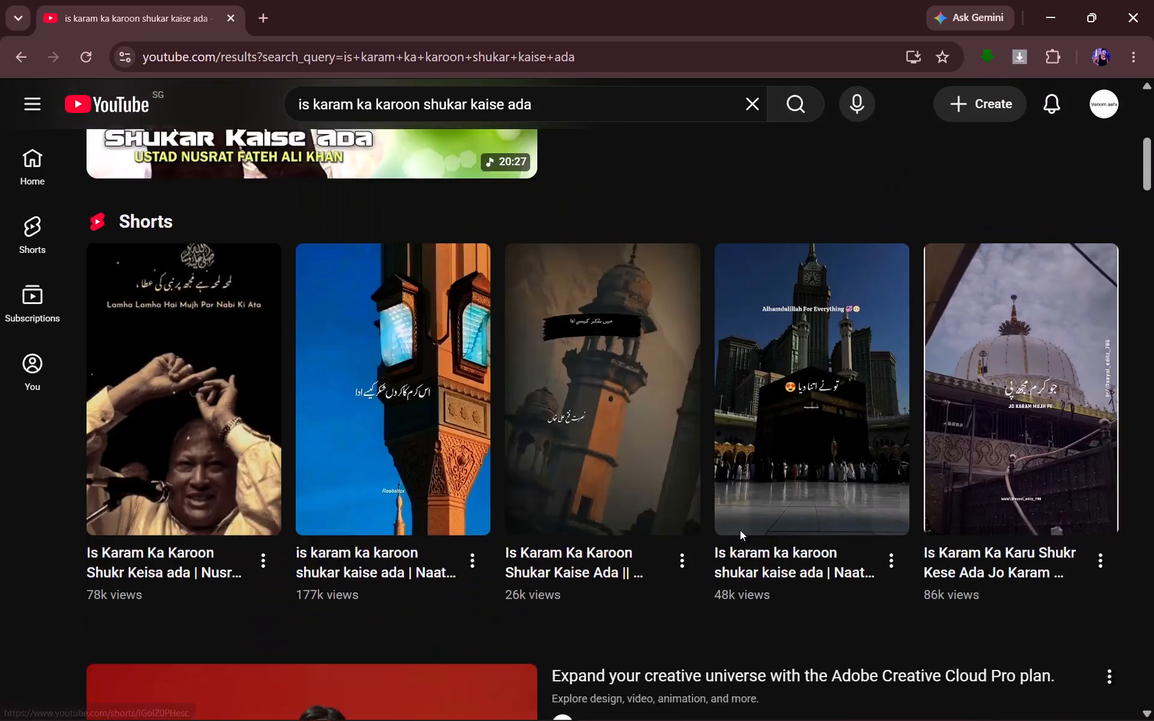
{"action": "scroll", "coordinate": [740, 530], "scroll_direction": "up", "scroll_amount": 11}
{"action": "left_click", "coordinate": [171, 163]}
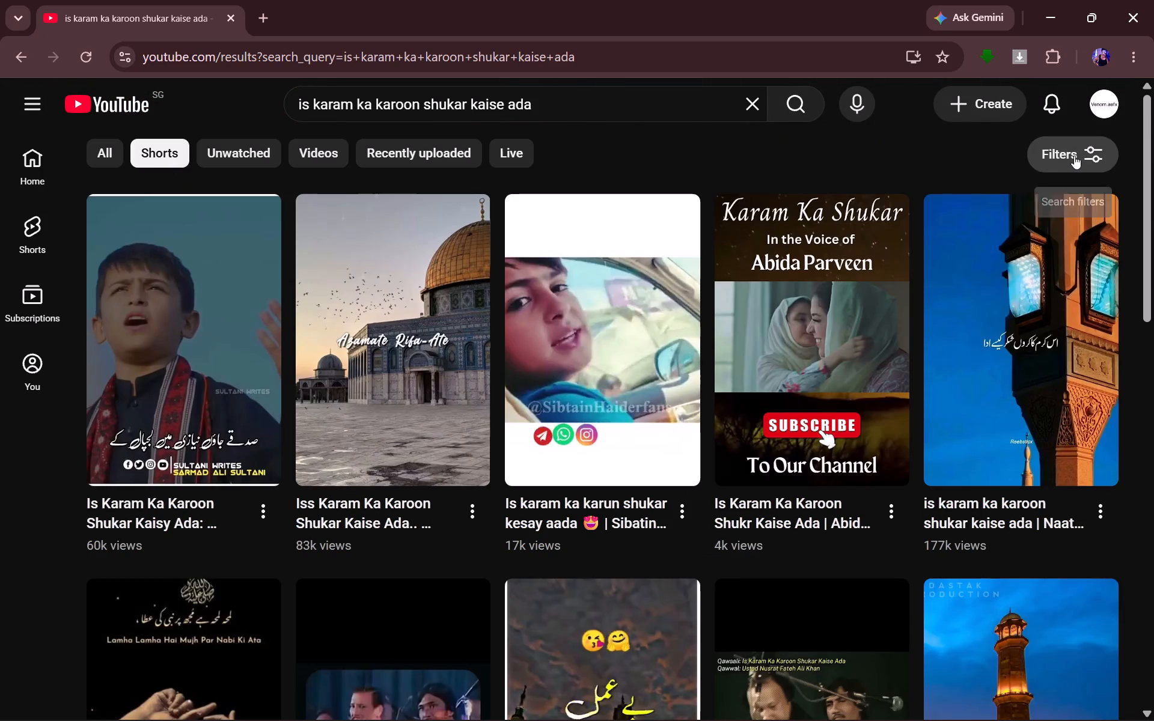
{"action": "left_click", "coordinate": [1074, 156]}
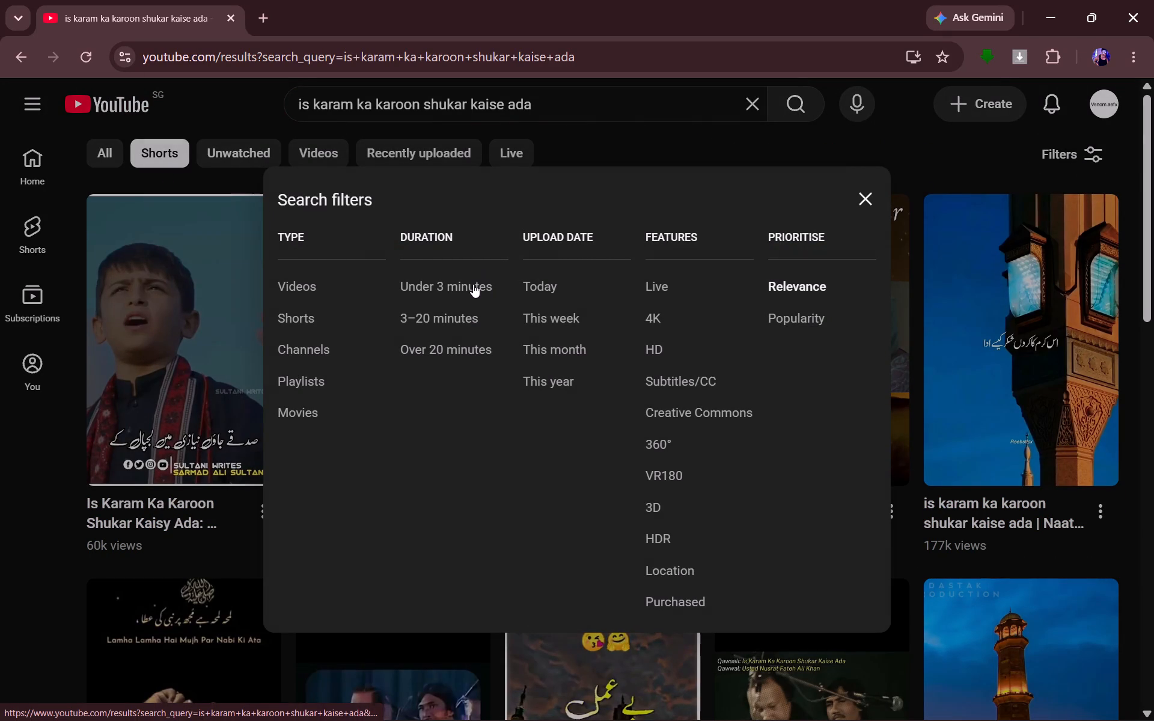
{"action": "left_click", "coordinate": [473, 284]}
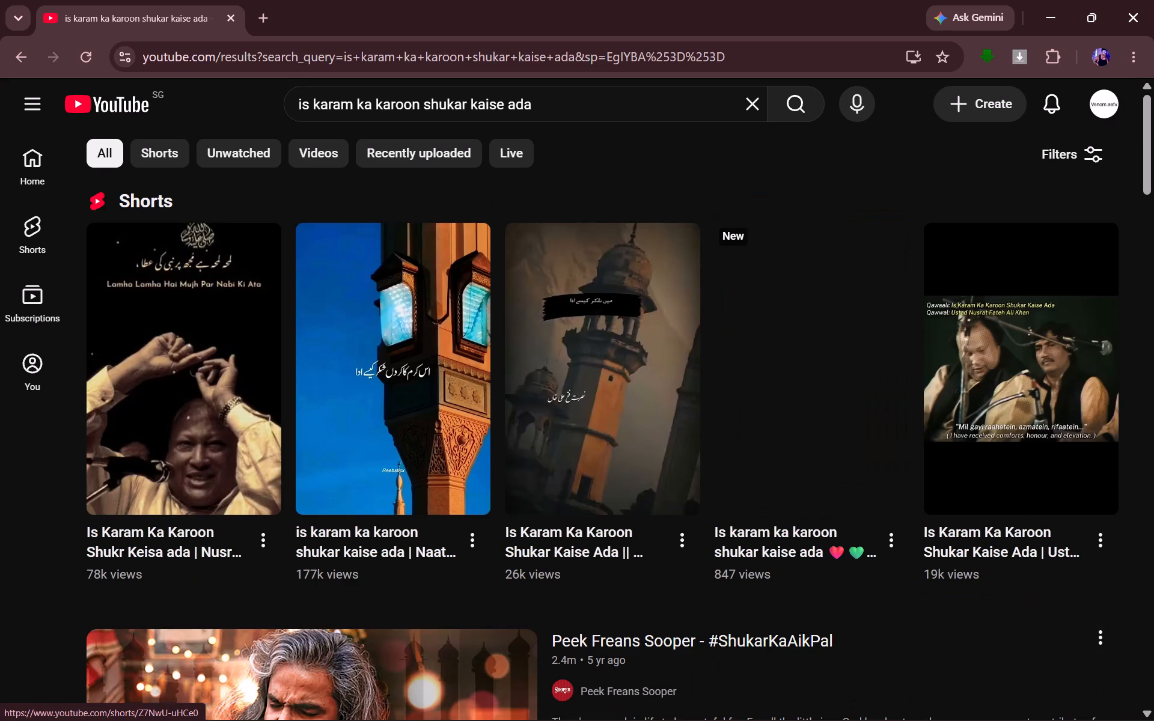
Preview two of the Shorts results, then settle on the "Is Karam Ka Karoon Shukr Keisa ada" short from the Lahotiest channel.
{"action": "left_click", "coordinate": [382, 391]}
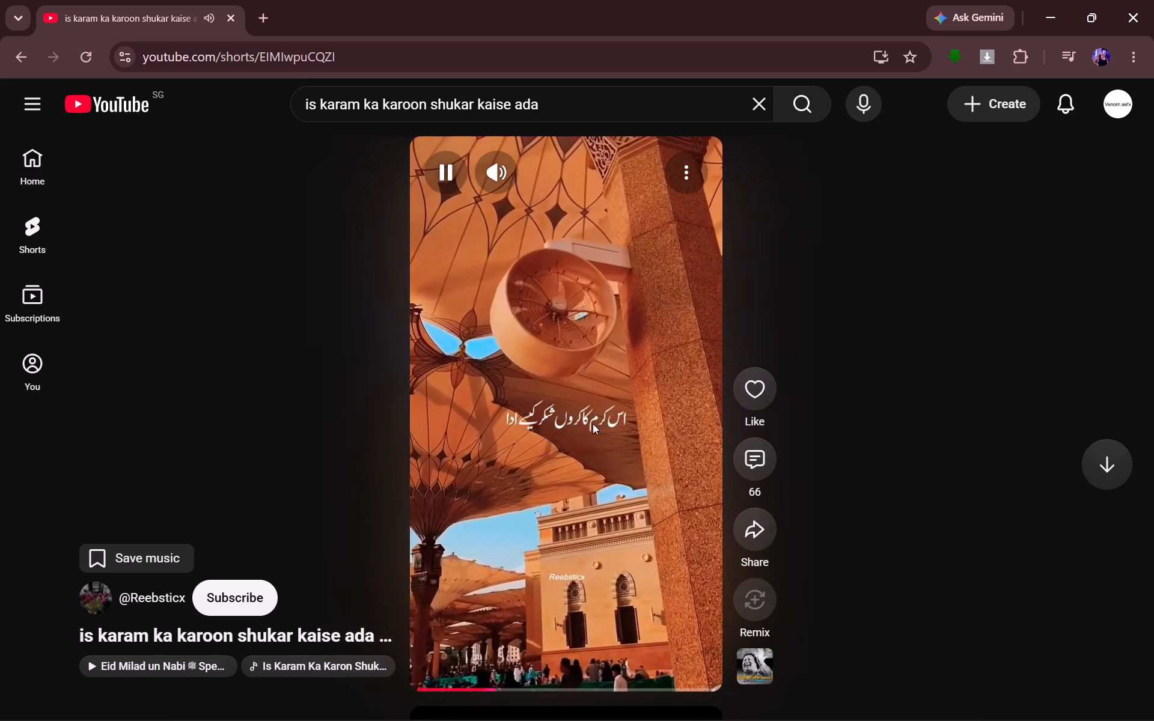
{"action": "left_click", "coordinate": [14, 50]}
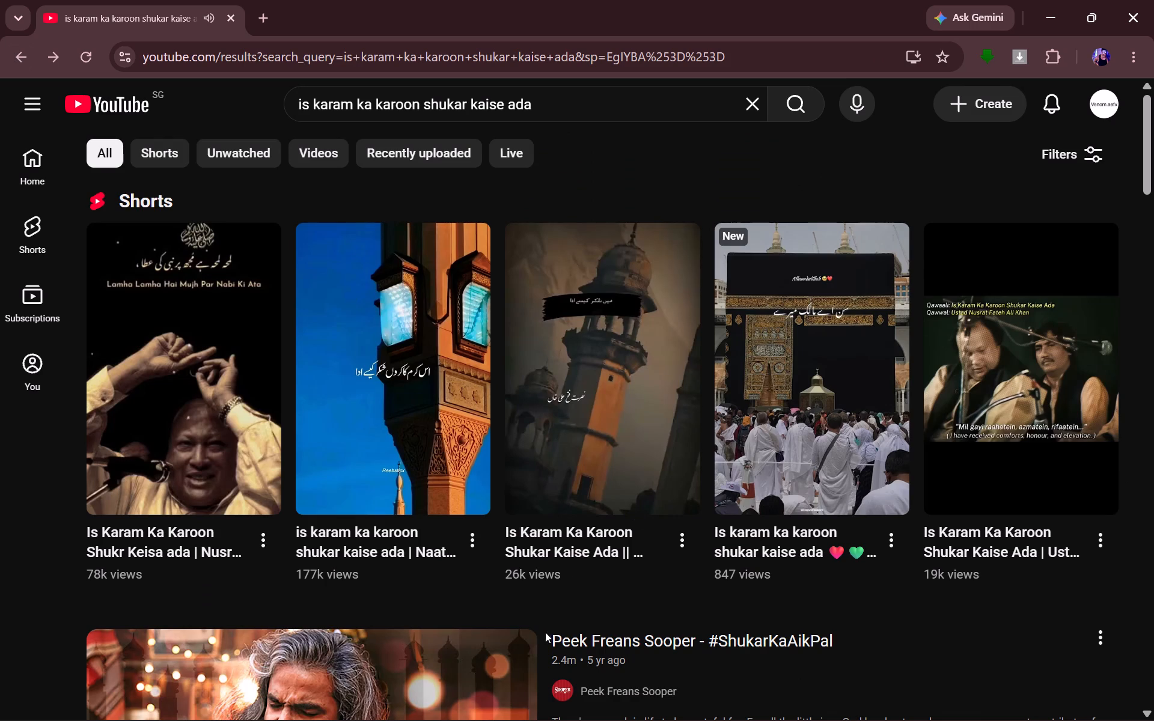
{"action": "left_click", "coordinate": [642, 303]}
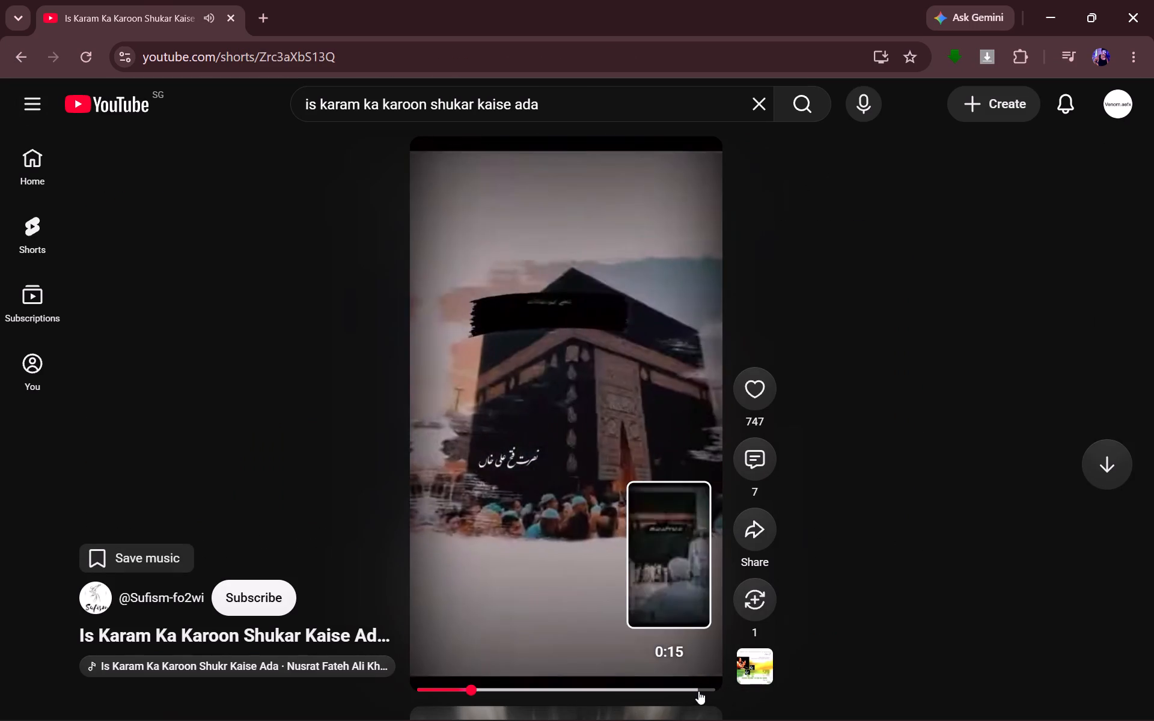
{"action": "left_click", "coordinate": [26, 61]}
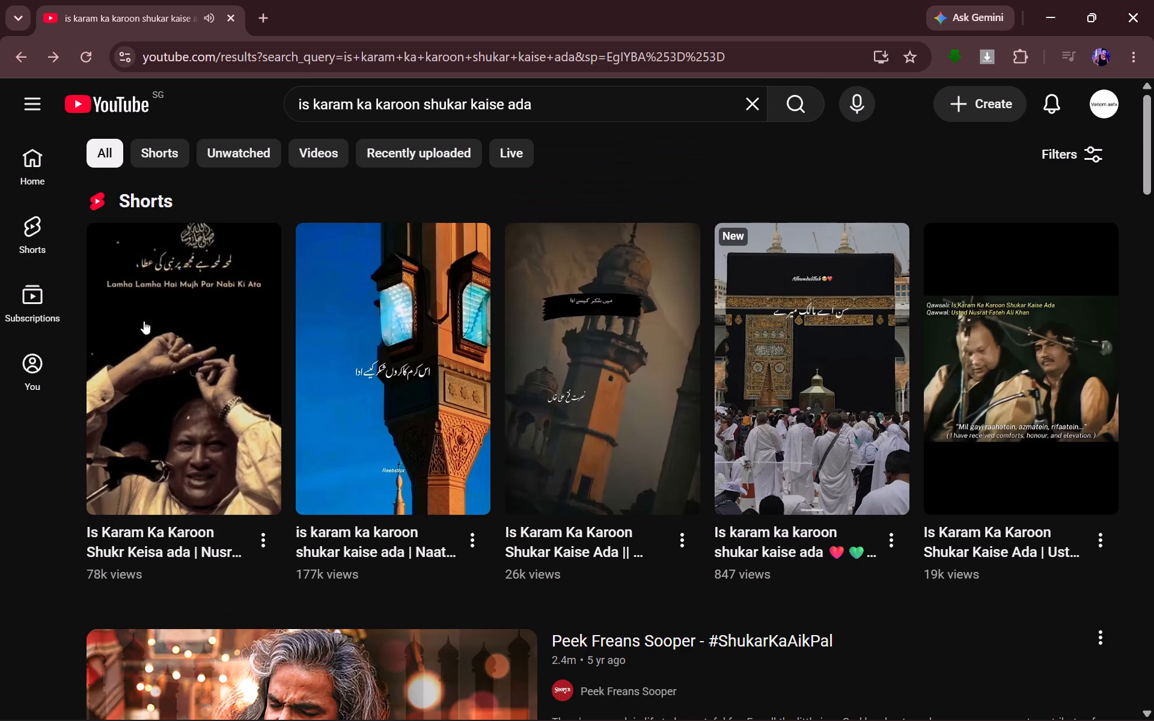
{"action": "left_click", "coordinate": [200, 370]}
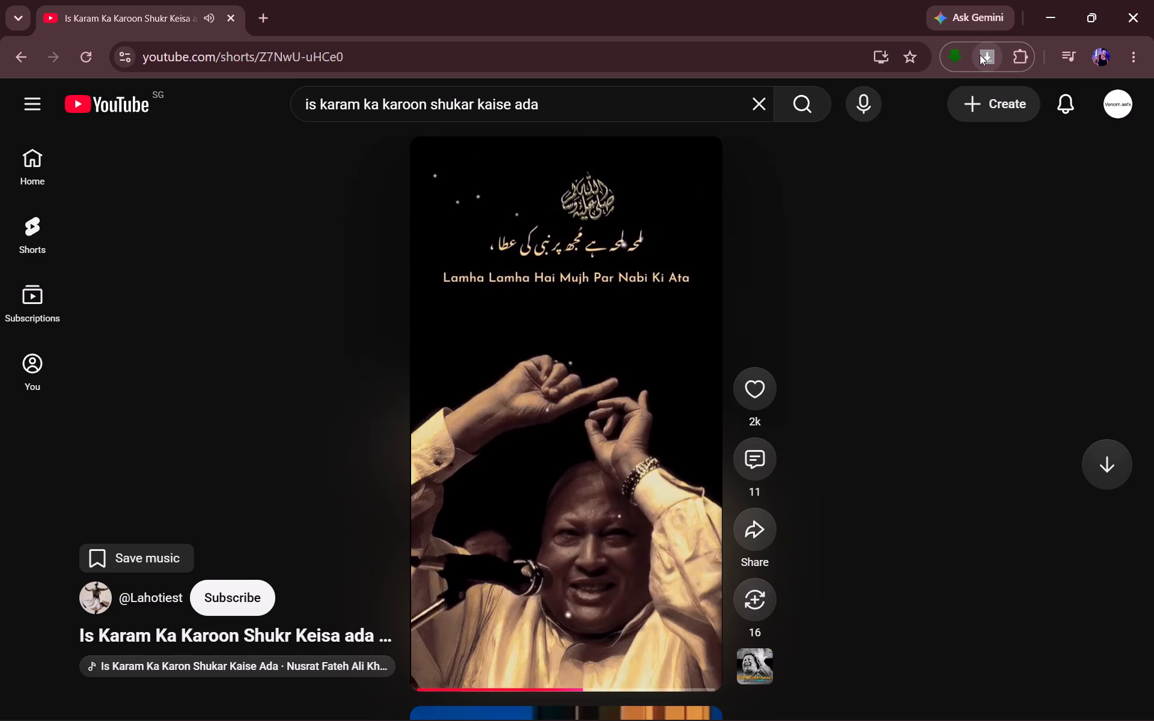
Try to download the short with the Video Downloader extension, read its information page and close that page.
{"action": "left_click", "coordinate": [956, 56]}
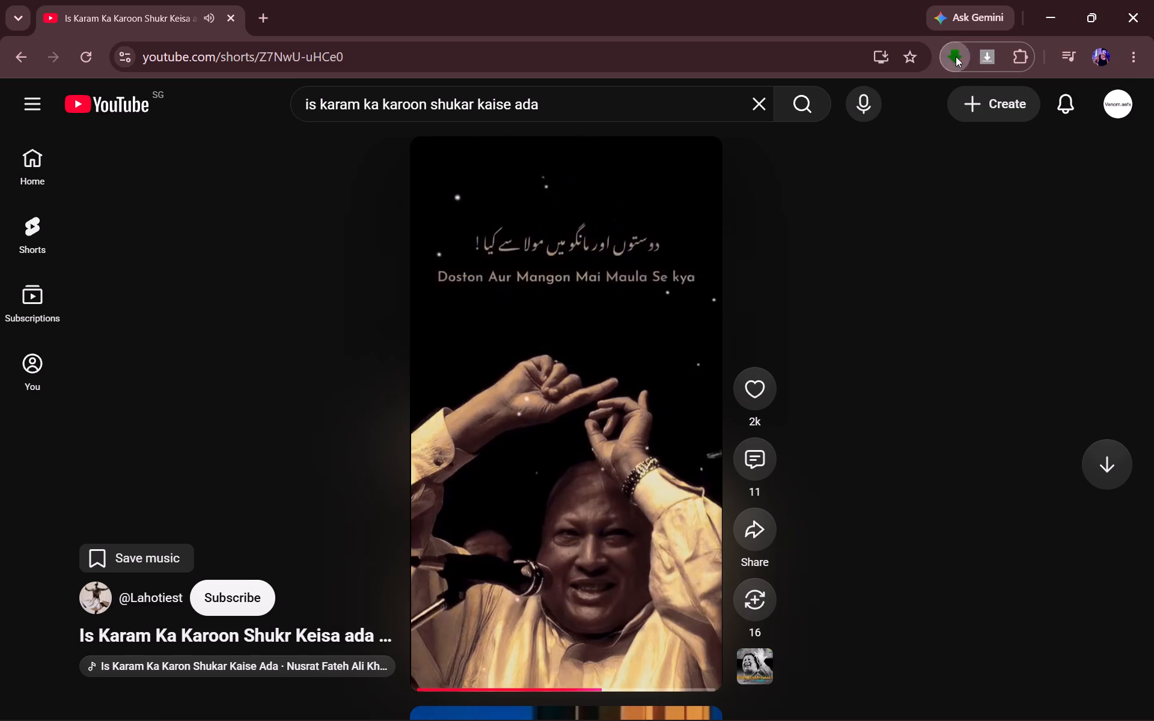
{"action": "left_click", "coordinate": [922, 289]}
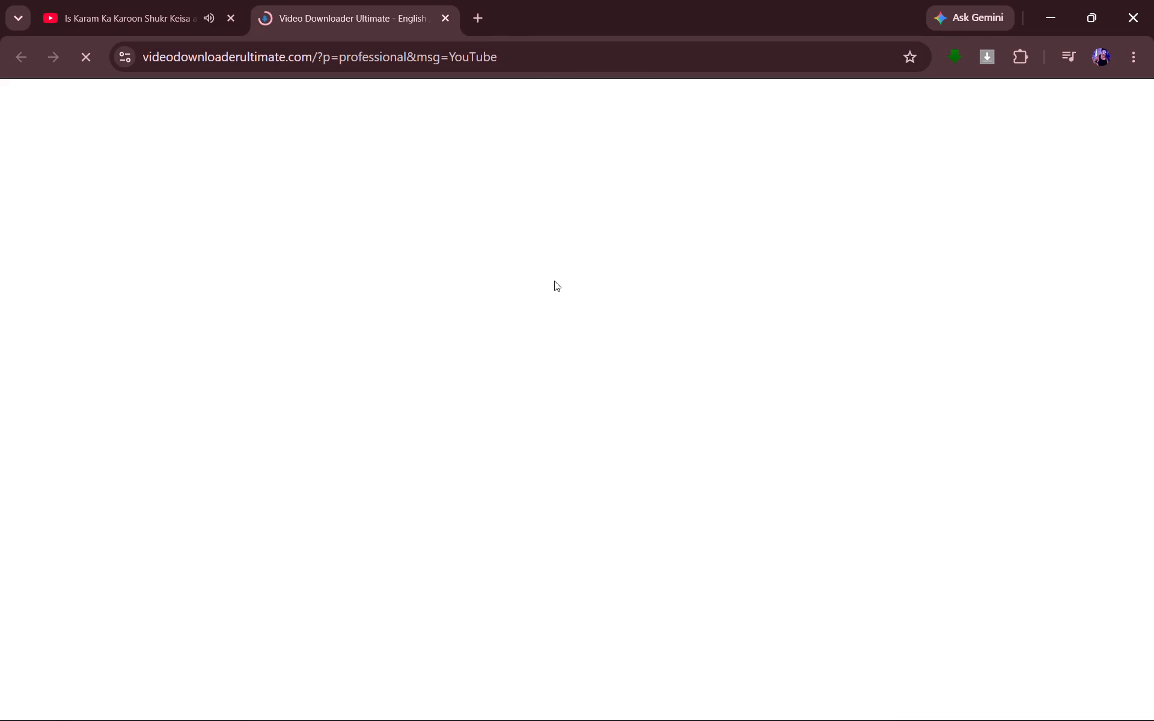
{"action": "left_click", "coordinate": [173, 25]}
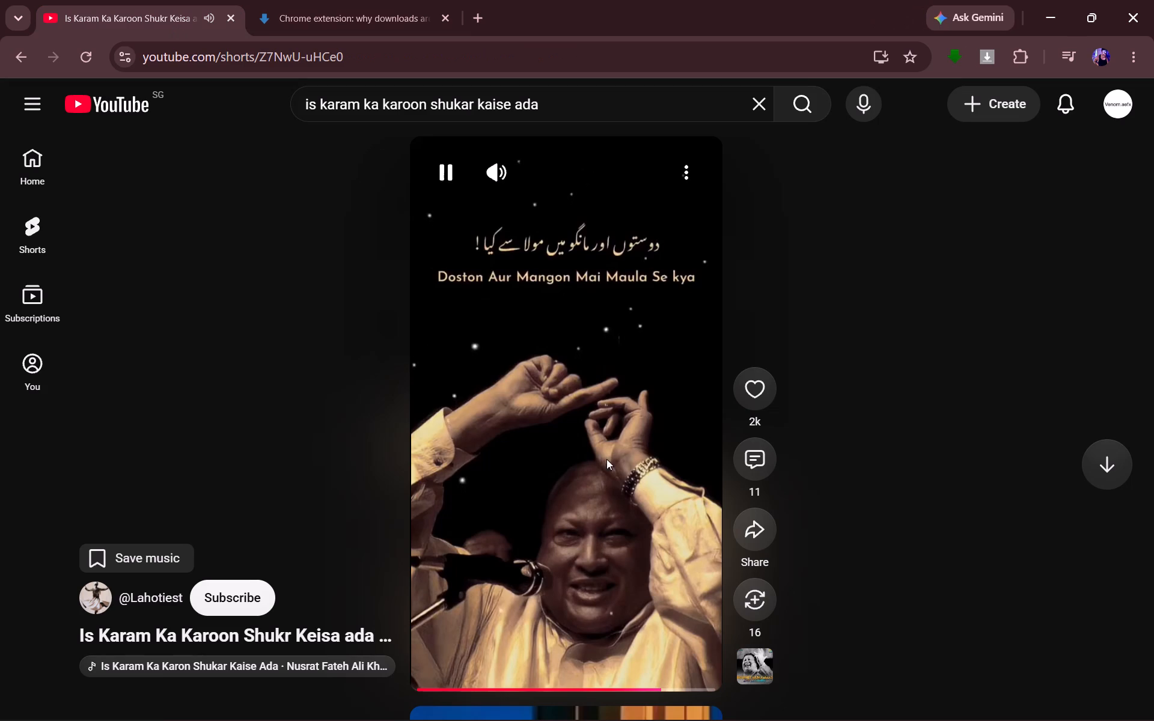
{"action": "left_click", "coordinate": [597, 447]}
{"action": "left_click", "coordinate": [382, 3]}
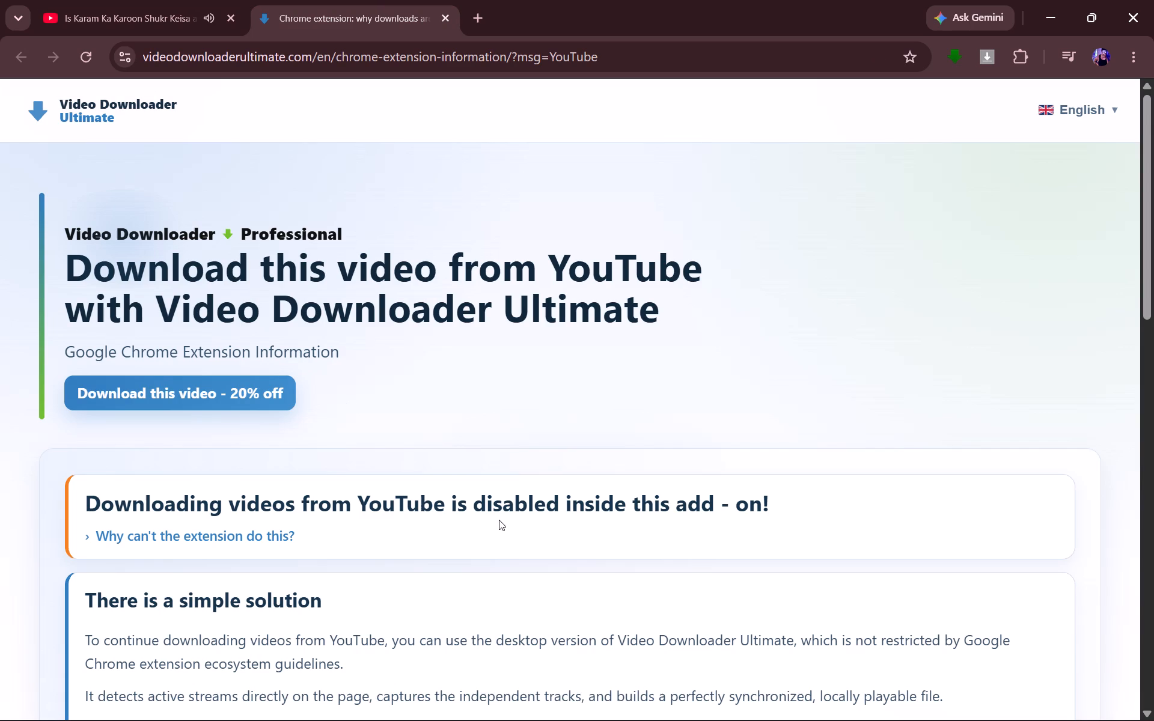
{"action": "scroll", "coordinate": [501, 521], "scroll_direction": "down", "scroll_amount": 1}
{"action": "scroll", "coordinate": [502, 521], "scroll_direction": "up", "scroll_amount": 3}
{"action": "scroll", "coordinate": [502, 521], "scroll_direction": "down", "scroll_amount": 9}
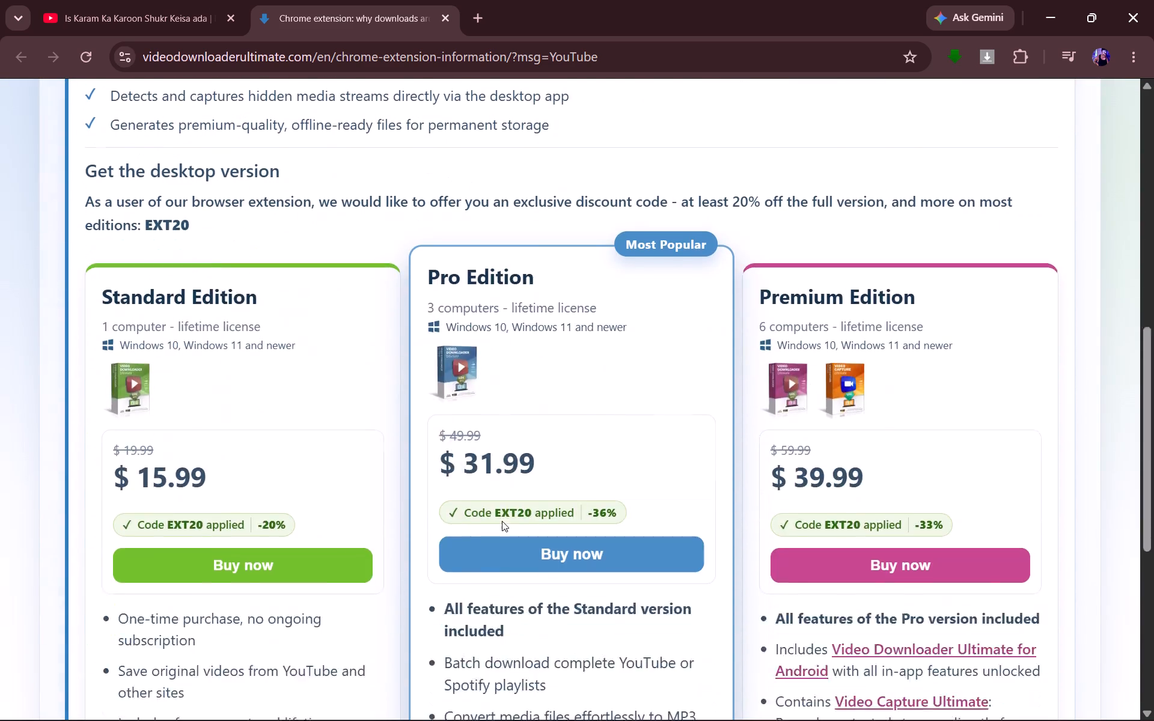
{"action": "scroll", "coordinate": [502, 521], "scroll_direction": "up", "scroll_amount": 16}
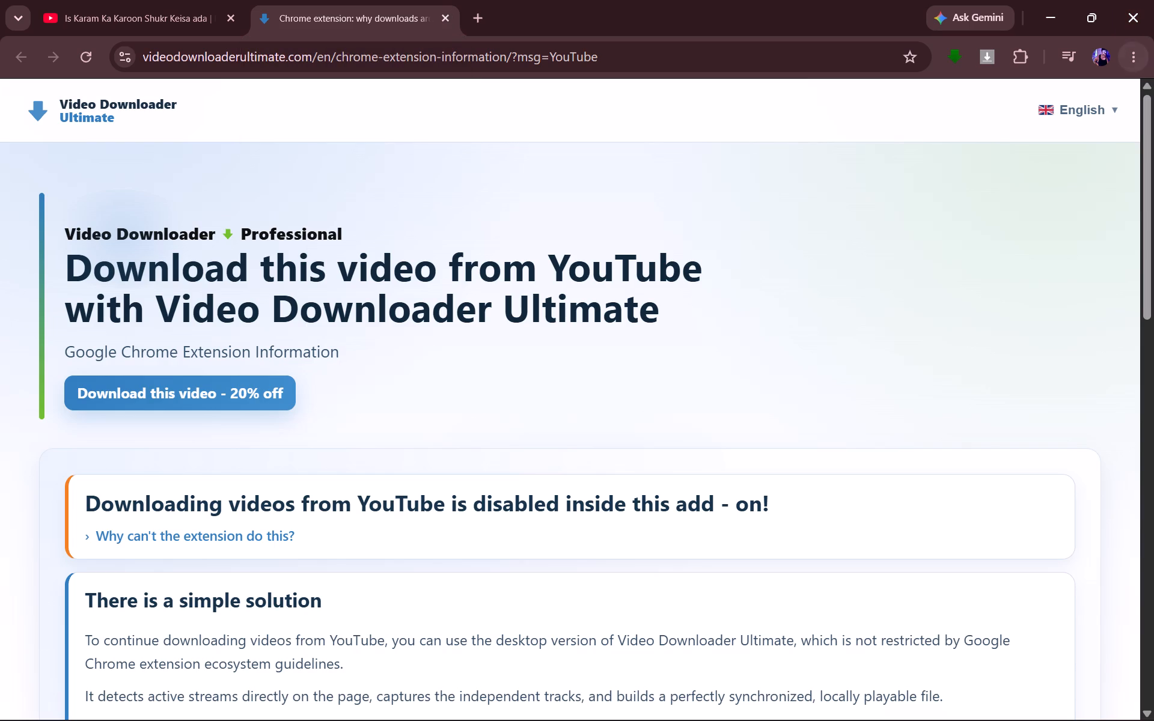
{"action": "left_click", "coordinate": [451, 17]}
Copy the share link of the "Is Karam Ka Karoon Shukr Keisa ada" short.
{"action": "left_click", "coordinate": [759, 536]}
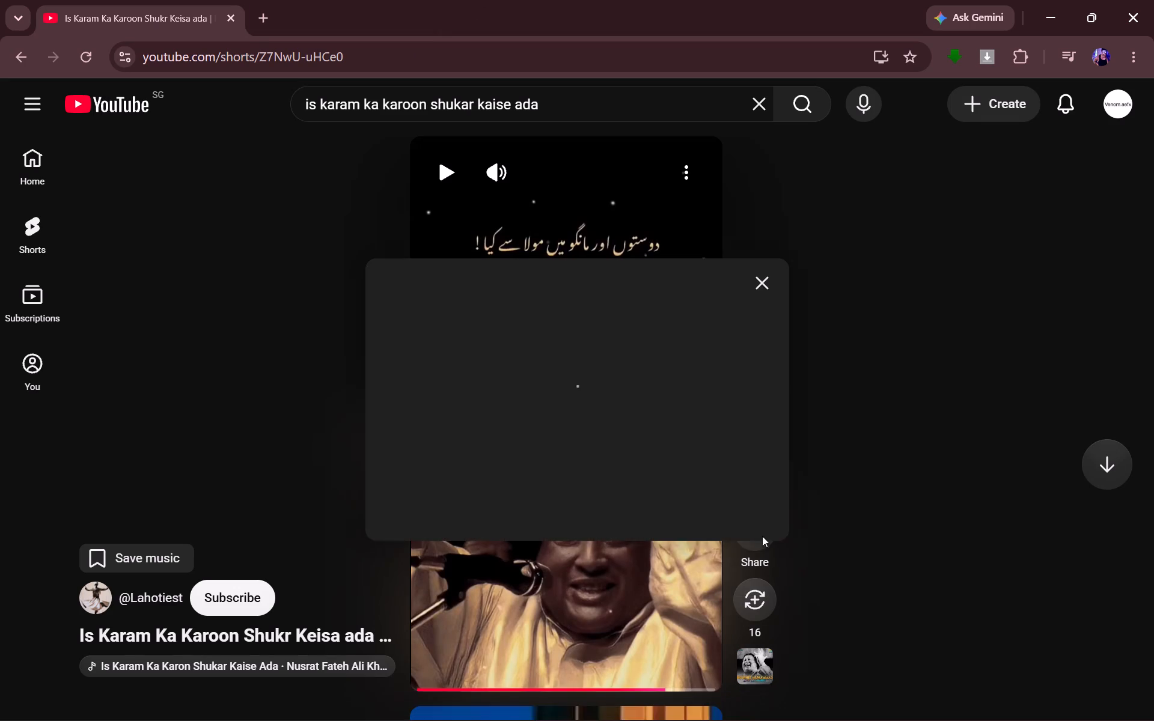
{"action": "left_click", "coordinate": [727, 458]}
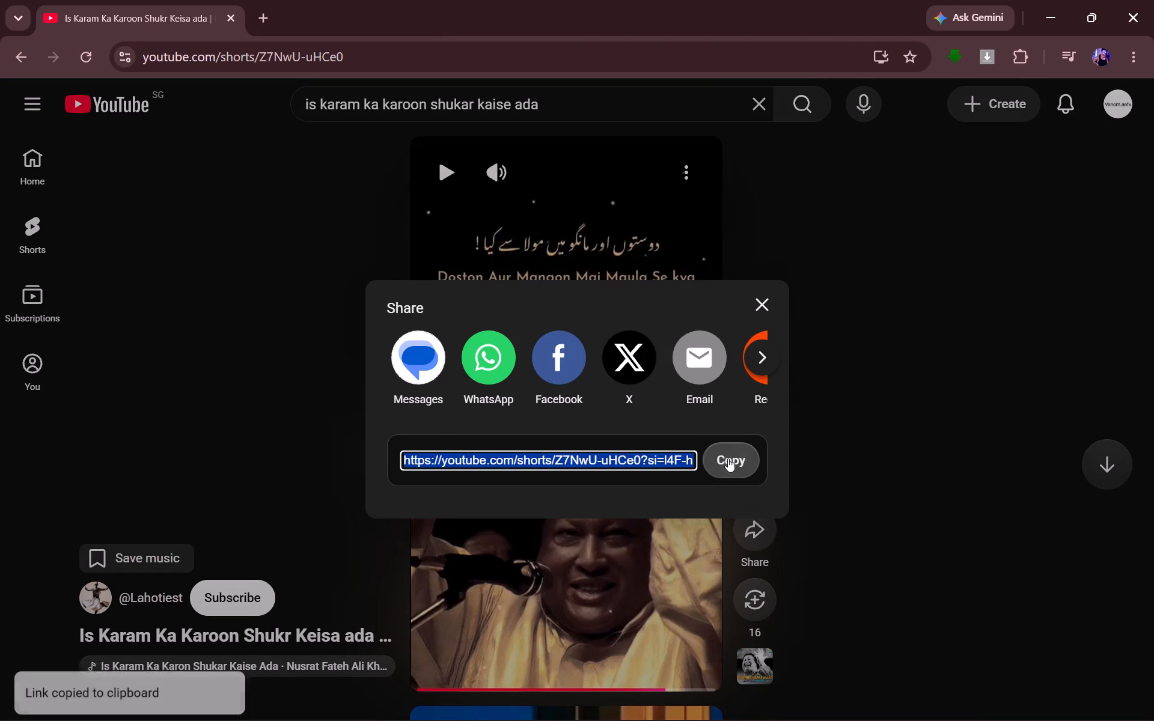
Search the web for "youtube video downloader" in a new tab and open TurboScribe's YouTube Video Downloader.
{"action": "left_click", "coordinate": [263, 13]}
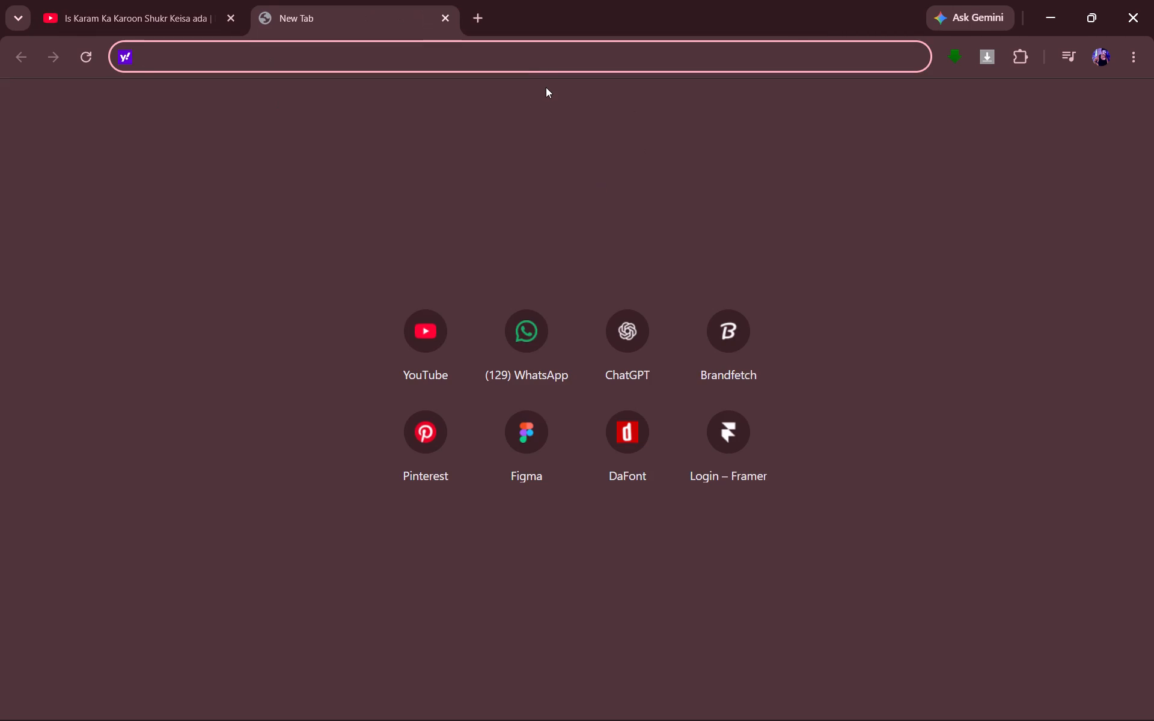
{"action": "type", "text": "youtube video"}
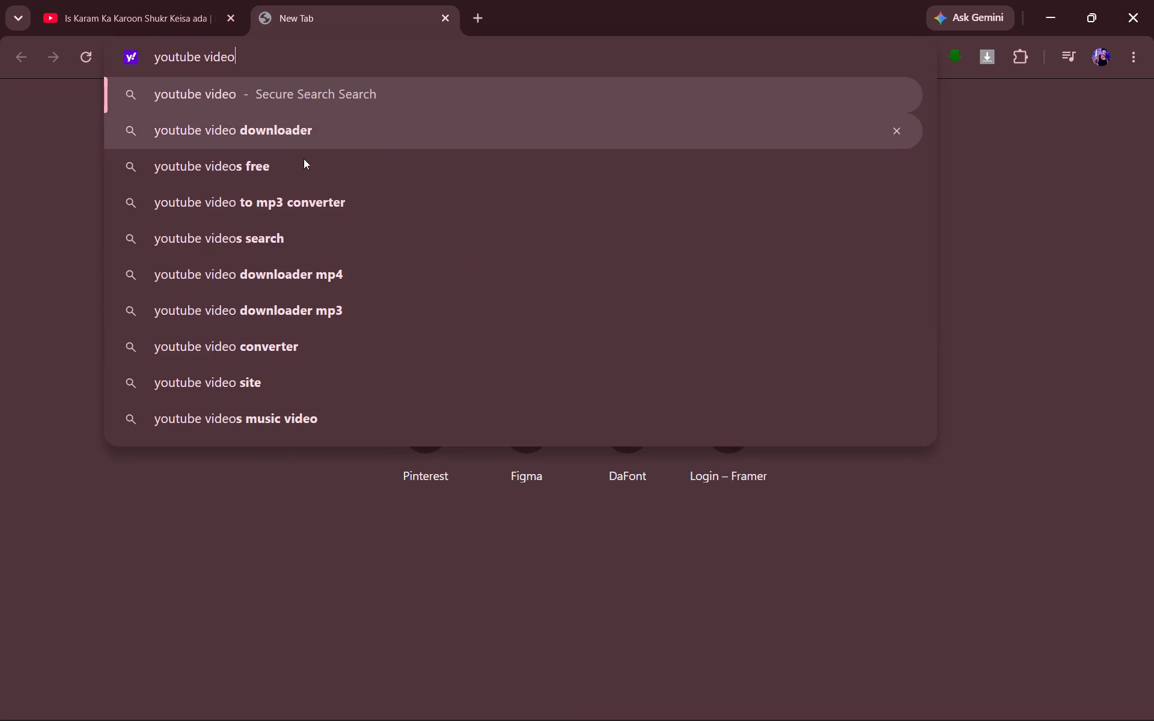
{"action": "left_click", "coordinate": [304, 128]}
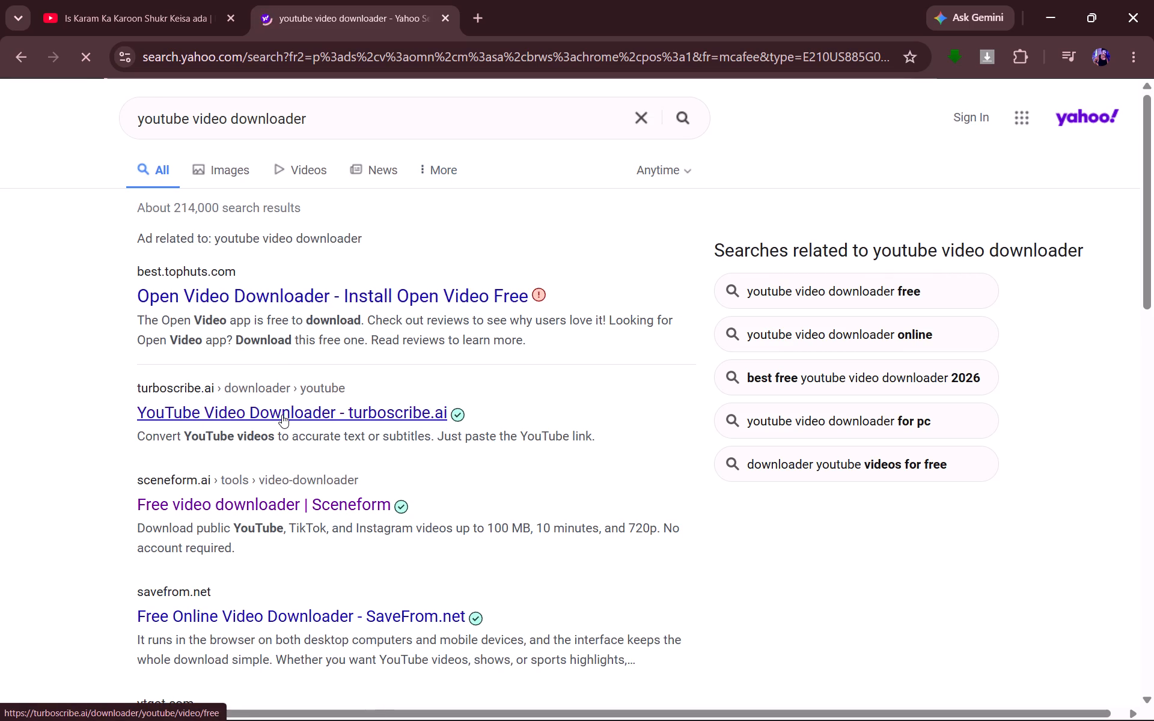
{"action": "left_click", "coordinate": [282, 415]}
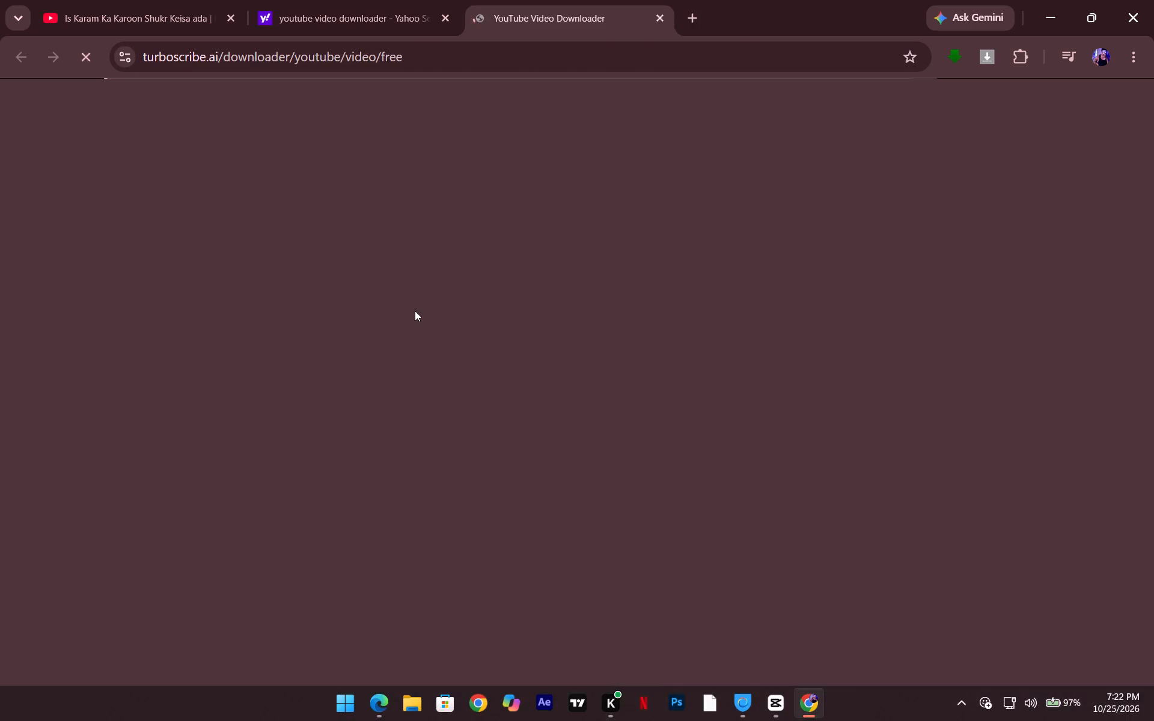
Submit the copied short's link to TurboScribe's downloader for processing.
{"action": "left_click", "coordinate": [570, 403]}
{"action": "key", "text": "ctrl+v"}
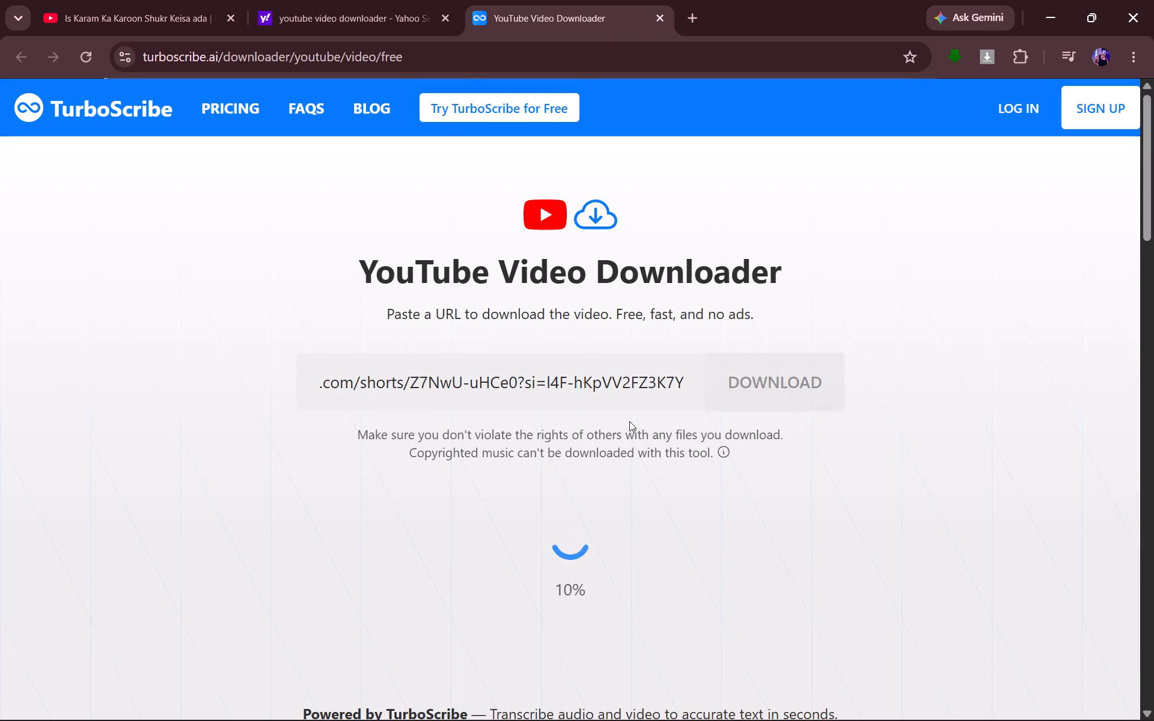
{"action": "scroll", "coordinate": [673, 427], "scroll_direction": "down", "scroll_amount": 4}
{"action": "scroll", "coordinate": [690, 433], "scroll_direction": "up", "scroll_amount": 4}
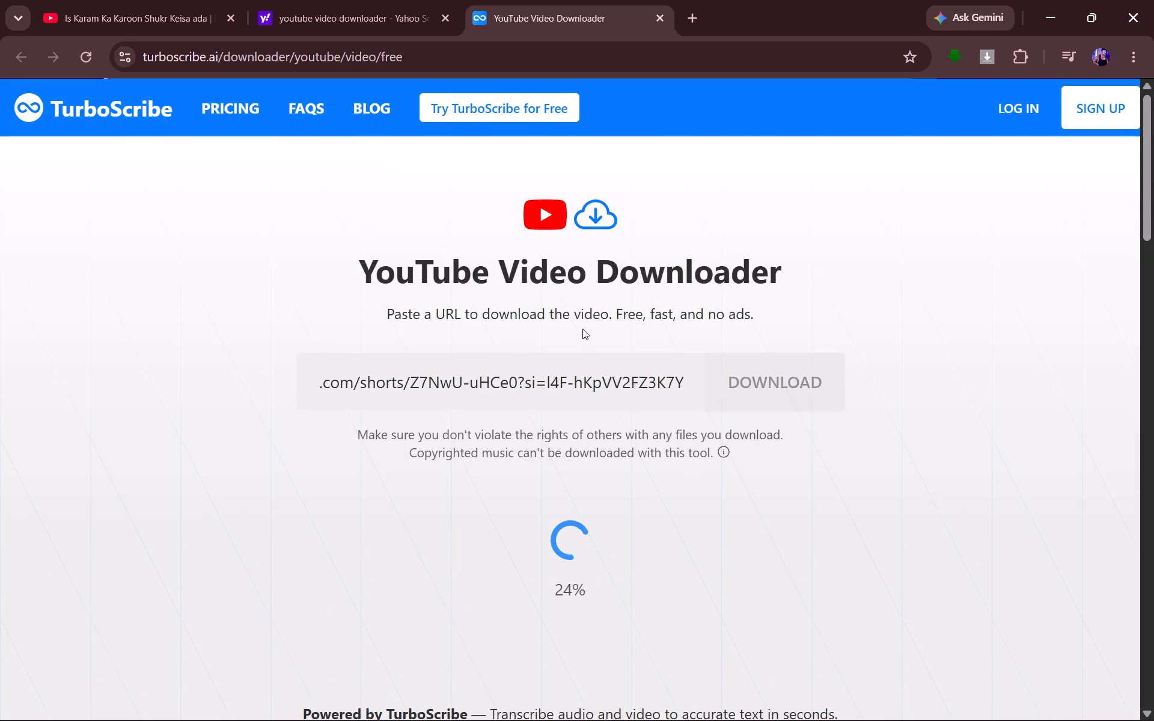
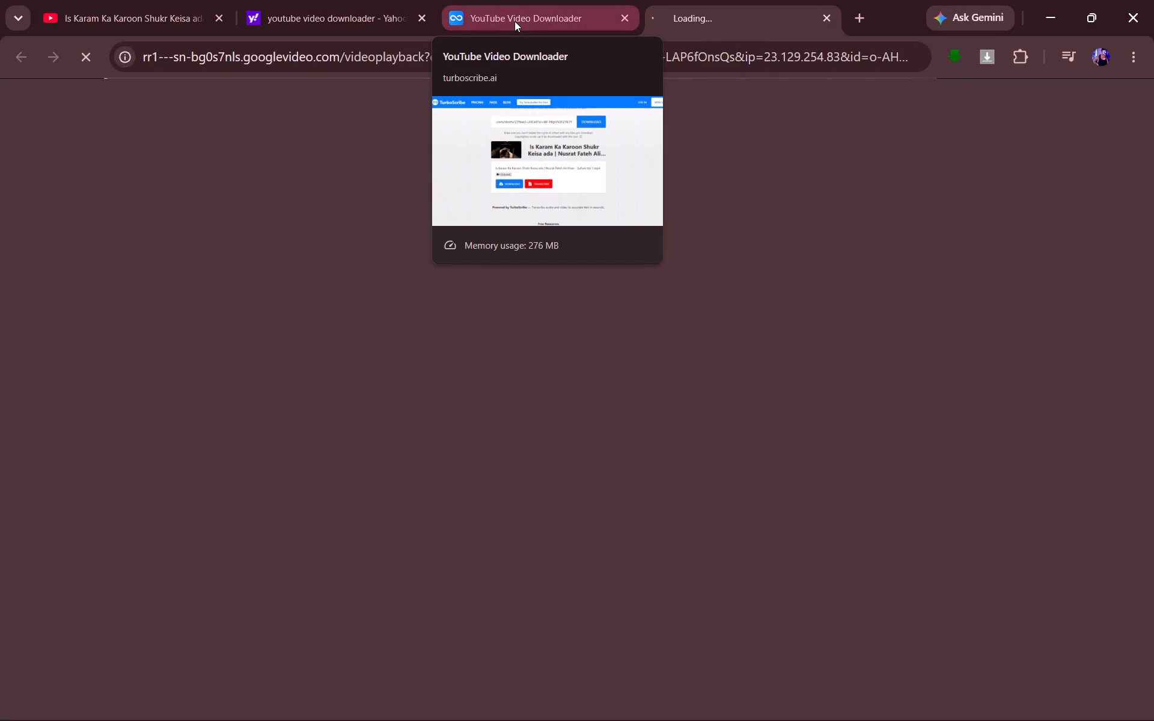
Dismiss the share window of the "Is Karam Ka Karoon Shukr Keisa ada" short and briefly play the video.
{"action": "left_click", "coordinate": [167, 20]}
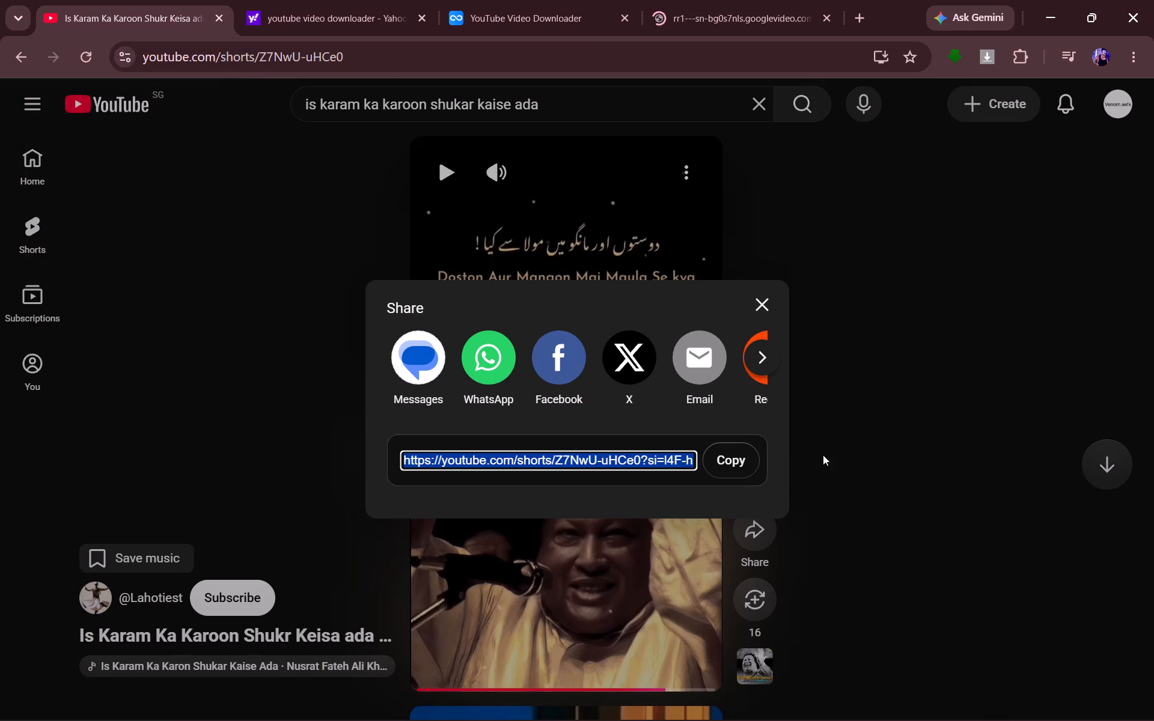
{"action": "left_click", "coordinate": [756, 308]}
{"action": "left_click", "coordinate": [529, 409]}
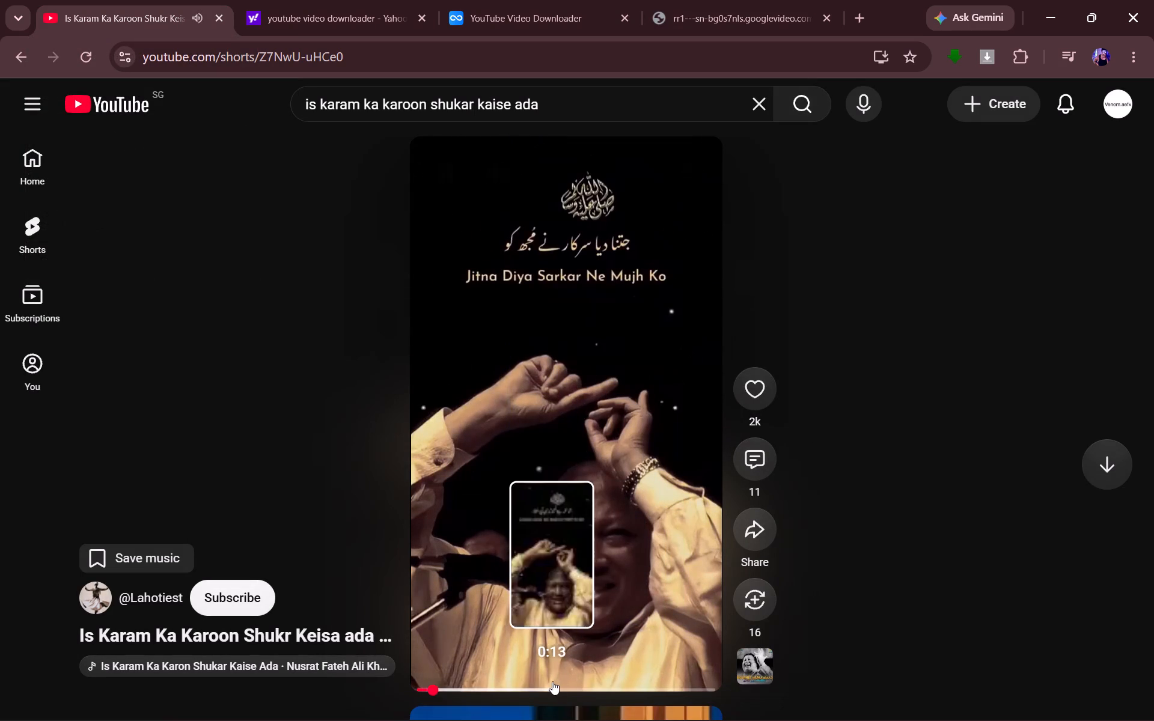
{"action": "left_click", "coordinate": [561, 463]}
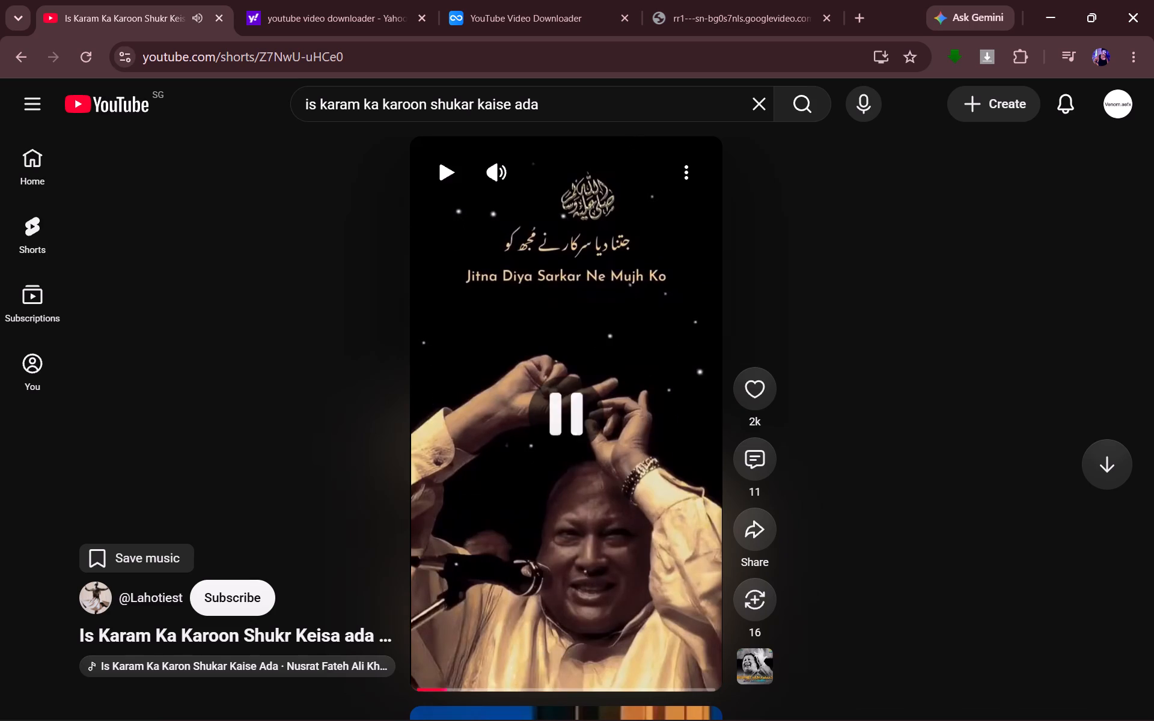
Close the googlevideo.com playback tab.
{"action": "left_click", "coordinate": [692, 4]}
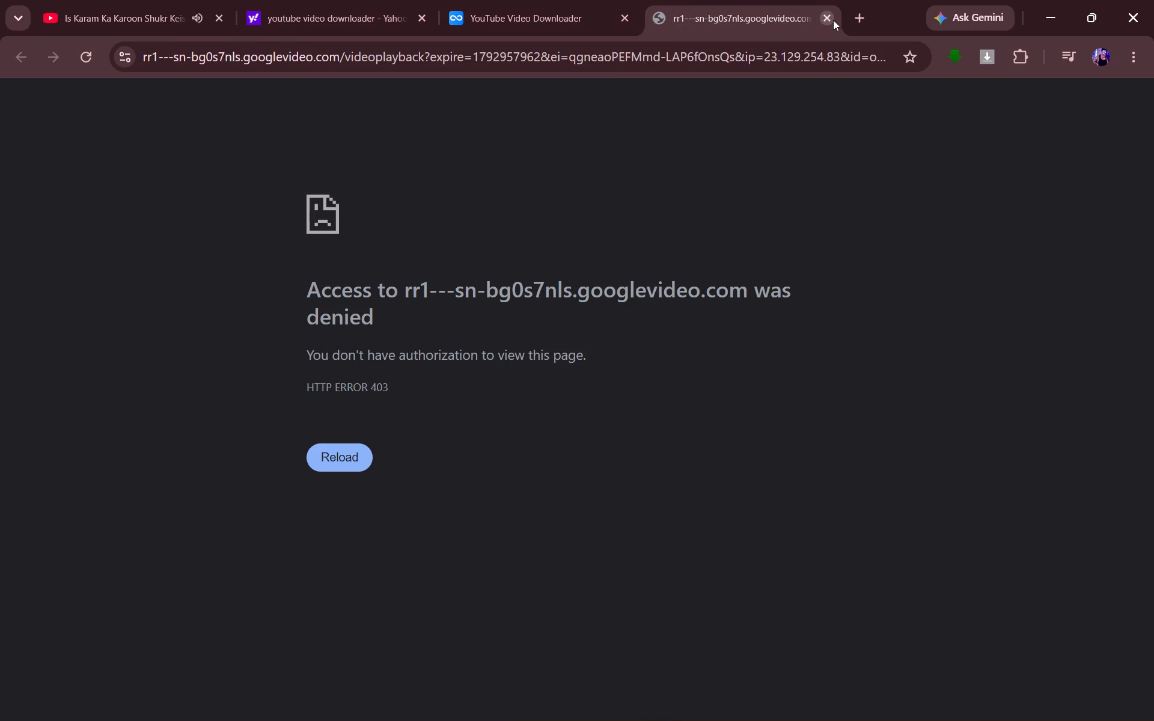
{"action": "left_click", "coordinate": [832, 19]}
Return from the short to the "is karam ka karoon shukar kaise ada" search results and browse the listed videos.
{"action": "left_click", "coordinate": [198, 21]}
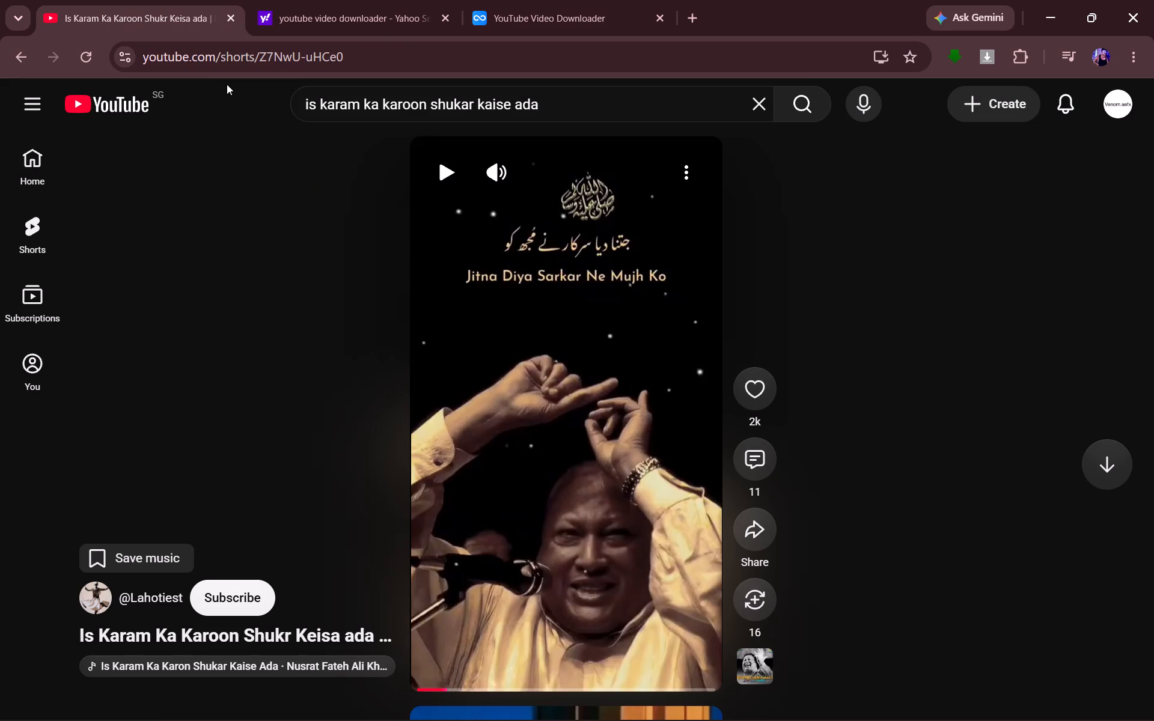
{"action": "left_click", "coordinate": [29, 55]}
{"action": "scroll", "coordinate": [557, 314], "scroll_direction": "down", "scroll_amount": 4}
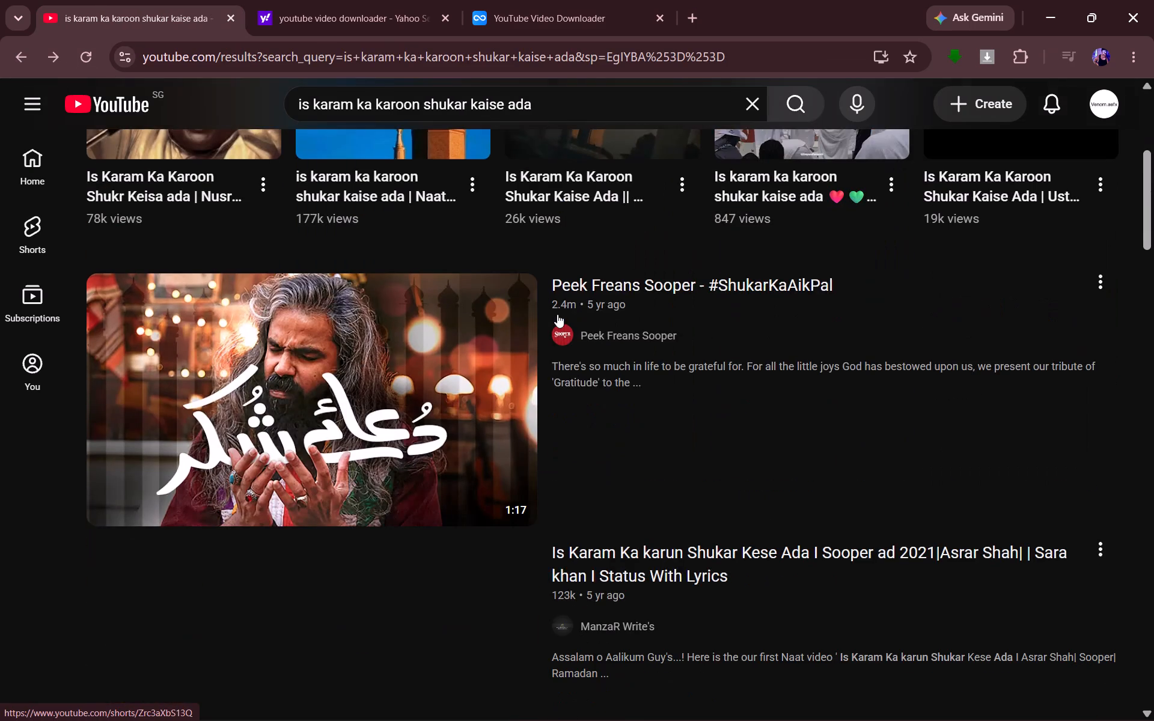
{"action": "scroll", "coordinate": [557, 314], "scroll_direction": "down", "scroll_amount": 6}
{"action": "scroll", "coordinate": [557, 314], "scroll_direction": "up", "scroll_amount": 2}
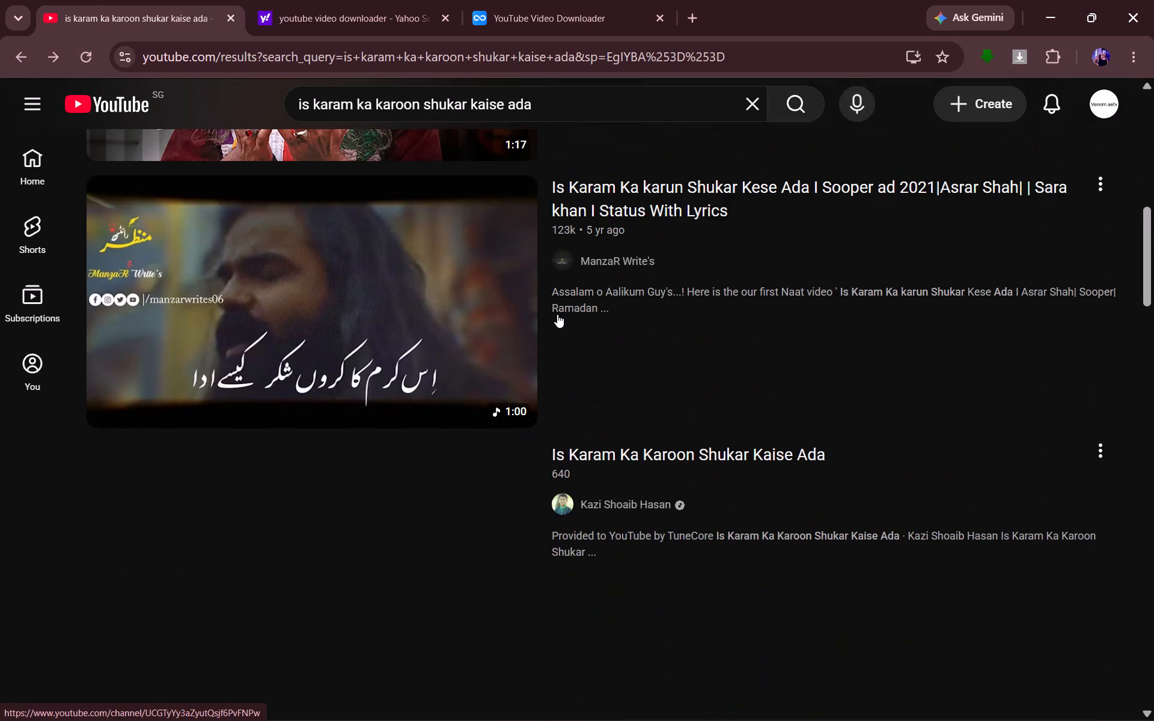
{"action": "scroll", "coordinate": [525, 243], "scroll_direction": "down", "scroll_amount": 7}
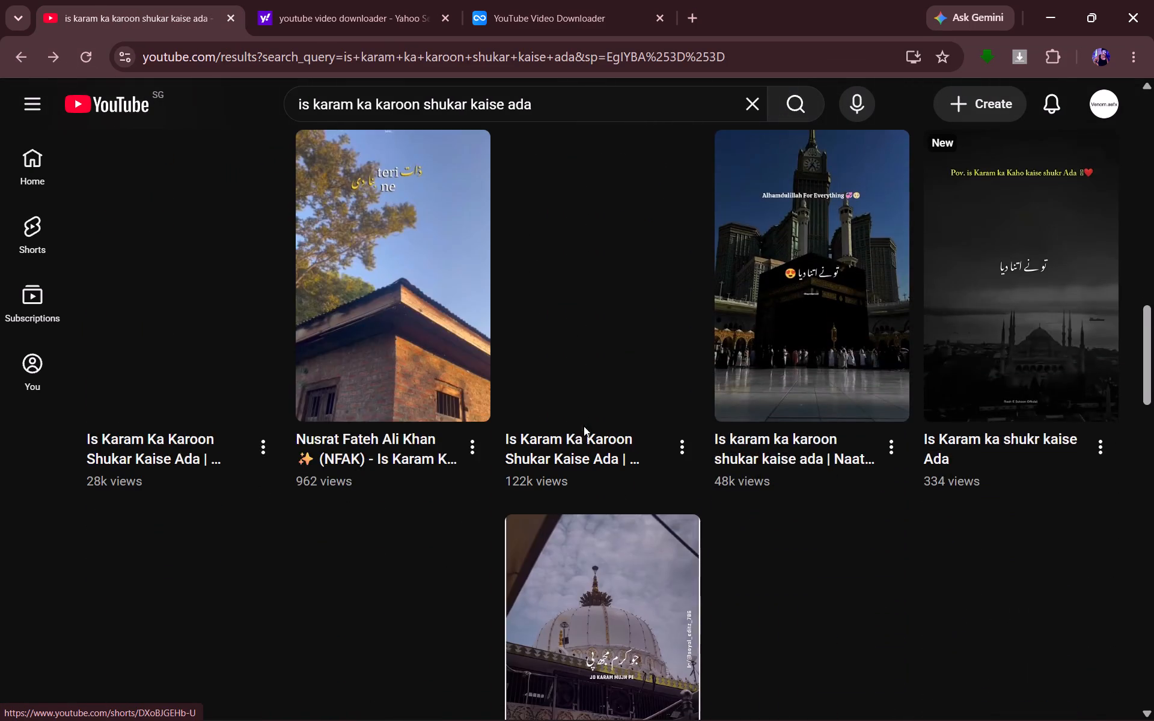
{"action": "scroll", "coordinate": [584, 426], "scroll_direction": "down", "scroll_amount": 4}
{"action": "scroll", "coordinate": [645, 439], "scroll_direction": "down", "scroll_amount": 5}
{"action": "scroll", "coordinate": [579, 361], "scroll_direction": "down", "scroll_amount": 2}
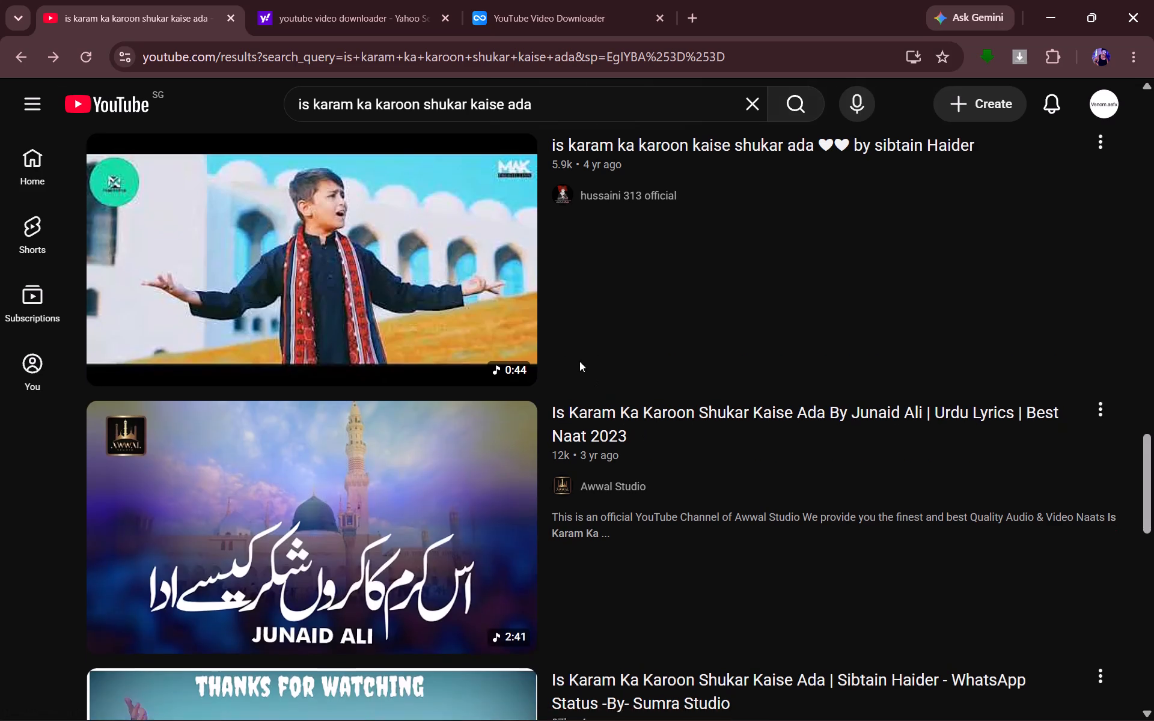
{"action": "scroll", "coordinate": [579, 361], "scroll_direction": "down", "scroll_amount": 1}
{"action": "scroll", "coordinate": [579, 361], "scroll_direction": "up", "scroll_amount": 20}
{"action": "scroll", "coordinate": [579, 361], "scroll_direction": "up", "scroll_amount": 9}
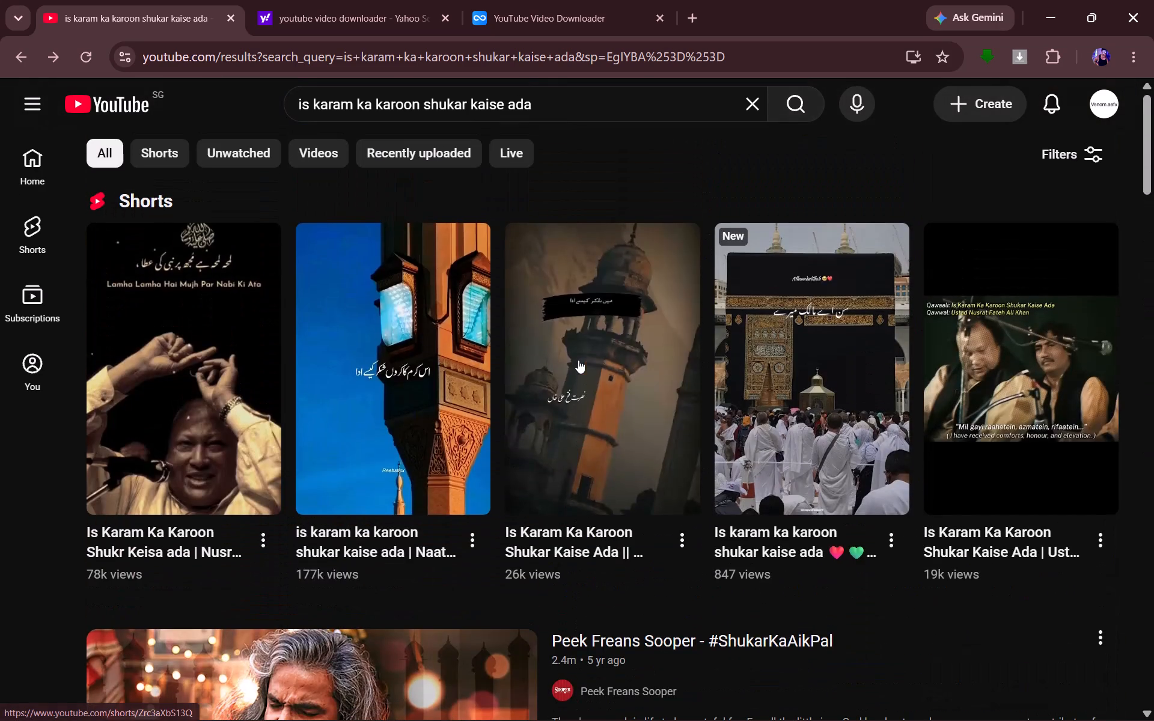
{"action": "scroll", "coordinate": [578, 360], "scroll_direction": "up", "scroll_amount": 8}
Remove the "Under 3 minutes" duration filter from the YouTube search.
{"action": "left_click", "coordinate": [124, 149]}
{"action": "left_click", "coordinate": [99, 152]}
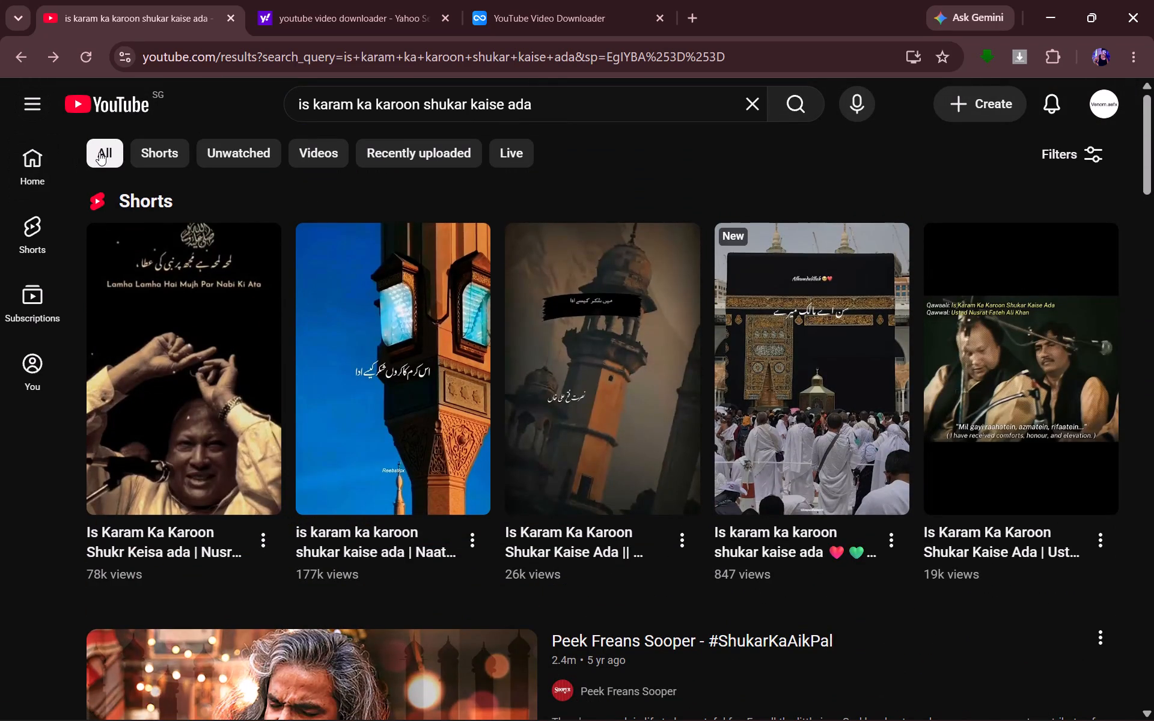
{"action": "left_click", "coordinate": [1108, 147]}
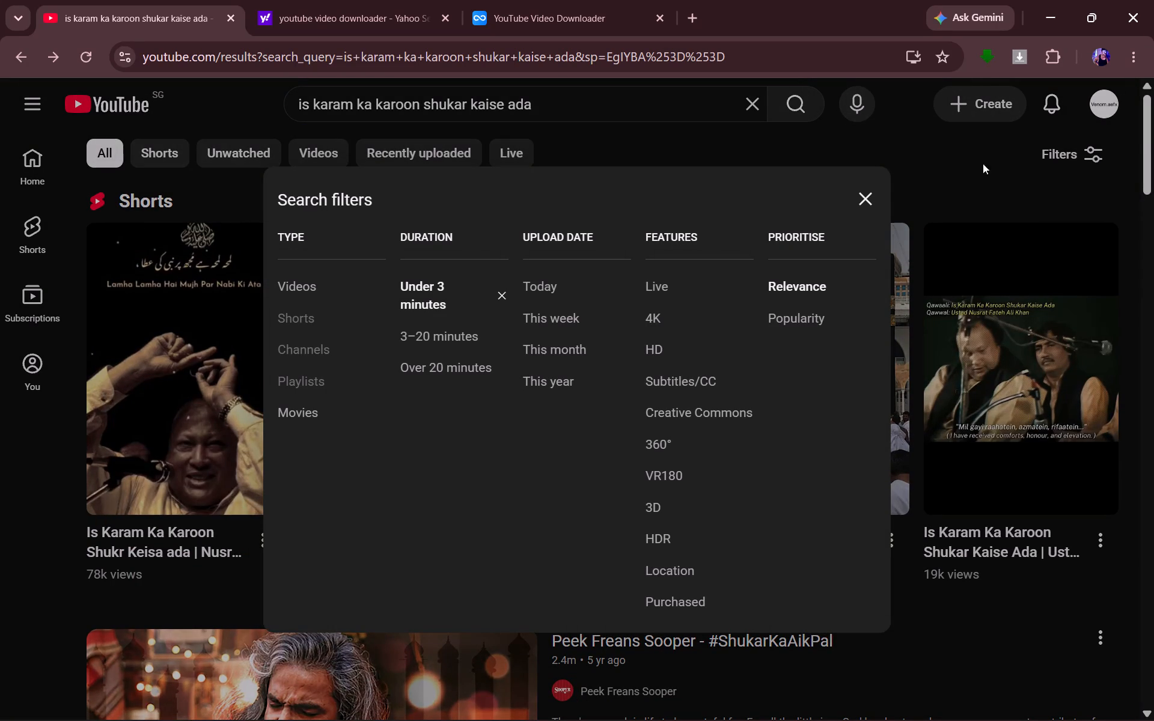
{"action": "left_click", "coordinate": [498, 299]}
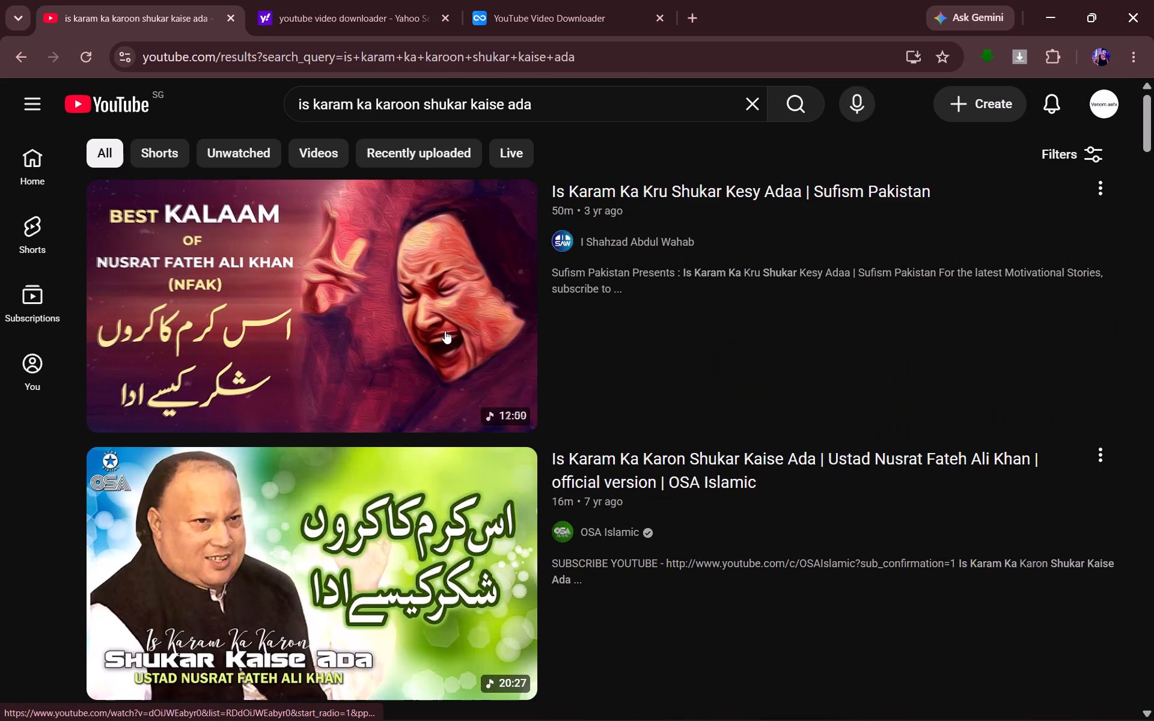
Copy the share link of the "Is Karam Ka Kru Shukar Kesy Adaa | Sufism Pakistan" video.
{"action": "left_click", "coordinate": [1108, 193]}
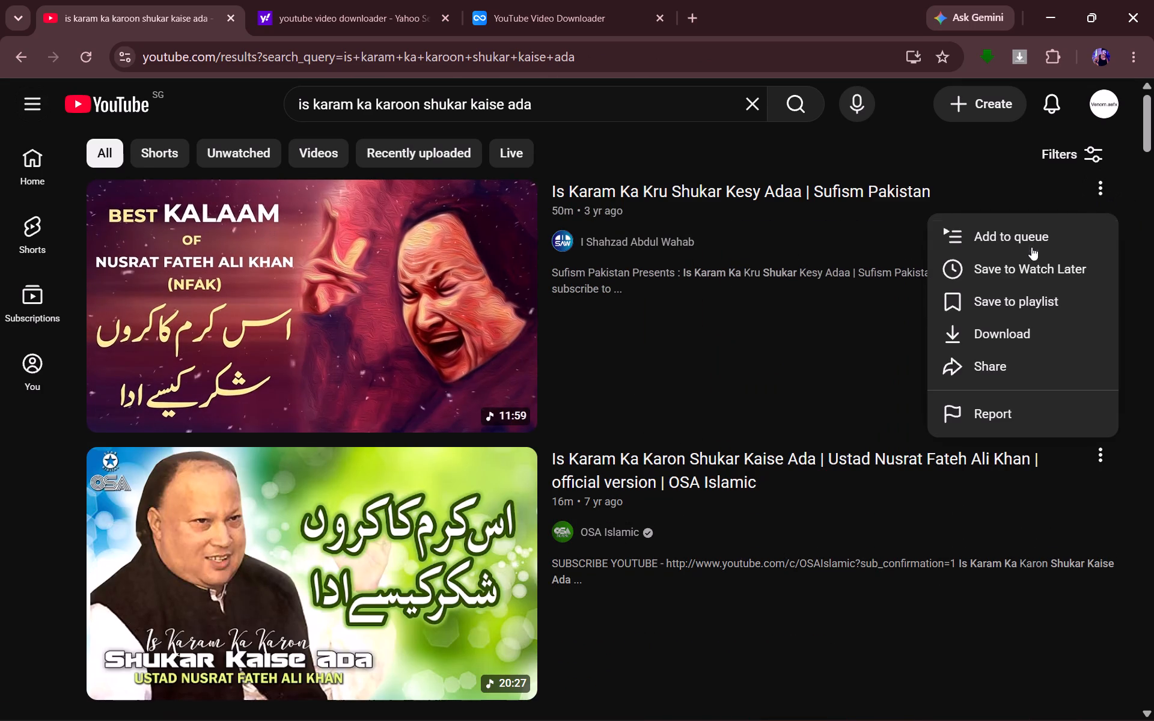
{"action": "left_click", "coordinate": [1022, 360]}
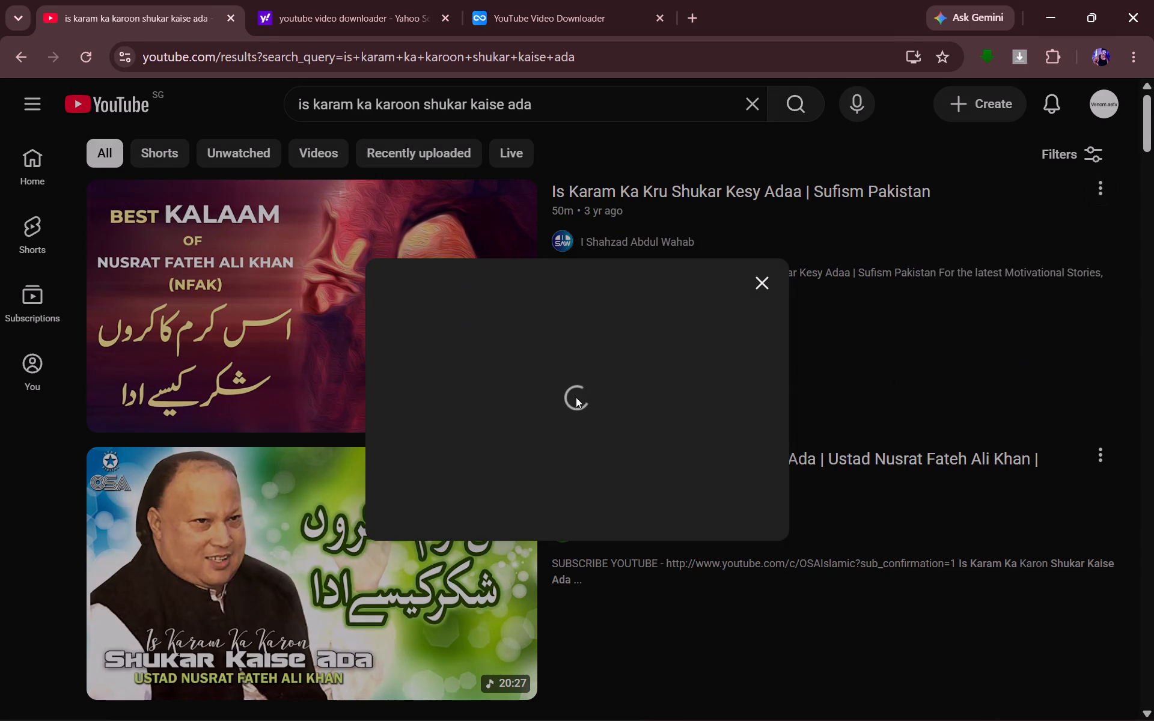
{"action": "left_click", "coordinate": [729, 429]}
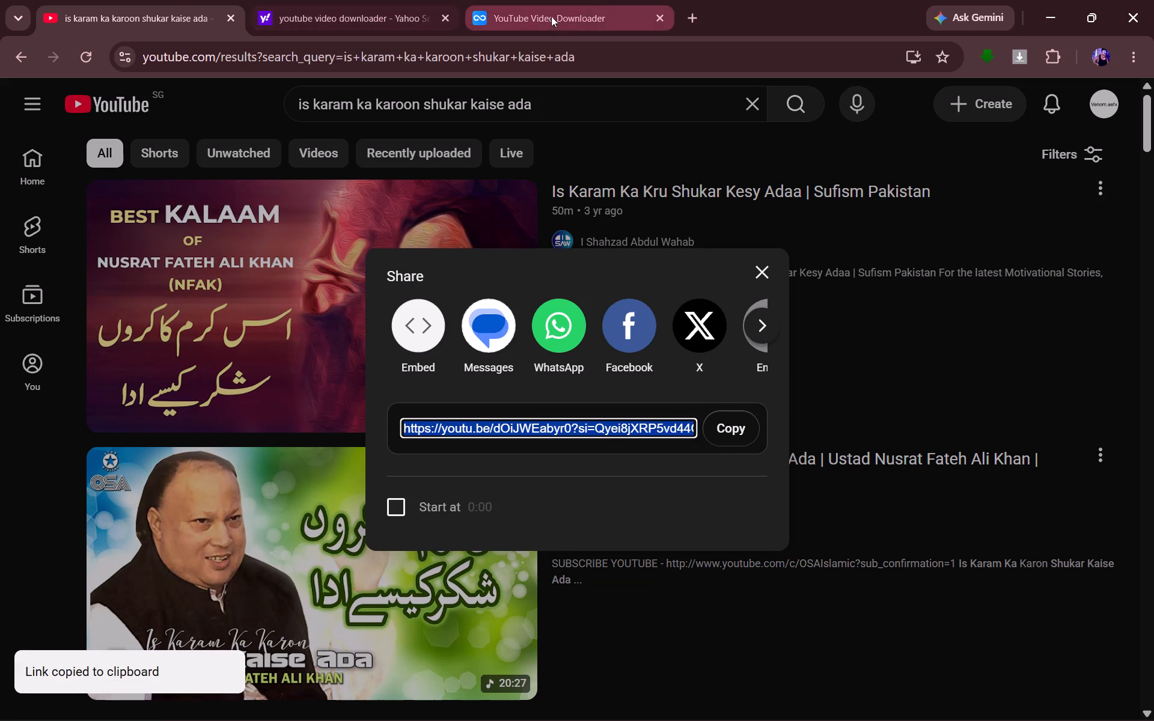
Close TurboScribe's YouTube Video Downloader page.
{"action": "left_click", "coordinate": [605, 17]}
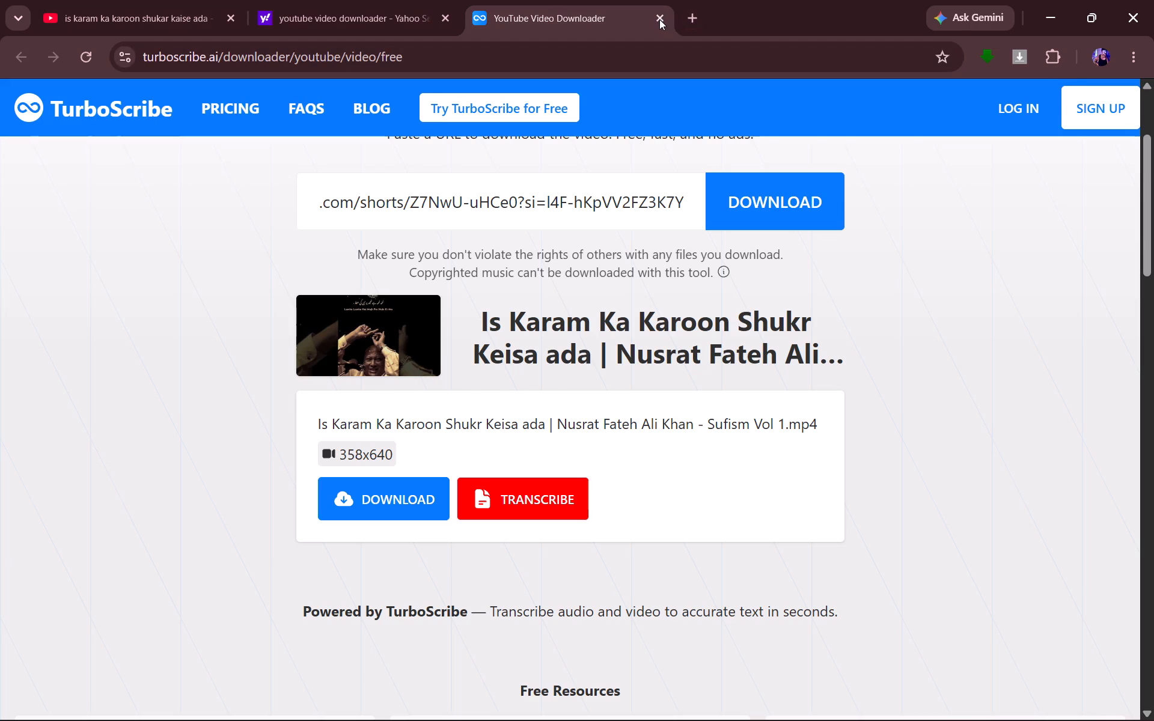
{"action": "left_click", "coordinate": [659, 19]}
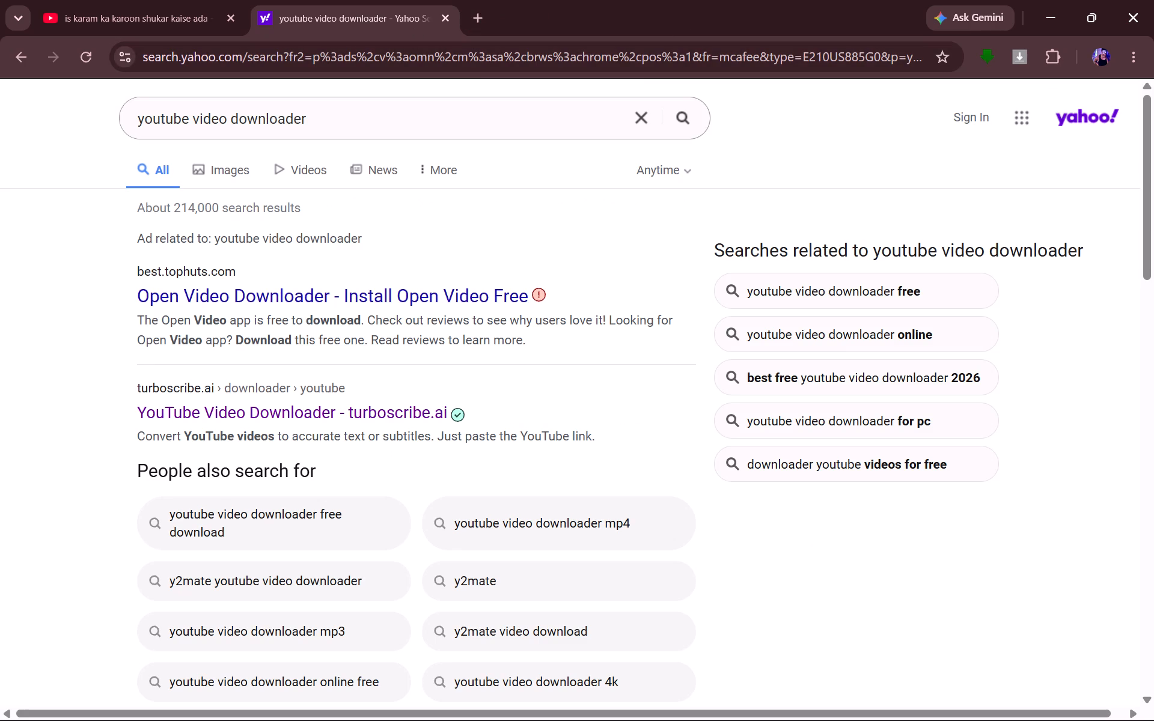
Change the Yahoo web search to "youtube audio downloader" and run it.
{"action": "left_click", "coordinate": [209, 109]}
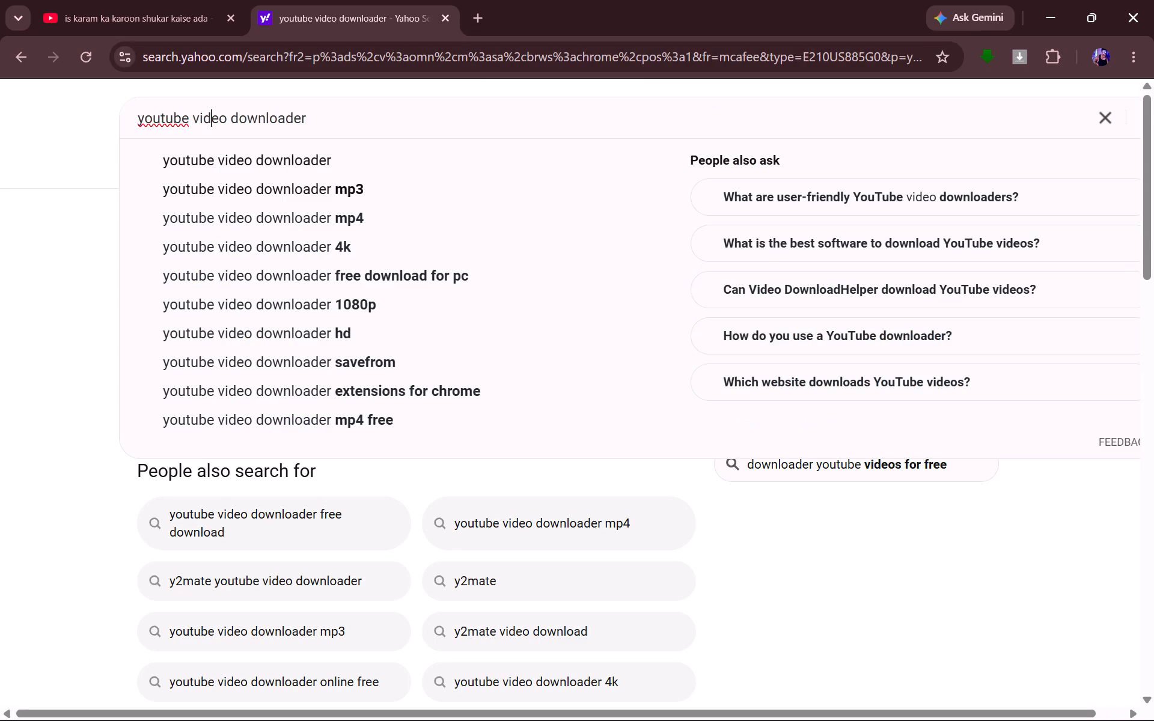
{"action": "left_click", "coordinate": [216, 109]}
{"action": "key", "text": "BackSpace"}
{"action": "key", "text": "BackSpace"}
{"action": "key", "text": "BackSpace"}
{"action": "key", "text": "BackSpace"}
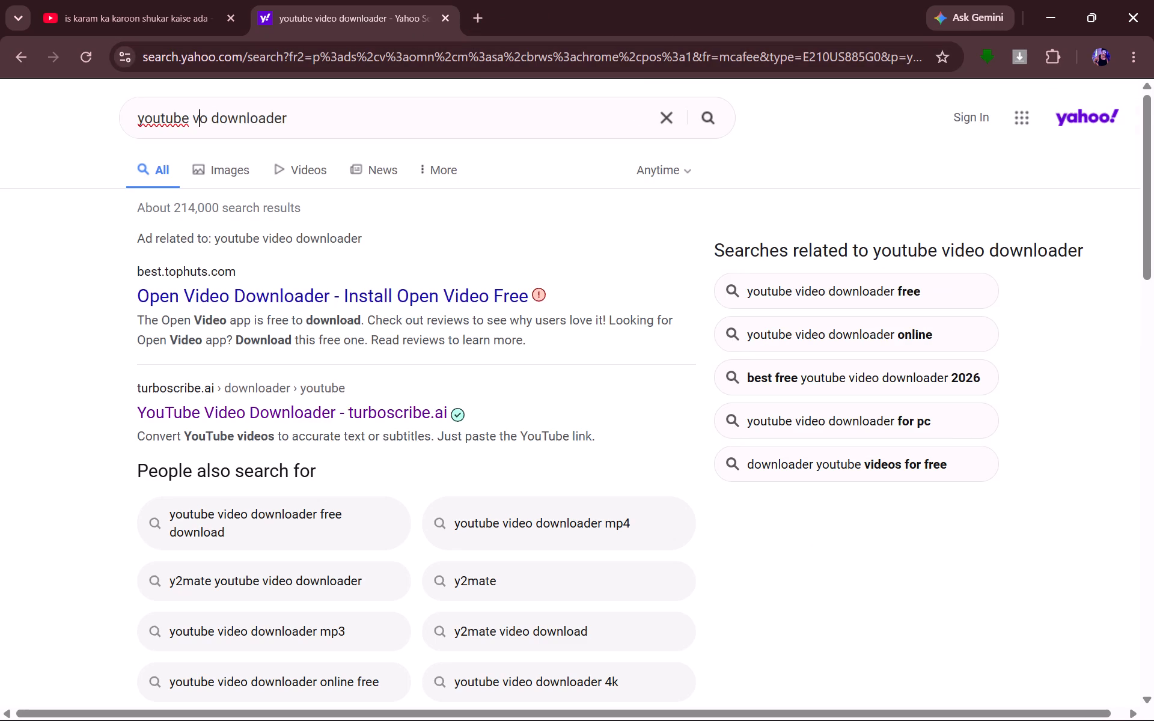
{"action": "type", "text": "audi"}
{"action": "key", "text": "Return"}
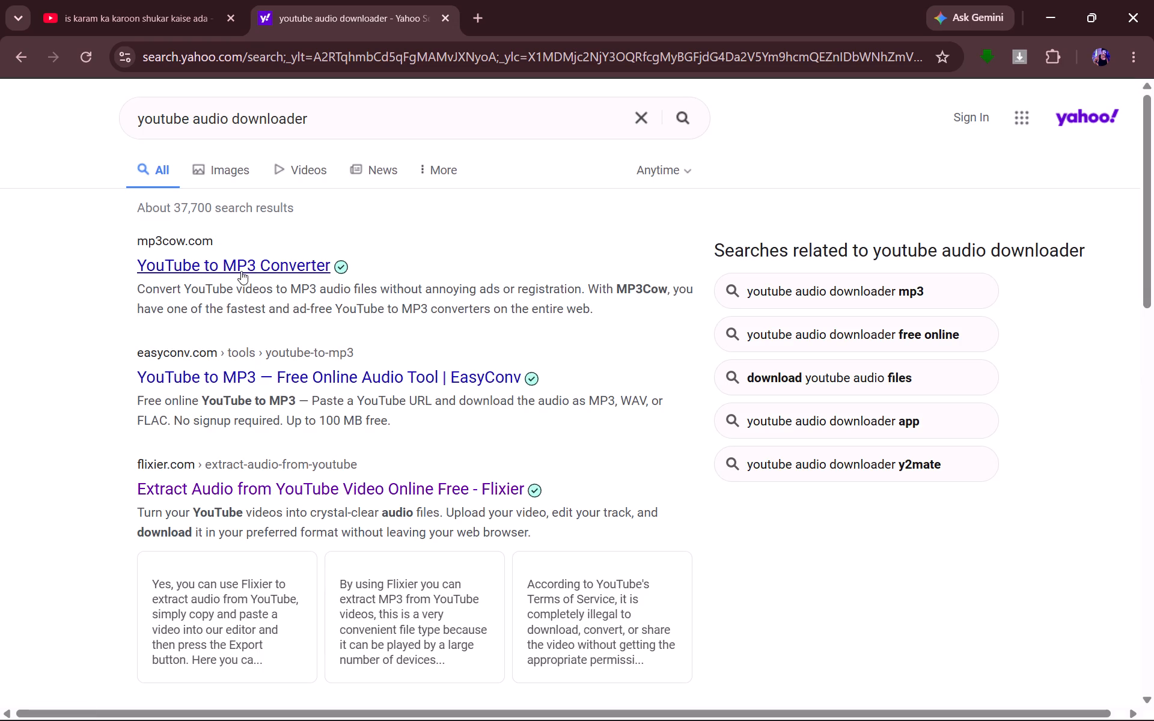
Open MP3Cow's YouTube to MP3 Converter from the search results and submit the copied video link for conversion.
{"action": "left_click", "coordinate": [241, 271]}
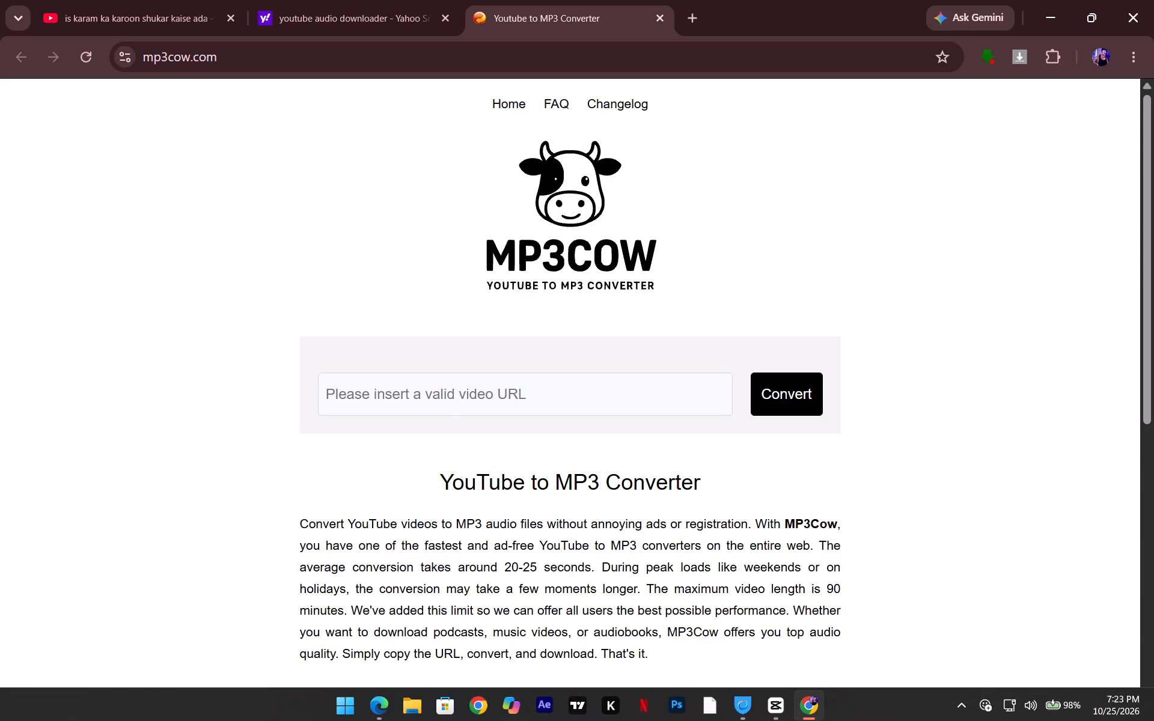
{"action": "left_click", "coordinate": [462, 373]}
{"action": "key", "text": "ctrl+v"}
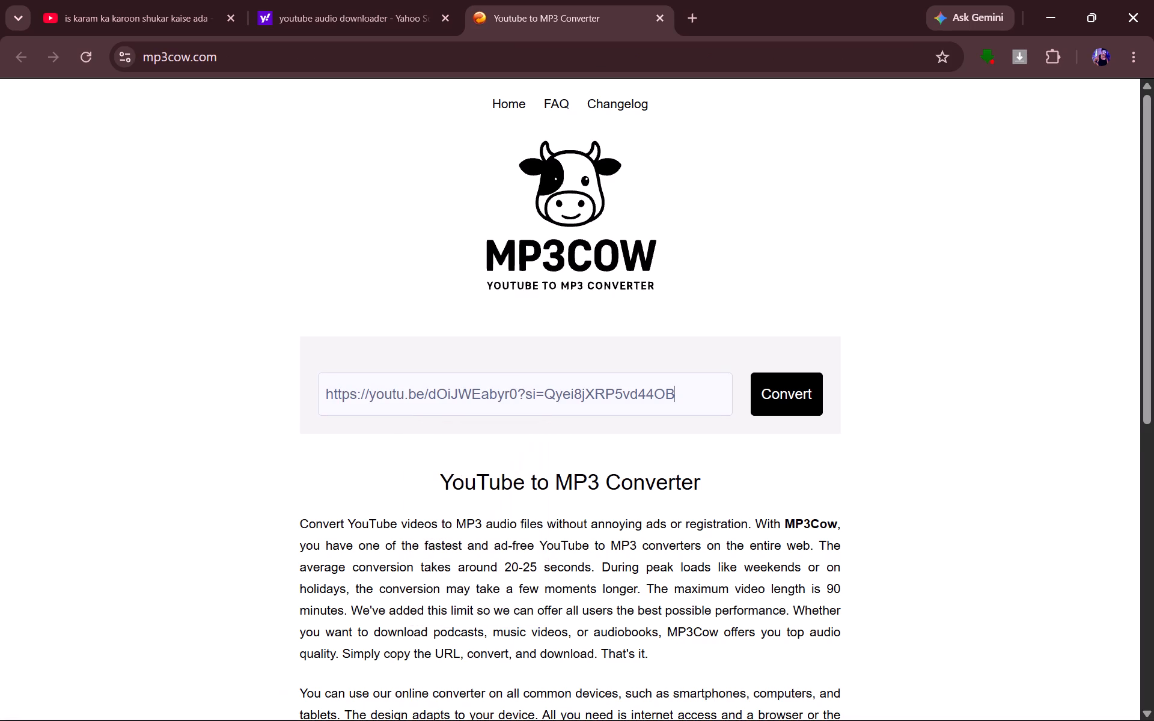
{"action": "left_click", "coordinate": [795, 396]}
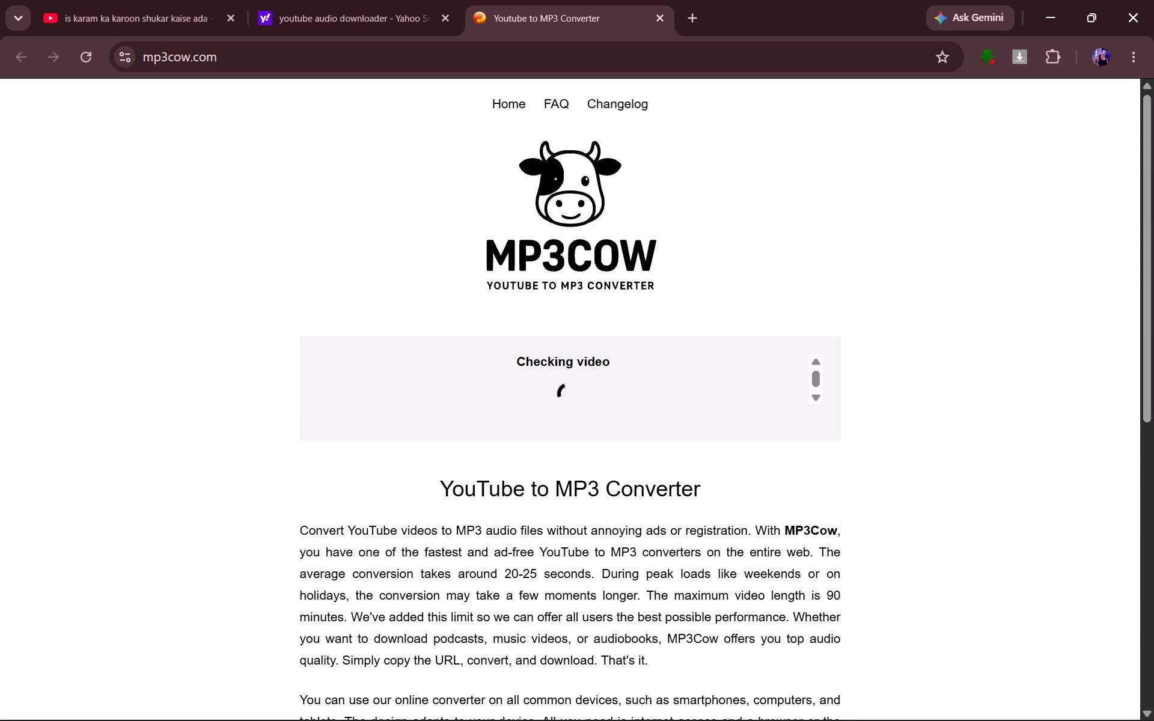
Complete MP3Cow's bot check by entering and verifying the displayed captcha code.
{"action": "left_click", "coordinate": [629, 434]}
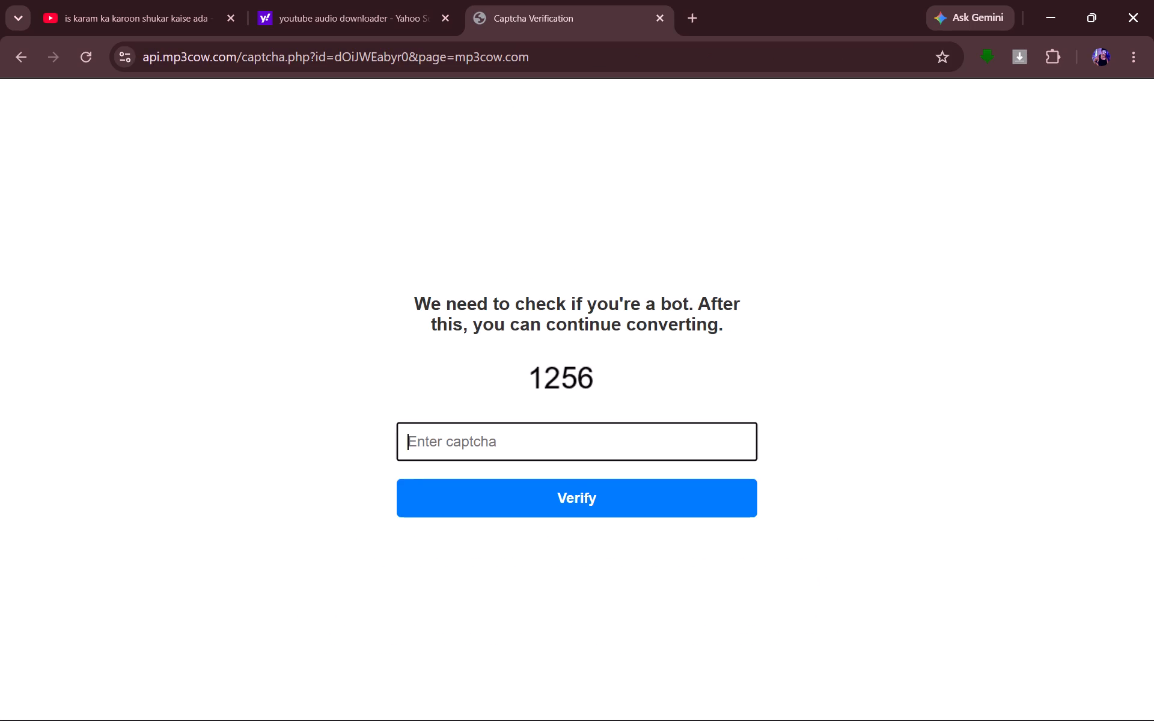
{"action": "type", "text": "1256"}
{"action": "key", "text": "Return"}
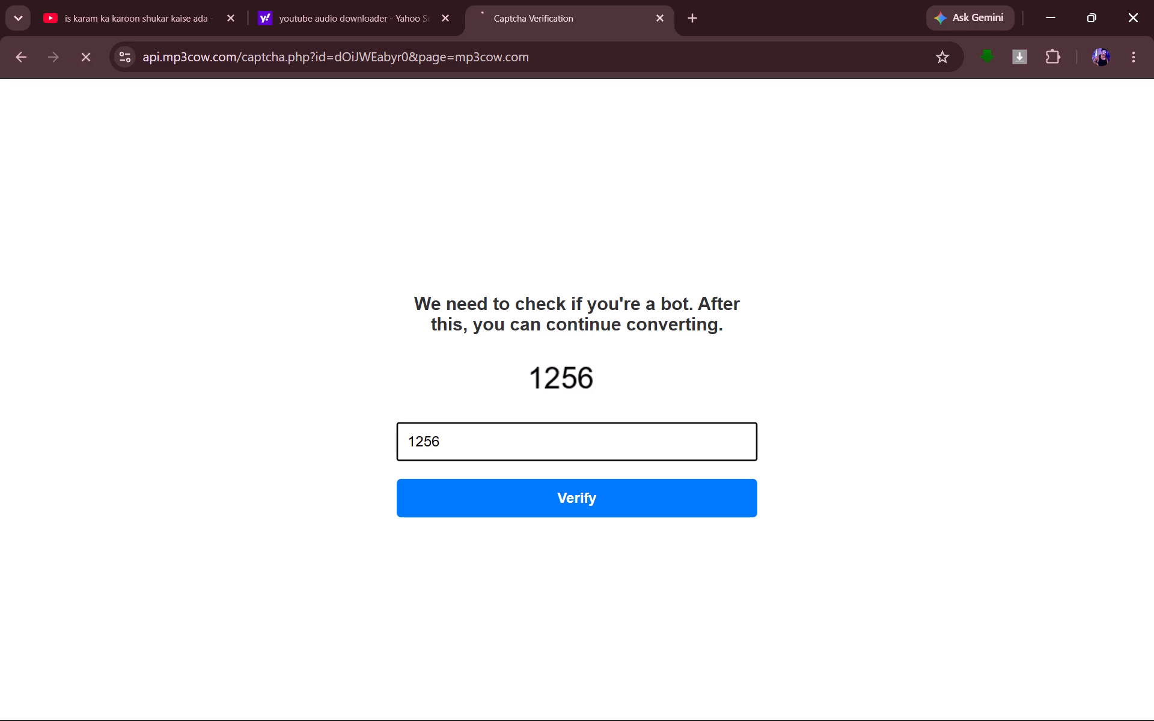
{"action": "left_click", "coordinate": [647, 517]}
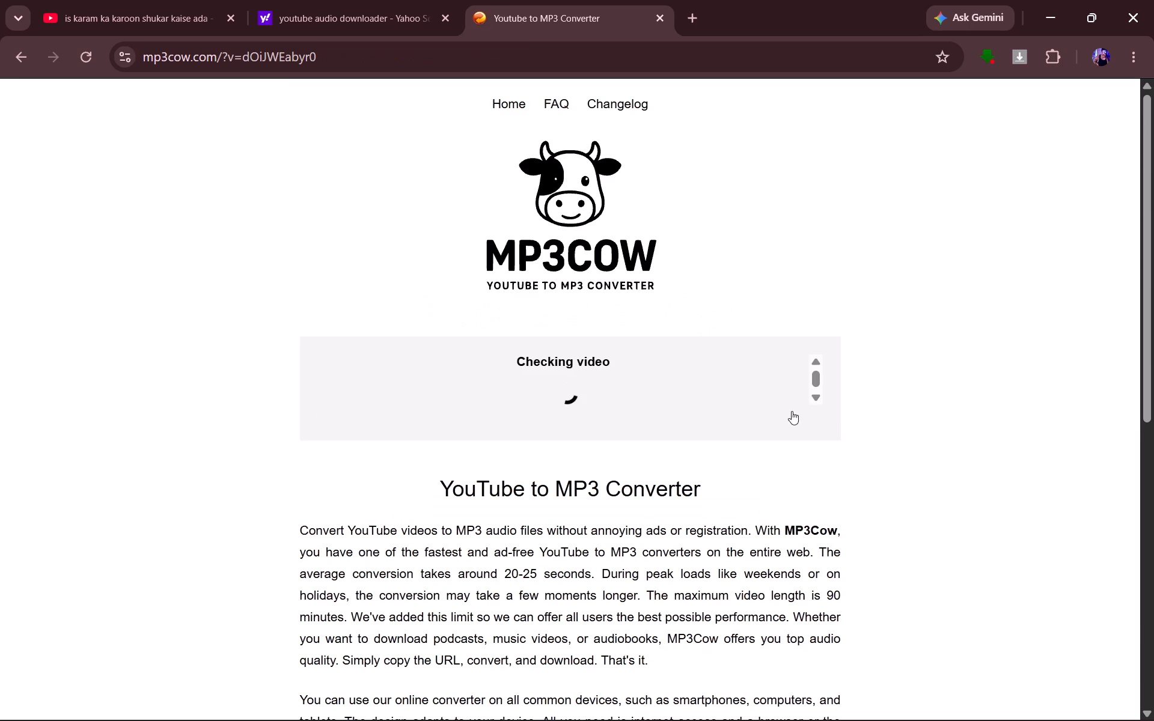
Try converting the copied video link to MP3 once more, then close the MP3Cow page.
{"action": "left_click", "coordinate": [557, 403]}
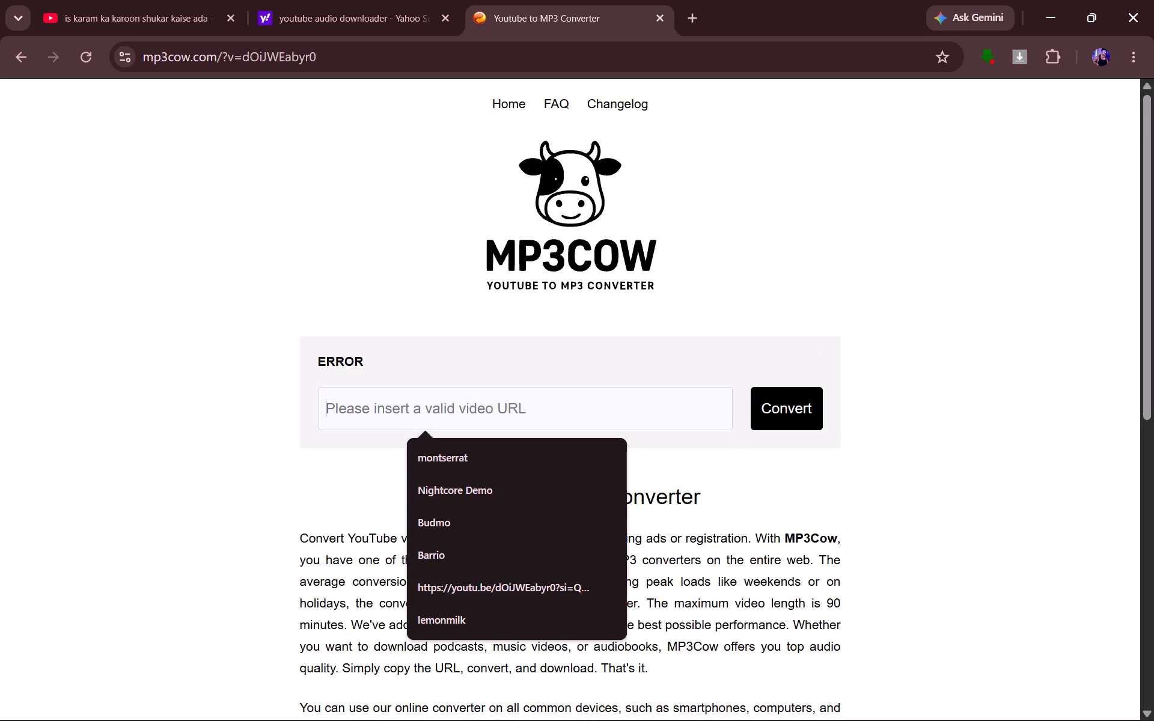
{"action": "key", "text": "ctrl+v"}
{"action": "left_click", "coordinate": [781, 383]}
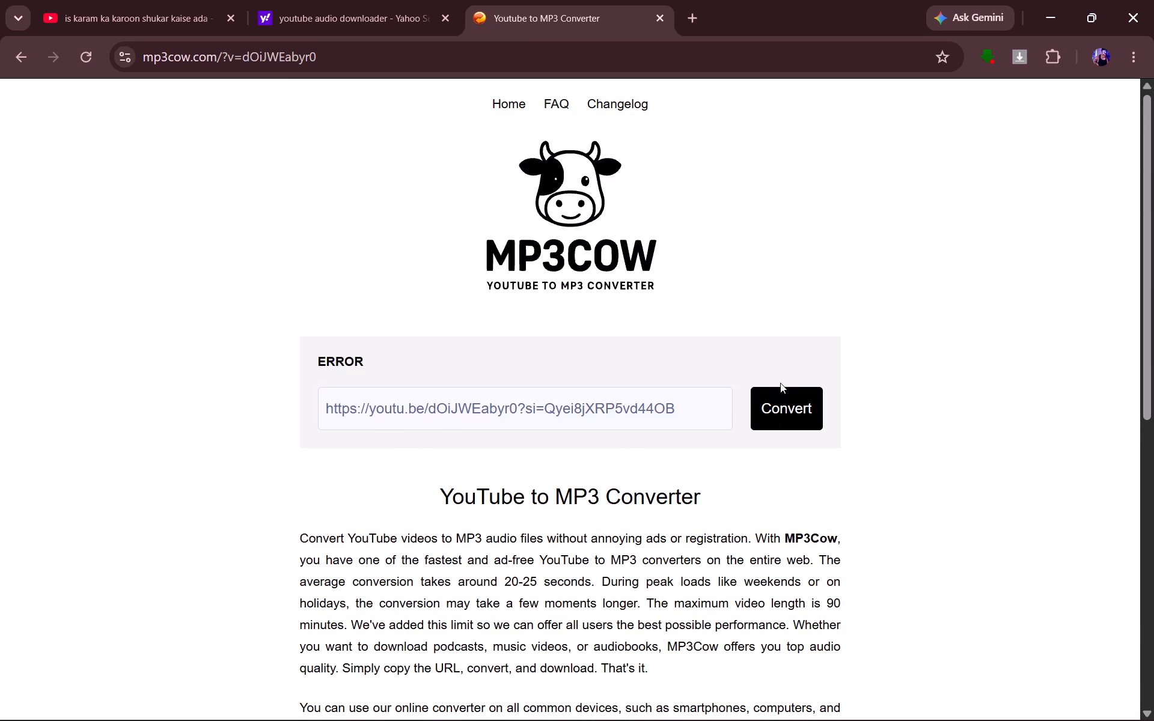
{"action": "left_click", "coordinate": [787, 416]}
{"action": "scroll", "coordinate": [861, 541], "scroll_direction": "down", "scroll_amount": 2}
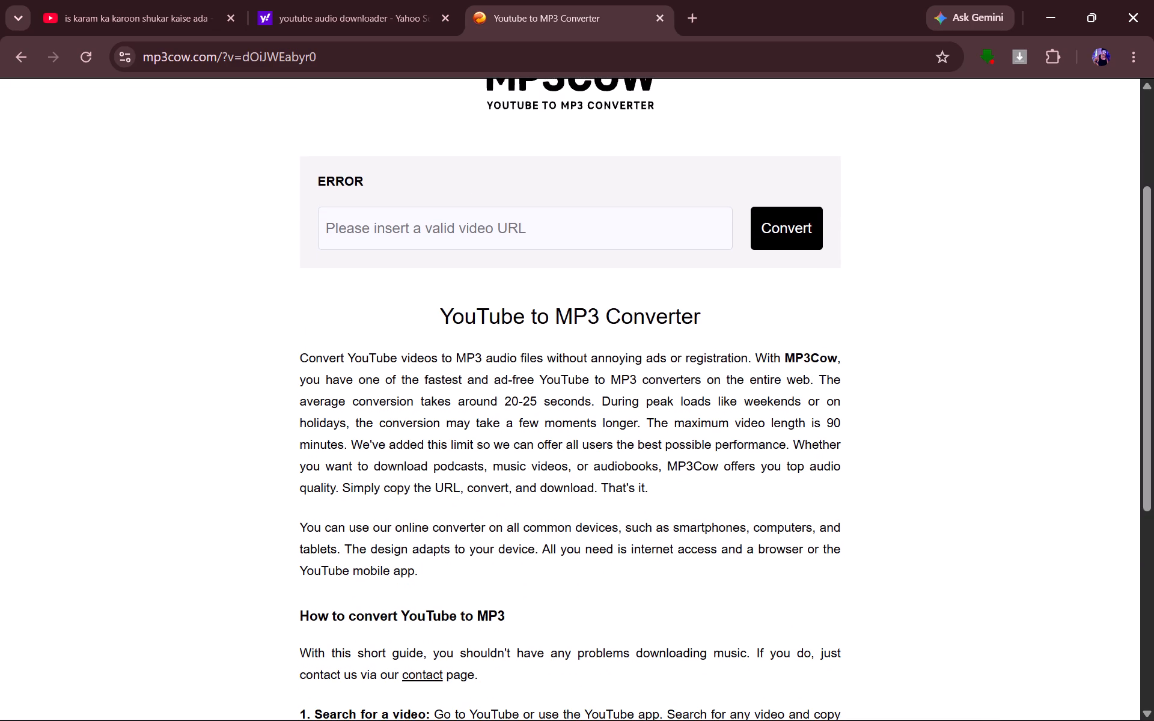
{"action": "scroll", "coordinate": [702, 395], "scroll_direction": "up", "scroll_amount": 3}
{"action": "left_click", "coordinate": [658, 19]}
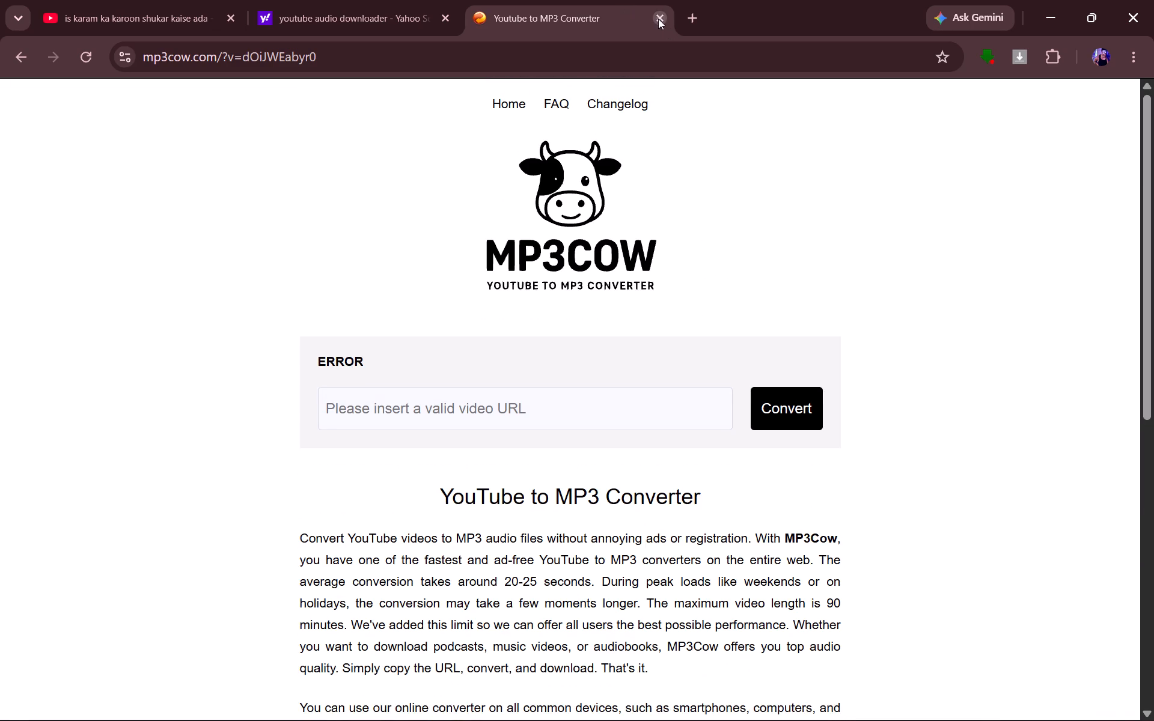
Open EasyConv's "YouTube to MP3 — Free Online Audio Tool" from the web search results.
{"action": "scroll", "coordinate": [597, 321], "scroll_direction": "down", "scroll_amount": 5}
{"action": "left_click", "coordinate": [352, 208]}
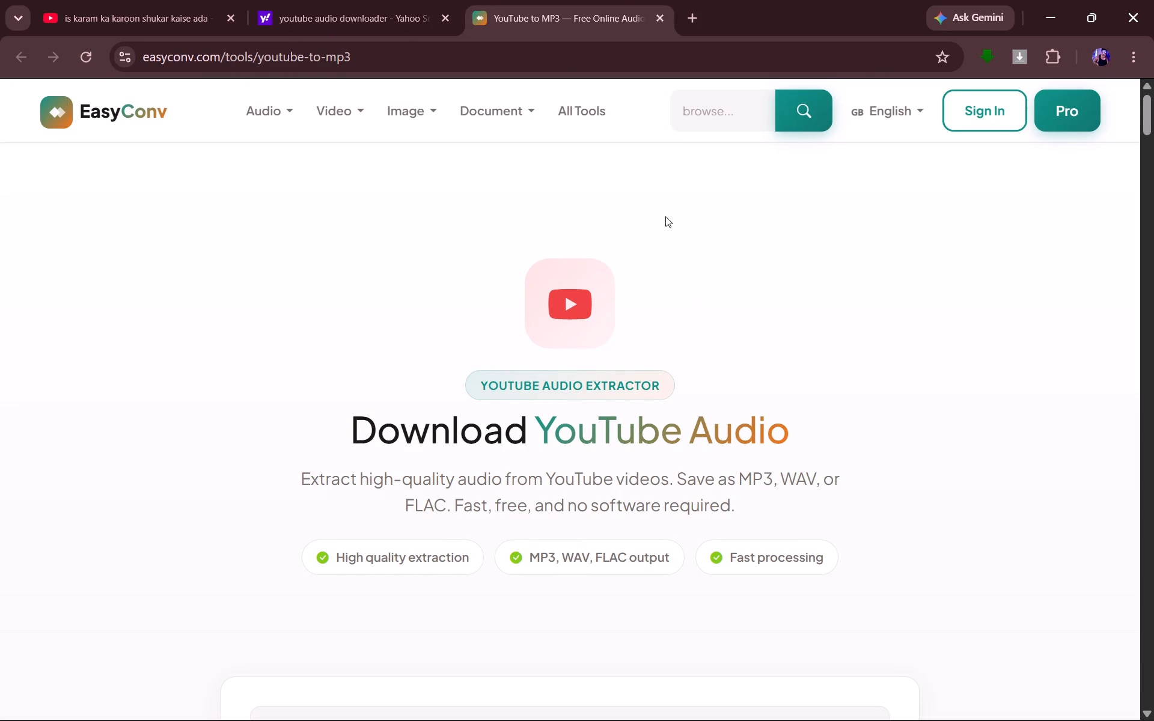
Search EasyConv's site with the copied video link and look through the listed conversion tools.
{"action": "left_click", "coordinate": [708, 112]}
{"action": "key", "text": "ctrl+v"}
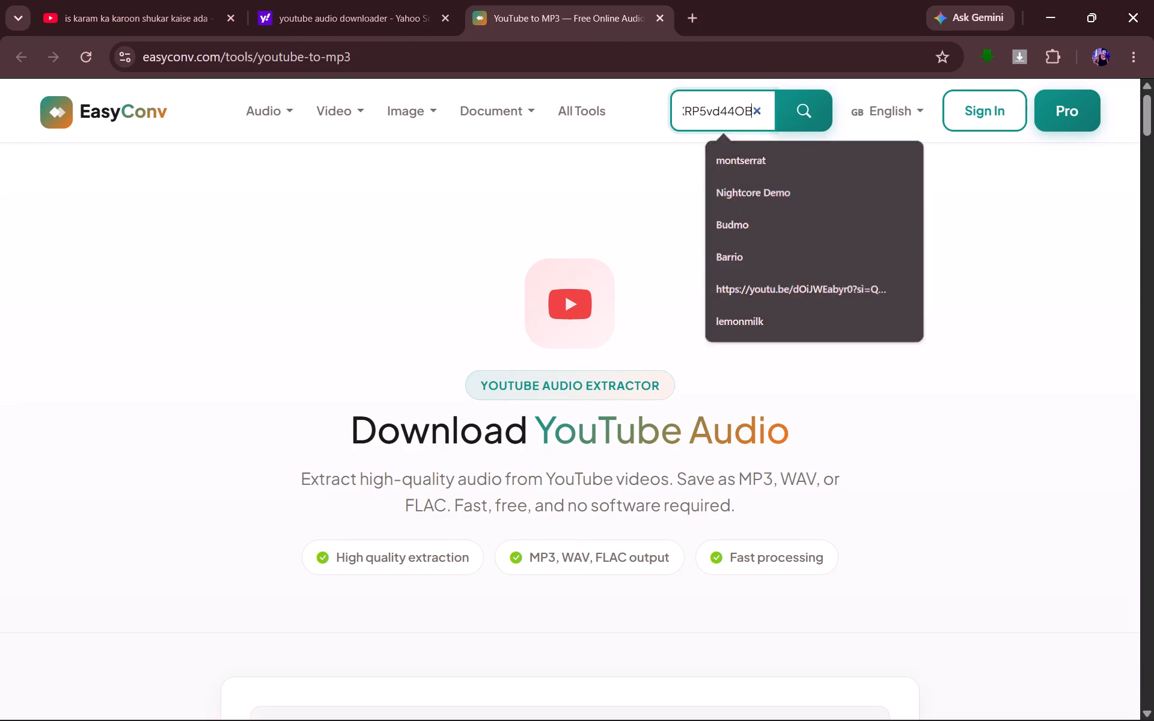
{"action": "key", "text": "Return"}
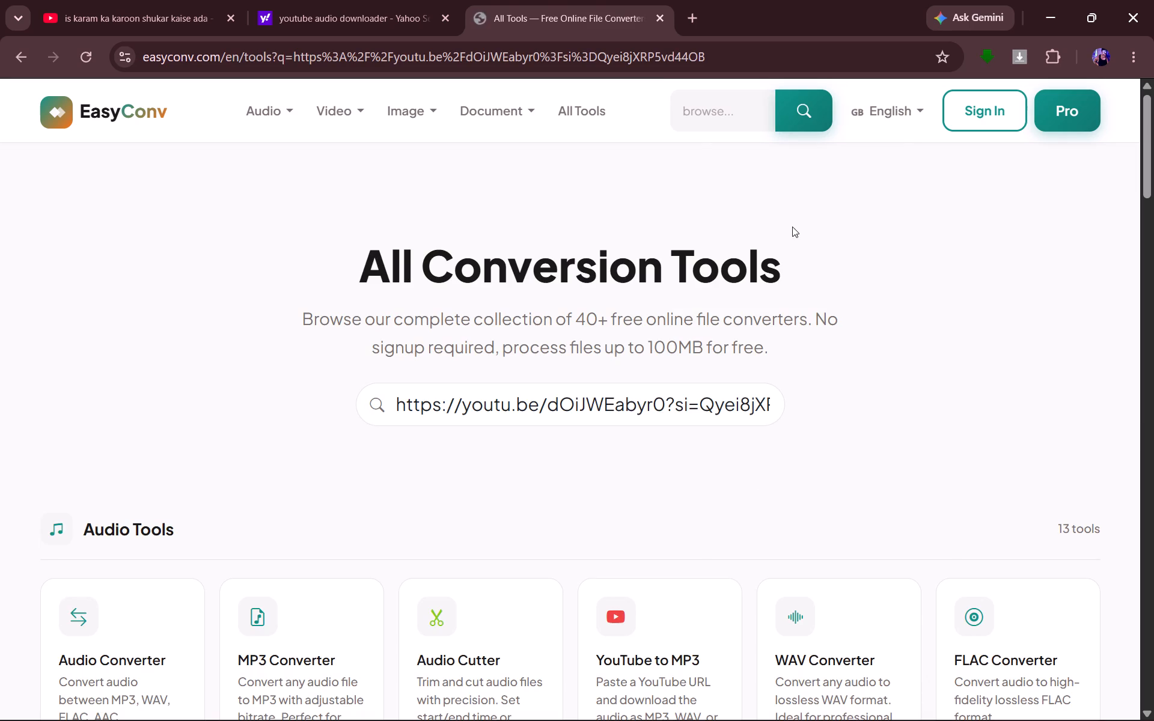
{"action": "scroll", "coordinate": [814, 391], "scroll_direction": "down", "scroll_amount": 1}
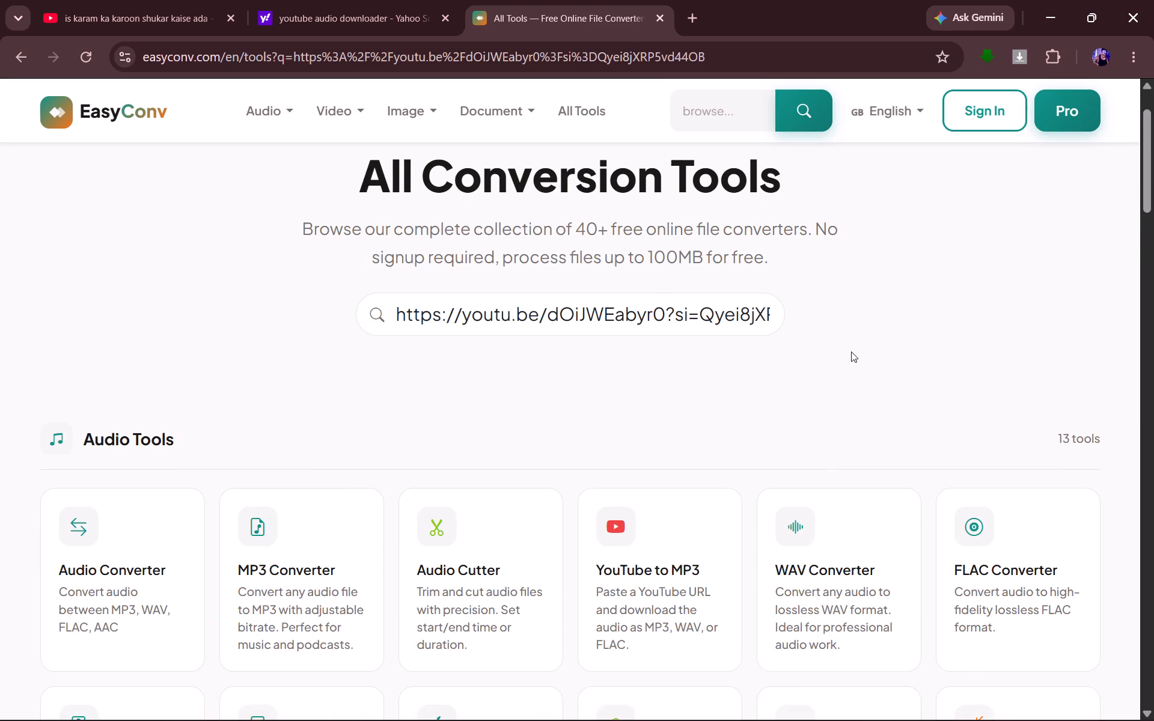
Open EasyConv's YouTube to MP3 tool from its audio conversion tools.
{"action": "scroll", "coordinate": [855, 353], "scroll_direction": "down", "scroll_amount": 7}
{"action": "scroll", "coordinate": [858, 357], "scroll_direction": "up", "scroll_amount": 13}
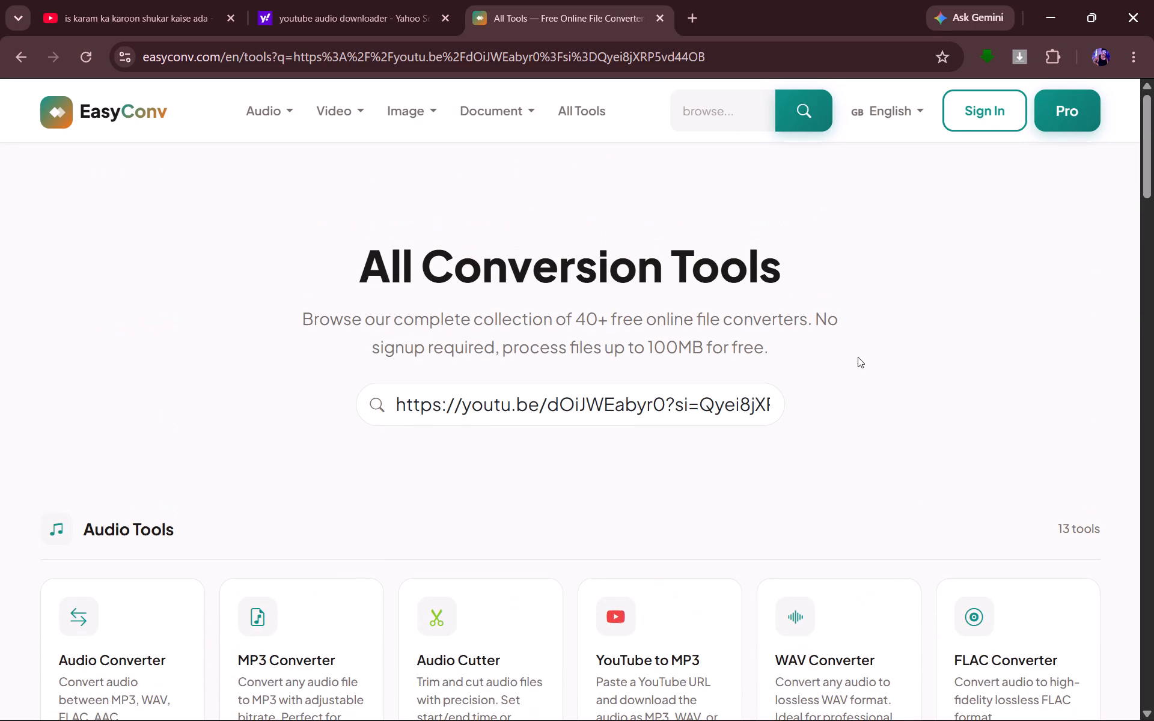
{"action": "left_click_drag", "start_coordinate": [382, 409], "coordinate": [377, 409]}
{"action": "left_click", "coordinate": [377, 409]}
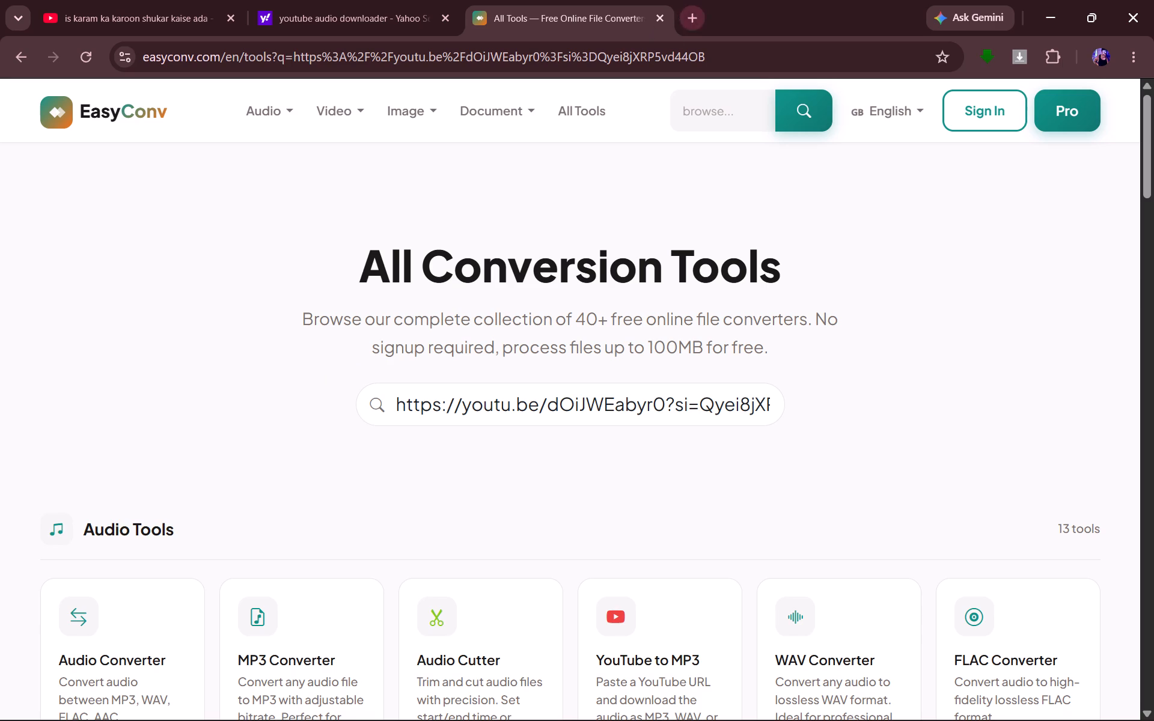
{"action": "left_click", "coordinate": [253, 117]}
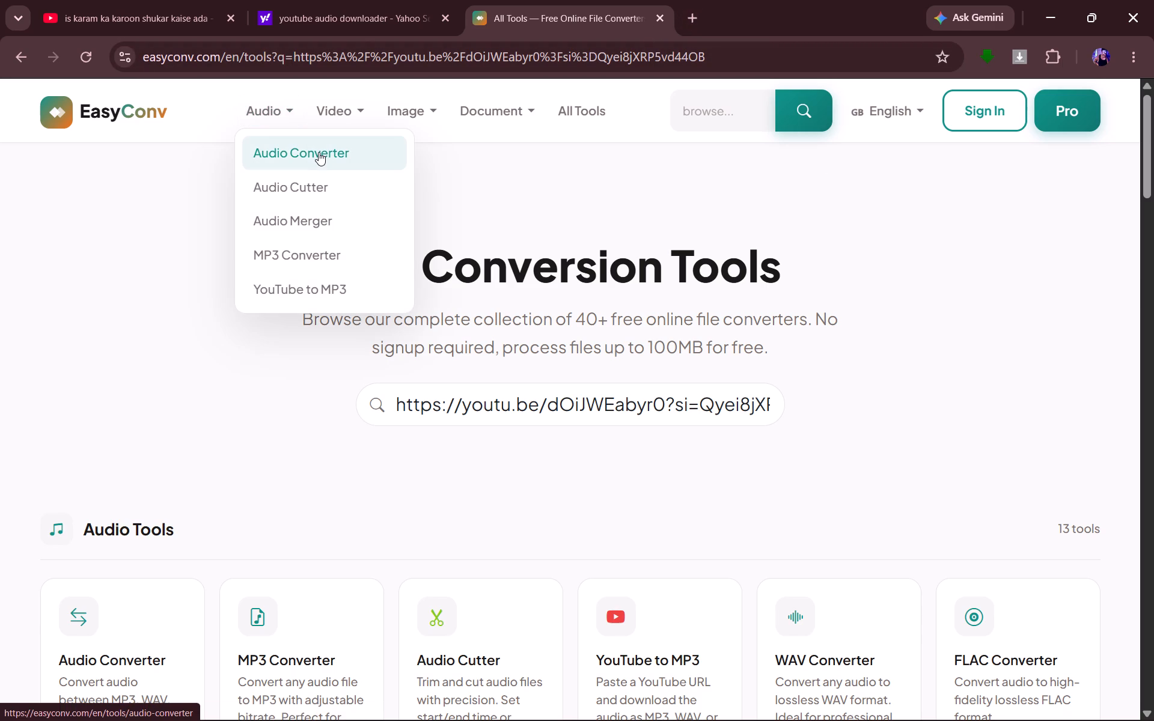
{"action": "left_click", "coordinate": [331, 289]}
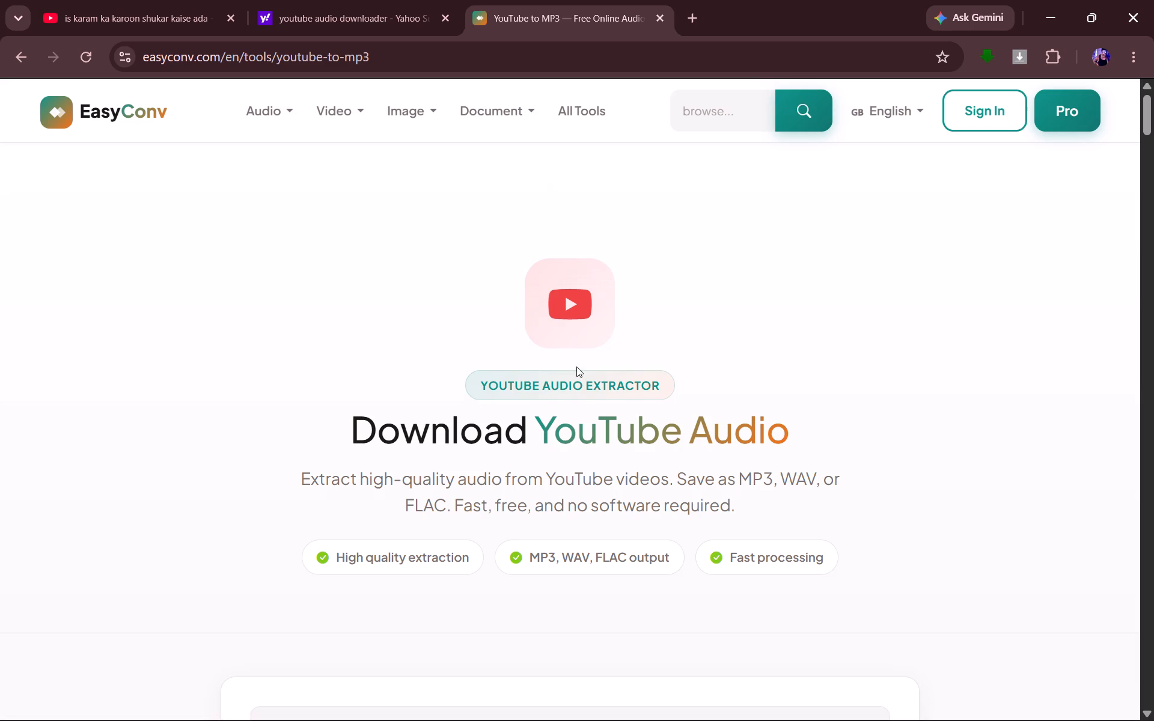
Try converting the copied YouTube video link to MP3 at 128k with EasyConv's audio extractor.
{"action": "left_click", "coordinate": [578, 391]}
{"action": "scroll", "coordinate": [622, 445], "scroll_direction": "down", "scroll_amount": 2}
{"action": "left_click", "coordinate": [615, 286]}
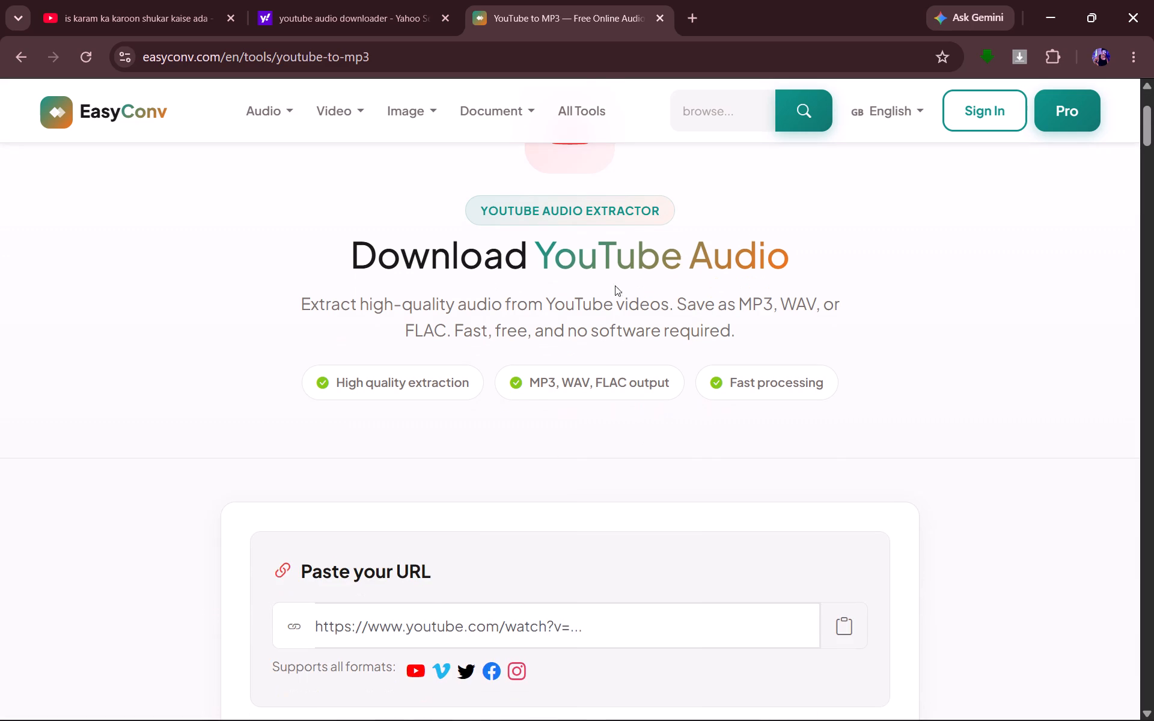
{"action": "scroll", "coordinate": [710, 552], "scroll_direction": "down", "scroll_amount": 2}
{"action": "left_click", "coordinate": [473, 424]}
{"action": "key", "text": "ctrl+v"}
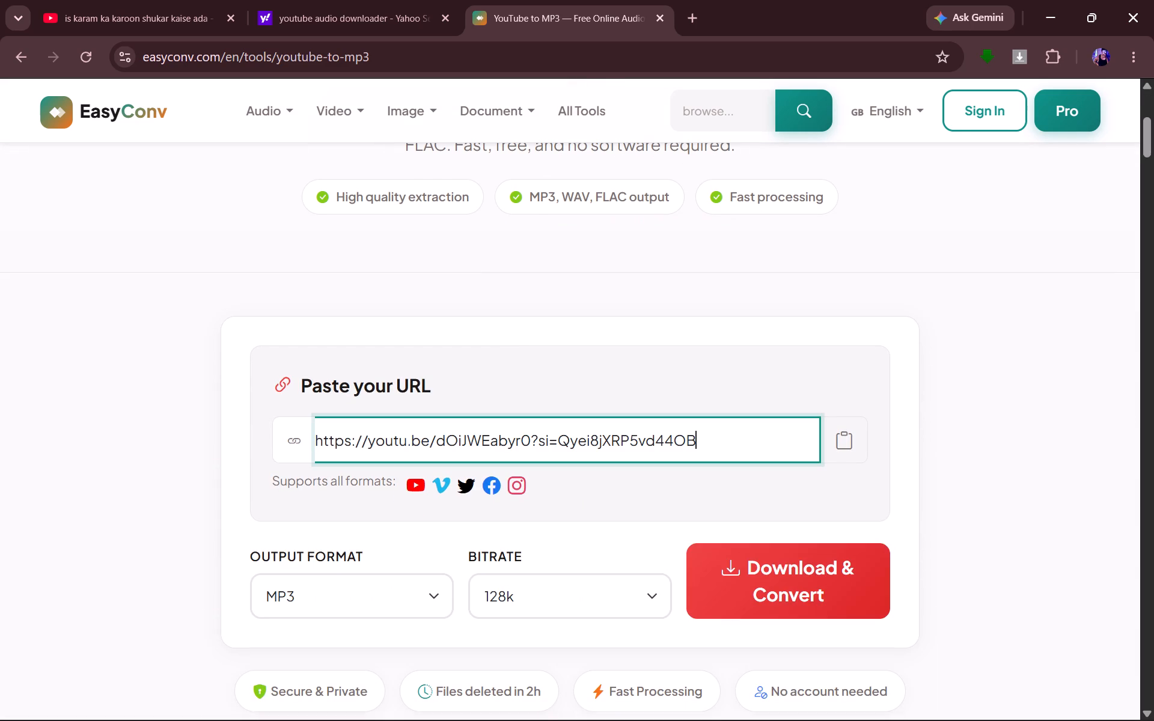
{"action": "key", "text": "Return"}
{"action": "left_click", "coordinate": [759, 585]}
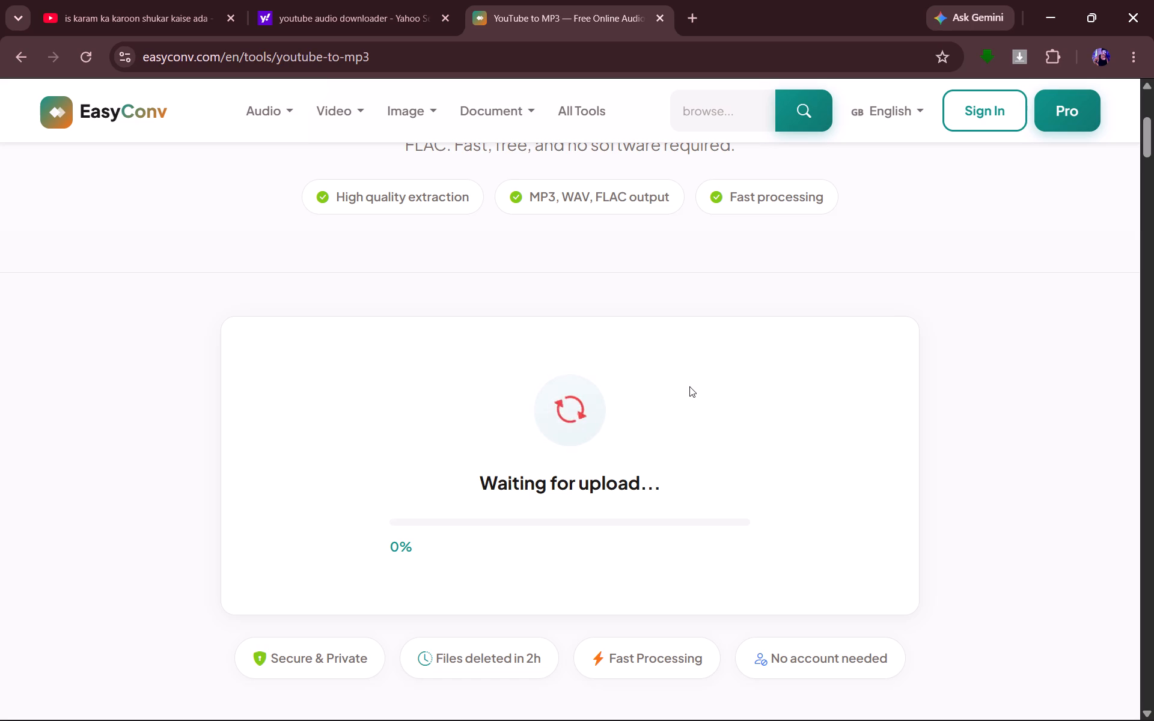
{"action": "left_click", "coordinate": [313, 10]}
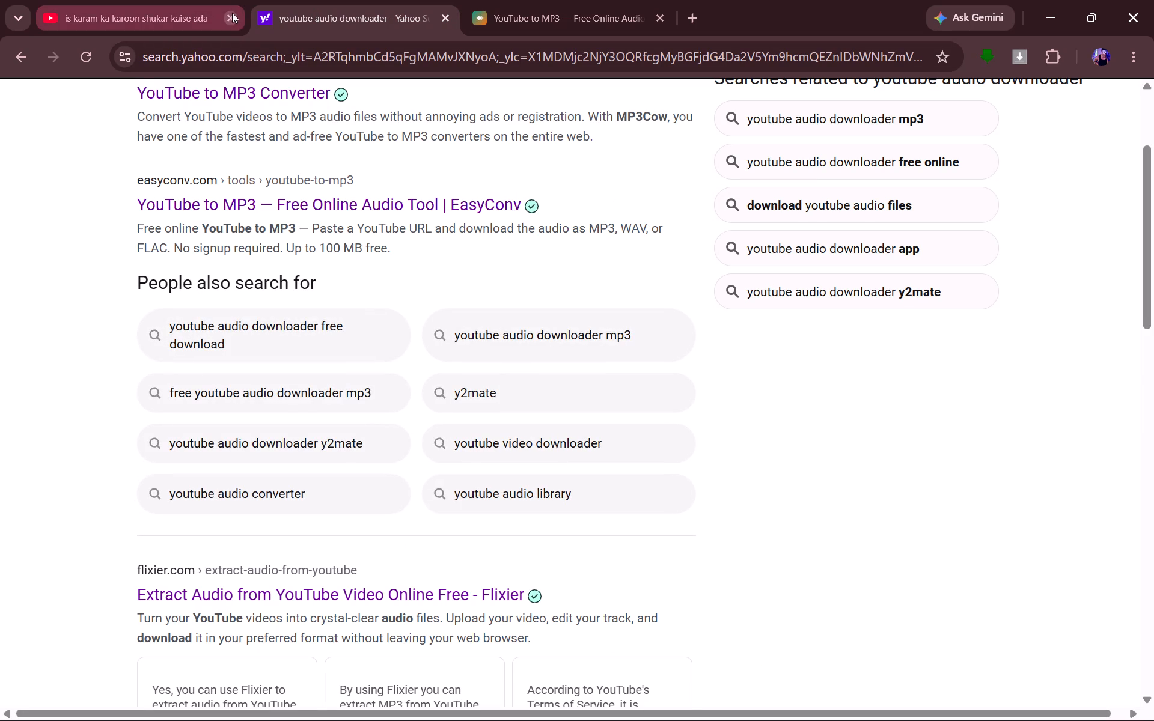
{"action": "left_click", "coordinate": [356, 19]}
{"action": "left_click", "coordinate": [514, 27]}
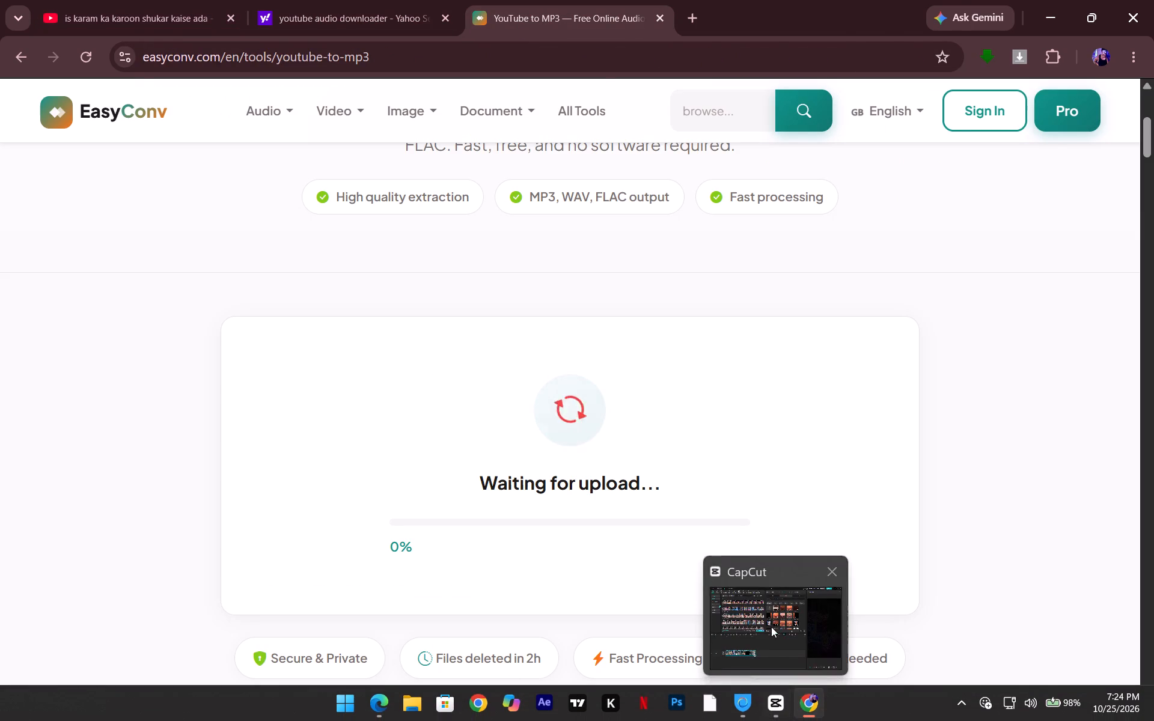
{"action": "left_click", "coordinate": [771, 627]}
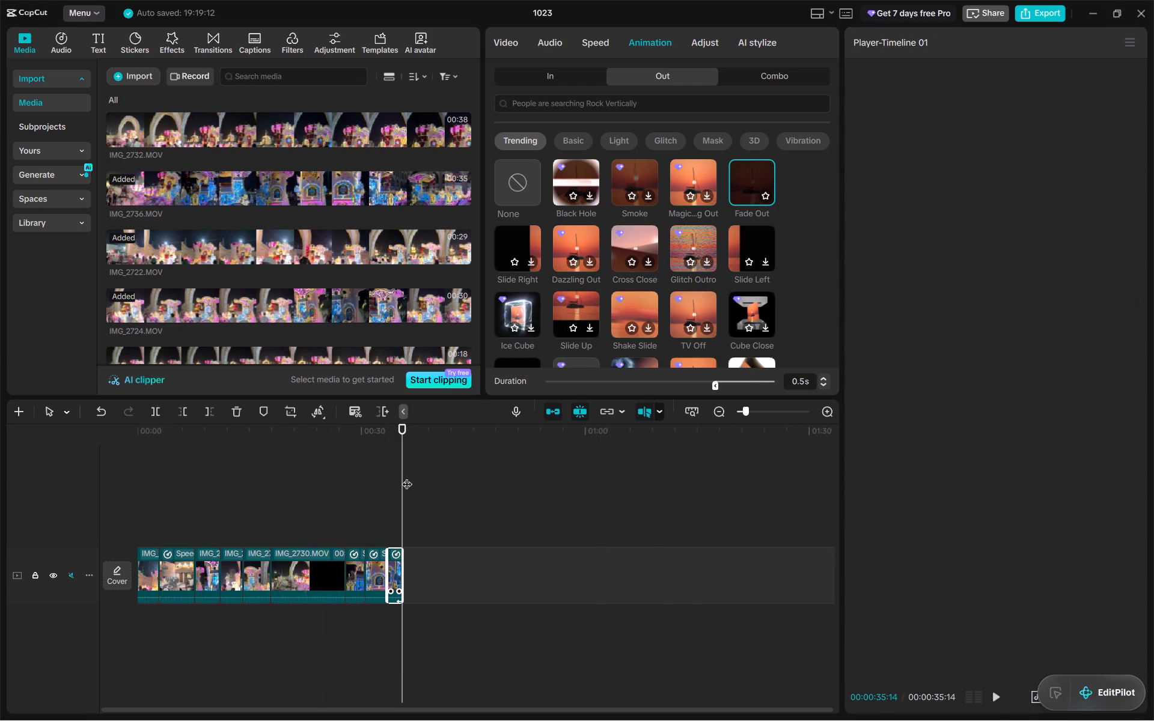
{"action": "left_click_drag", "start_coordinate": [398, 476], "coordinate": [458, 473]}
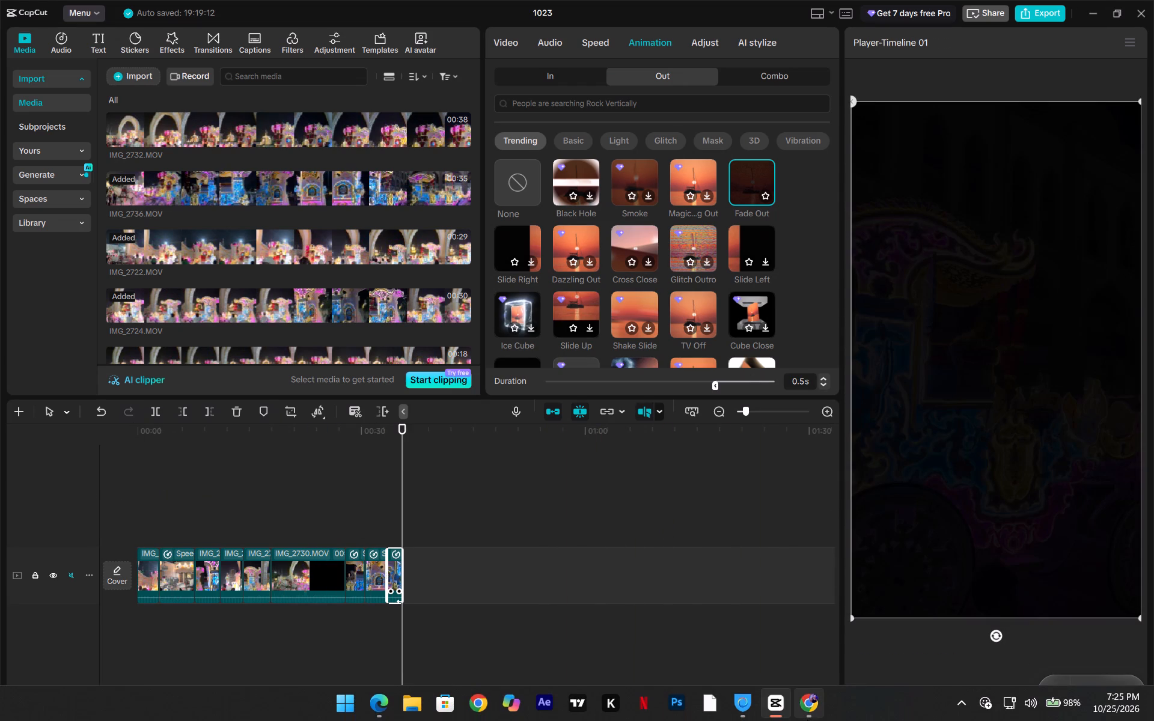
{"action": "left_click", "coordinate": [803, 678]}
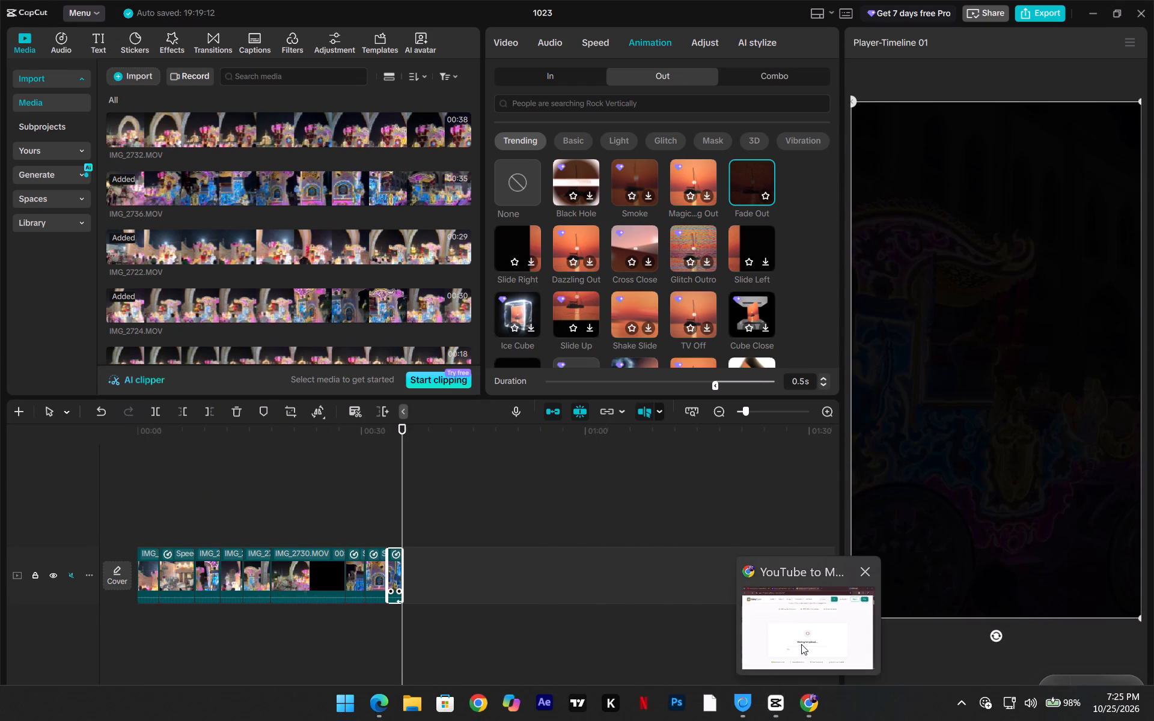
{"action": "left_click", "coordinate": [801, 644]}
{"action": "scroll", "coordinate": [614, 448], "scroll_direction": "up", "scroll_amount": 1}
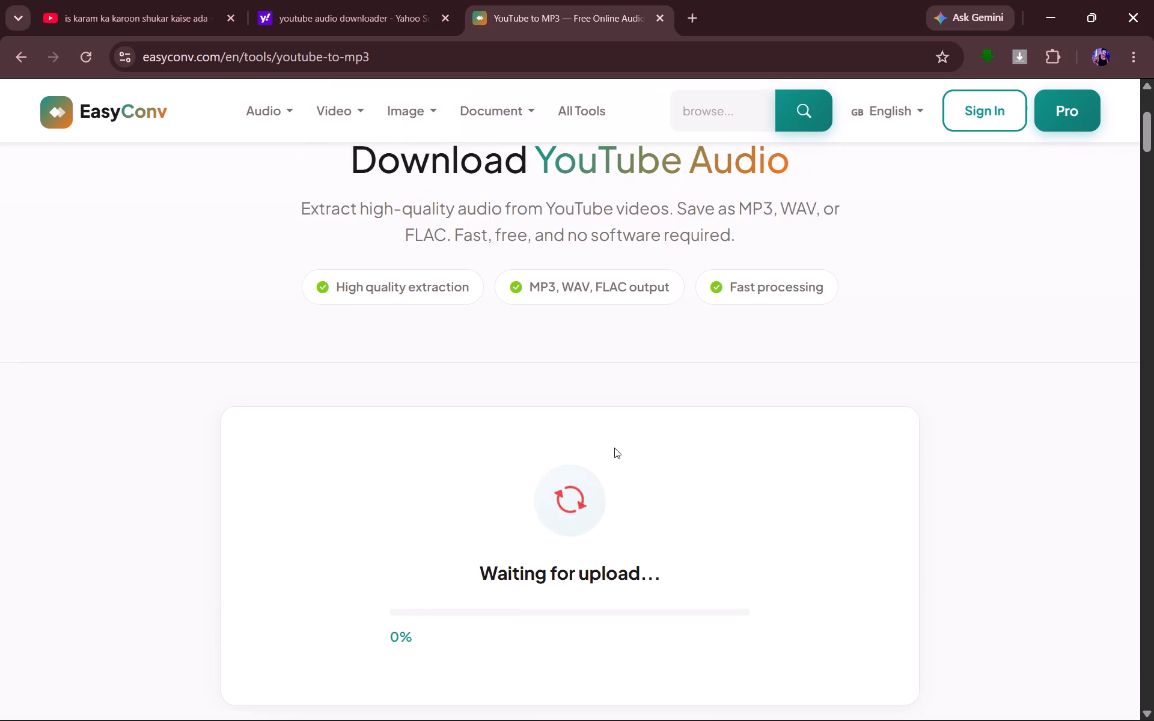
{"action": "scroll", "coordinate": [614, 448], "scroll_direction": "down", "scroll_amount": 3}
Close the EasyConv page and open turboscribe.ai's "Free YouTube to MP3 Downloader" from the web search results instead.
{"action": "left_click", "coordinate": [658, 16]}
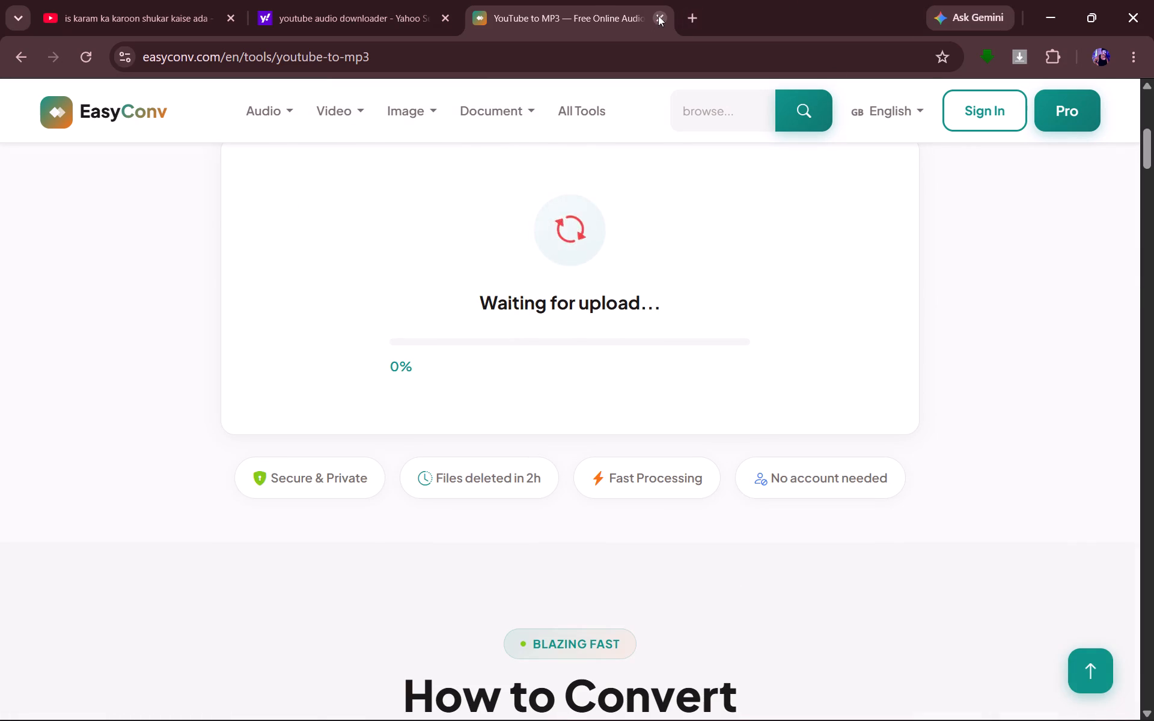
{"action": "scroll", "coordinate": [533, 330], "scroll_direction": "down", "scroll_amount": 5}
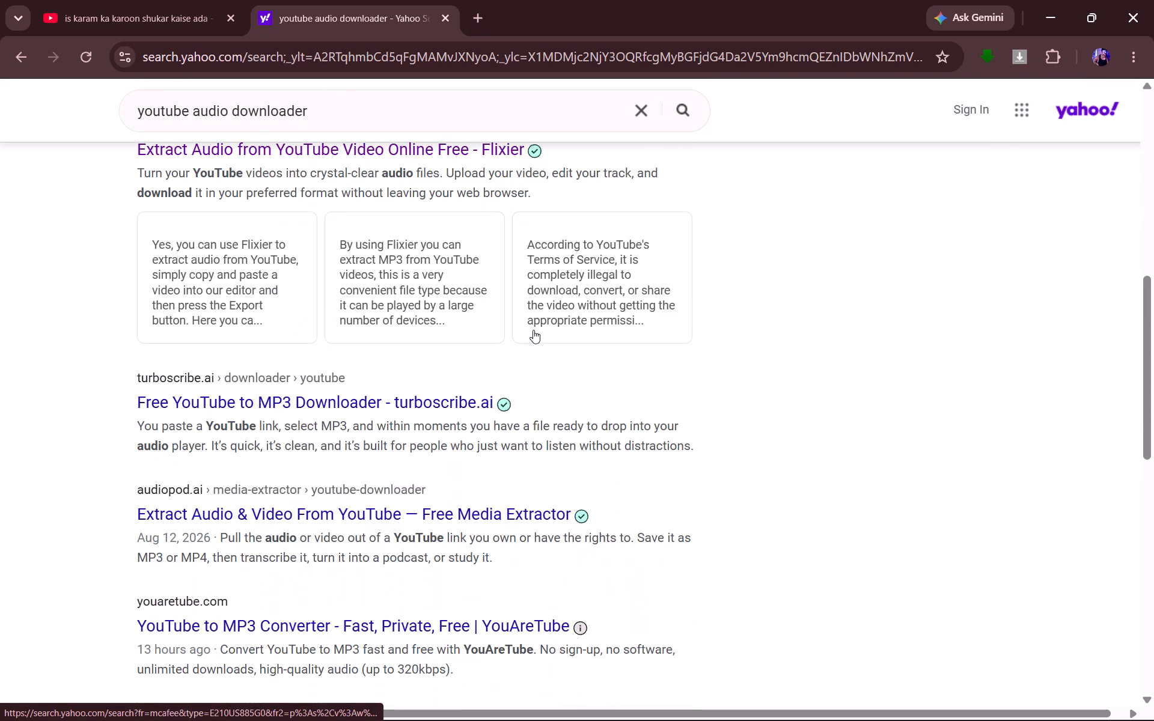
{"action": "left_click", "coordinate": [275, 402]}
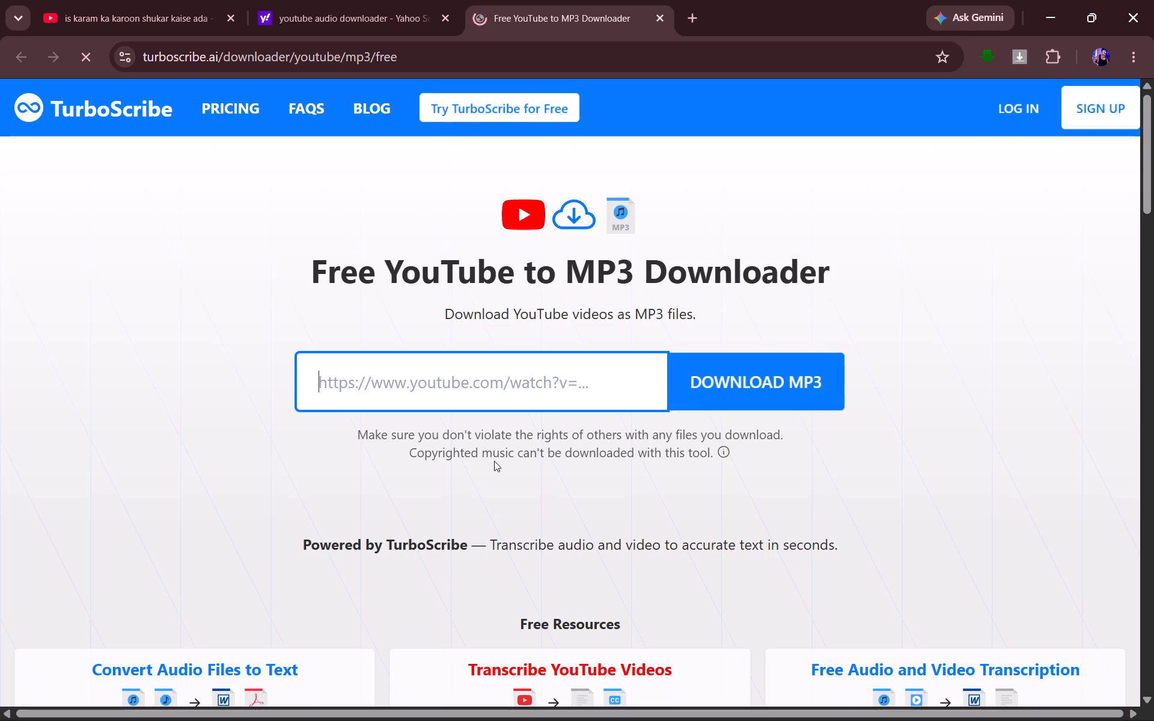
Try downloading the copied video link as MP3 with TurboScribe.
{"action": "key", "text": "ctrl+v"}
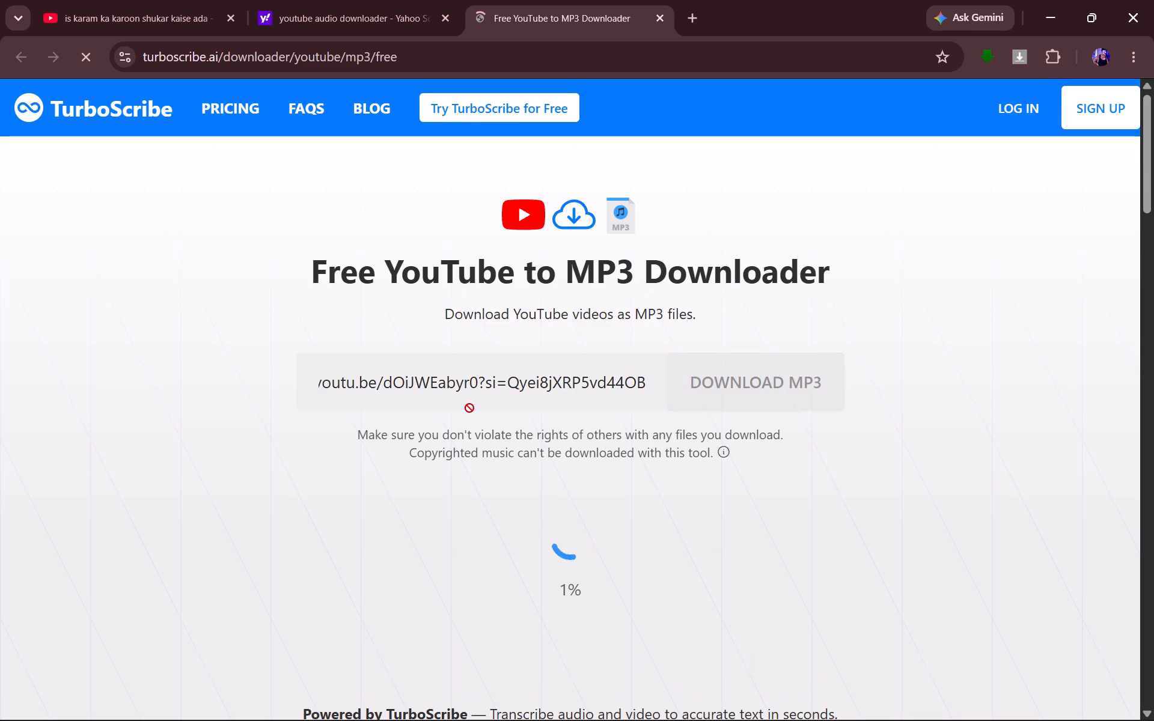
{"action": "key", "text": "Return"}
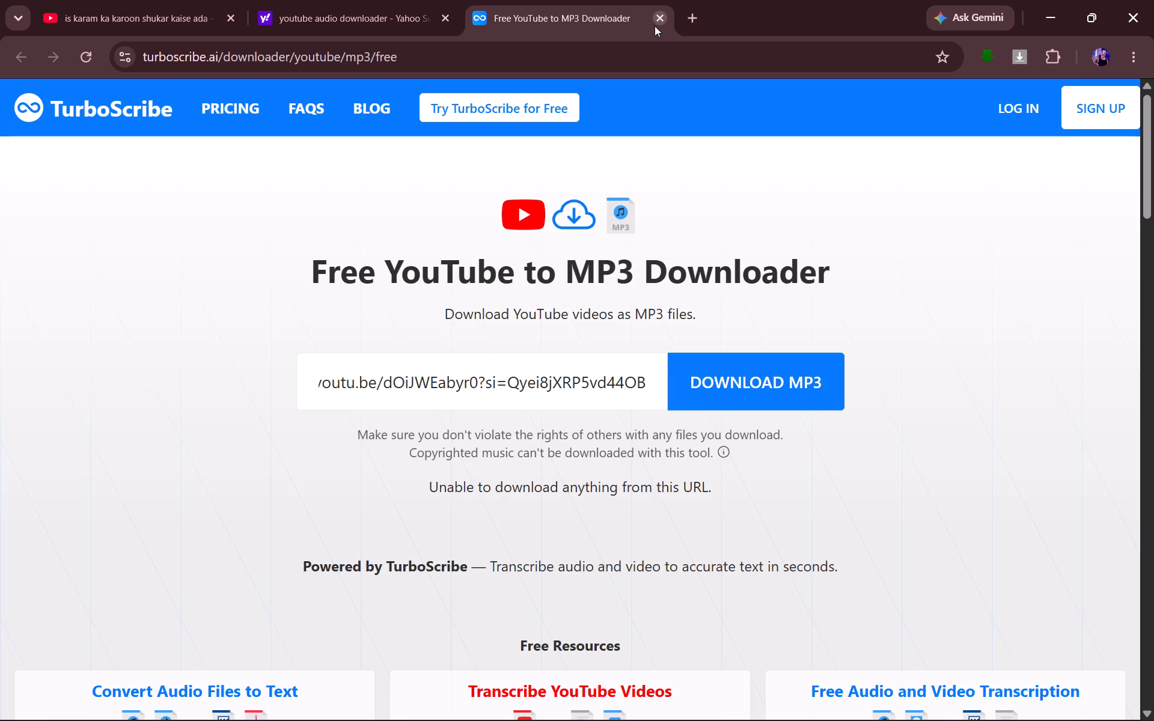
Copy a fresh share link for the YouTube video "Is Karam Ka Kru Shukar Kesy Adaa | Sufism Pakistan".
{"action": "left_click", "coordinate": [132, 0]}
{"action": "left_click", "coordinate": [774, 276]}
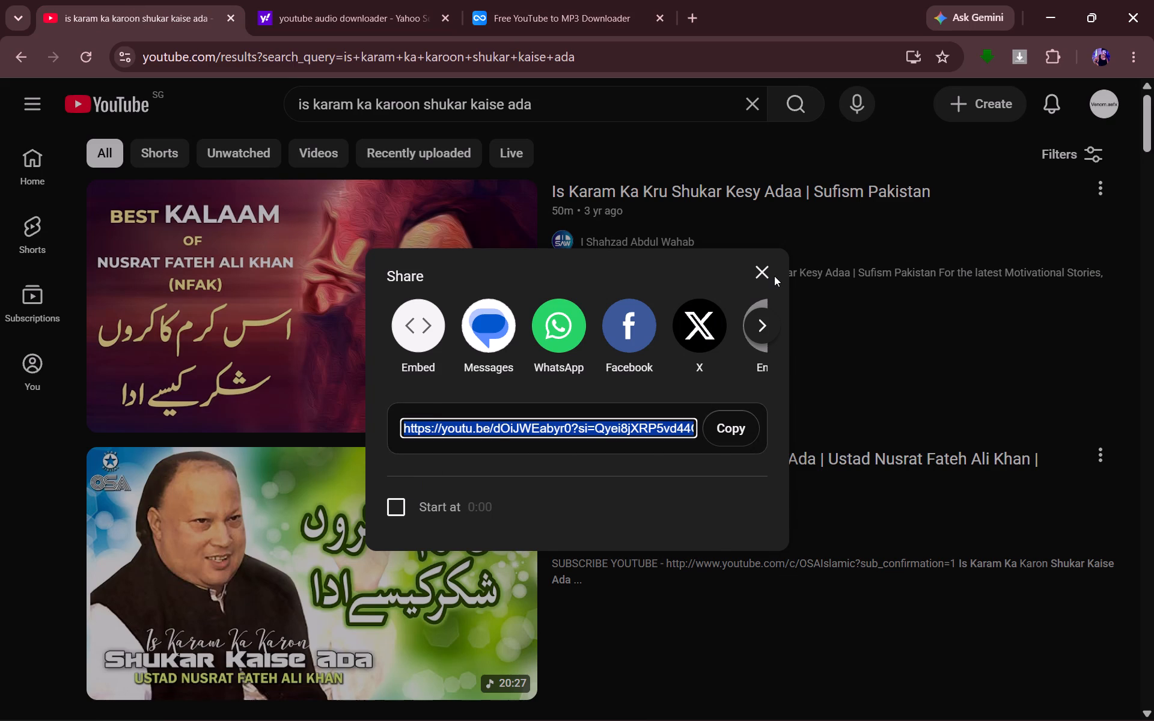
{"action": "left_click", "coordinate": [762, 279]}
{"action": "left_click", "coordinate": [1099, 175]}
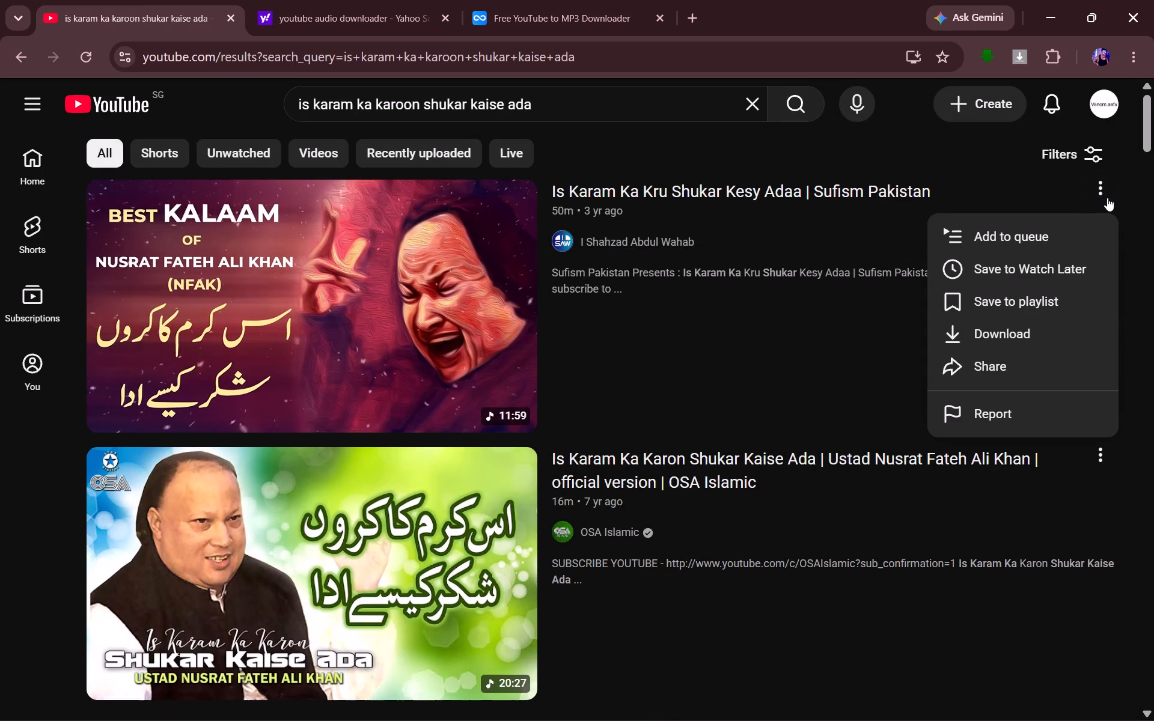
{"action": "left_click", "coordinate": [1008, 367]}
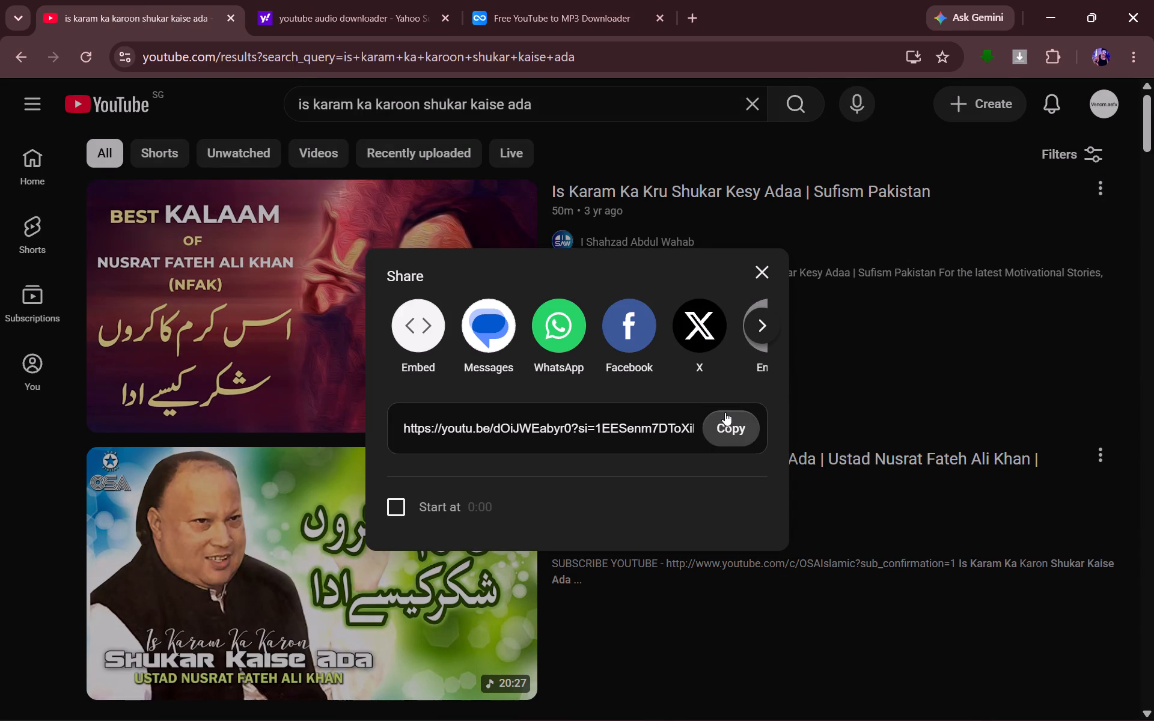
{"action": "left_click", "coordinate": [719, 417]}
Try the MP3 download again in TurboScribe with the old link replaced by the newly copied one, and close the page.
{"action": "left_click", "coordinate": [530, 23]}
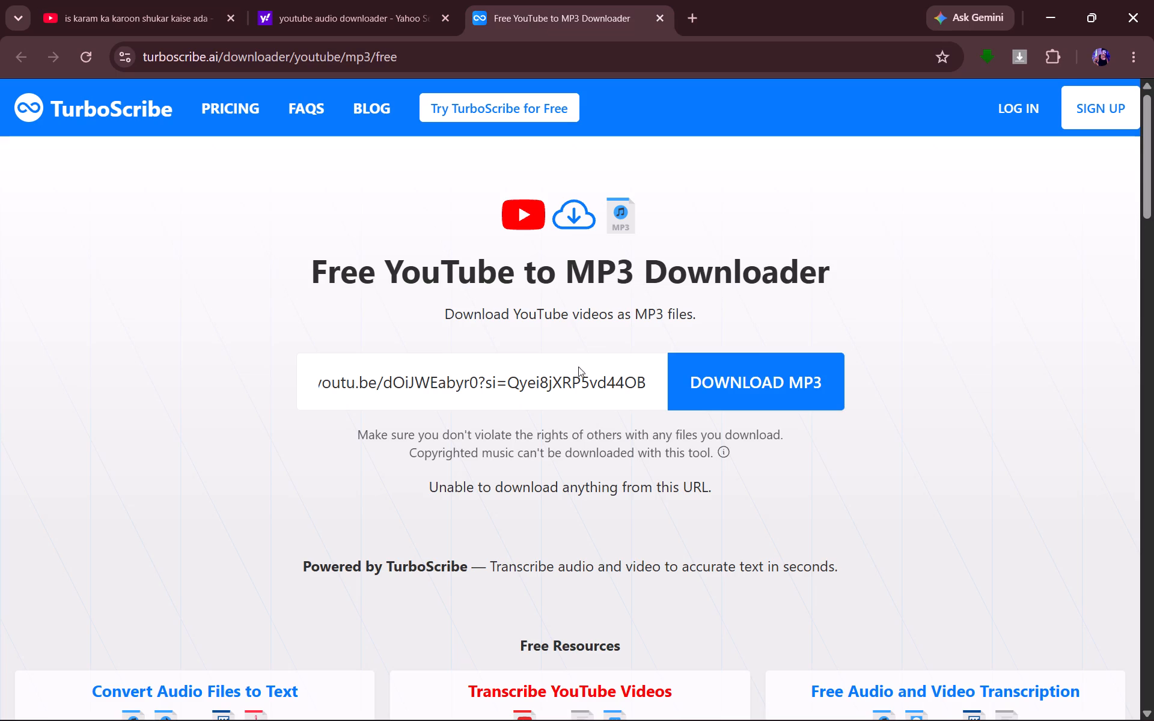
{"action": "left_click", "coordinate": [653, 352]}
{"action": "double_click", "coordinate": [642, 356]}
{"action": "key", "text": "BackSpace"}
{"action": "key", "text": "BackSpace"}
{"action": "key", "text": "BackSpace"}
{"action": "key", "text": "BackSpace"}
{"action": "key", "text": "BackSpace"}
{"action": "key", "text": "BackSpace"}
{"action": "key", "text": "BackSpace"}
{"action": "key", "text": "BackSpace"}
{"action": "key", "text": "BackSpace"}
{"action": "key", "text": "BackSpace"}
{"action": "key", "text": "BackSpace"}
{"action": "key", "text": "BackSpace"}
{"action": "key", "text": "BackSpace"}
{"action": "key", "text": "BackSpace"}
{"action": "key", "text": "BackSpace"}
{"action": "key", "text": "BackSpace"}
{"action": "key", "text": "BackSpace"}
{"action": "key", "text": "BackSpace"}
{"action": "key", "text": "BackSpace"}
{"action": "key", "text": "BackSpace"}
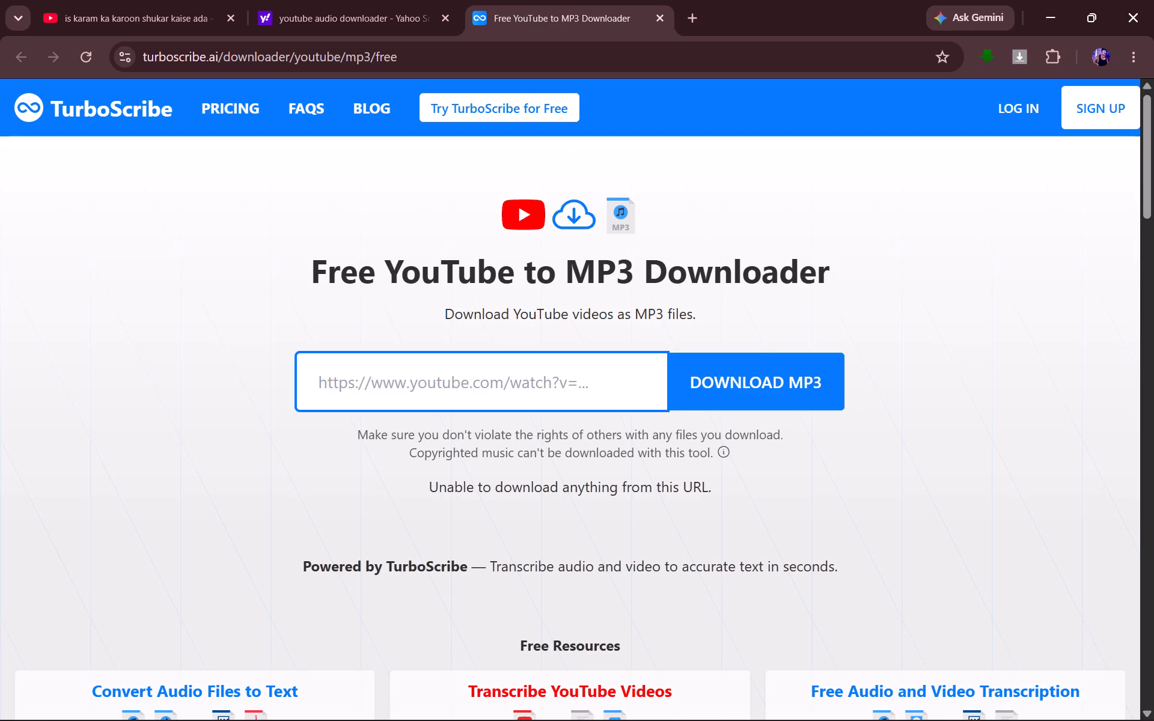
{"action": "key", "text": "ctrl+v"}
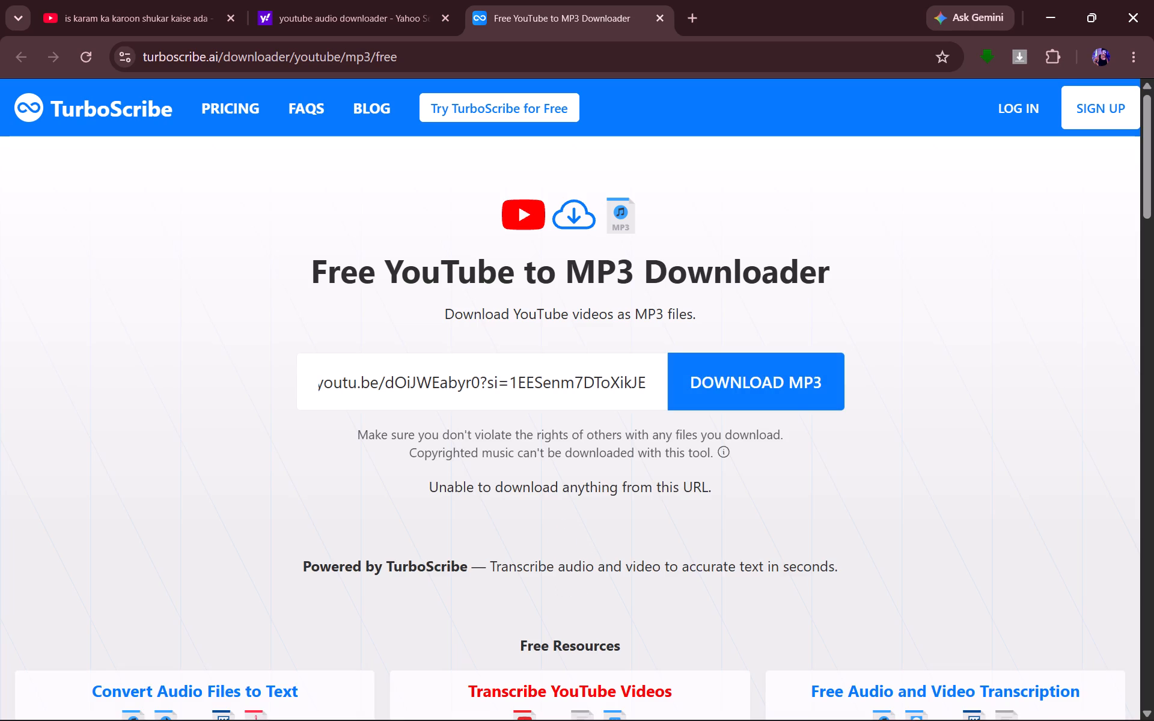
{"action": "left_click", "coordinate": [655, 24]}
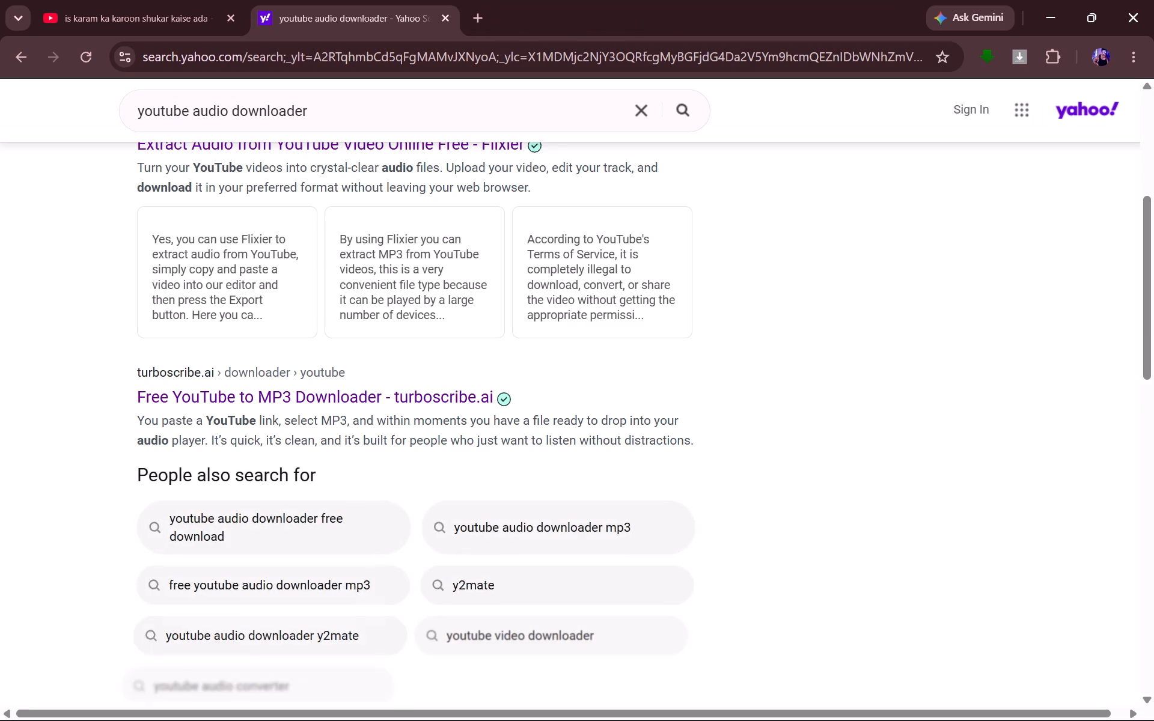
Open youtubemp3free.com's "YouTube to MP3 Free Converter" from the web search results.
{"action": "scroll", "coordinate": [454, 314], "scroll_direction": "down", "scroll_amount": 6}
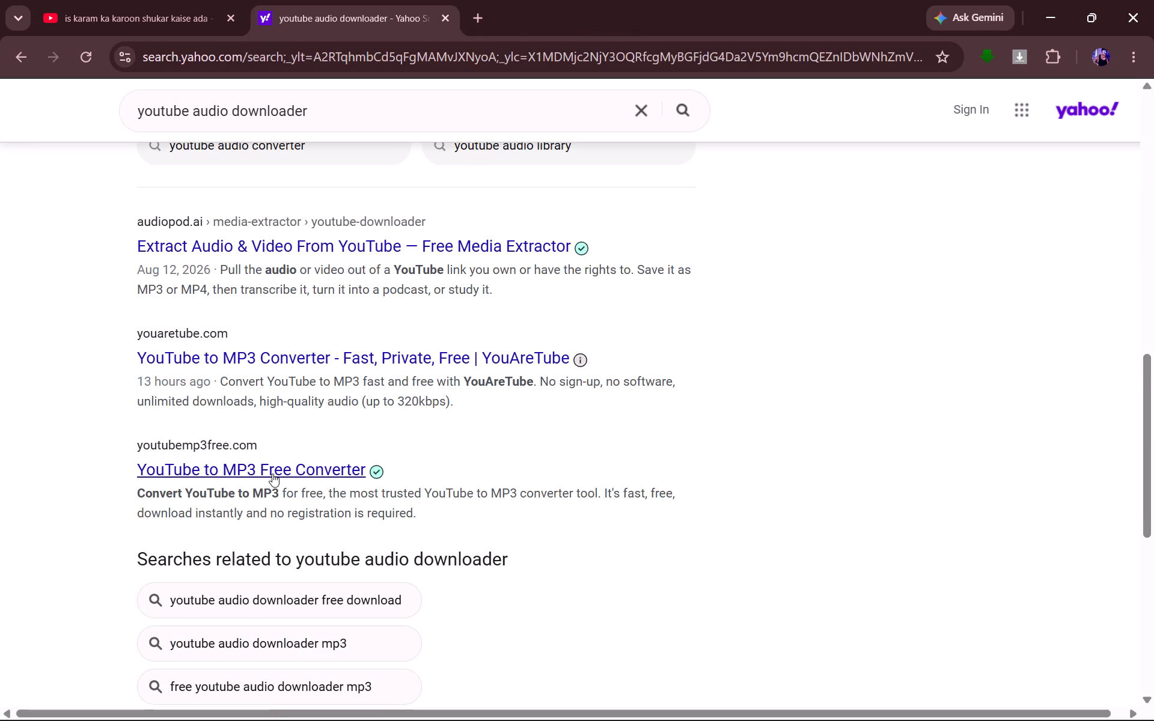
{"action": "scroll", "coordinate": [347, 362], "scroll_direction": "down", "scroll_amount": 11}
{"action": "scroll", "coordinate": [347, 362], "scroll_direction": "up", "scroll_amount": 6}
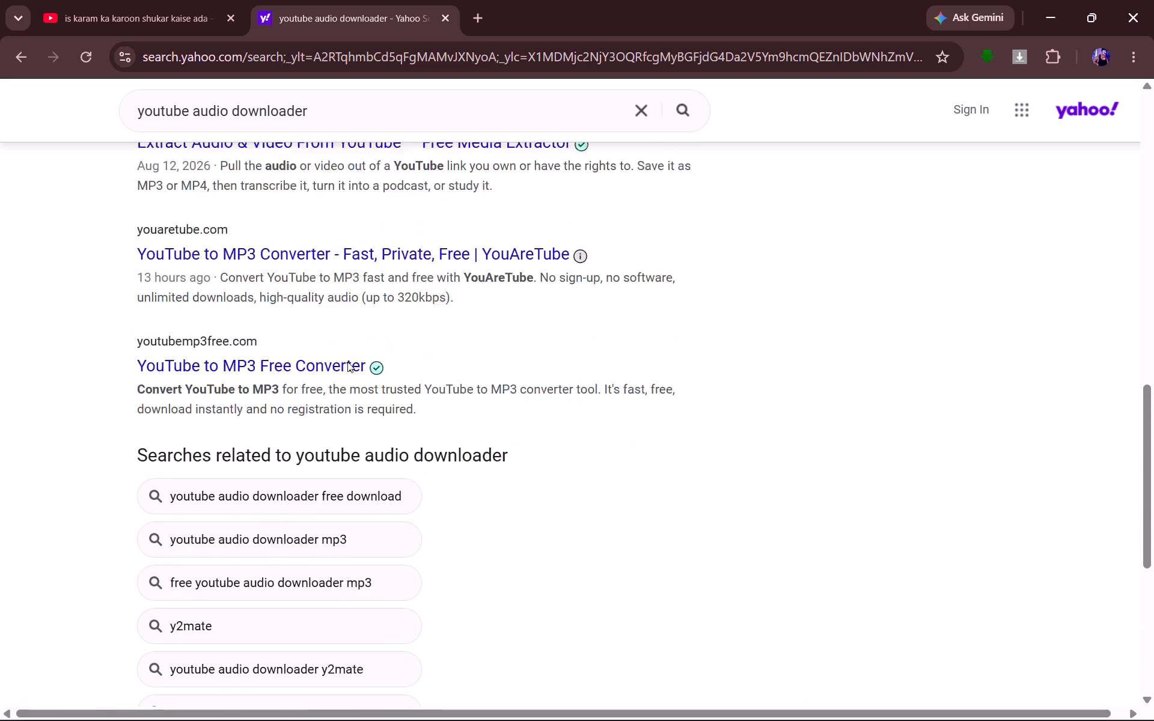
{"action": "left_click", "coordinate": [272, 488]}
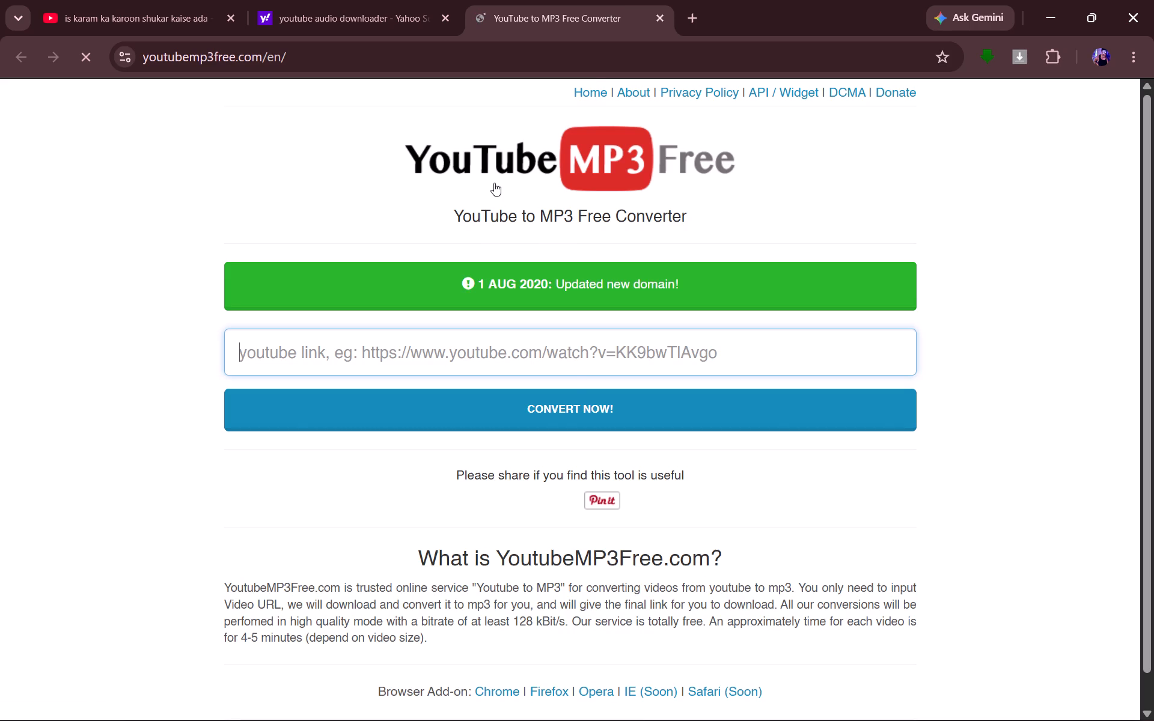
Submit the newly copied video link to YouTubeMP3Free for MP3 conversion.
{"action": "left_click", "coordinate": [562, 349]}
{"action": "key", "text": "ctrl+v"}
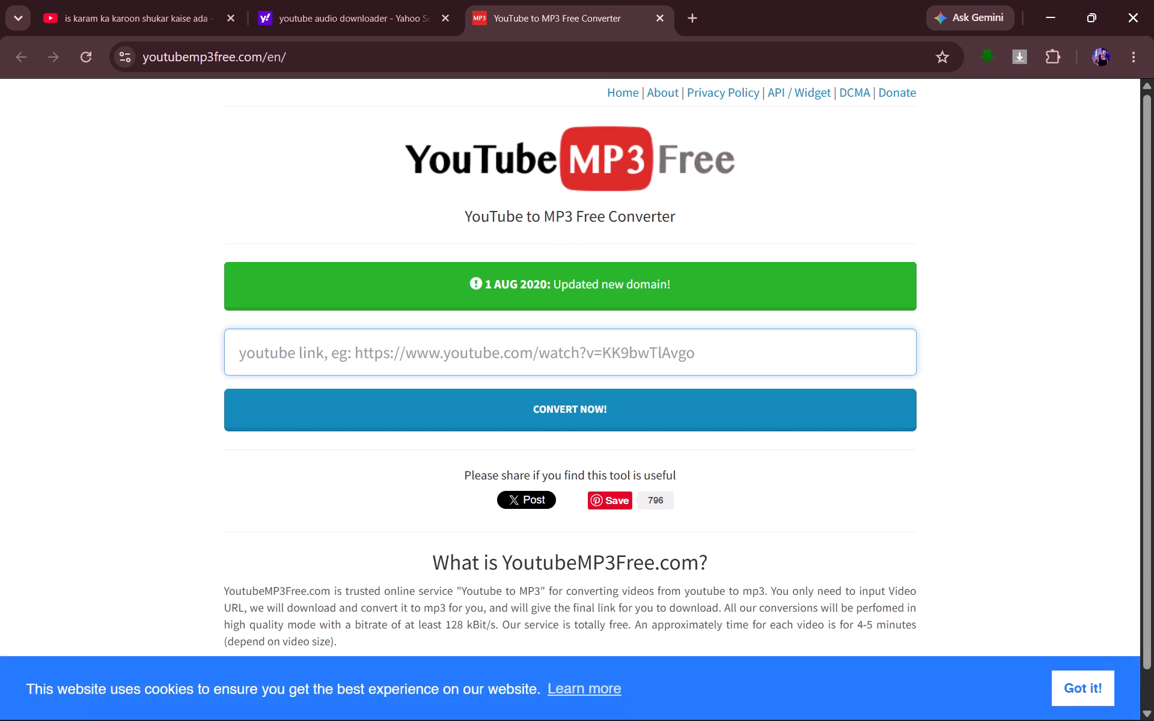
{"action": "key", "text": "Return"}
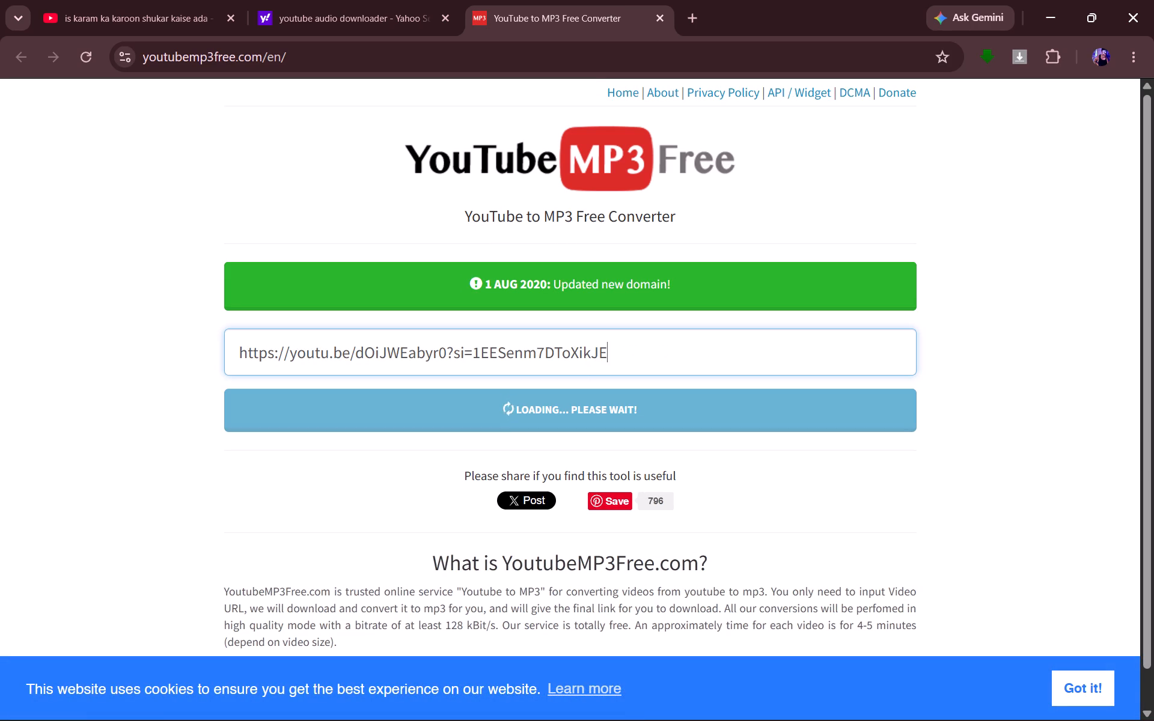
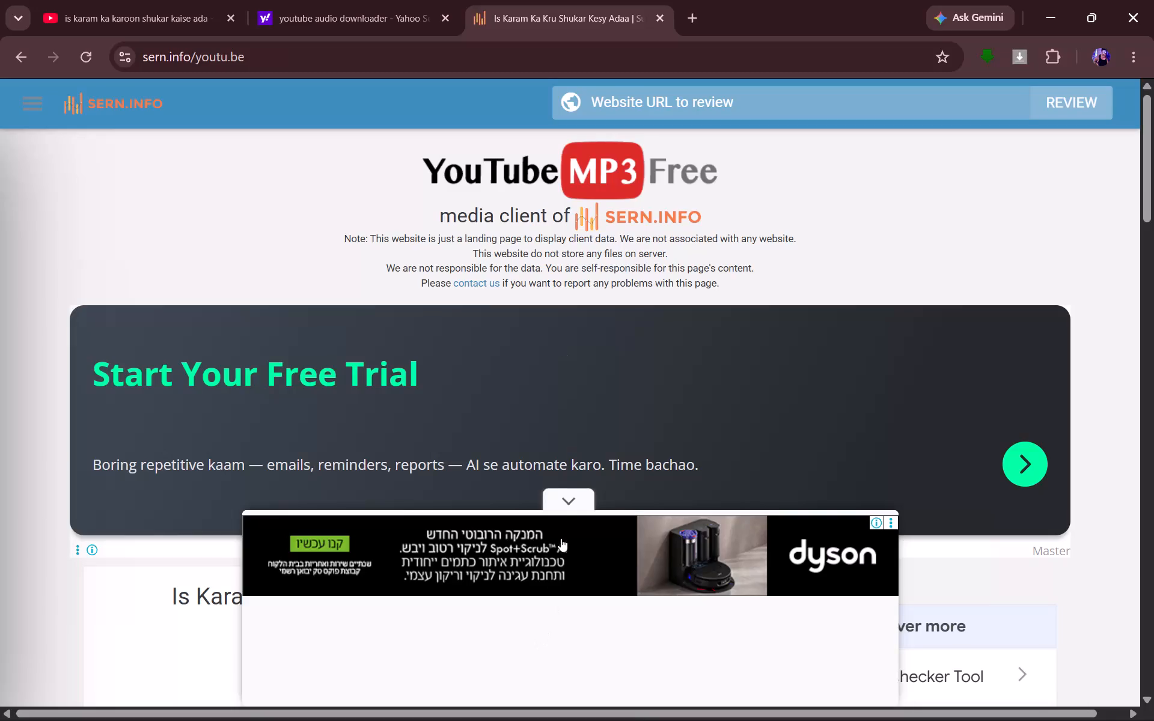
Dismiss the overlay ads and try the MP3 download of "Is Karam Ka Kru Shukar Kesy Adaa | Sufism Pakistan" on the SERN.INFO page.
{"action": "left_click", "coordinate": [567, 497]}
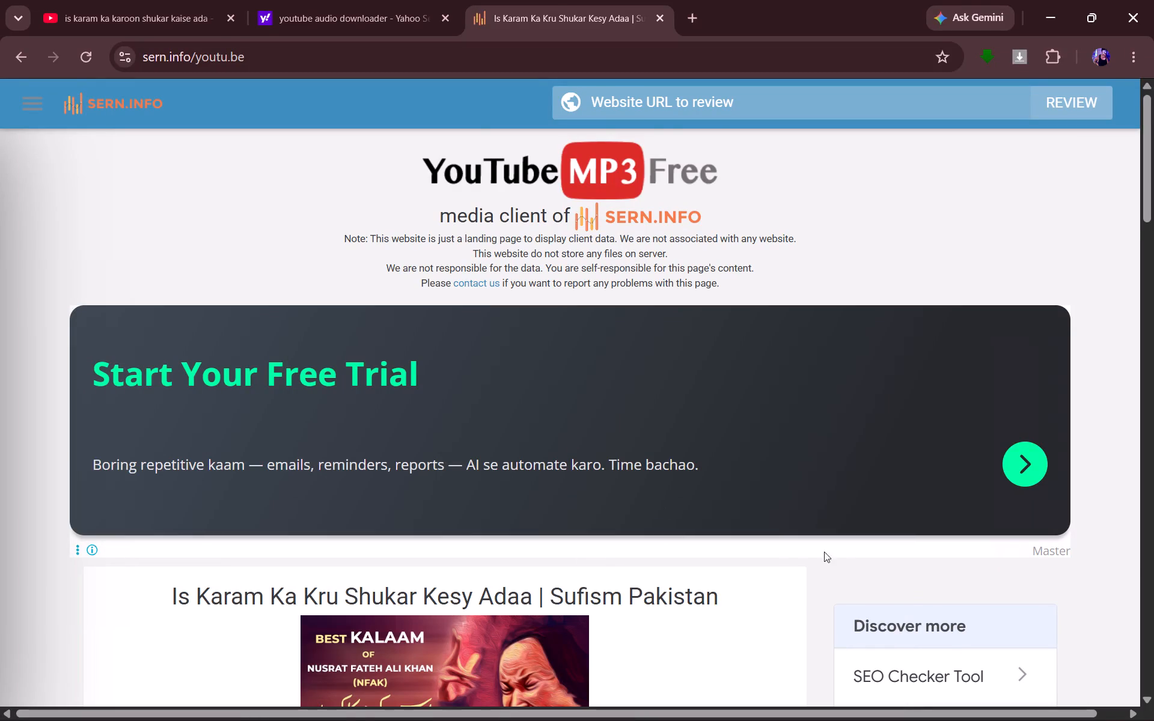
{"action": "scroll", "coordinate": [838, 552], "scroll_direction": "down", "scroll_amount": 1}
{"action": "left_click", "coordinate": [875, 610]}
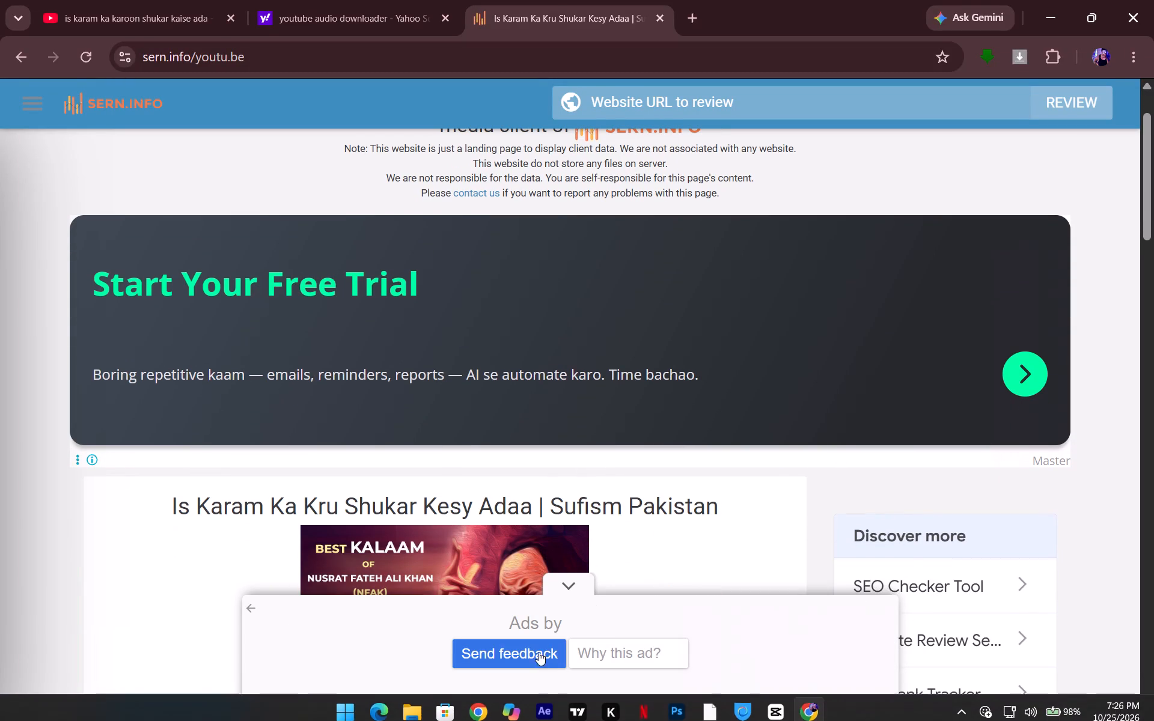
{"action": "left_click", "coordinate": [539, 652]}
{"action": "left_click", "coordinate": [513, 645]}
{"action": "left_click", "coordinate": [574, 592]}
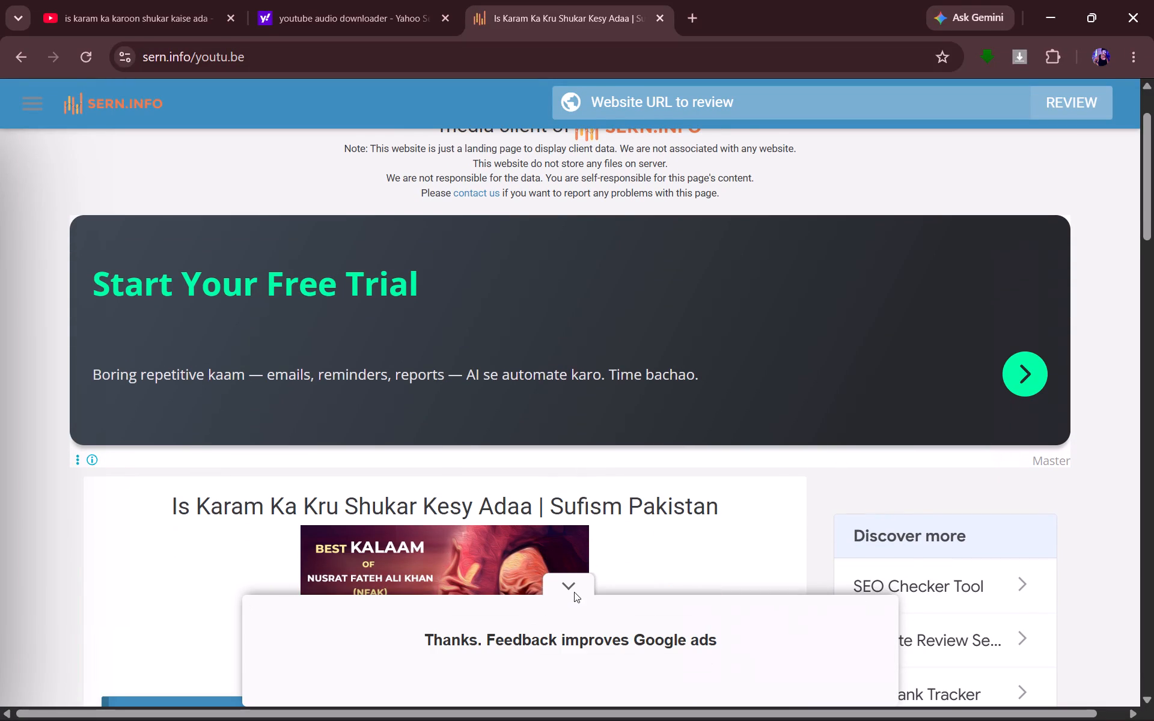
{"action": "scroll", "coordinate": [739, 549], "scroll_direction": "down", "scroll_amount": 2}
{"action": "left_click", "coordinate": [500, 533]}
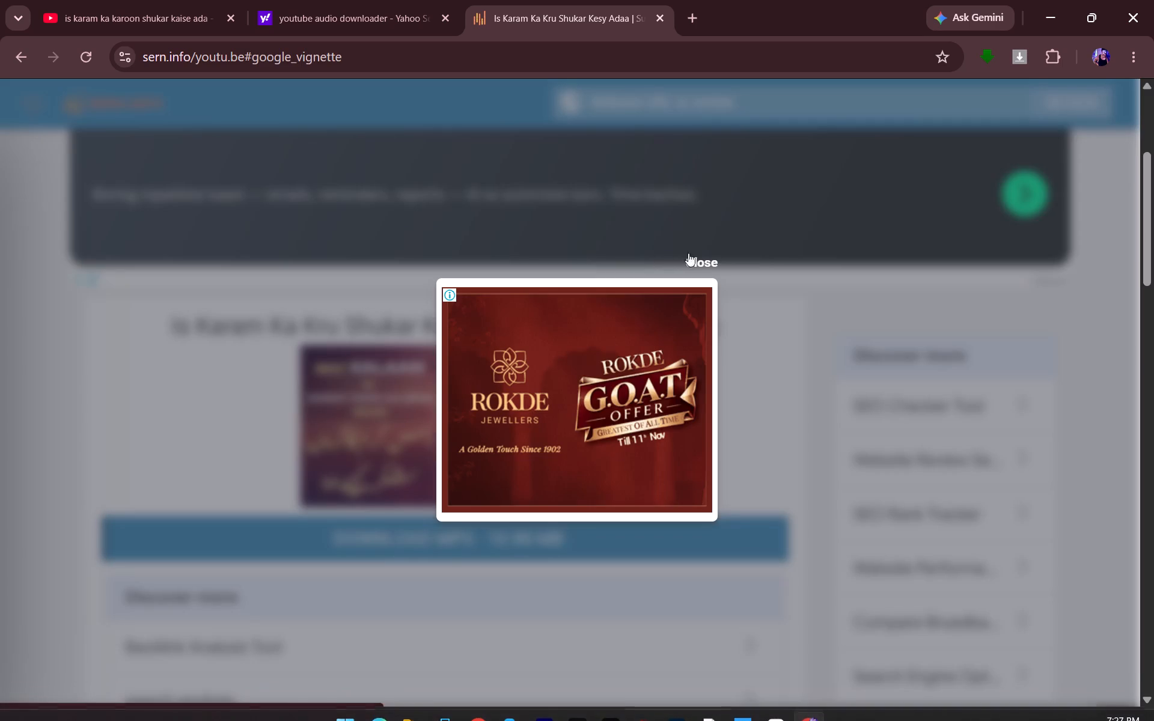
{"action": "left_click", "coordinate": [699, 256]}
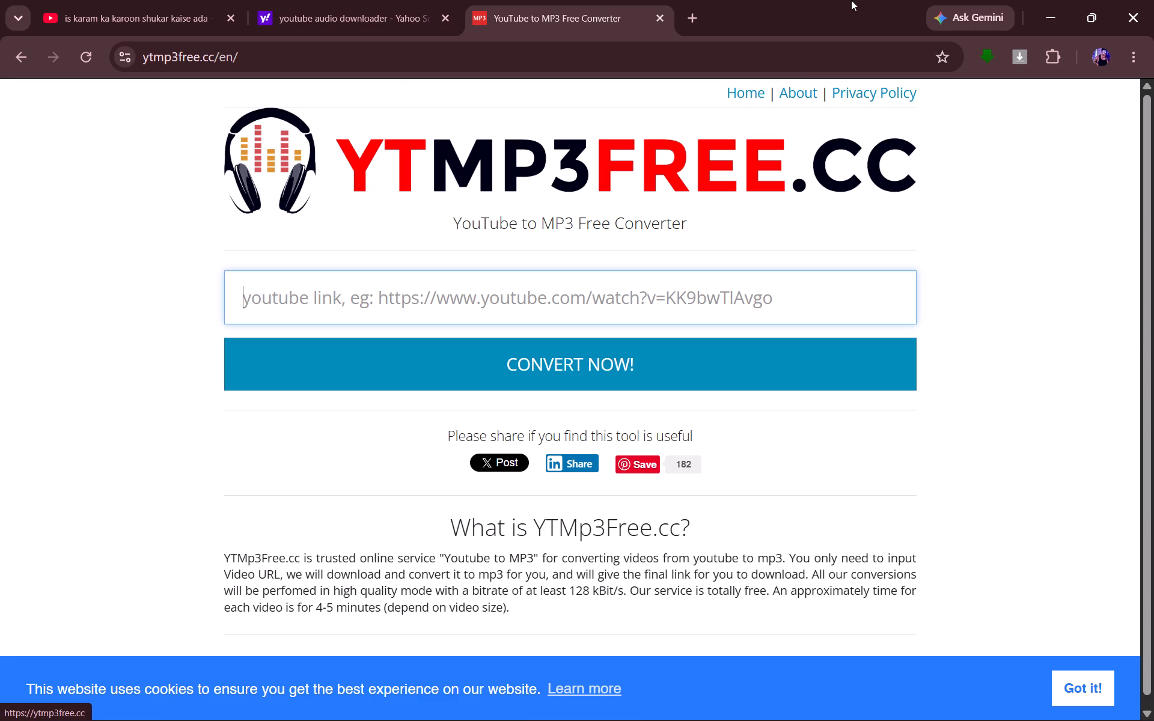
Check the browser's download history for the MP3 file, and close the history page.
{"action": "left_click", "coordinate": [1125, 62]}
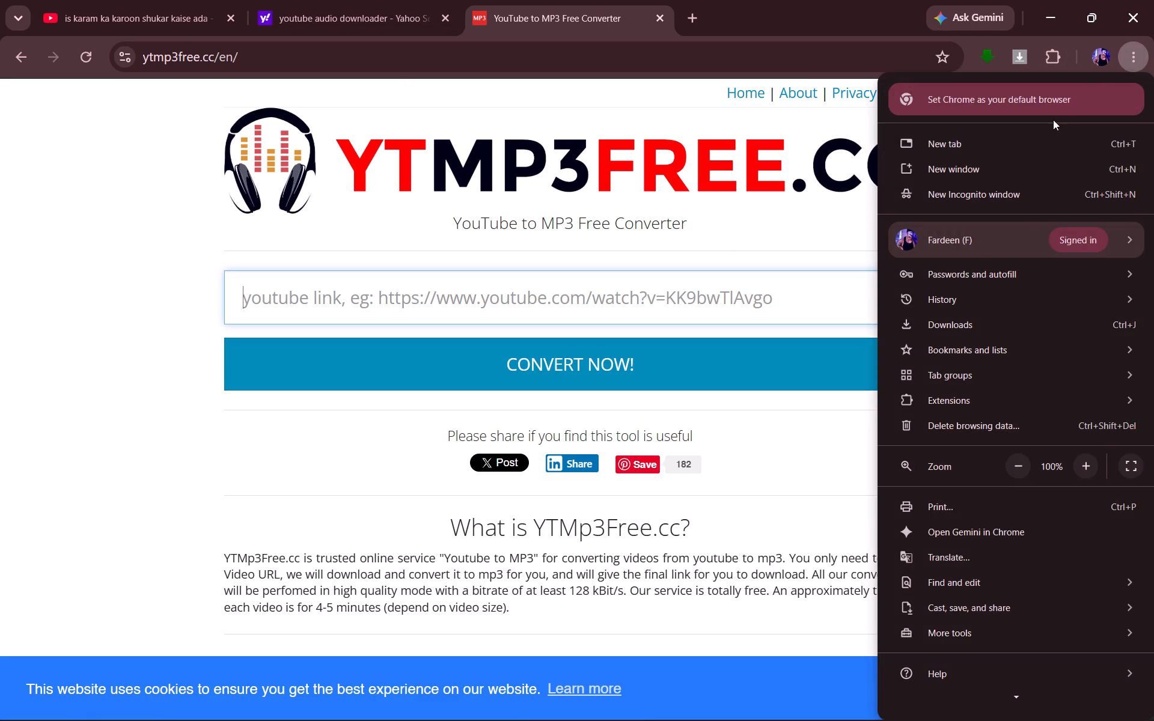
{"action": "left_click", "coordinate": [989, 327]}
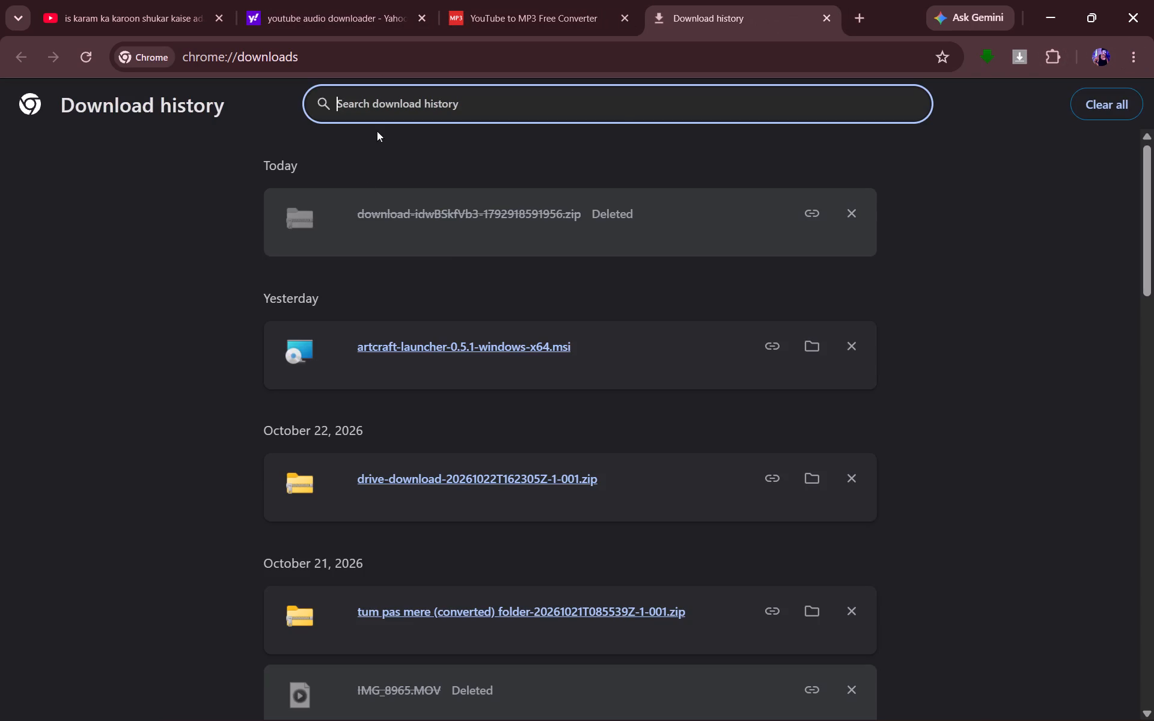
{"action": "left_click", "coordinate": [828, 16]}
Submit the copied YouTube video link to YTMp3Free.cc for MP3 conversion.
{"action": "left_click", "coordinate": [719, 291]}
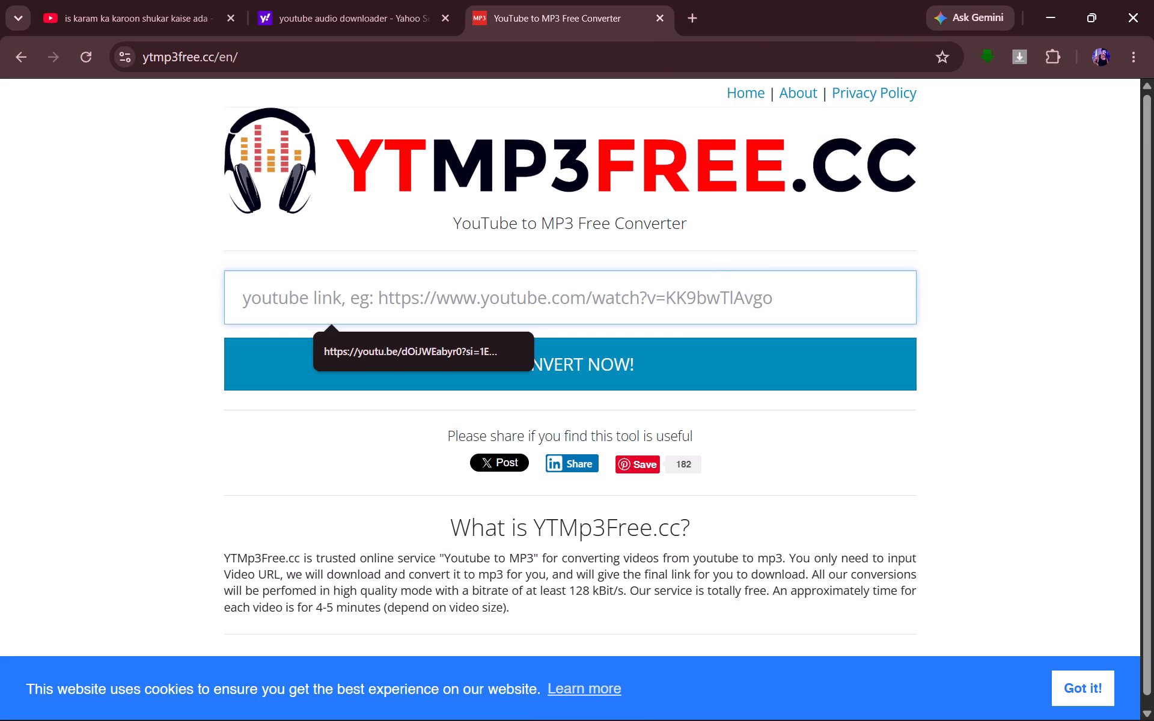
{"action": "key", "text": "ctrl+v"}
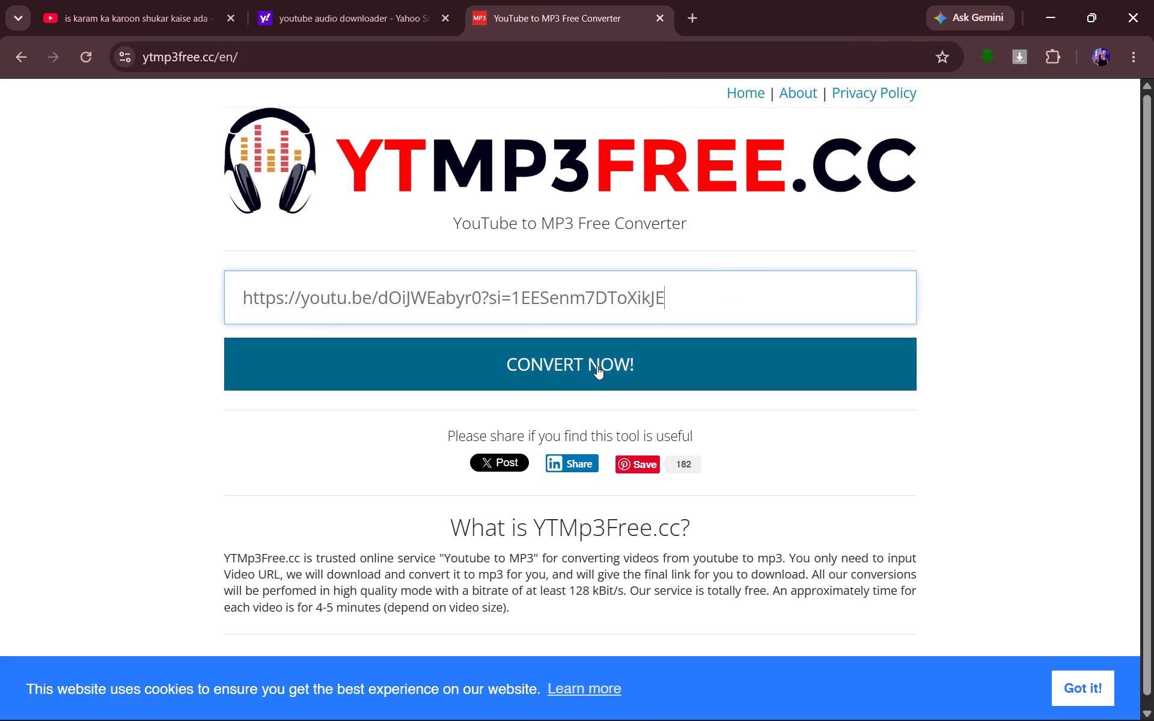
{"action": "left_click", "coordinate": [596, 363]}
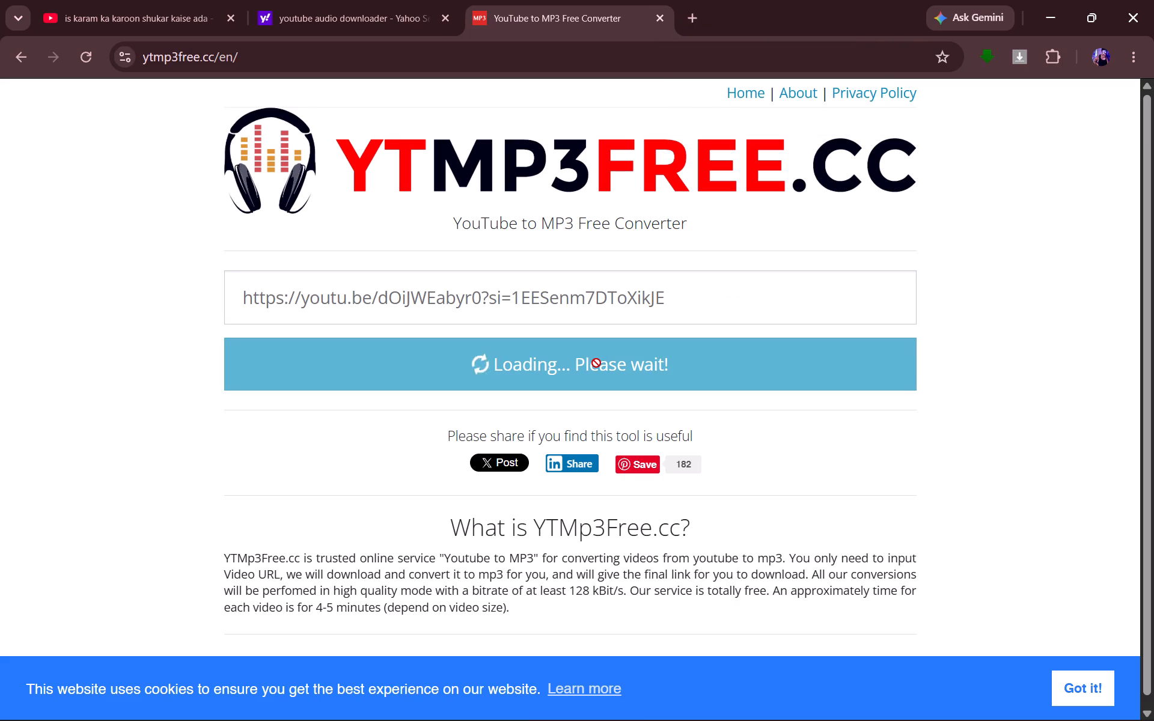
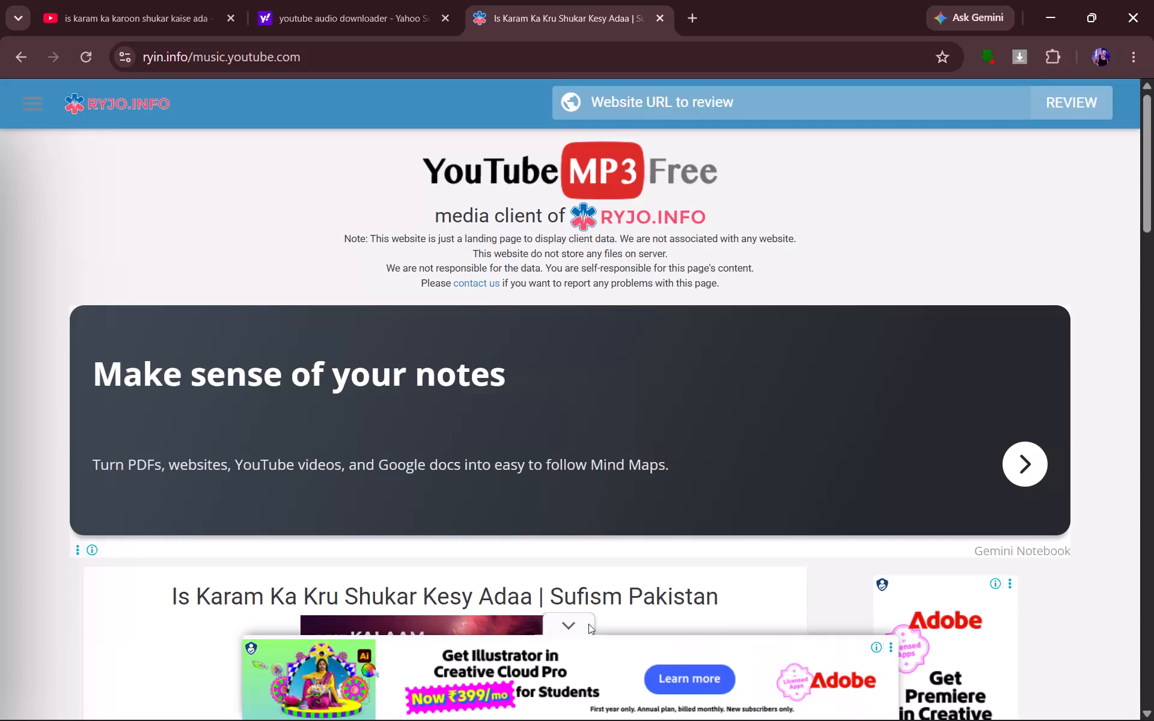
Download the MP3 of "Is Karam Ka Kru Shukar Kesy Adaa | Sufism Pakistan", monitor its progress, and close the browser.
{"action": "left_click", "coordinate": [583, 624]}
{"action": "scroll", "coordinate": [751, 514], "scroll_direction": "down", "scroll_amount": 4}
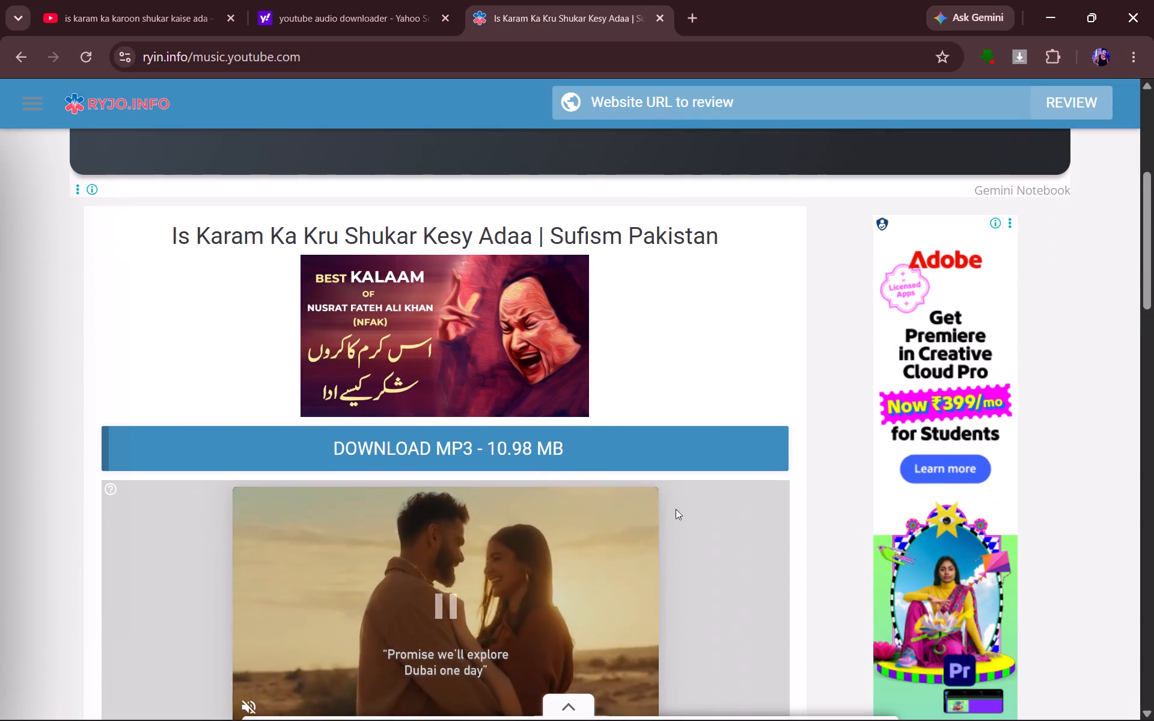
{"action": "left_click", "coordinate": [559, 463]}
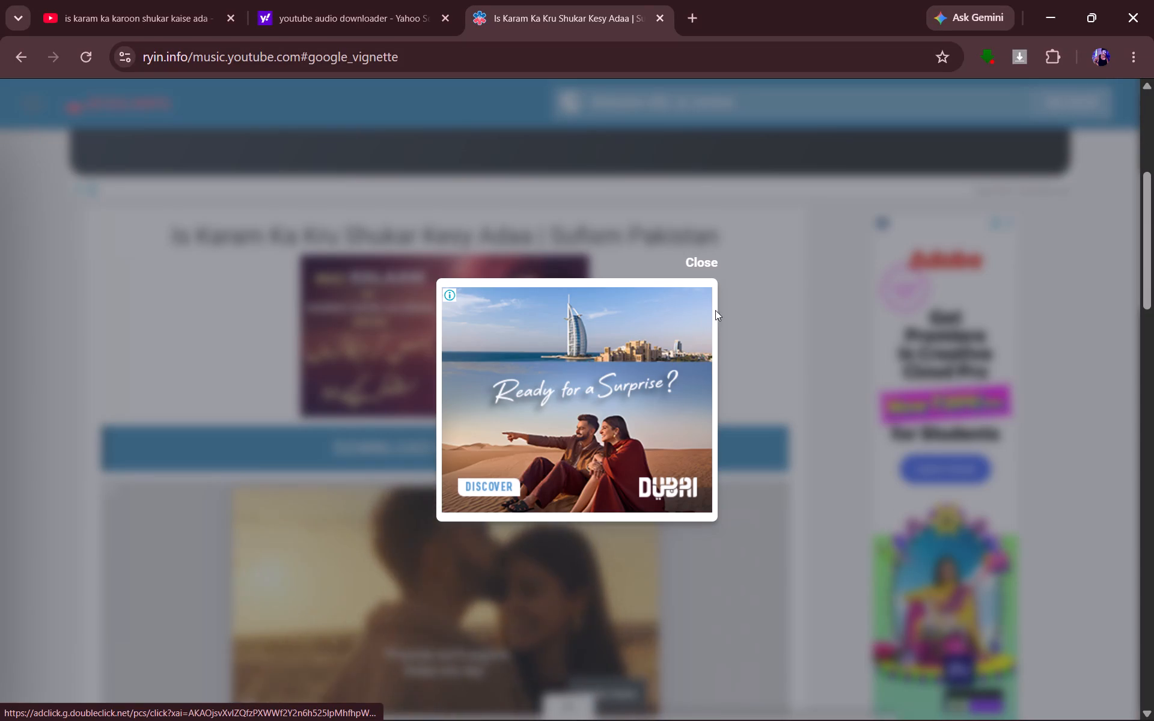
{"action": "left_click", "coordinate": [706, 263]}
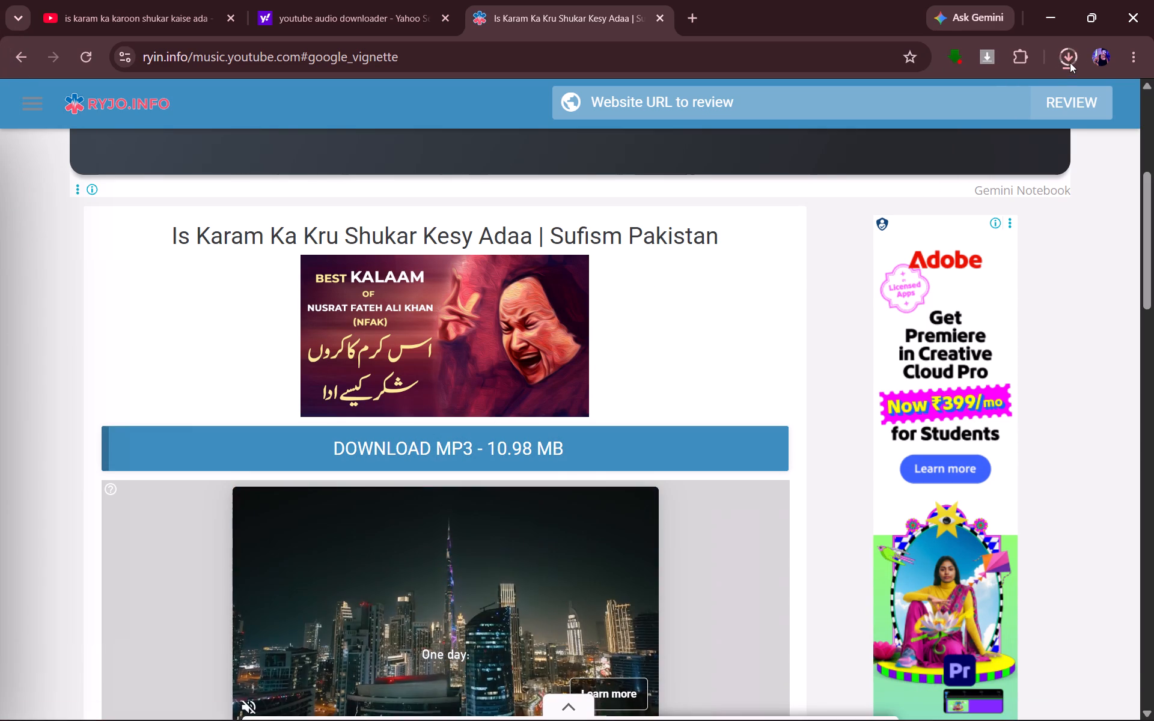
{"action": "left_click", "coordinate": [1070, 62]}
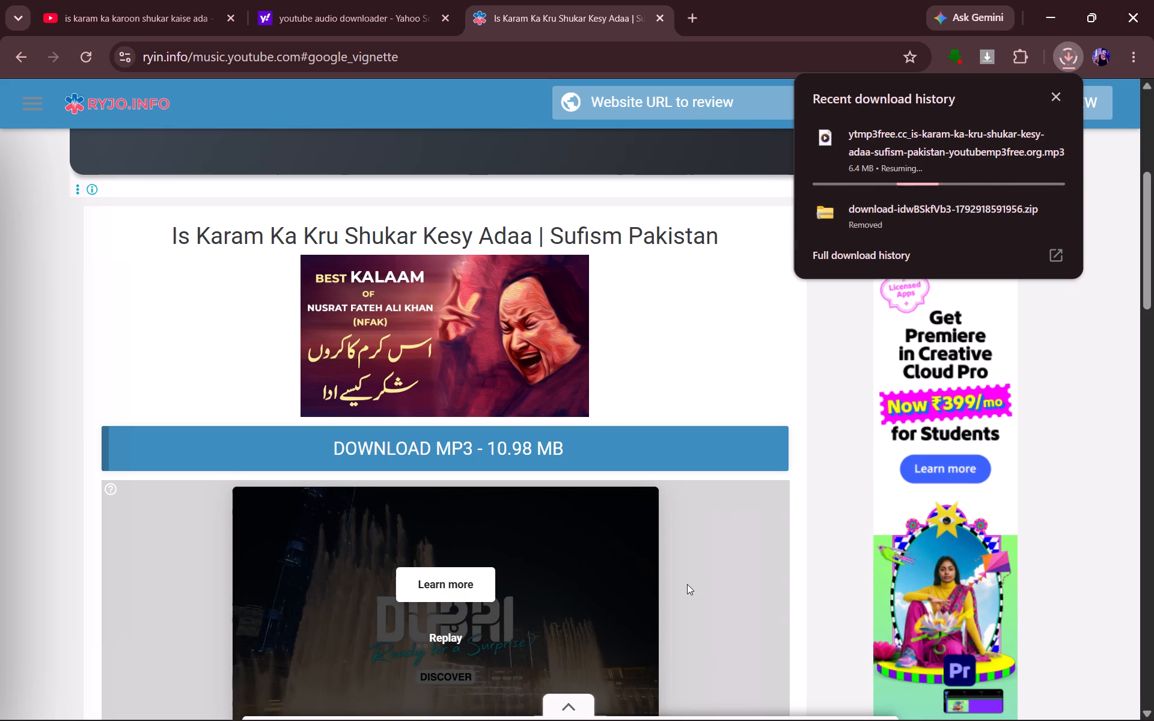
{"action": "scroll", "coordinate": [686, 575], "scroll_direction": "down", "scroll_amount": 3}
{"action": "scroll", "coordinate": [582, 518], "scroll_direction": "up", "scroll_amount": 2}
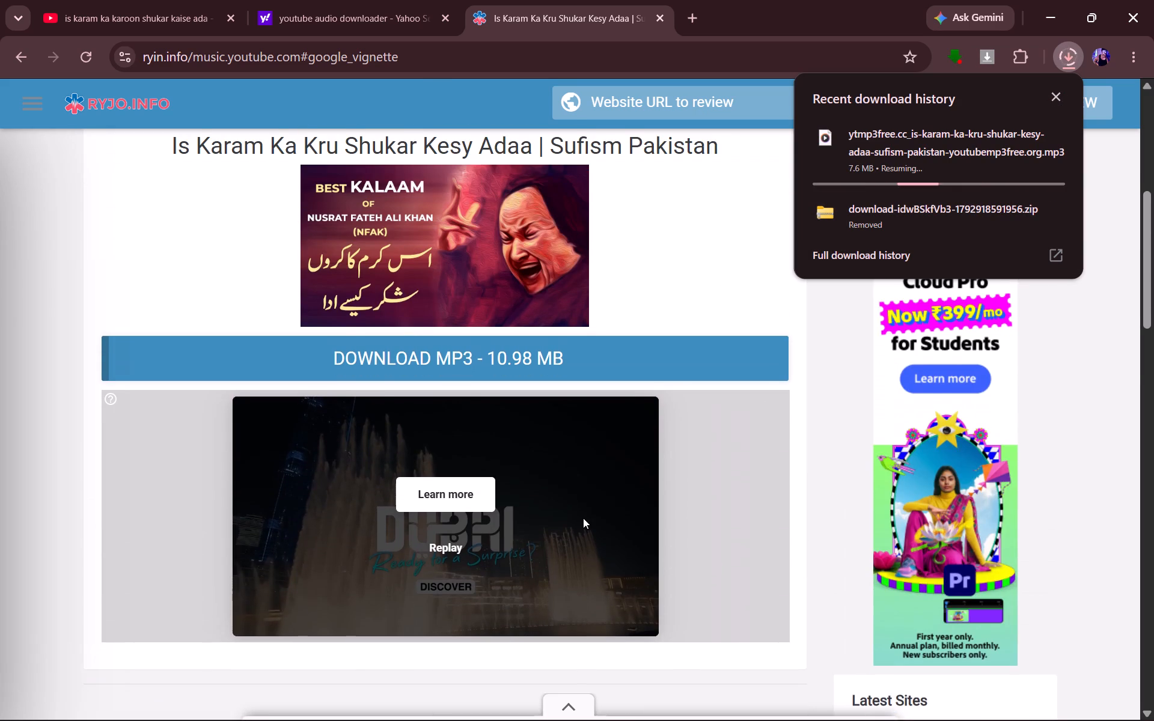
{"action": "scroll", "coordinate": [583, 518], "scroll_direction": "up", "scroll_amount": 2}
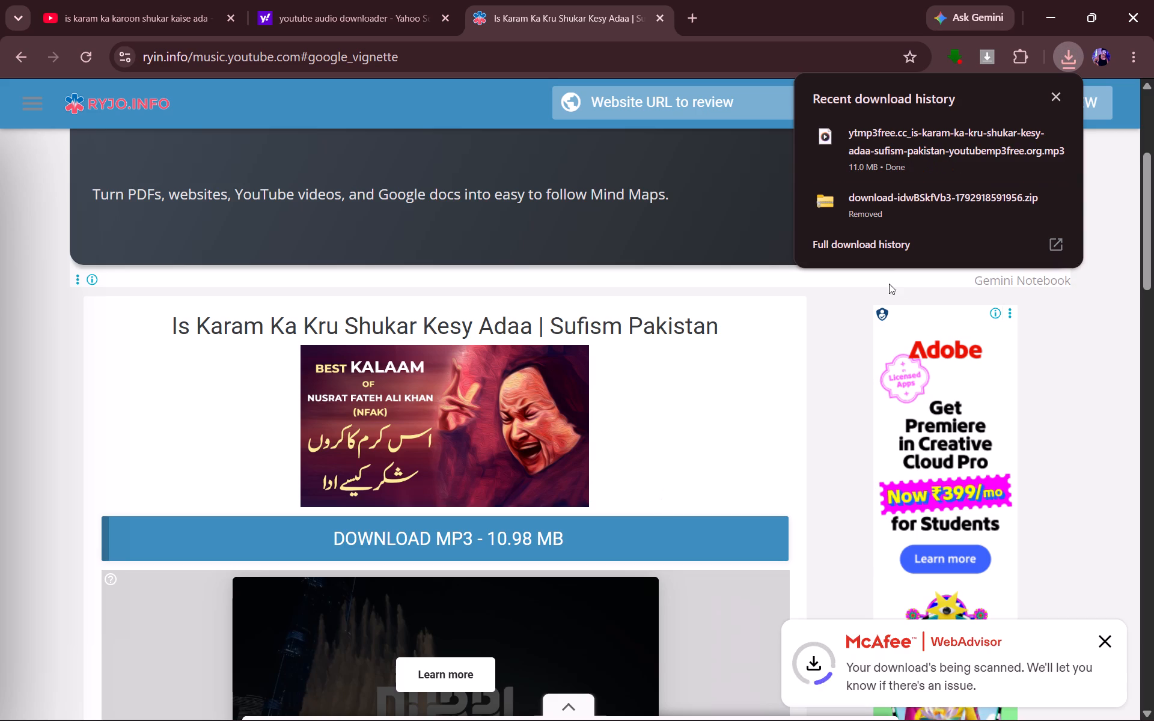
{"action": "left_click", "coordinate": [1147, 23]}
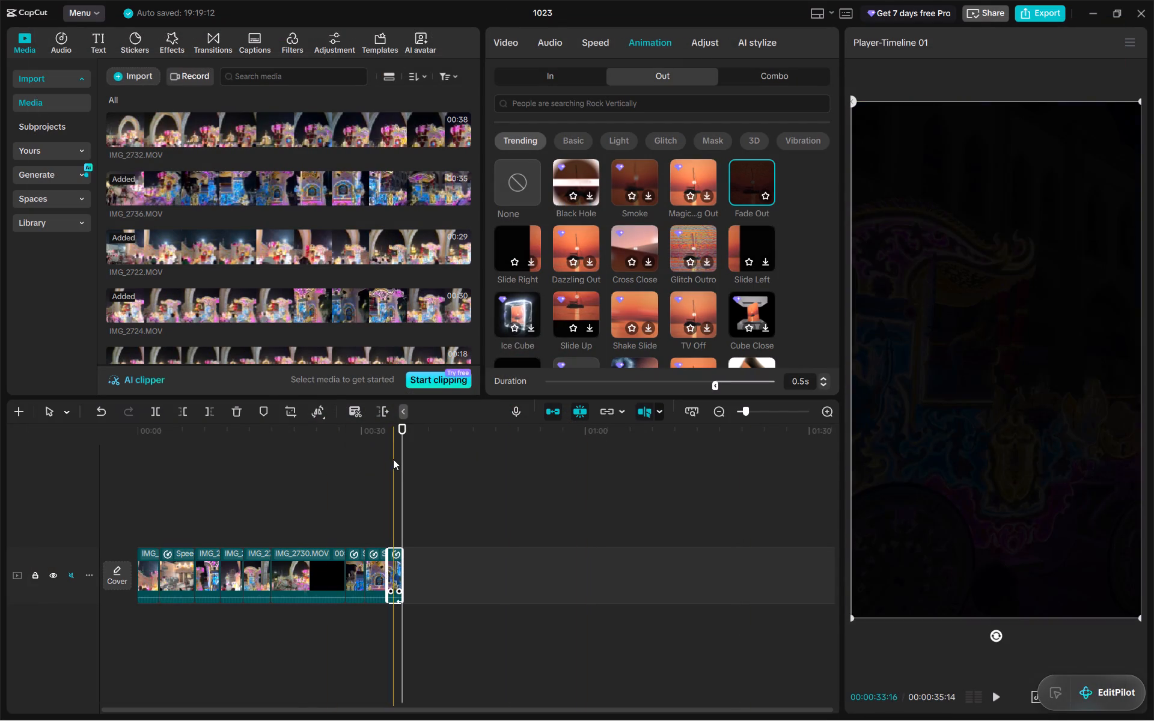
Import the ytmp3free.cc "Is Karam" MP3 from the Downloads folder into CapCut and add it at the start of the timeline.
{"action": "left_click_drag", "start_coordinate": [400, 467], "coordinate": [19, 481]}
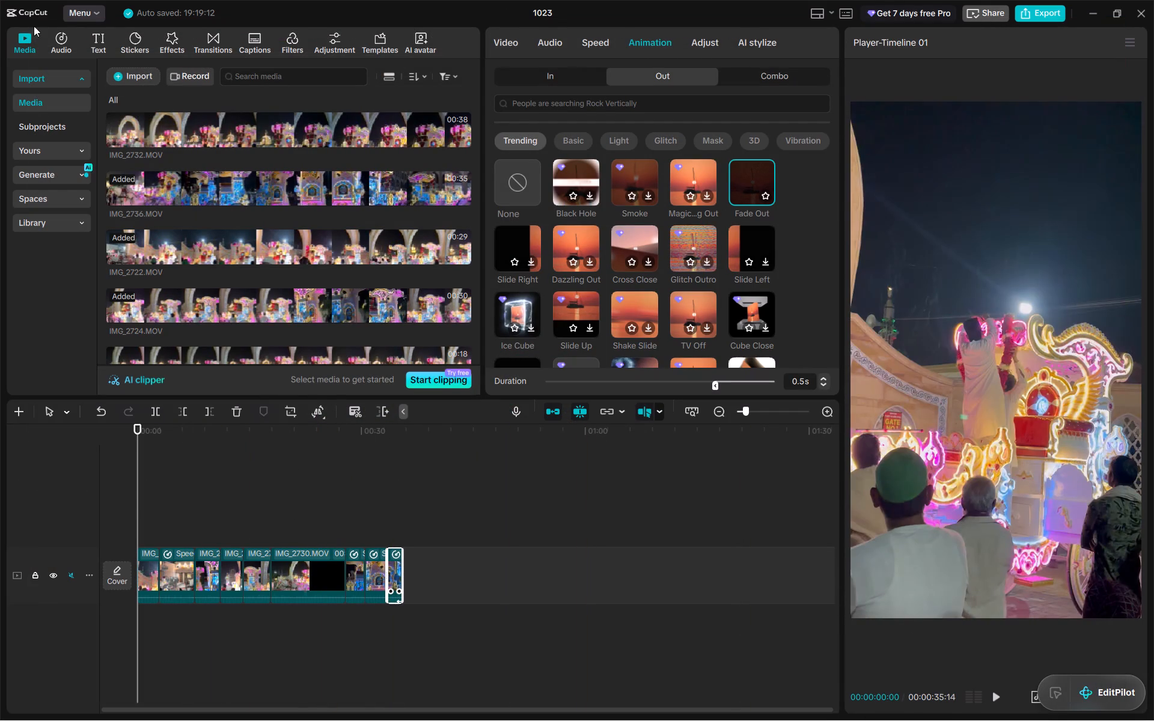
{"action": "left_click", "coordinate": [120, 73]}
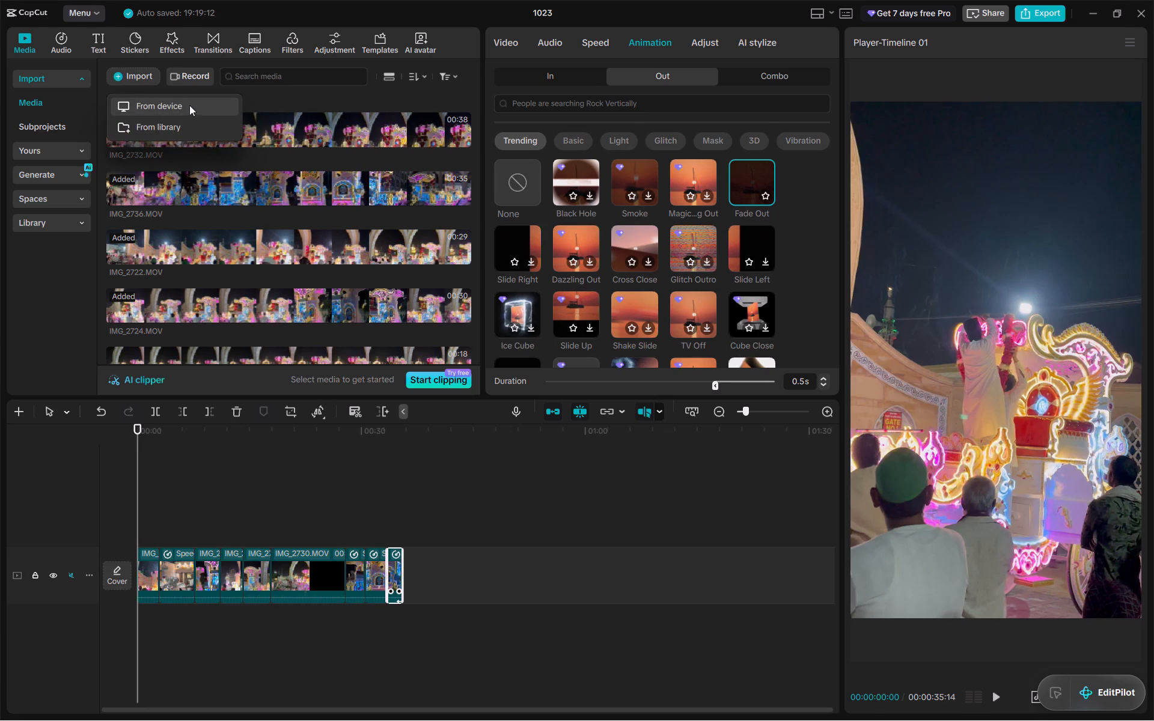
{"action": "left_click", "coordinate": [189, 105]}
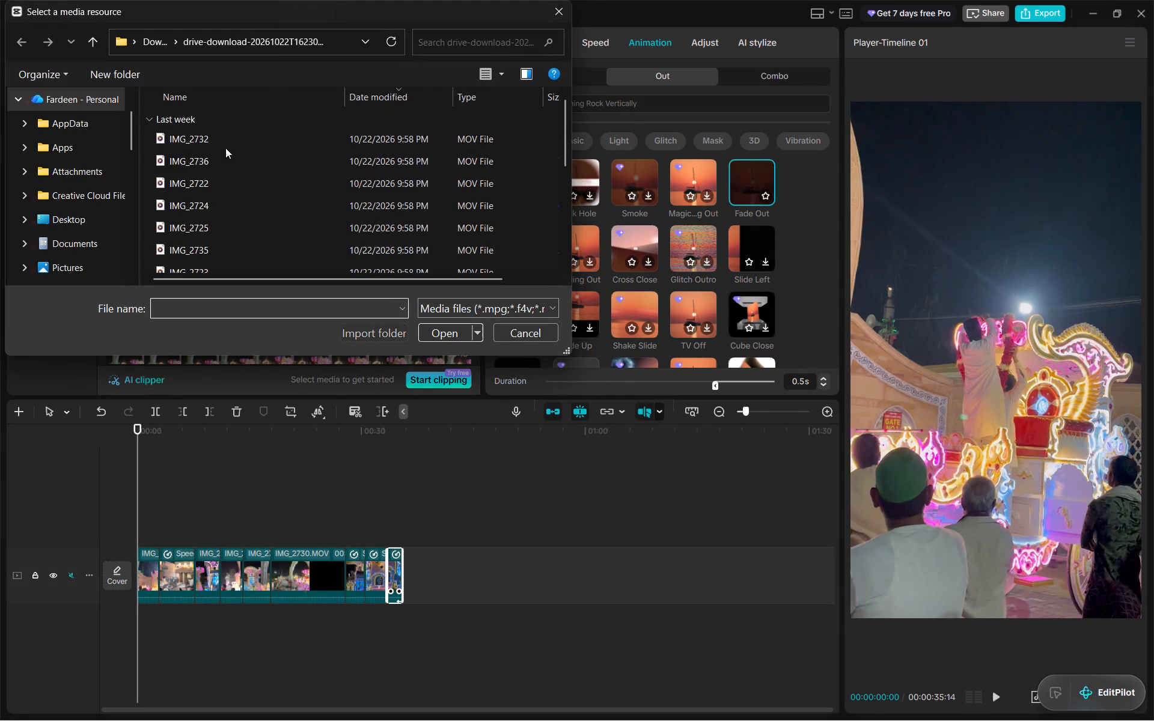
{"action": "scroll", "coordinate": [108, 227], "scroll_direction": "down", "scroll_amount": 2}
{"action": "left_click", "coordinate": [69, 246]}
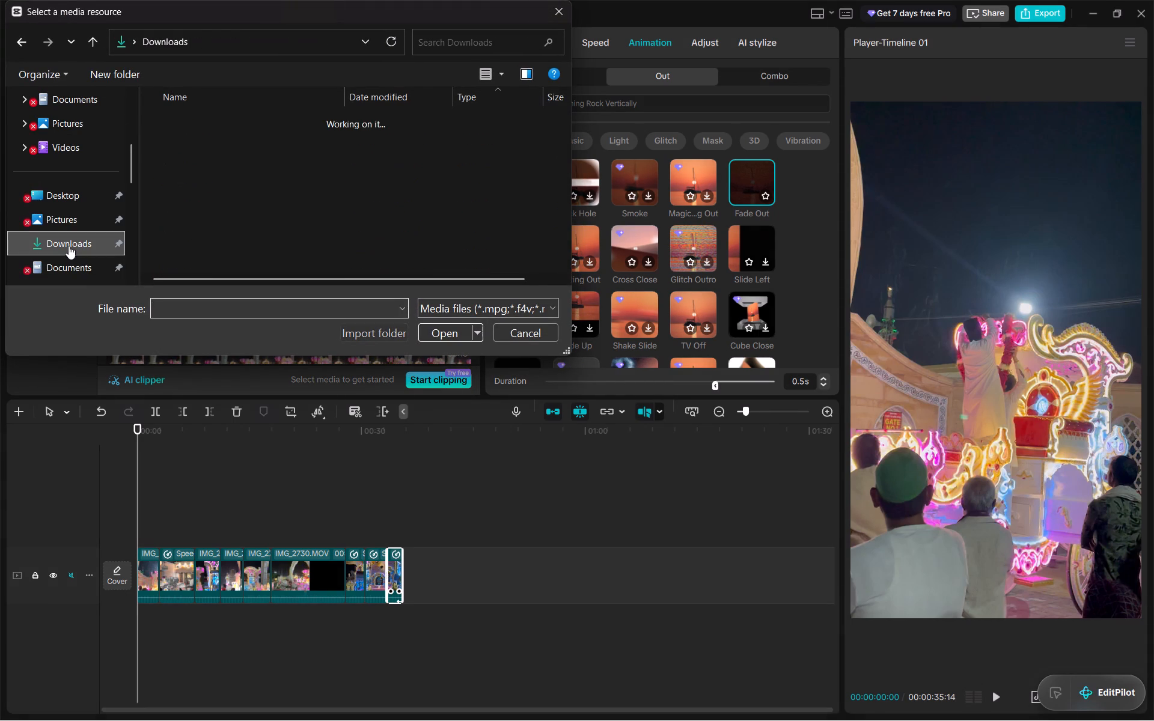
{"action": "scroll", "coordinate": [301, 177], "scroll_direction": "up", "scroll_amount": 2}
{"action": "left_click", "coordinate": [303, 162]}
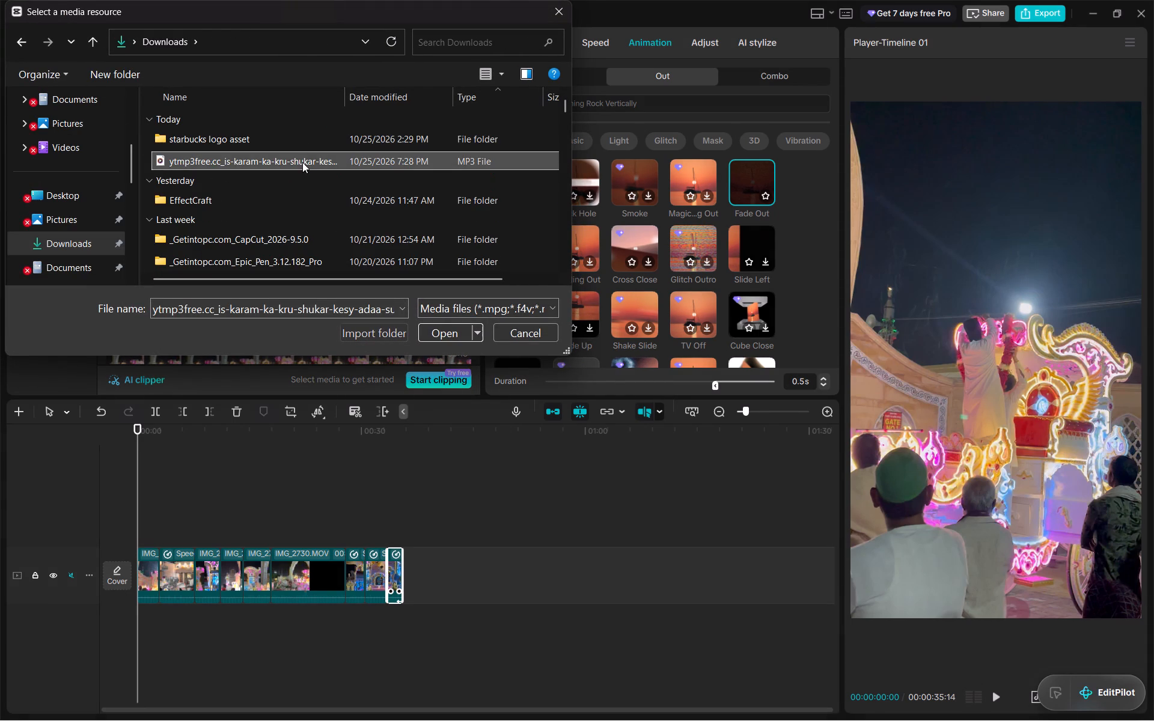
{"action": "left_click", "coordinate": [449, 336]}
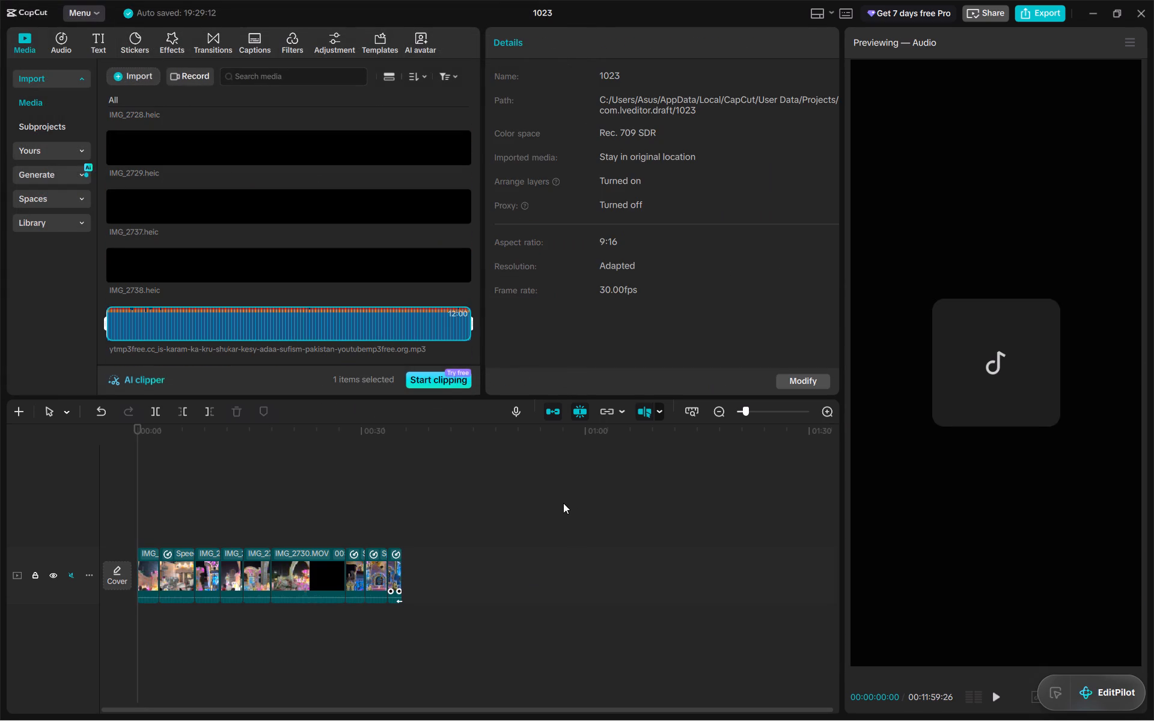
{"action": "left_click", "coordinate": [463, 332]}
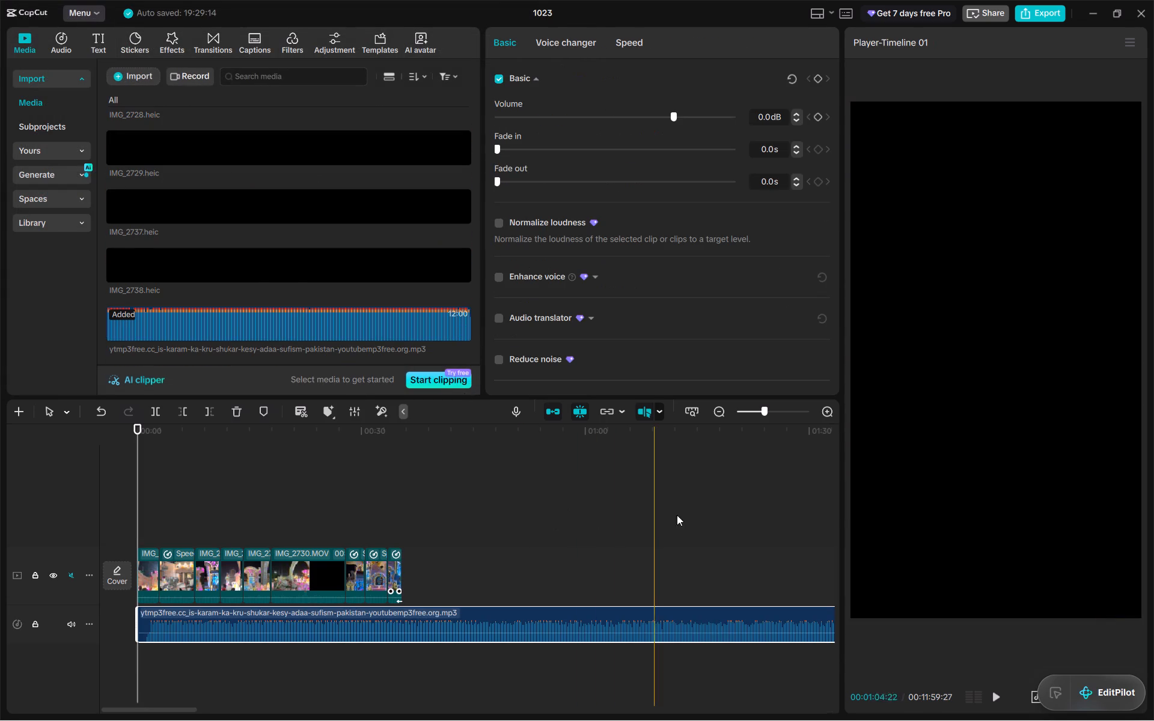
Listen to passages of the imported audio from about 2 to 3 minutes in for a suitable soundtrack section.
{"action": "left_click", "coordinate": [750, 410]}
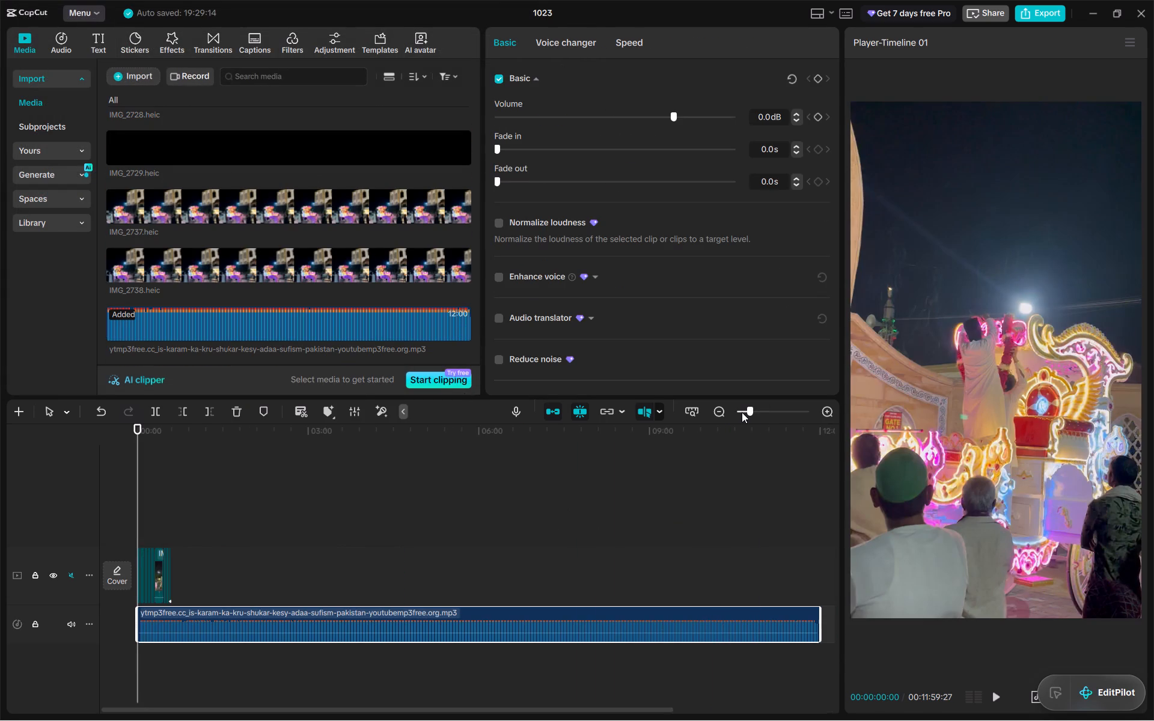
{"action": "left_click", "coordinate": [742, 412]}
{"action": "key", "text": "space"}
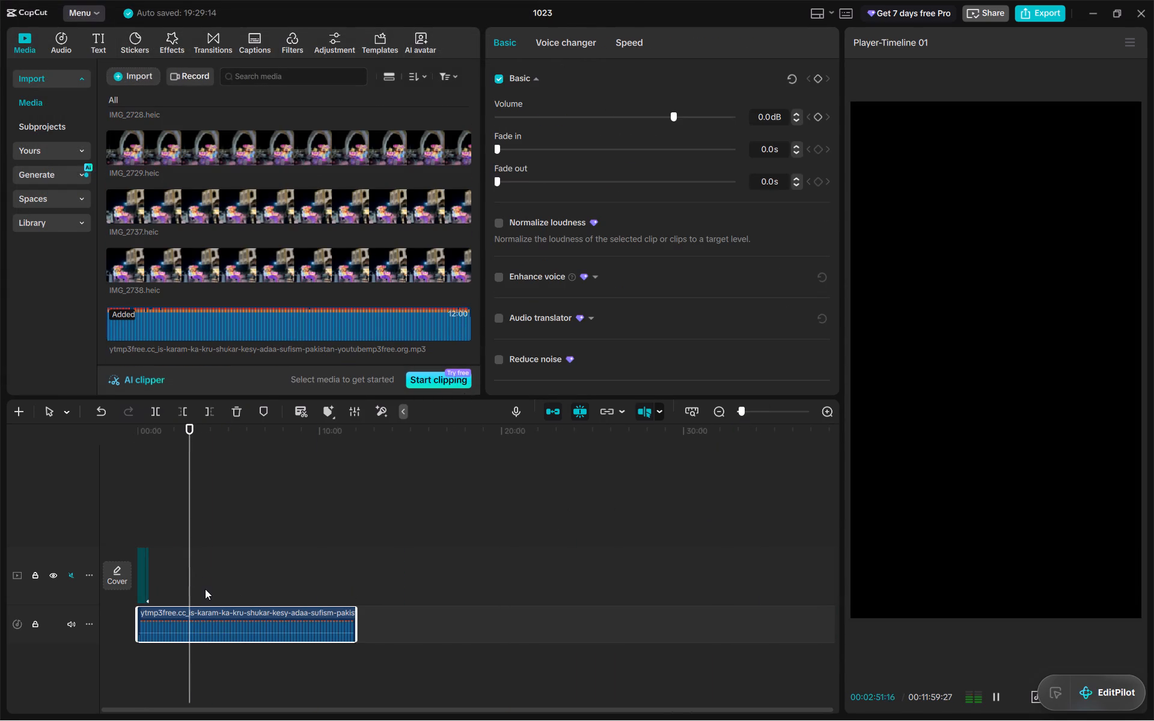
{"action": "left_click_drag", "start_coordinate": [188, 563], "coordinate": [173, 562]}
{"action": "key", "text": "space"}
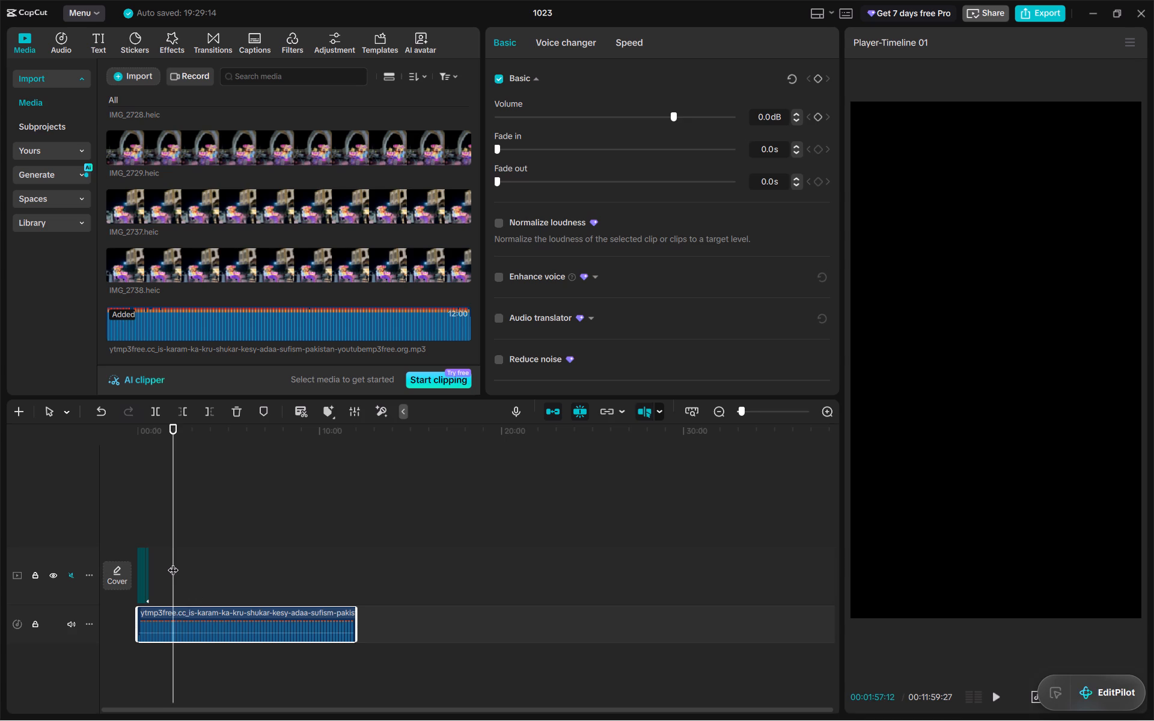
{"action": "key", "text": "space"}
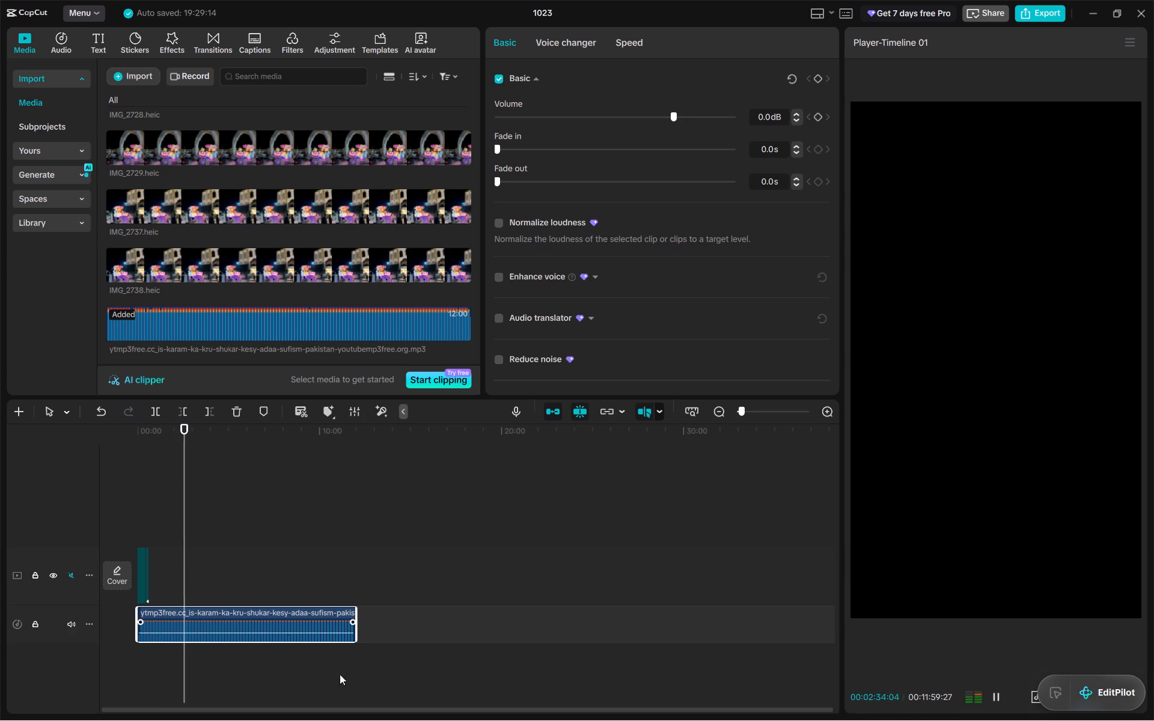
{"action": "key", "text": "space"}
{"action": "left_click", "coordinate": [193, 564]}
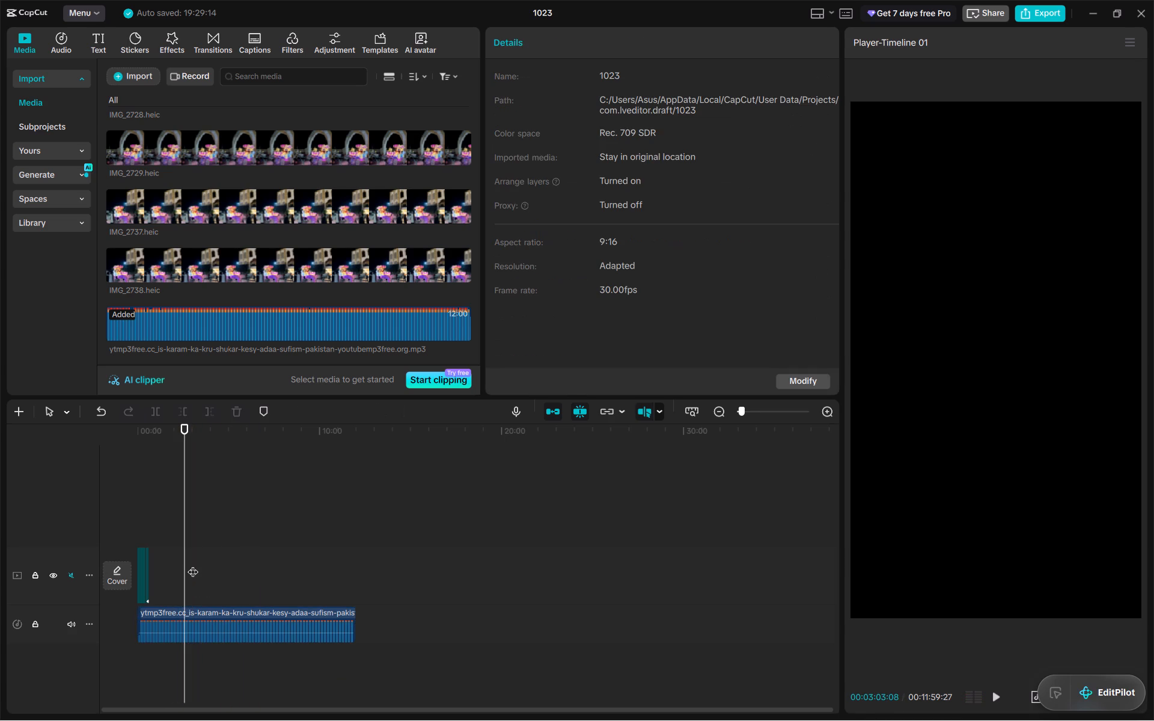
{"action": "key", "text": "space"}
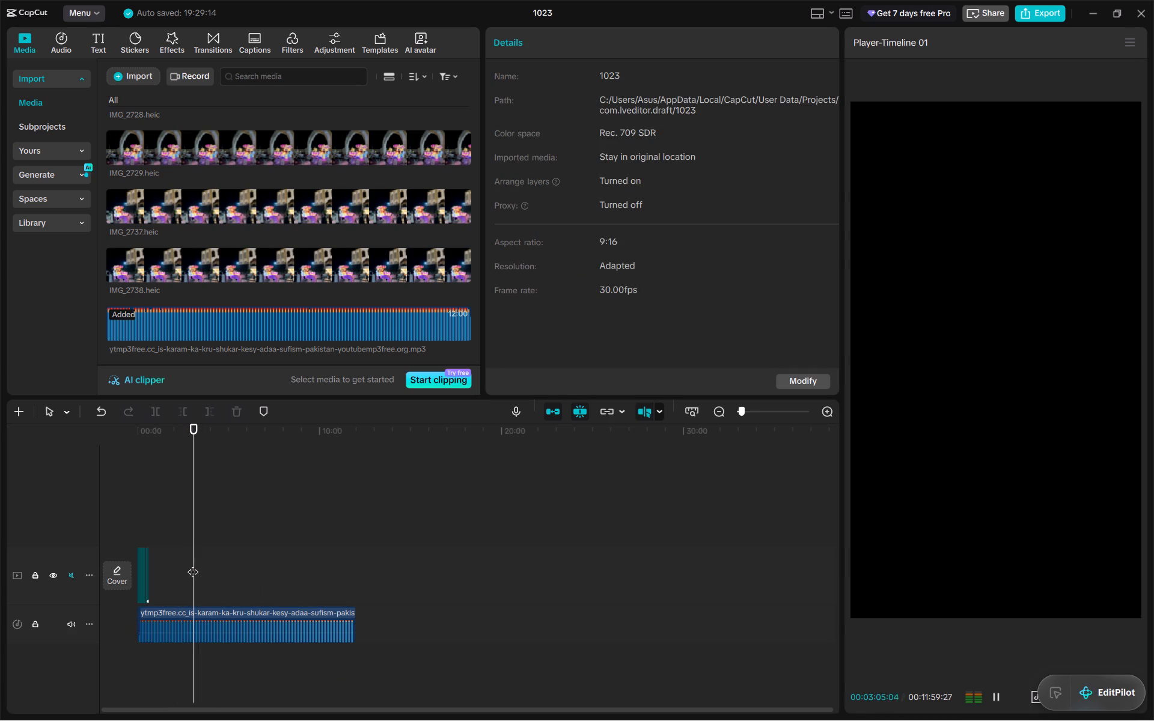
{"action": "key", "text": "space"}
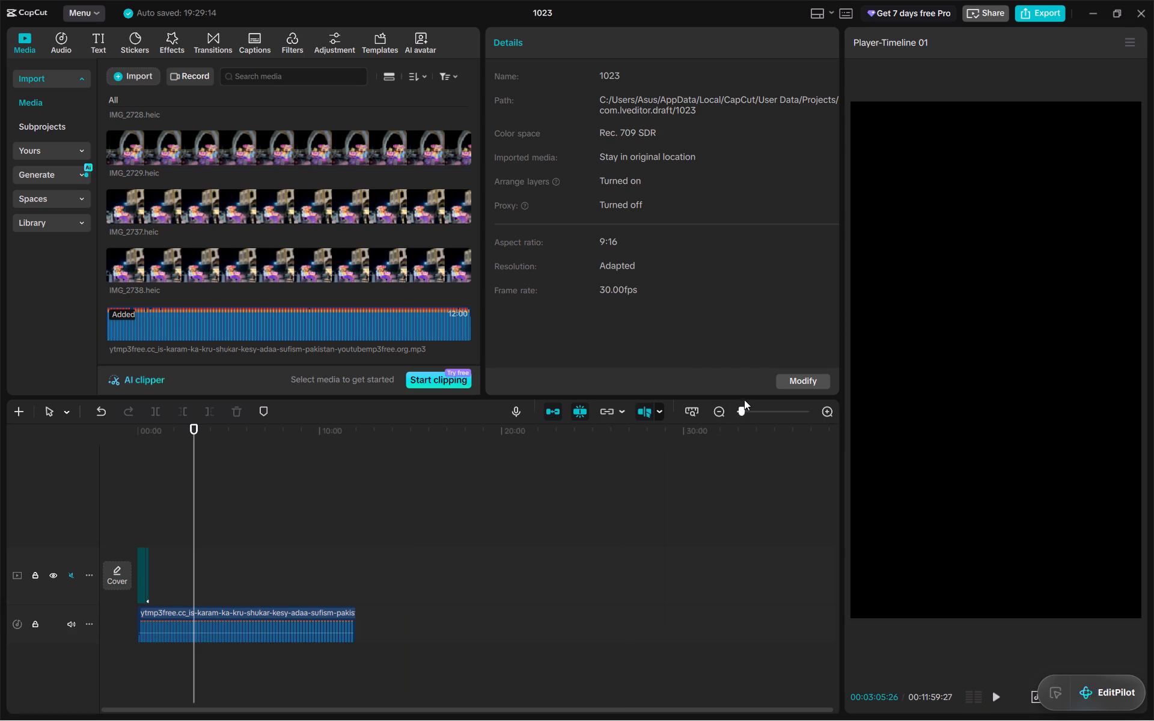
Listen more closely to the audio from about 03:02 to 03:20 for a possible soundtrack section.
{"action": "left_click_drag", "start_coordinate": [745, 407], "coordinate": [772, 407]}
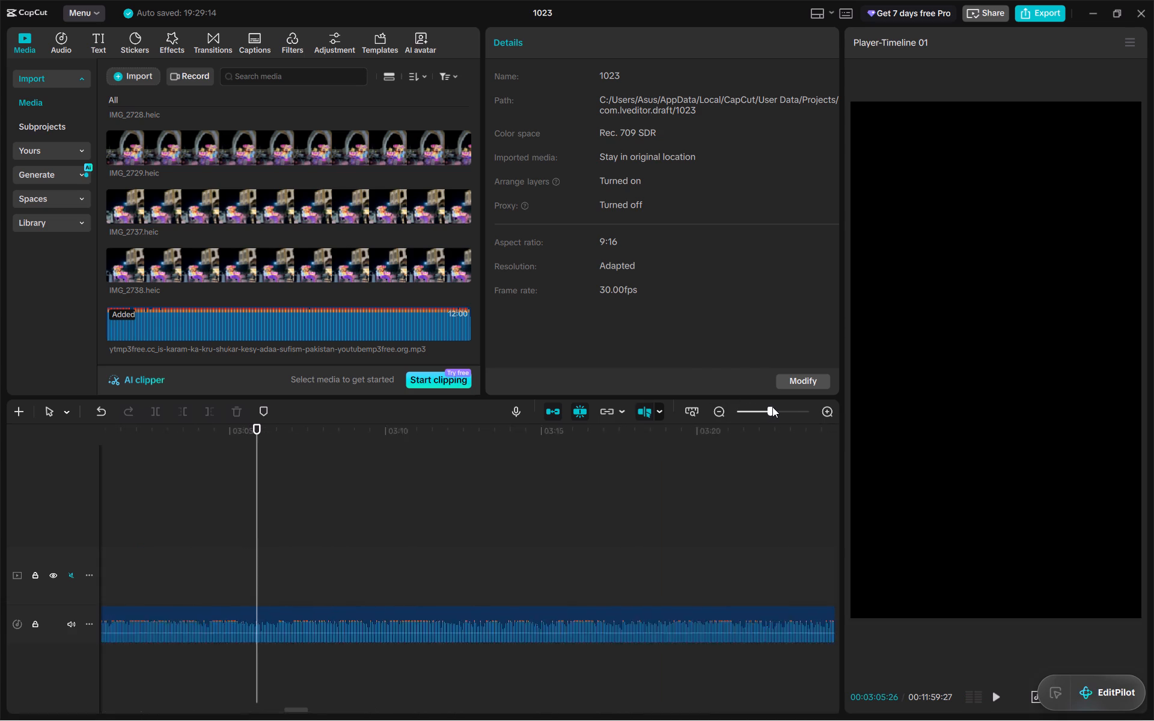
{"action": "left_click_drag", "start_coordinate": [772, 407], "coordinate": [783, 404]}
{"action": "left_click", "coordinate": [135, 528]}
{"action": "key", "text": "space"}
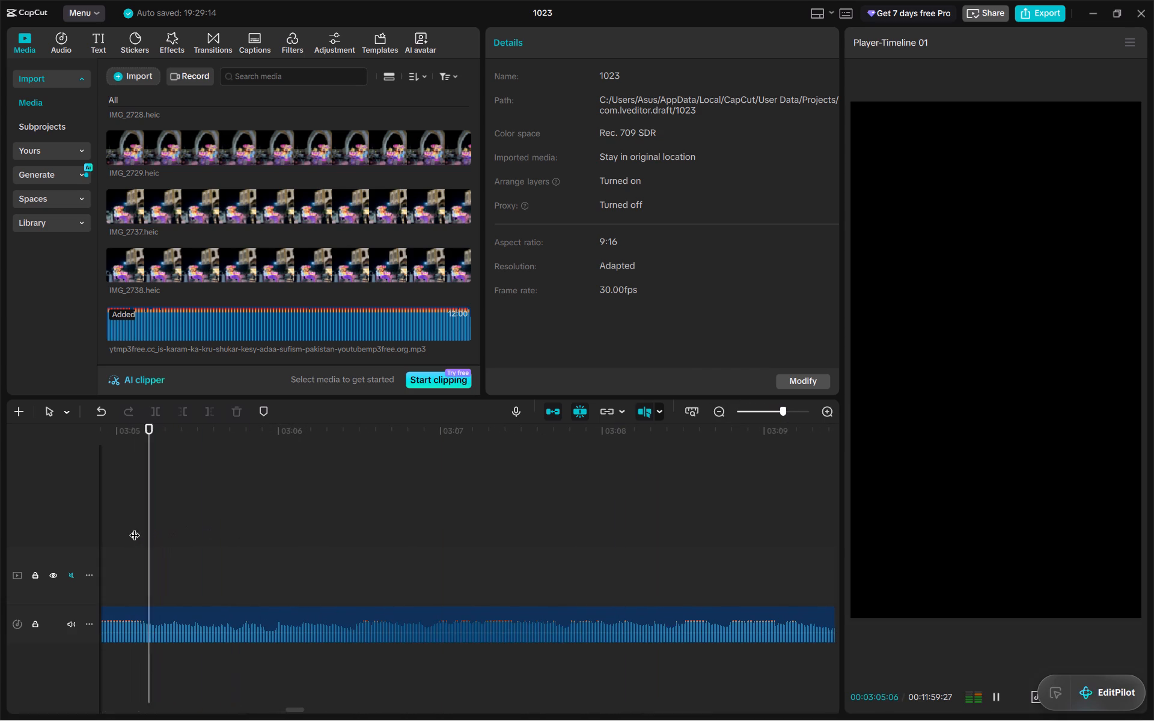
{"action": "key", "text": "space"}
{"action": "left_click", "coordinate": [771, 415]}
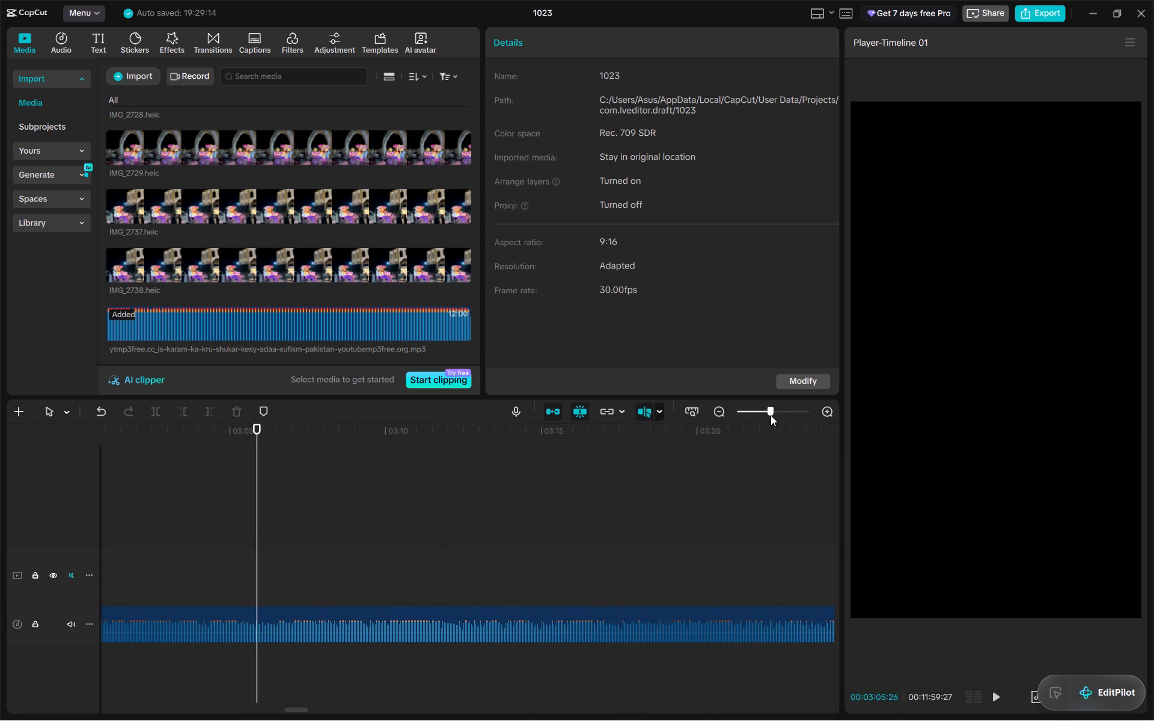
{"action": "left_click", "coordinate": [133, 553]}
{"action": "key", "text": "space"}
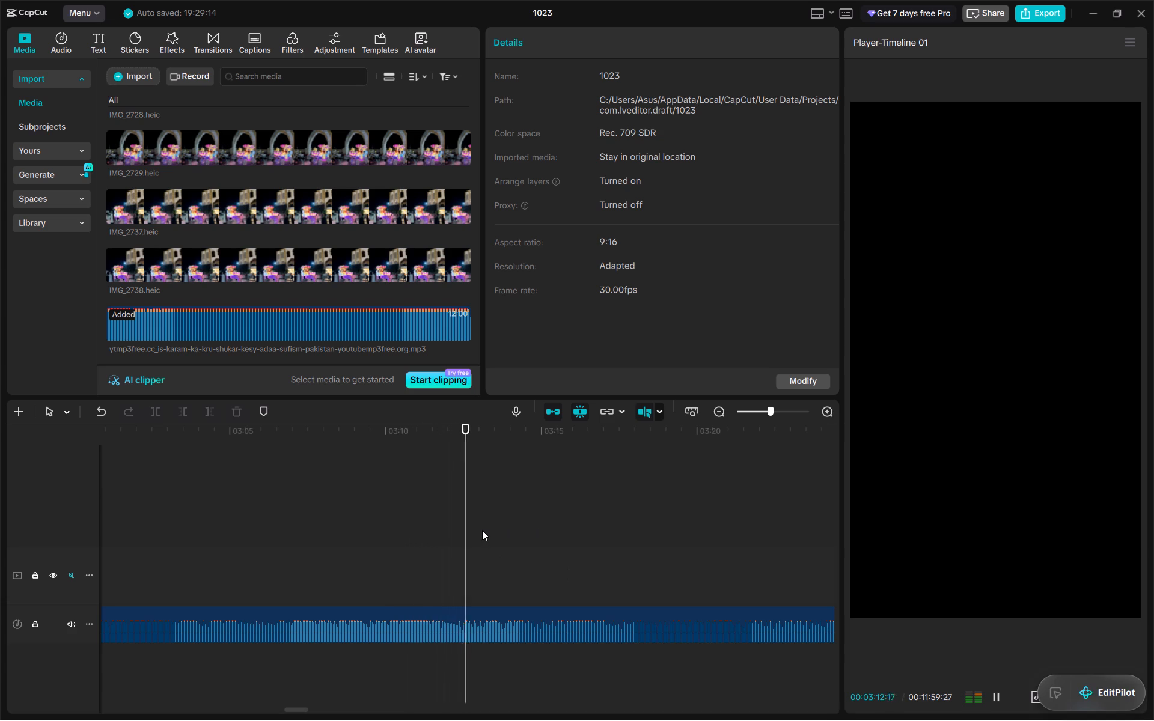
{"action": "left_click", "coordinate": [763, 414]}
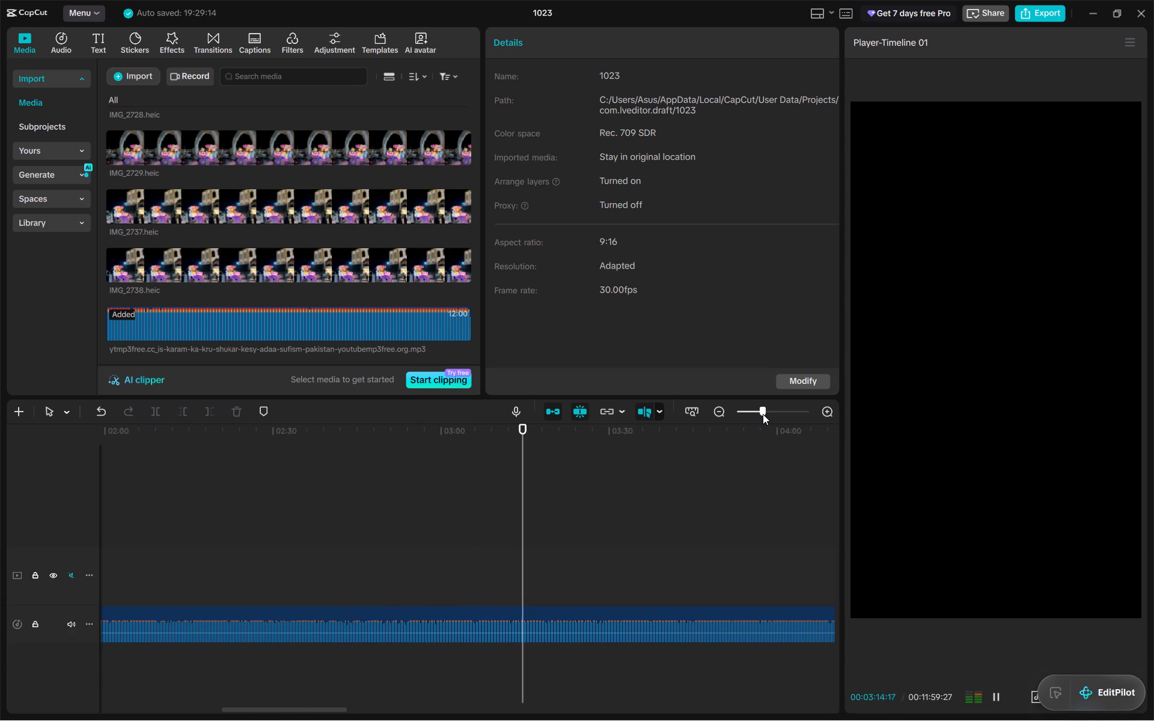
{"action": "left_click", "coordinate": [757, 412]}
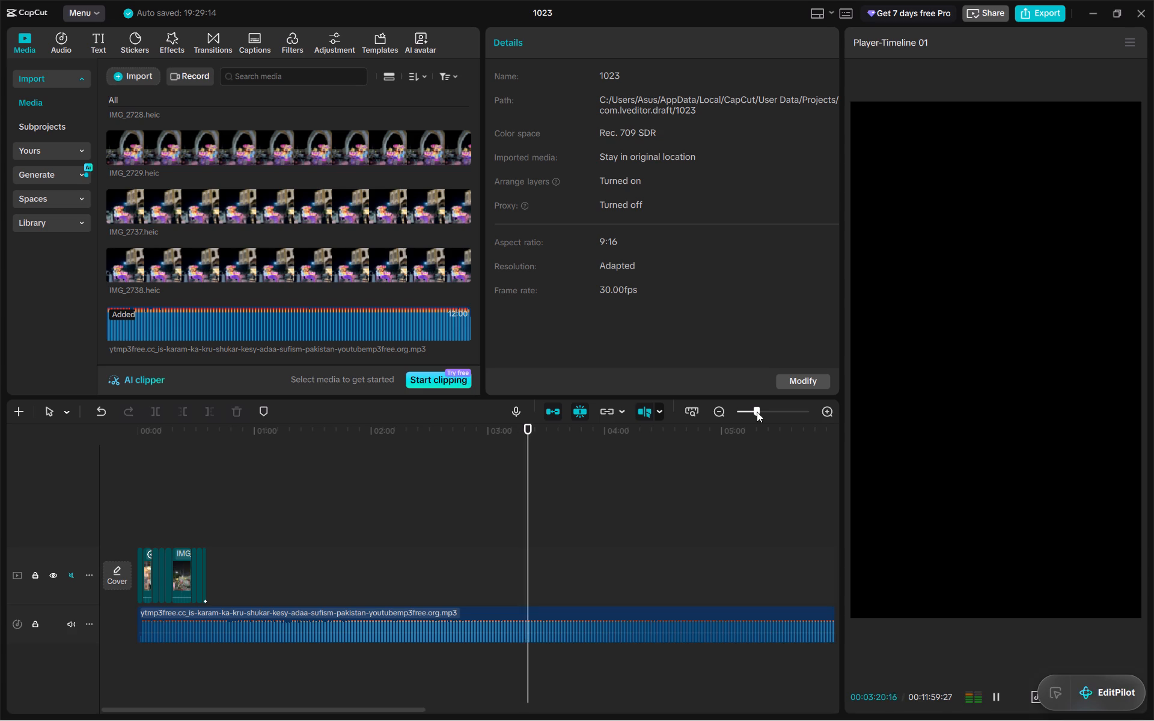
Sample the soundtrack audio at points from about 03:45 to 05:00 for a suitable section.
{"action": "left_click", "coordinate": [576, 532]}
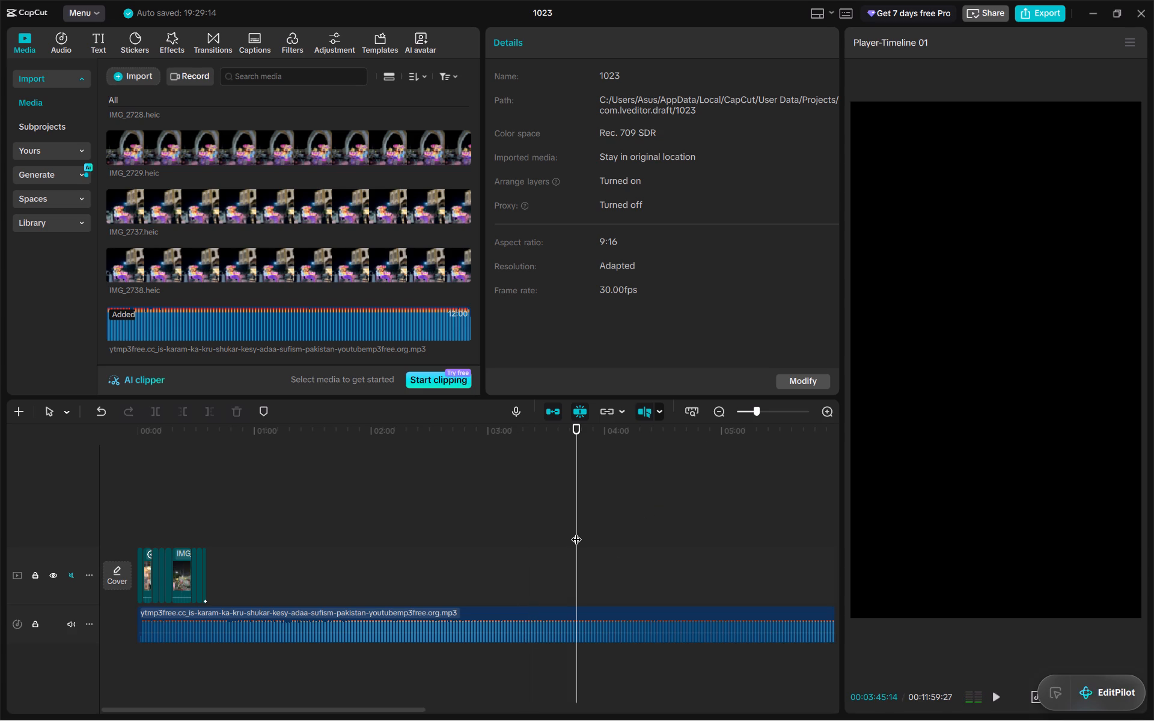
{"action": "key", "text": "space"}
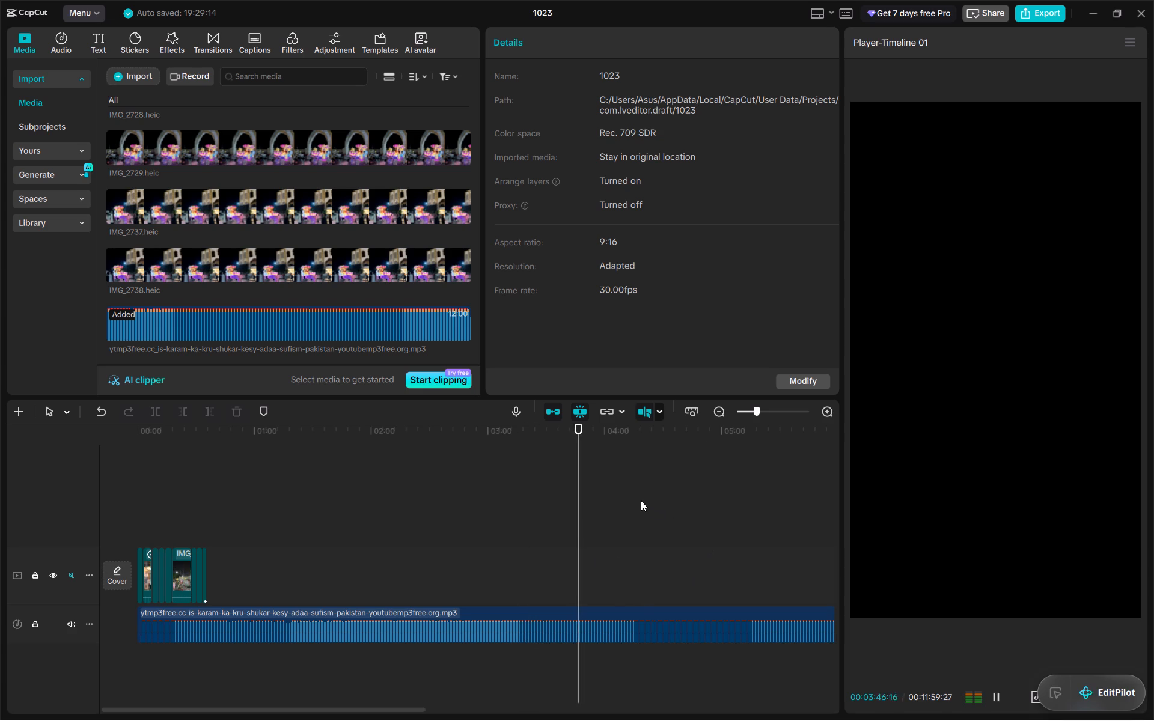
{"action": "left_click", "coordinate": [604, 460]}
{"action": "key", "text": "space"}
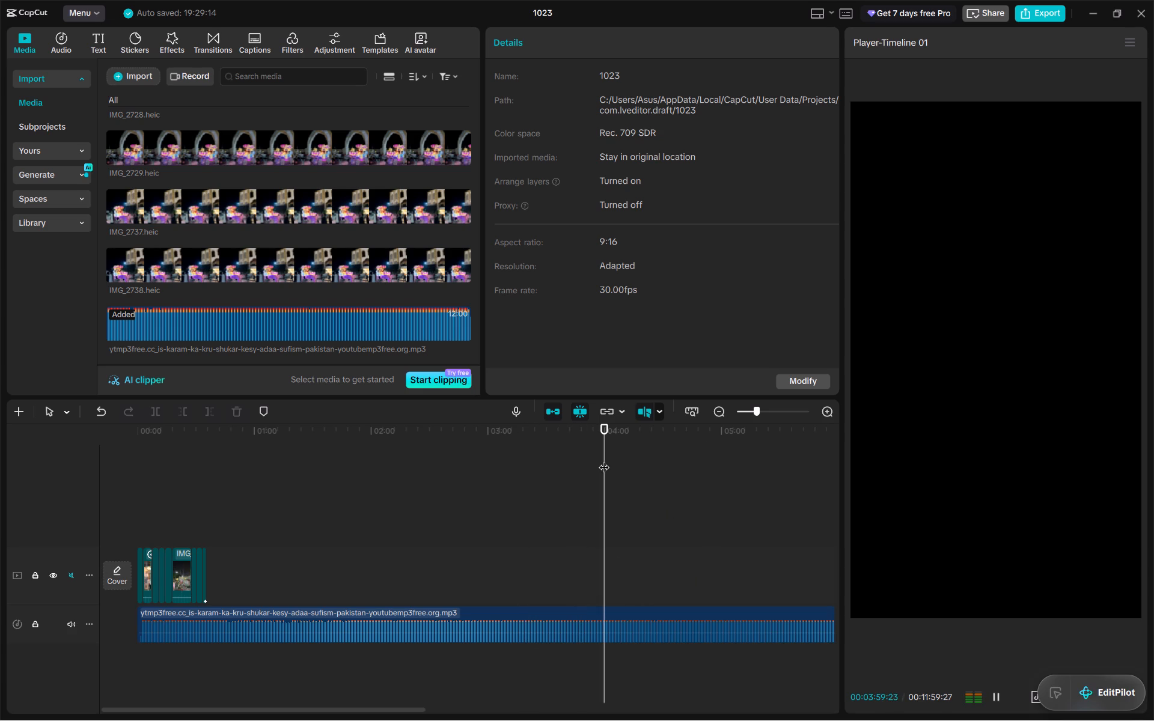
{"action": "left_click", "coordinate": [618, 457]}
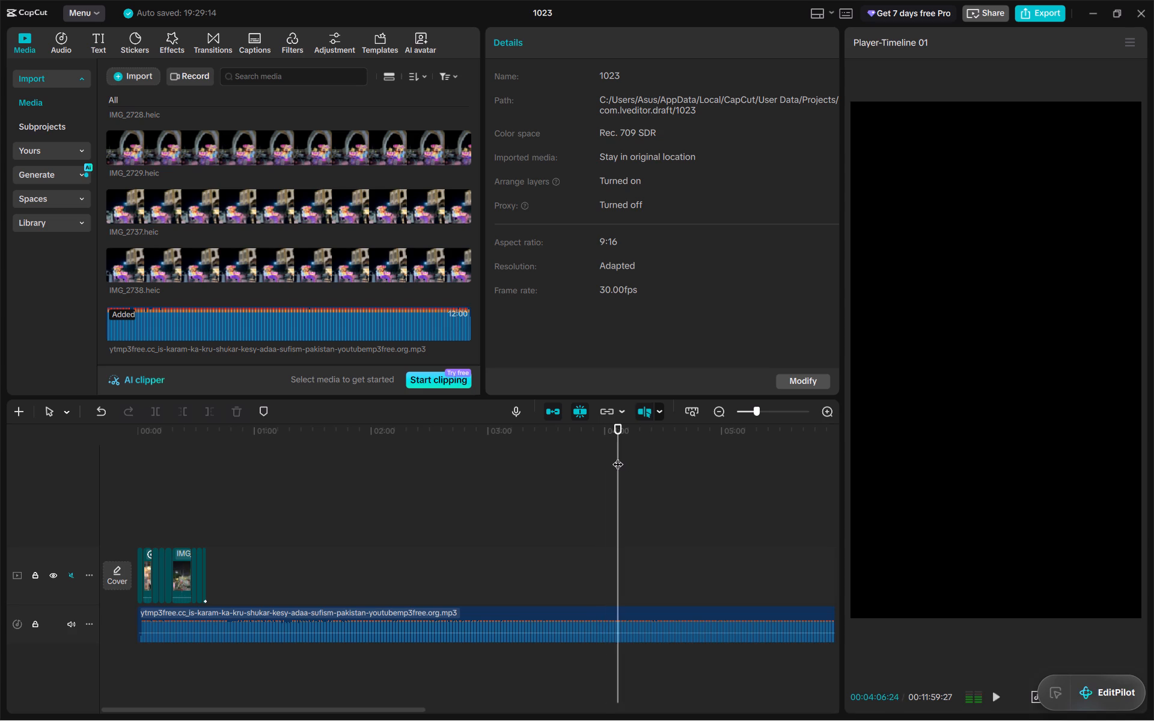
{"action": "key", "text": "space"}
{"action": "left_click", "coordinate": [631, 455]}
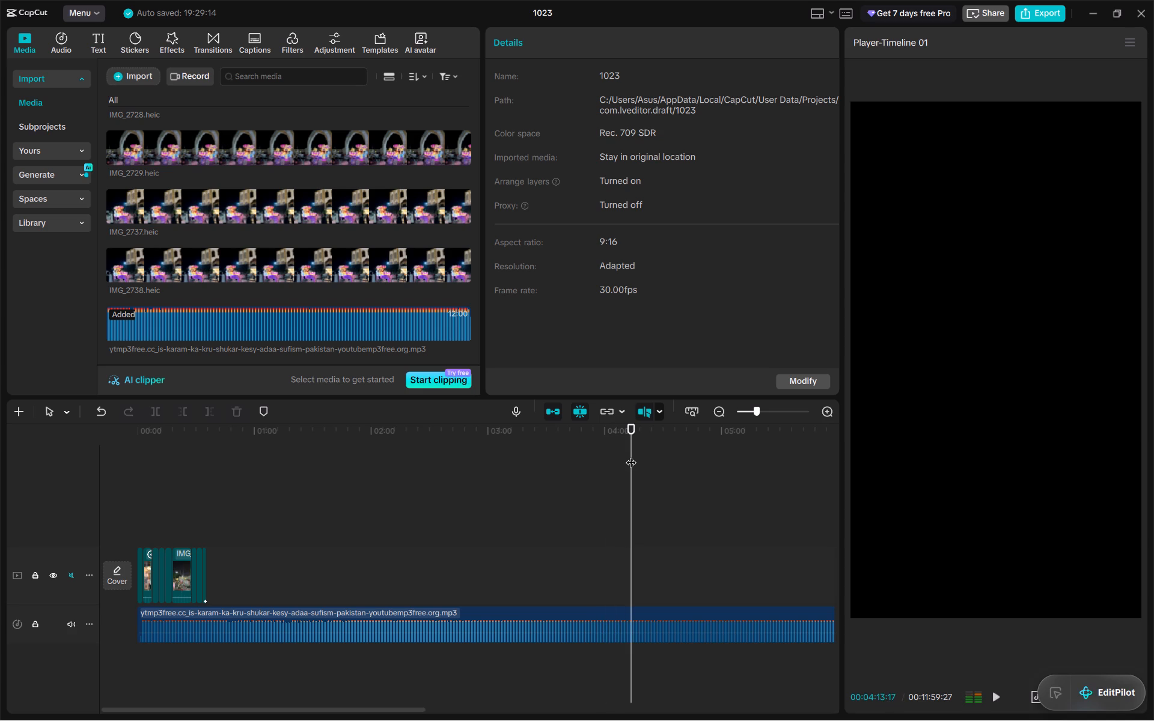
{"action": "key", "text": "space"}
{"action": "left_click", "coordinate": [649, 442]}
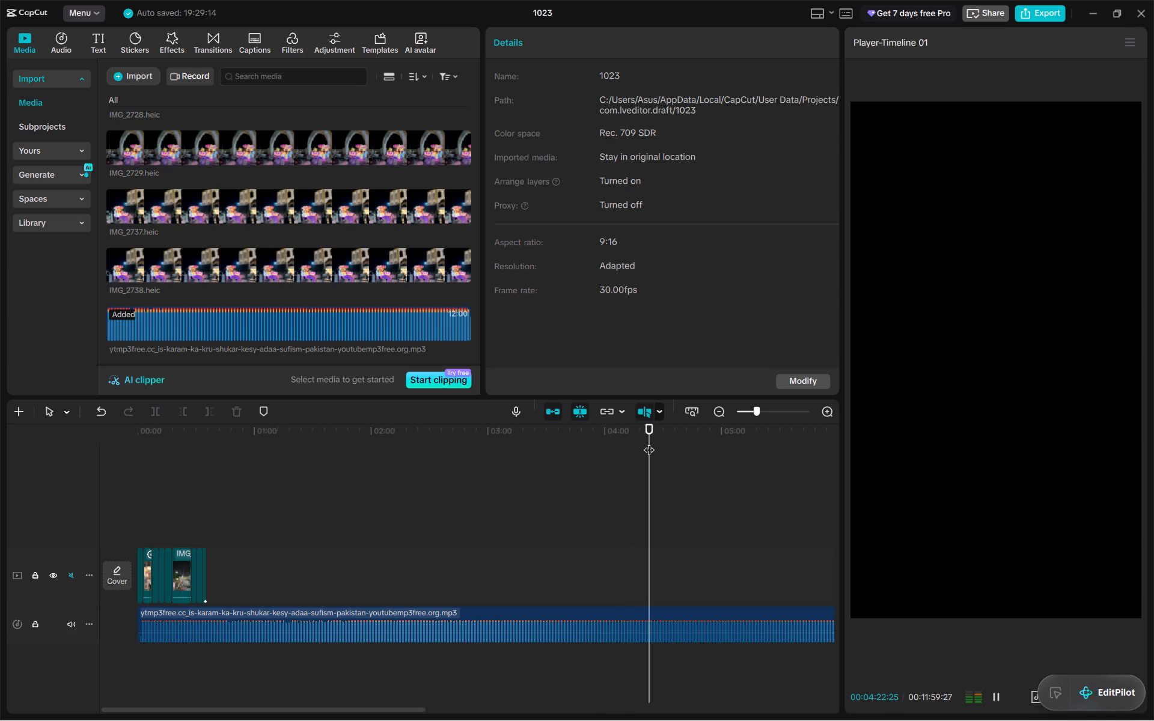
{"action": "key", "text": "space"}
{"action": "key", "text": "space"}
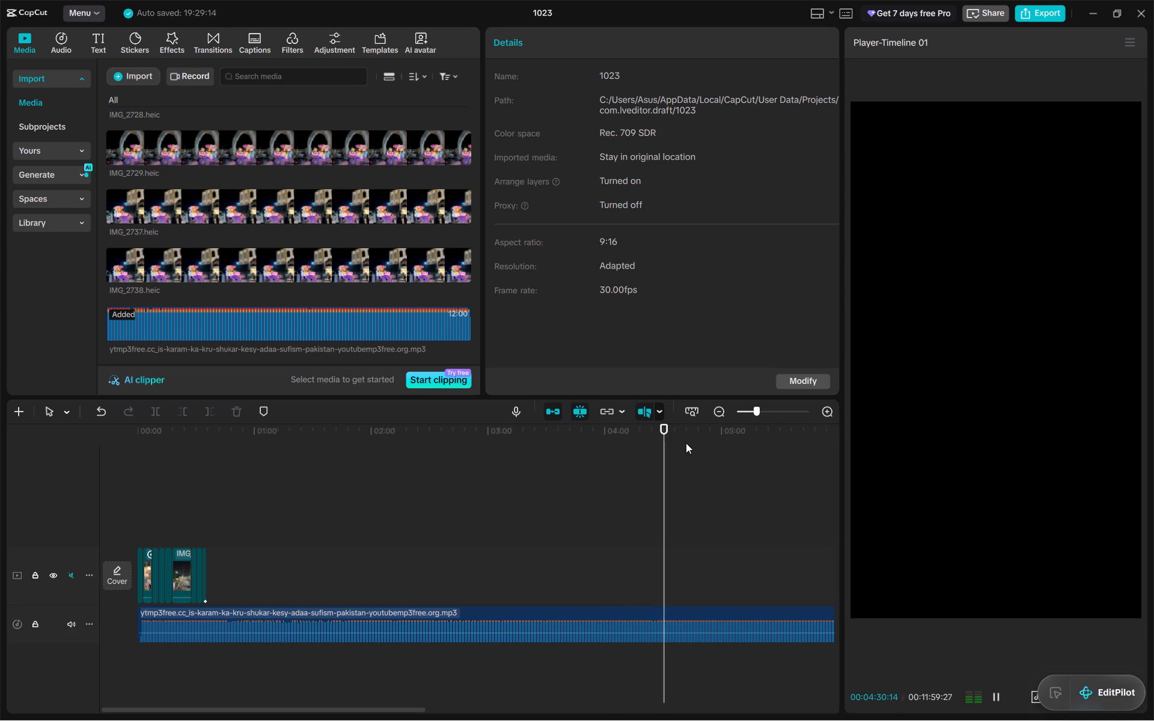
{"action": "left_click", "coordinate": [686, 443]}
{"action": "key", "text": "space"}
{"action": "key", "text": "space"}
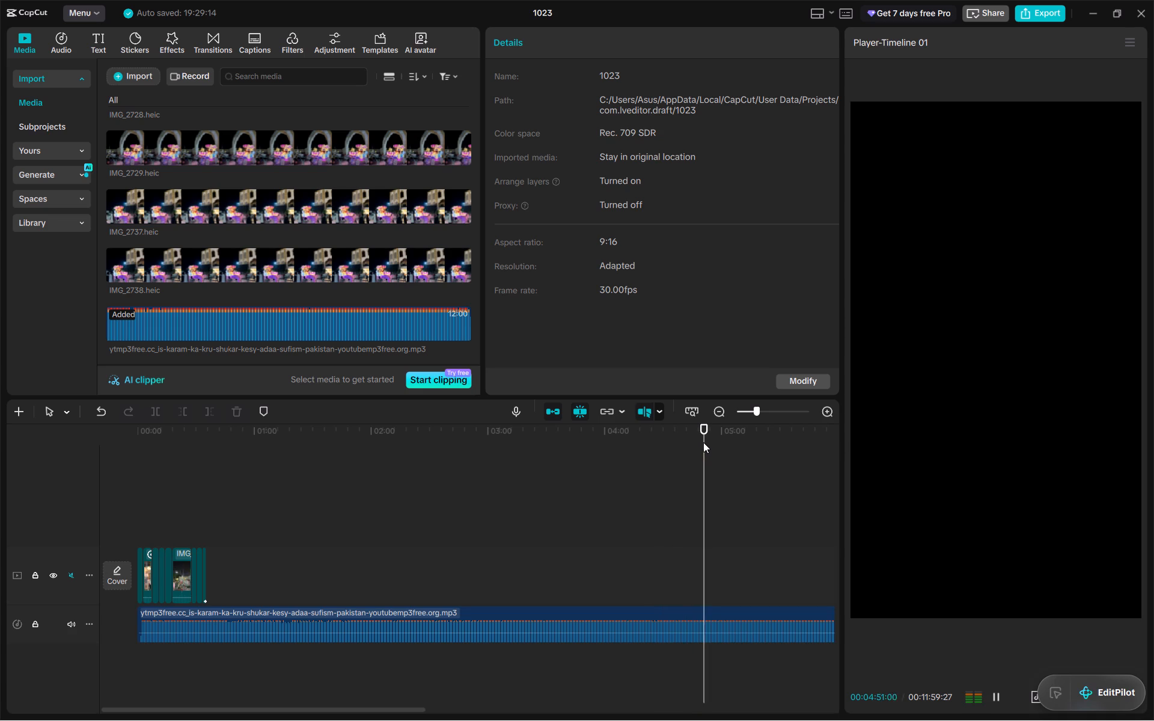
{"action": "left_click", "coordinate": [722, 436]}
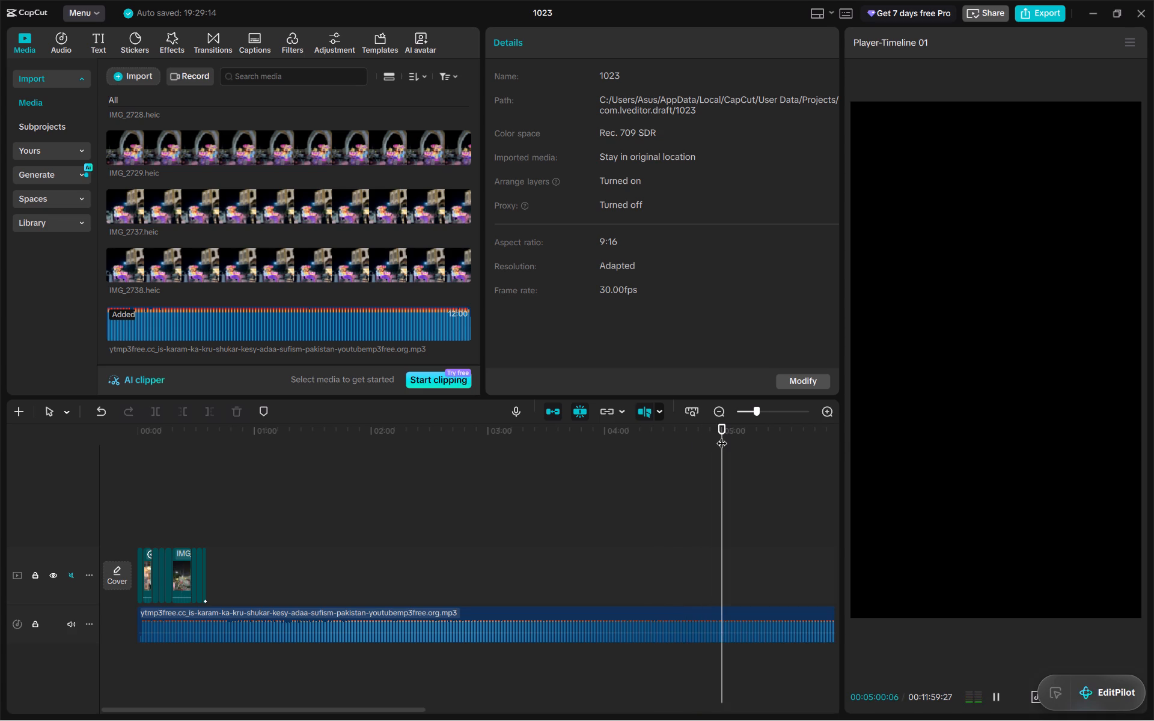
{"action": "key", "text": "space"}
Sample the soundtrack audio at points from about 05:14 to 06:10 for a suitable section.
{"action": "left_click", "coordinate": [767, 410]}
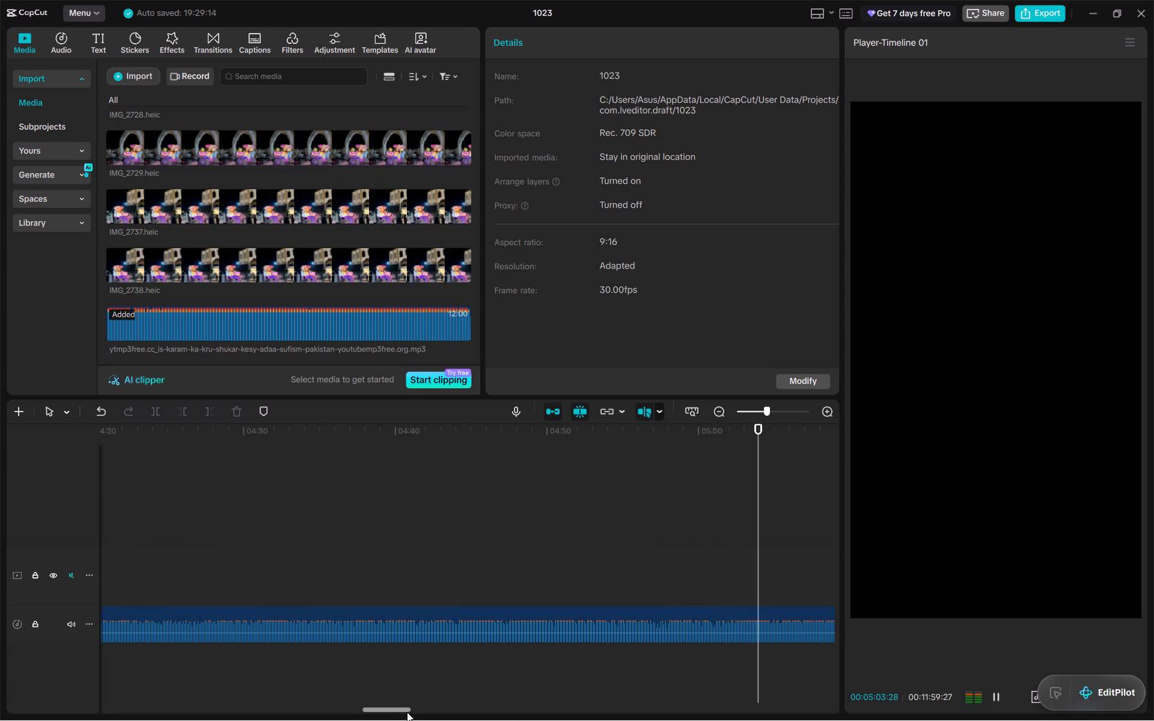
{"action": "left_click_drag", "start_coordinate": [407, 712], "coordinate": [449, 712]}
{"action": "left_click", "coordinate": [282, 573]}
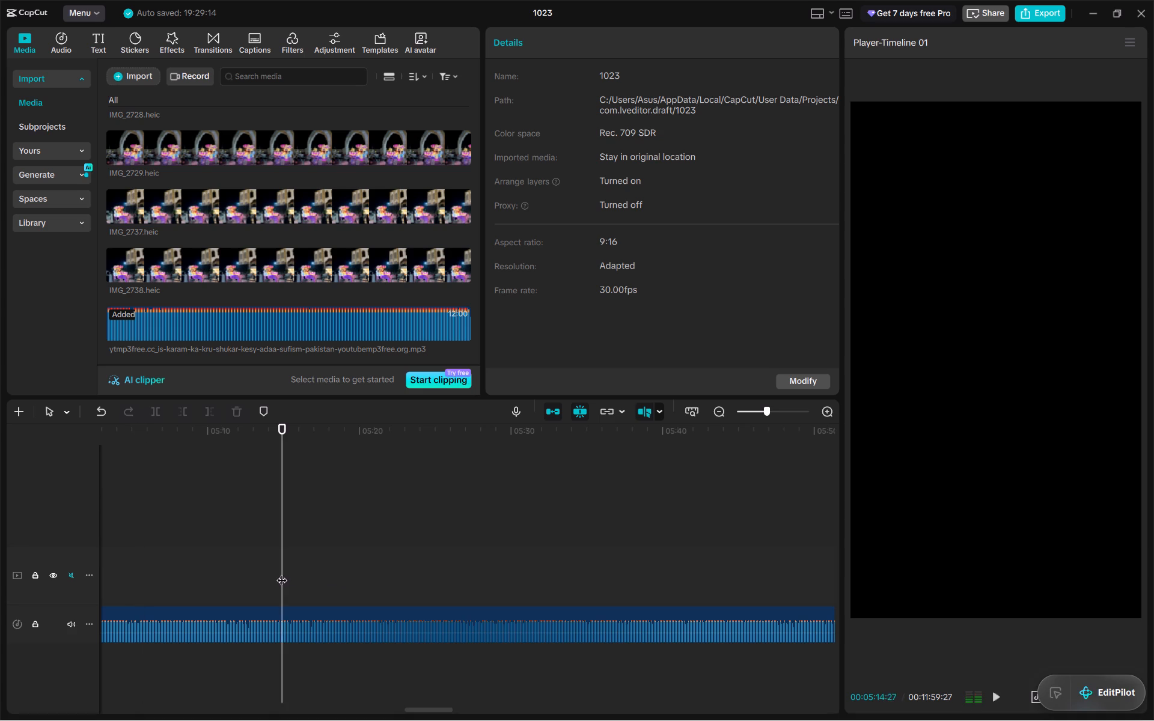
{"action": "key", "text": "space"}
{"action": "left_click", "coordinate": [480, 506]}
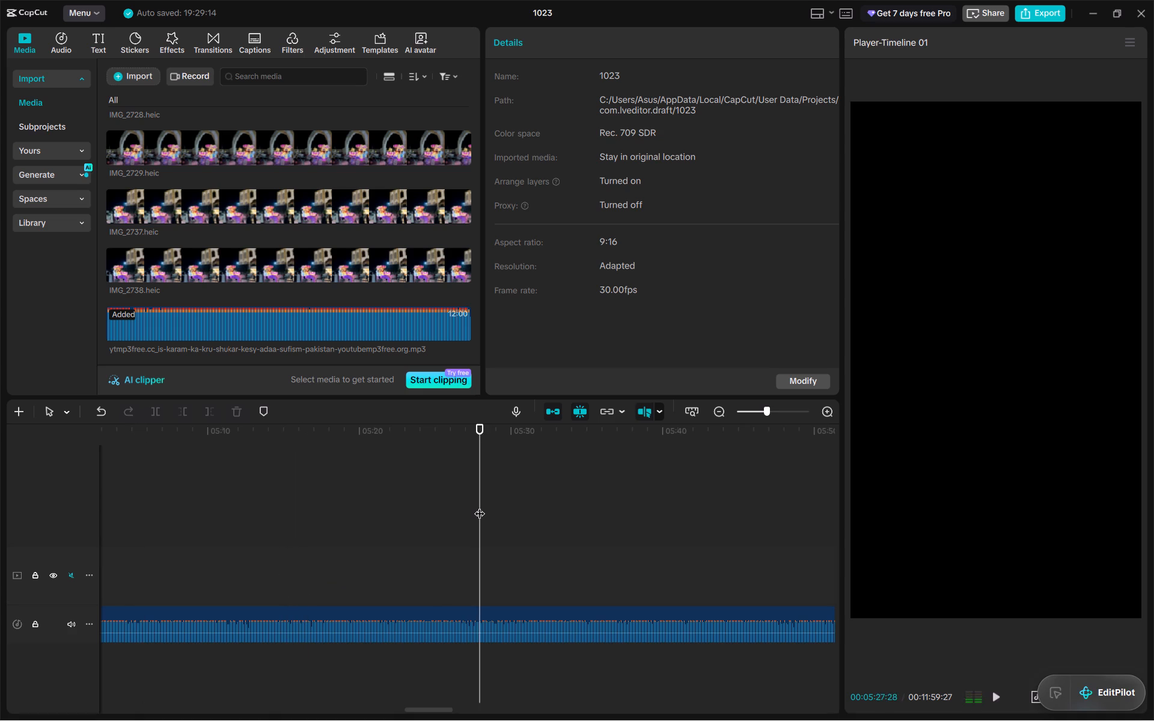
{"action": "key", "text": "space"}
{"action": "left_click", "coordinate": [607, 537]}
{"action": "key", "text": "space"}
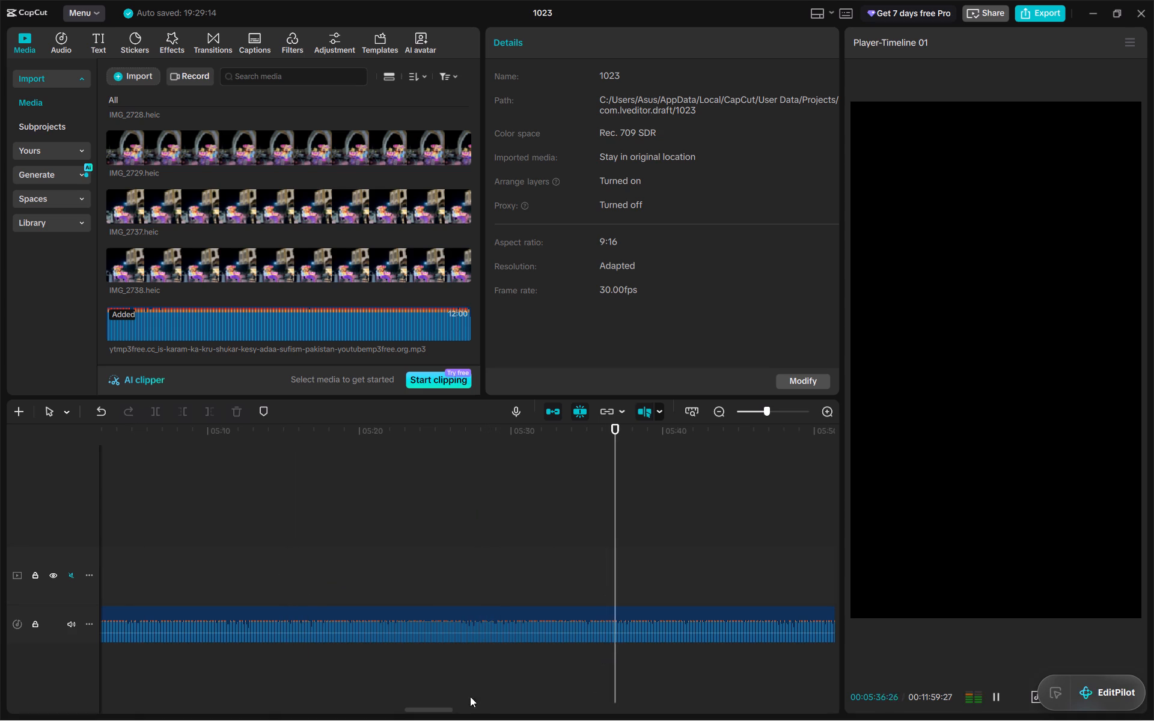
{"action": "left_click_drag", "start_coordinate": [443, 713], "coordinate": [473, 708]}
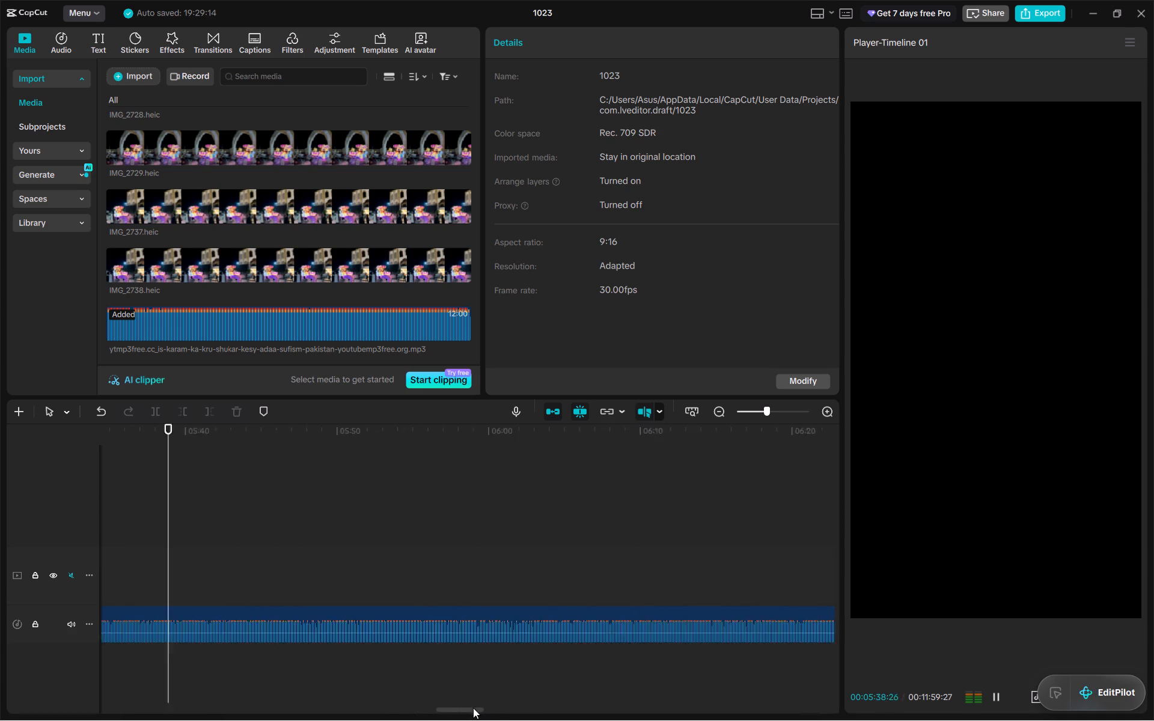
{"action": "left_click_drag", "start_coordinate": [473, 708], "coordinate": [479, 710]}
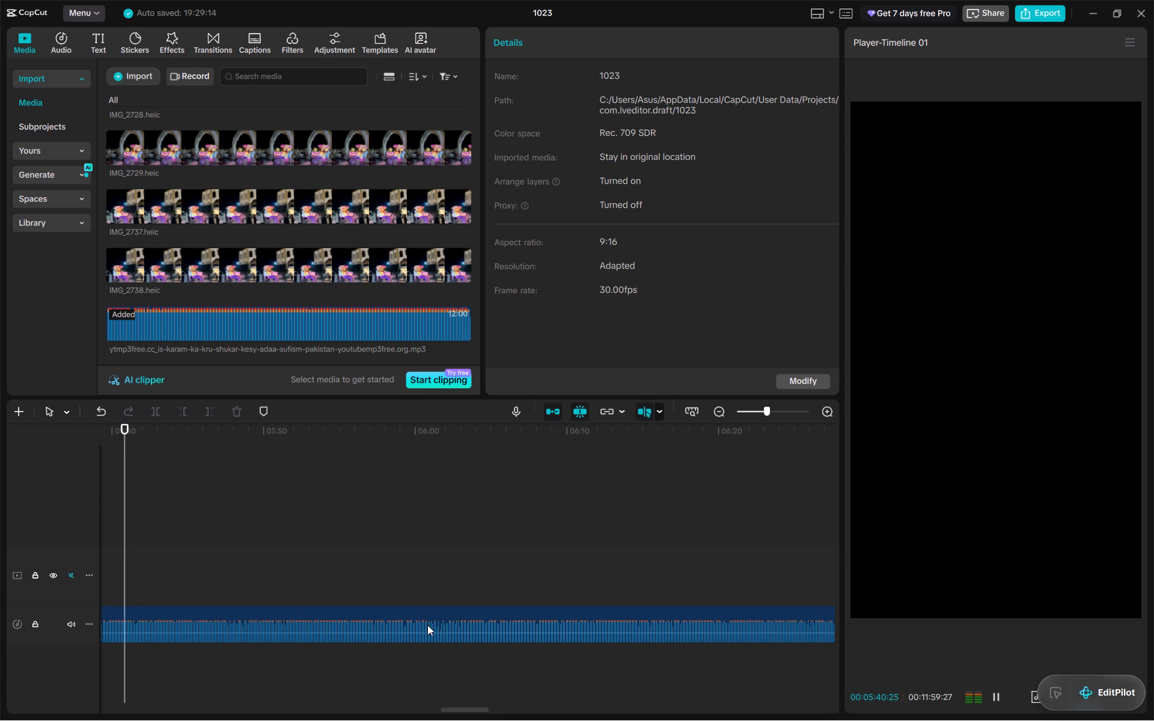
{"action": "left_click", "coordinate": [413, 578]}
{"action": "key", "text": "space"}
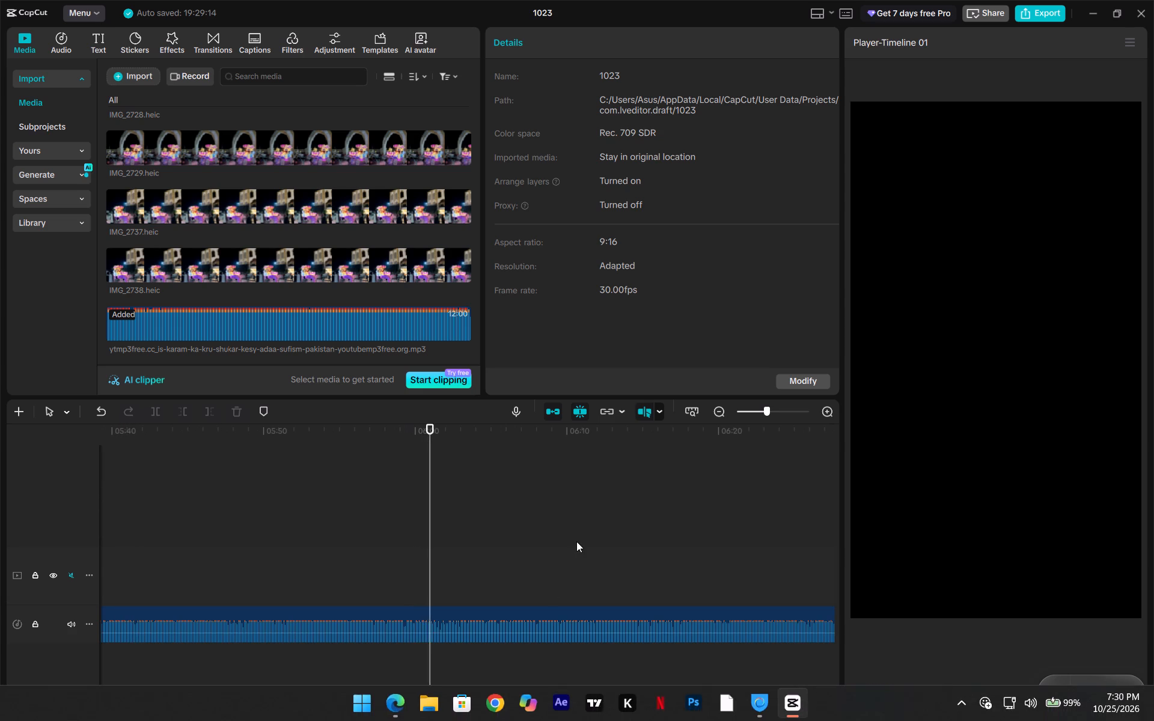
{"action": "left_click", "coordinate": [576, 541]}
{"action": "key", "text": "space"}
Sample the soundtrack audio at points from about 06:36 to 07:48 for a suitable section.
{"action": "left_click_drag", "start_coordinate": [477, 707], "coordinate": [489, 708]}
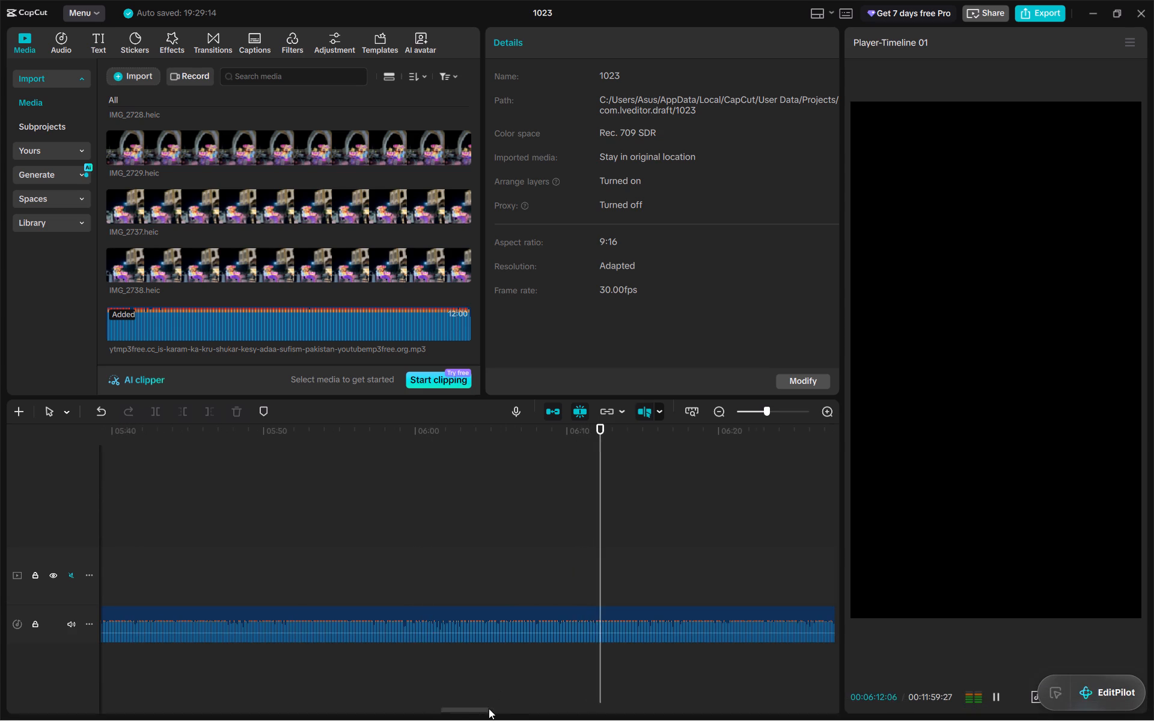
{"action": "left_click_drag", "start_coordinate": [489, 708], "coordinate": [508, 708]}
{"action": "left_click", "coordinate": [489, 578]}
{"action": "key", "text": "space"}
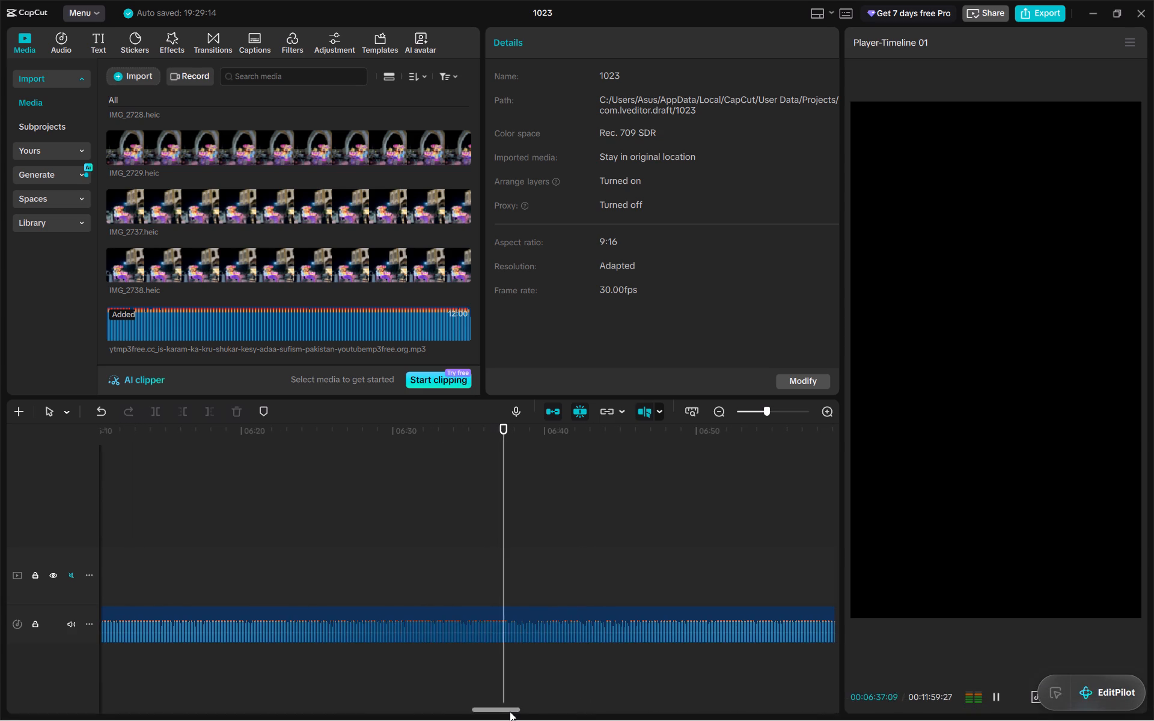
{"action": "left_click_drag", "start_coordinate": [510, 711], "coordinate": [530, 711]}
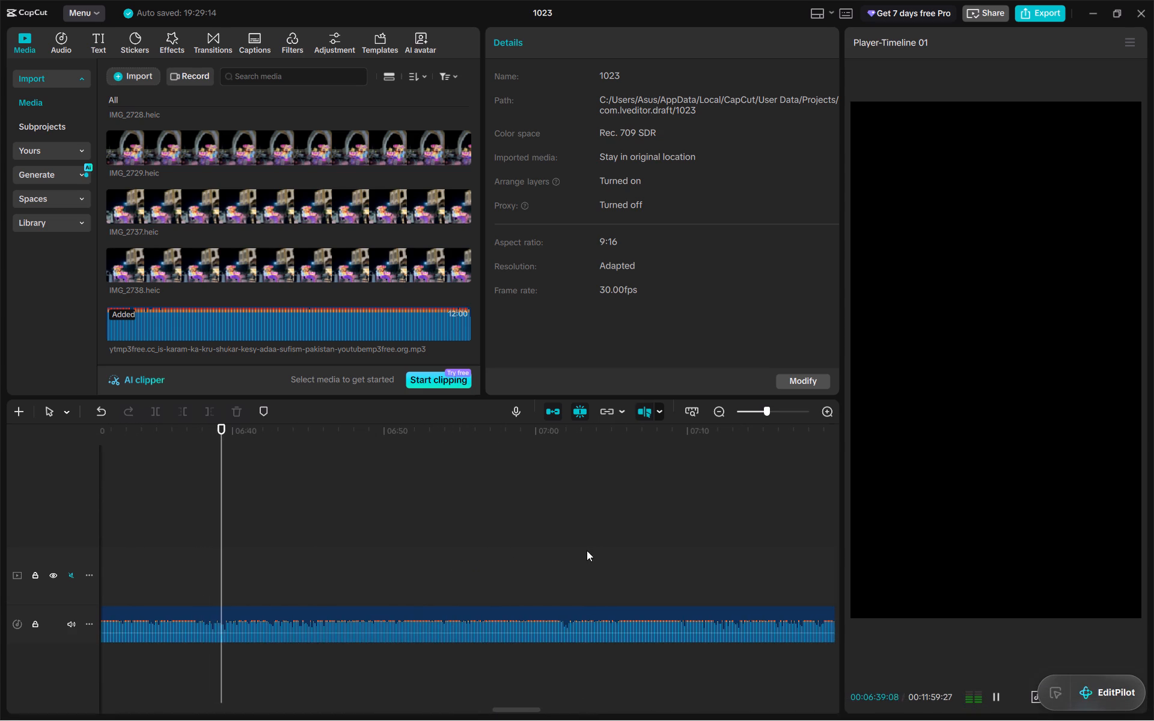
{"action": "left_click", "coordinate": [587, 550]}
{"action": "key", "text": "space"}
{"action": "left_click_drag", "start_coordinate": [520, 709], "coordinate": [566, 705]}
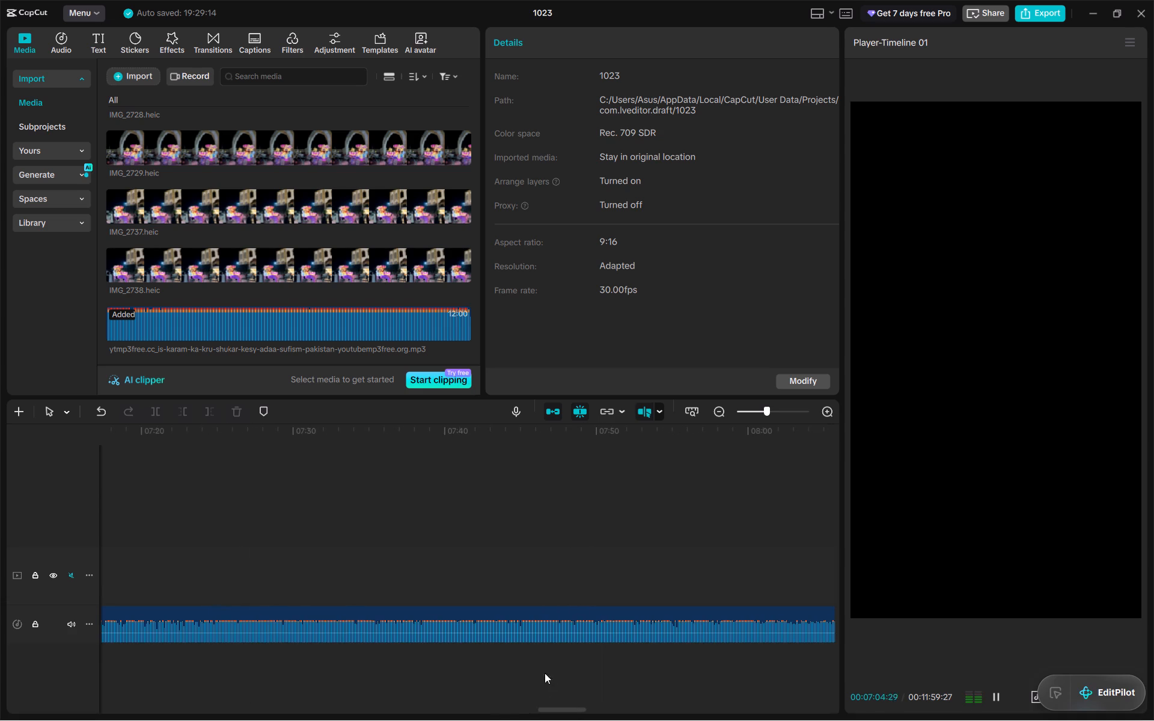
{"action": "left_click", "coordinate": [251, 552]}
{"action": "key", "text": "space"}
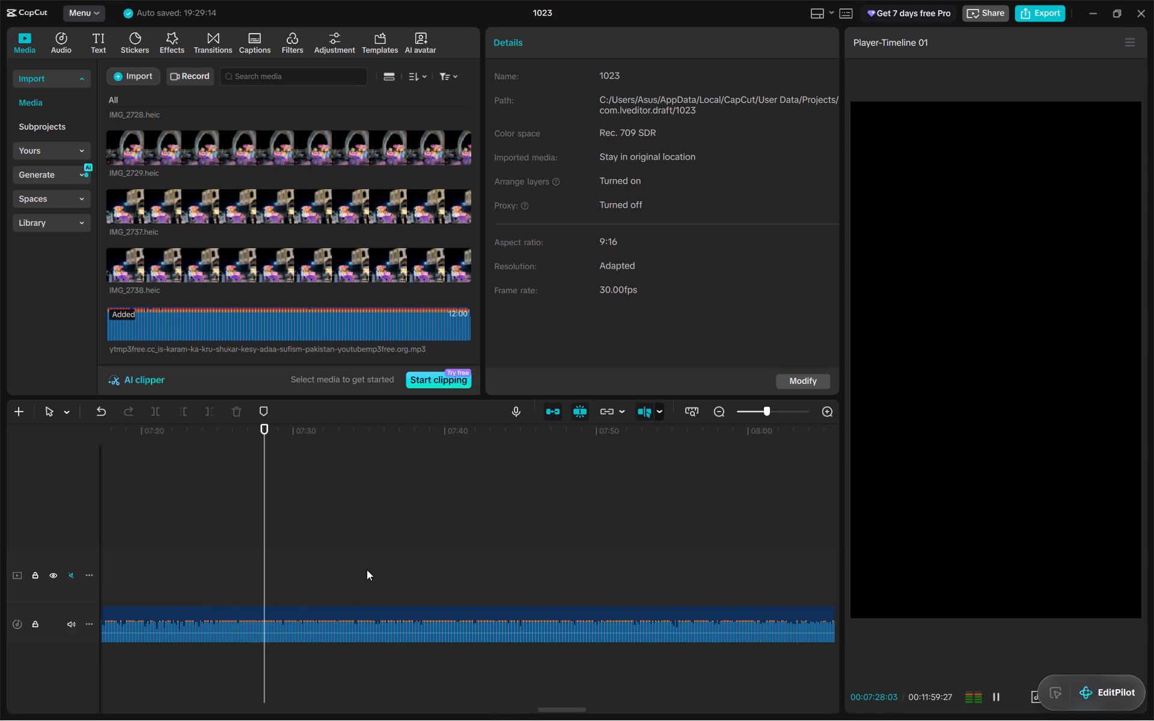
{"action": "left_click", "coordinate": [367, 570]}
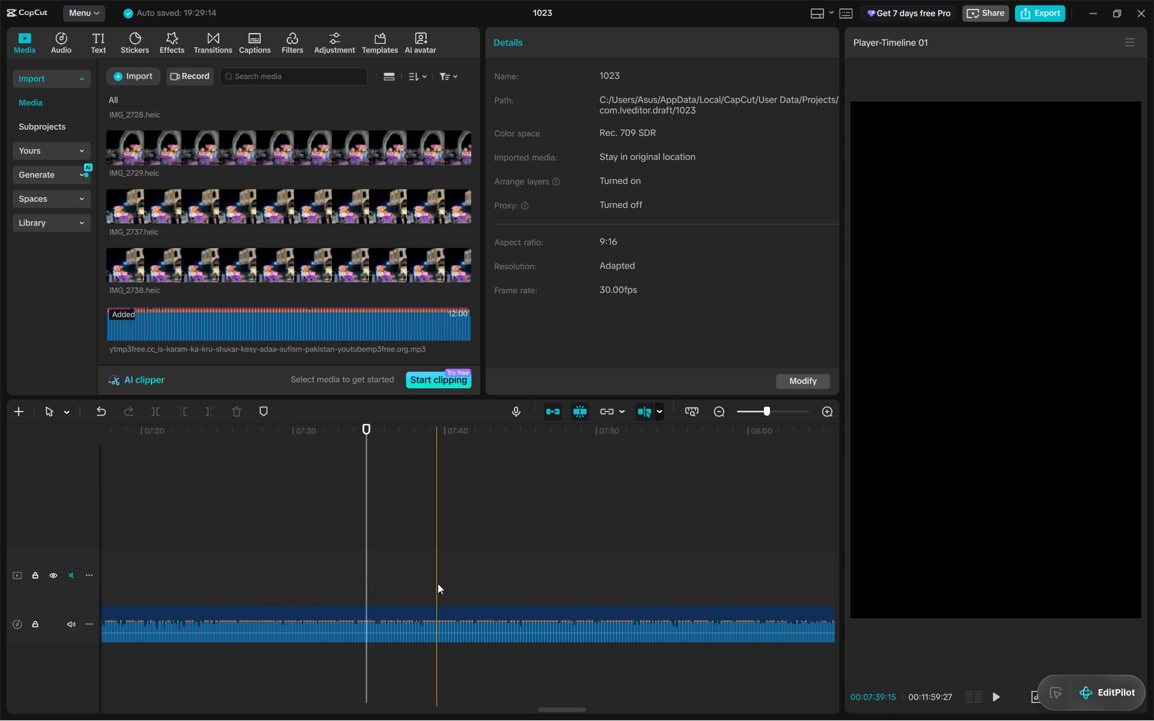
{"action": "key", "text": "space"}
{"action": "left_click", "coordinate": [555, 550]}
{"action": "key", "text": "space"}
Sample the soundtrack audio at points from about 08:05 to 08:48 for a suitable section.
{"action": "left_click_drag", "start_coordinate": [562, 703], "coordinate": [564, 704]}
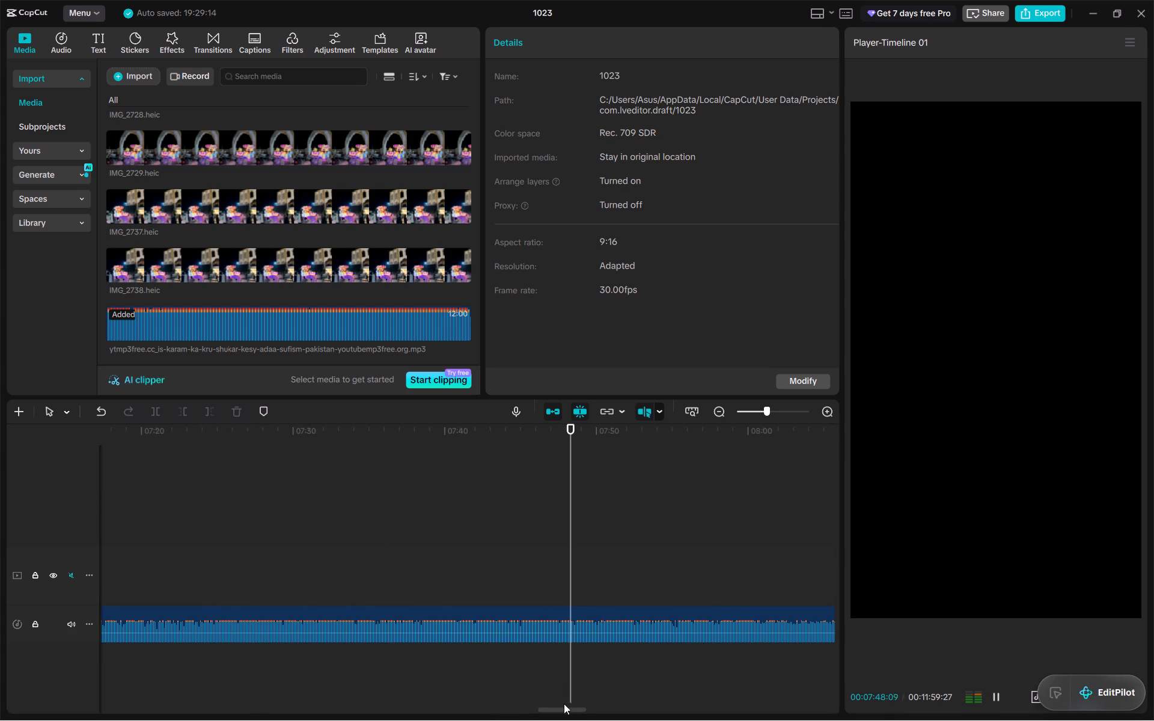
{"action": "left_click_drag", "start_coordinate": [564, 704], "coordinate": [573, 704]}
{"action": "left_click_drag", "start_coordinate": [560, 711], "coordinate": [593, 711]}
{"action": "left_click", "coordinate": [321, 537]}
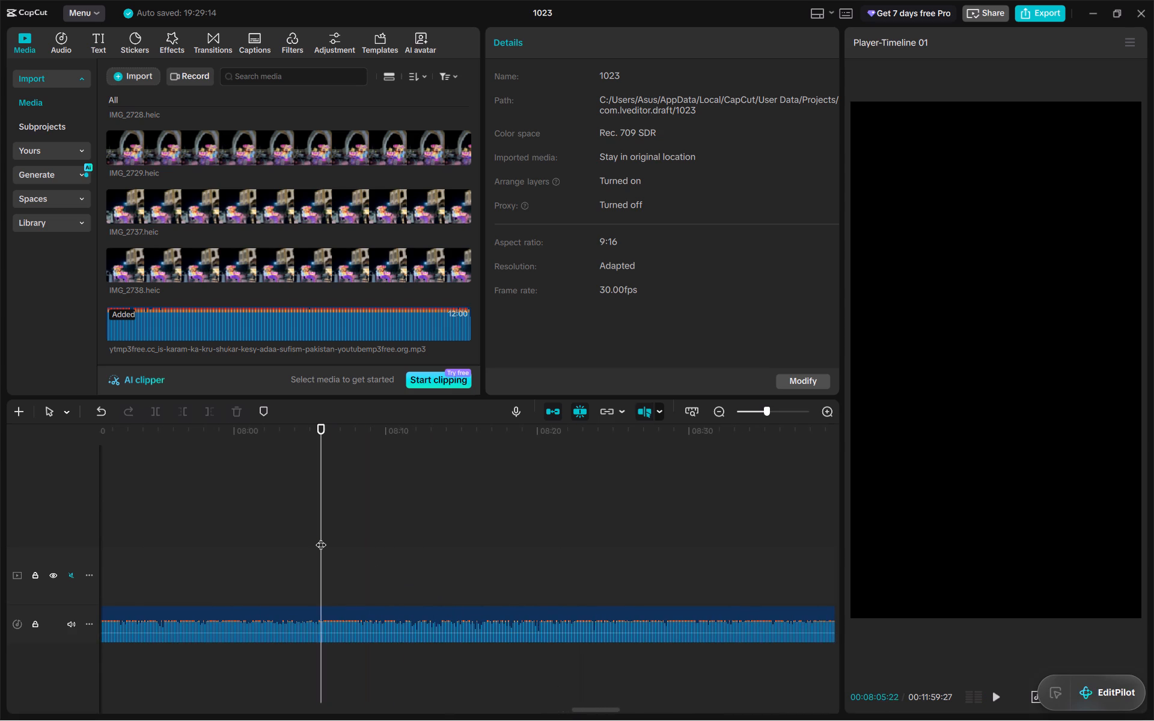
{"action": "key", "text": "space"}
{"action": "left_click", "coordinate": [453, 553]}
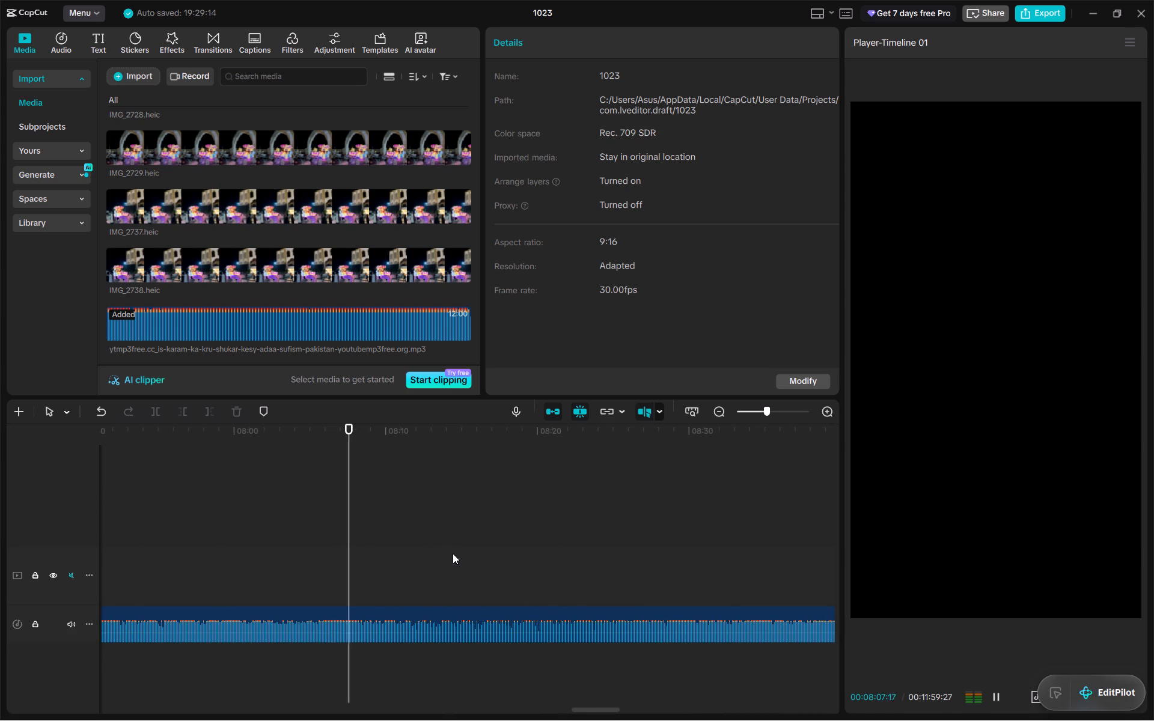
{"action": "key", "text": "space"}
{"action": "left_click", "coordinate": [586, 545]}
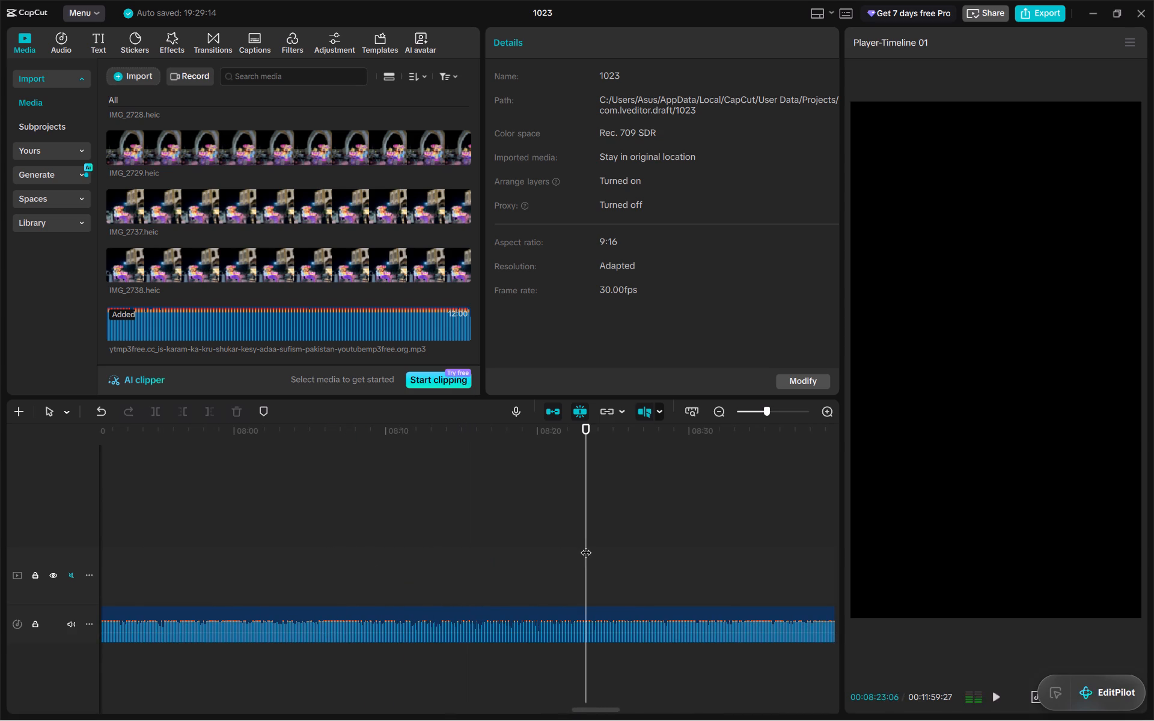
{"action": "key", "text": "space"}
{"action": "left_click_drag", "start_coordinate": [594, 710], "coordinate": [625, 708]}
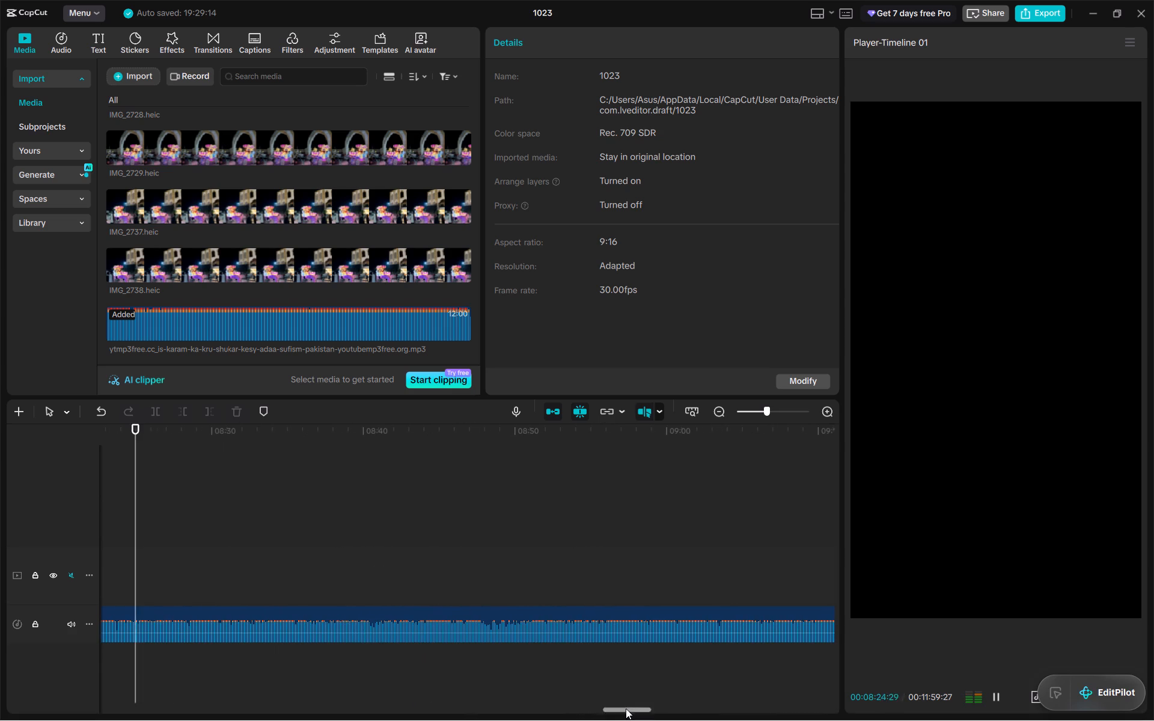
{"action": "left_click", "coordinate": [344, 538]}
{"action": "key", "text": "space"}
{"action": "left_click", "coordinate": [483, 544]}
{"action": "key", "text": "space"}
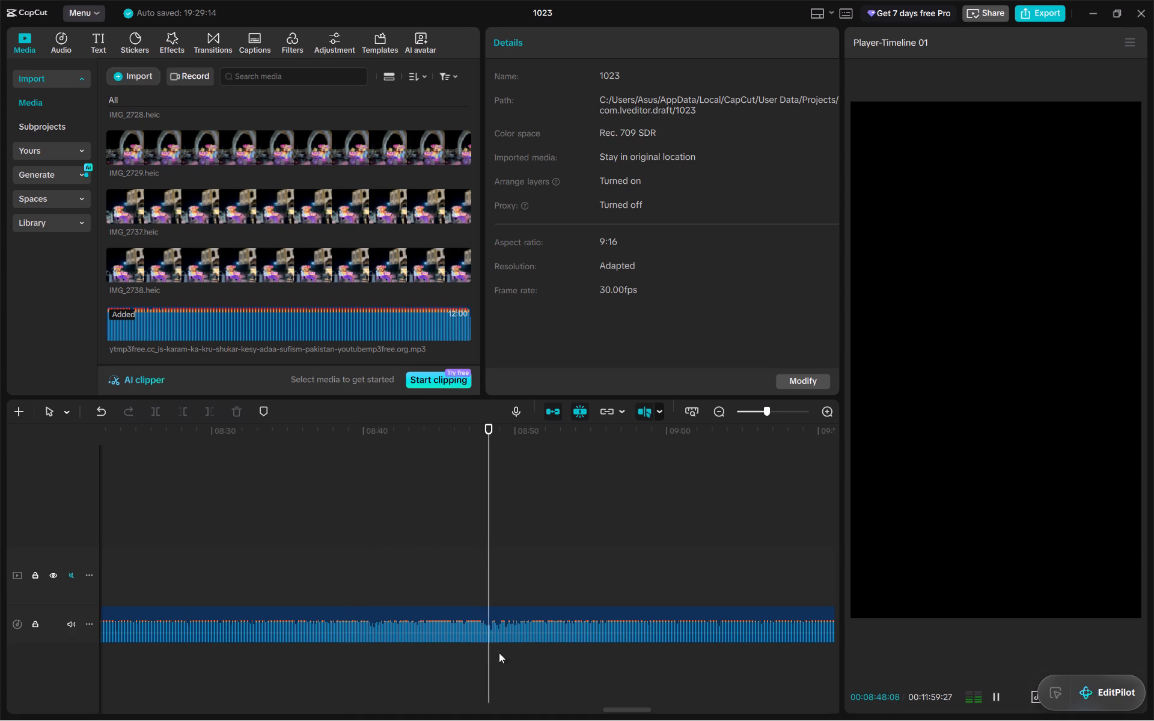
Sample the soundtrack audio at points from about 09:30 to 10:36 for a suitable section.
{"action": "left_click_drag", "start_coordinate": [634, 711], "coordinate": [674, 710]}
{"action": "left_click", "coordinate": [525, 571]}
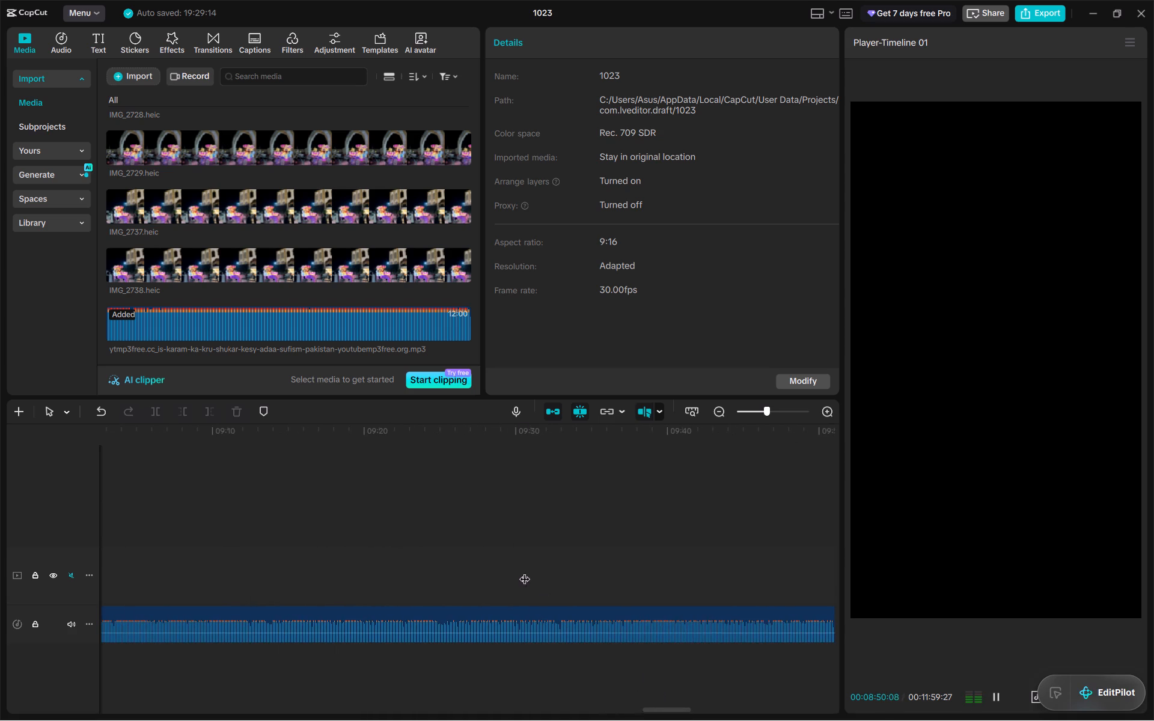
{"action": "key", "text": "space"}
{"action": "left_click", "coordinate": [686, 569]}
{"action": "key", "text": "space"}
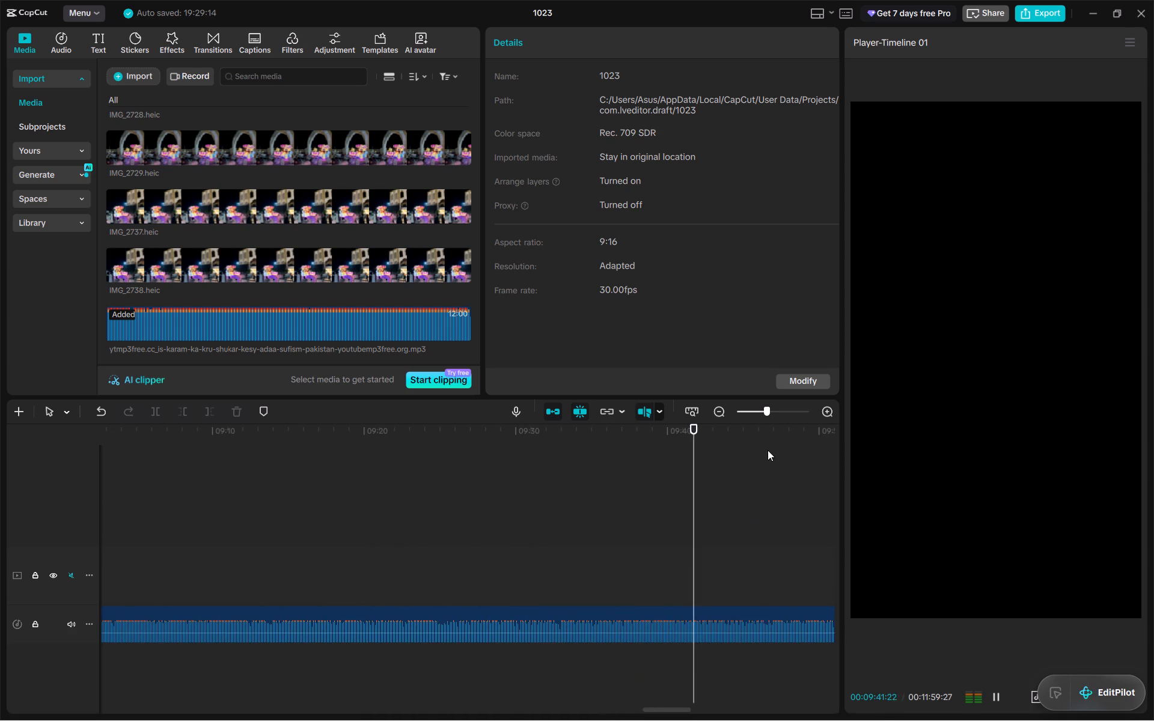
{"action": "left_click", "coordinate": [756, 412]}
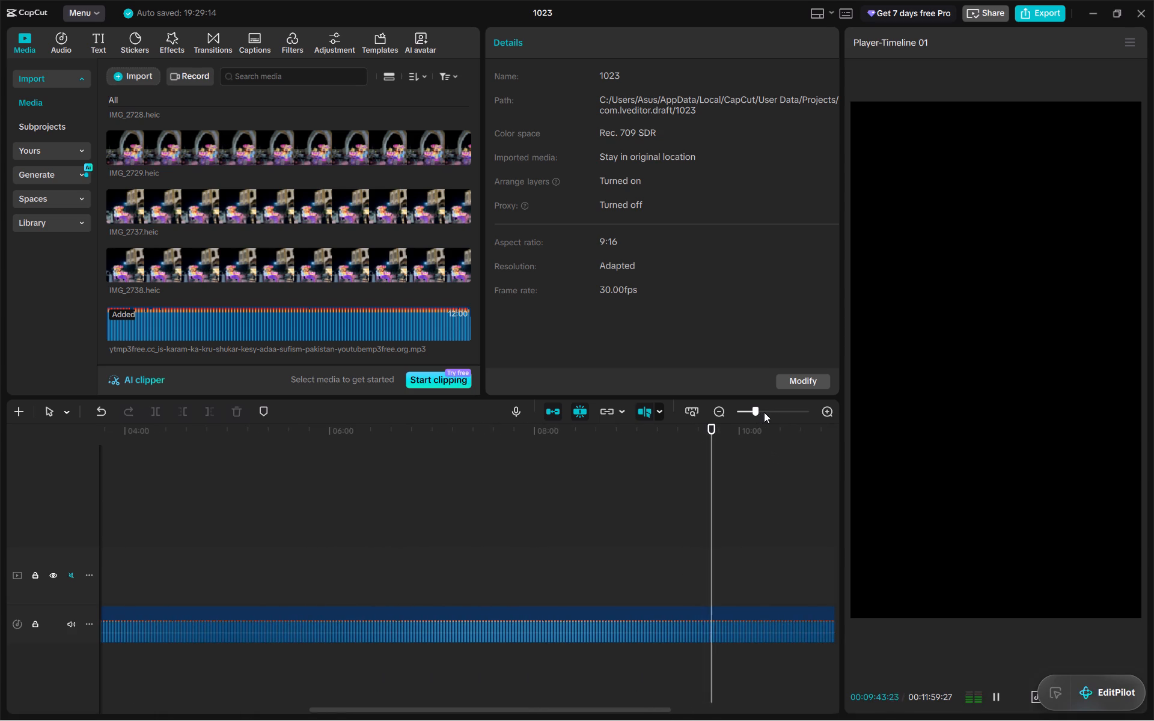
{"action": "left_click", "coordinate": [764, 412]}
{"action": "left_click", "coordinate": [748, 413]}
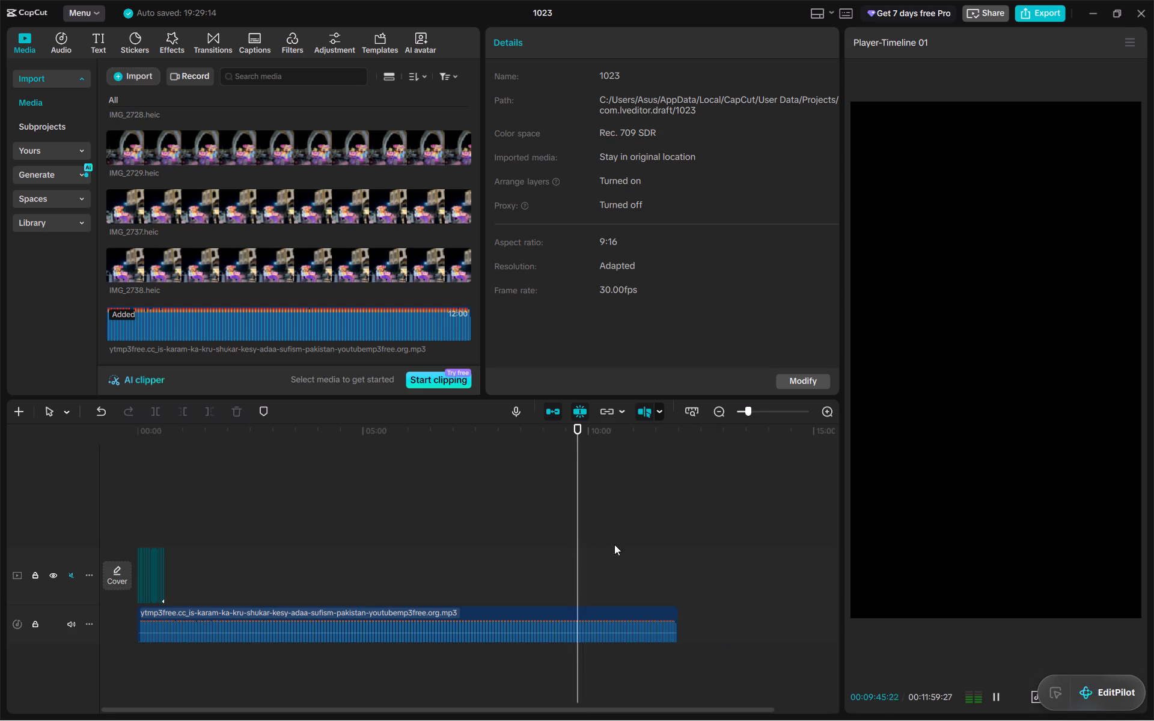
{"action": "left_click", "coordinate": [585, 552]}
{"action": "key", "text": "space"}
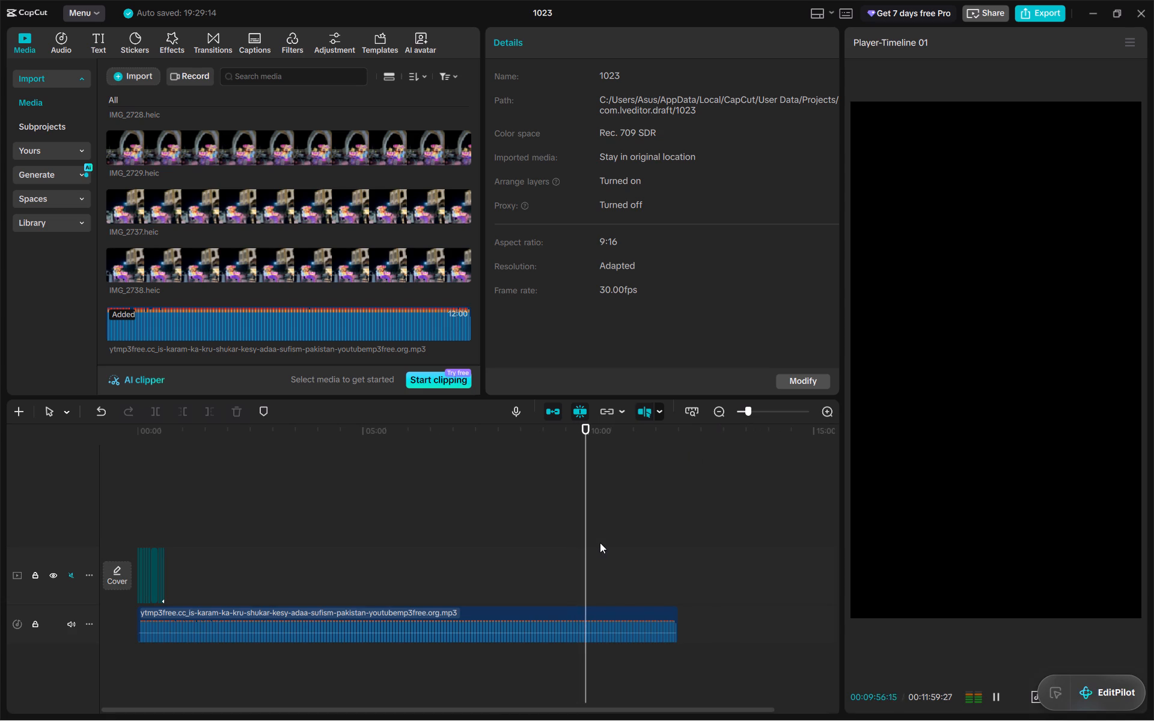
{"action": "left_click", "coordinate": [600, 543]}
{"action": "key", "text": "space"}
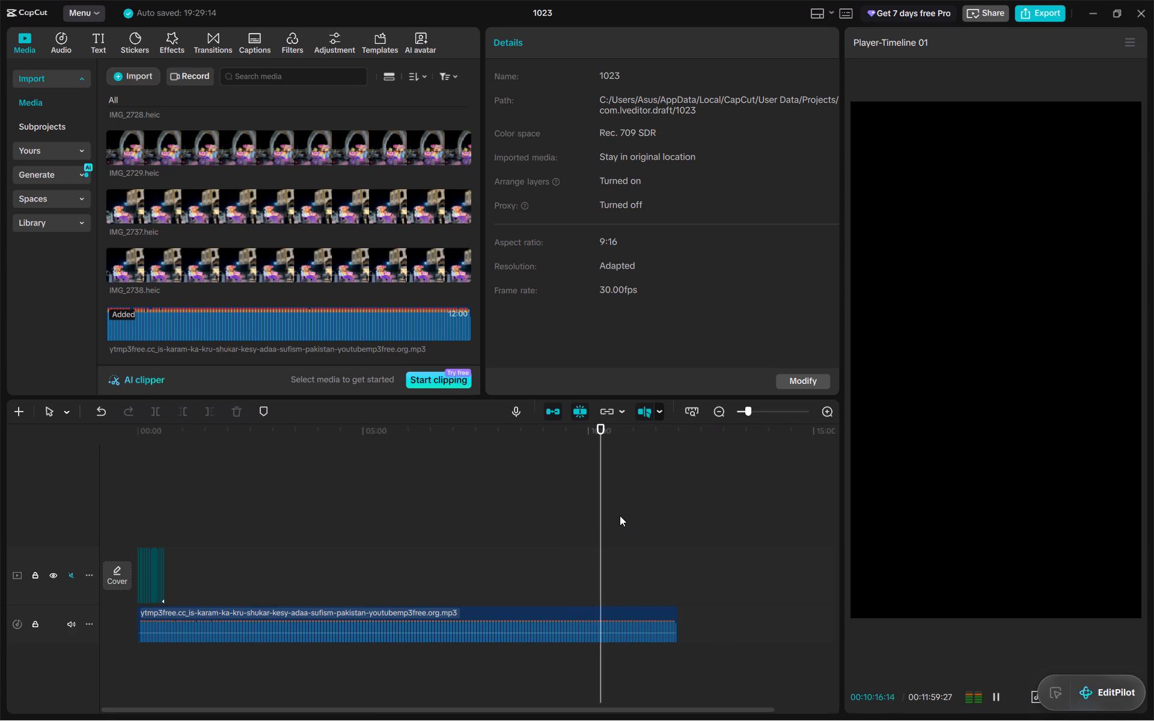
{"action": "left_click", "coordinate": [615, 516]}
{"action": "key", "text": "space"}
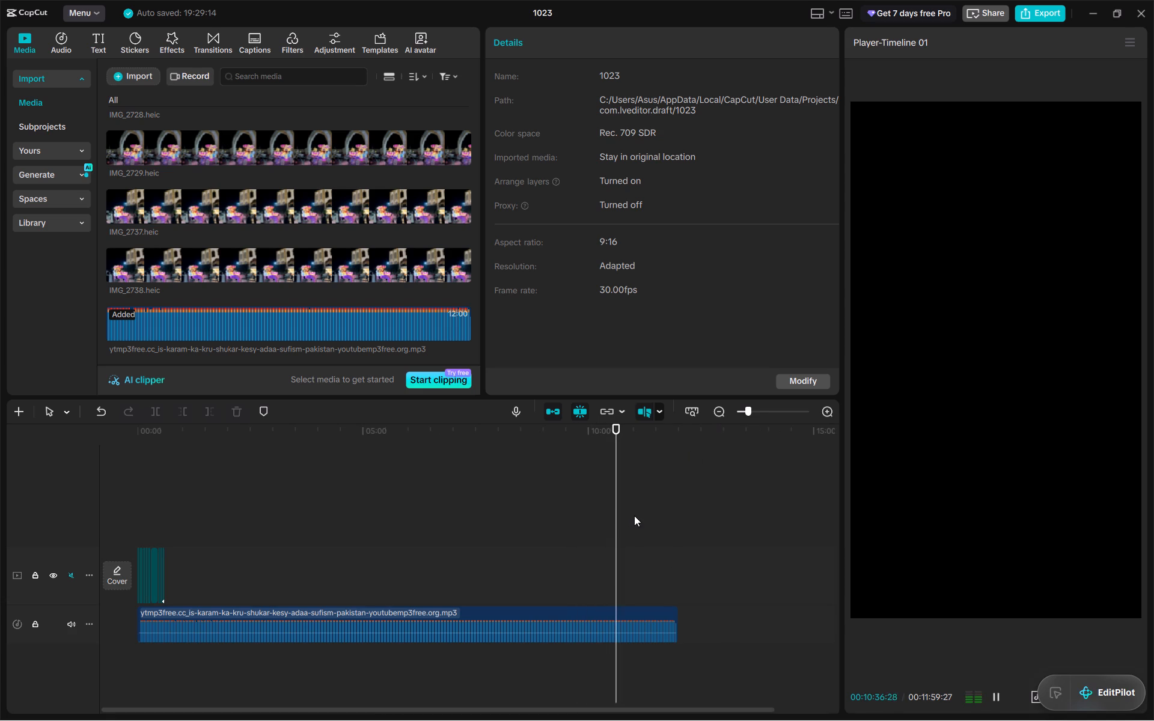
Sample the soundtrack audio at points from about 10:51 to 11:41 for a suitable section.
{"action": "left_click", "coordinate": [626, 516]}
{"action": "key", "text": "space"}
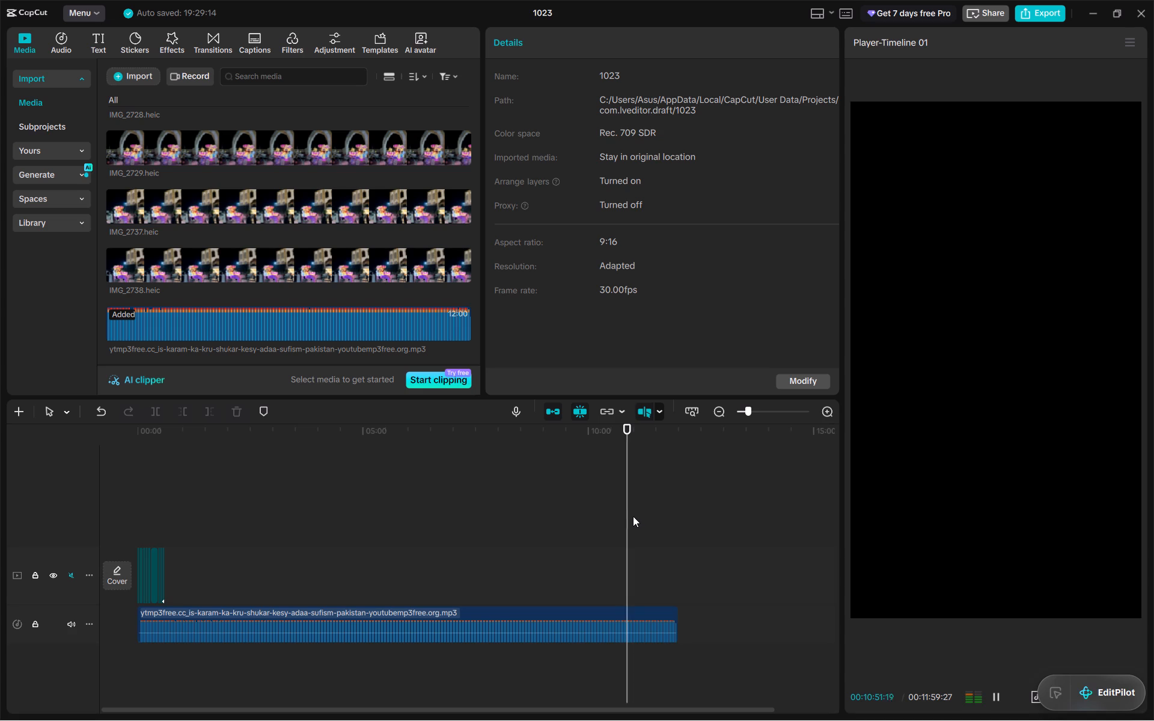
{"action": "left_click", "coordinate": [633, 516]}
{"action": "key", "text": "space"}
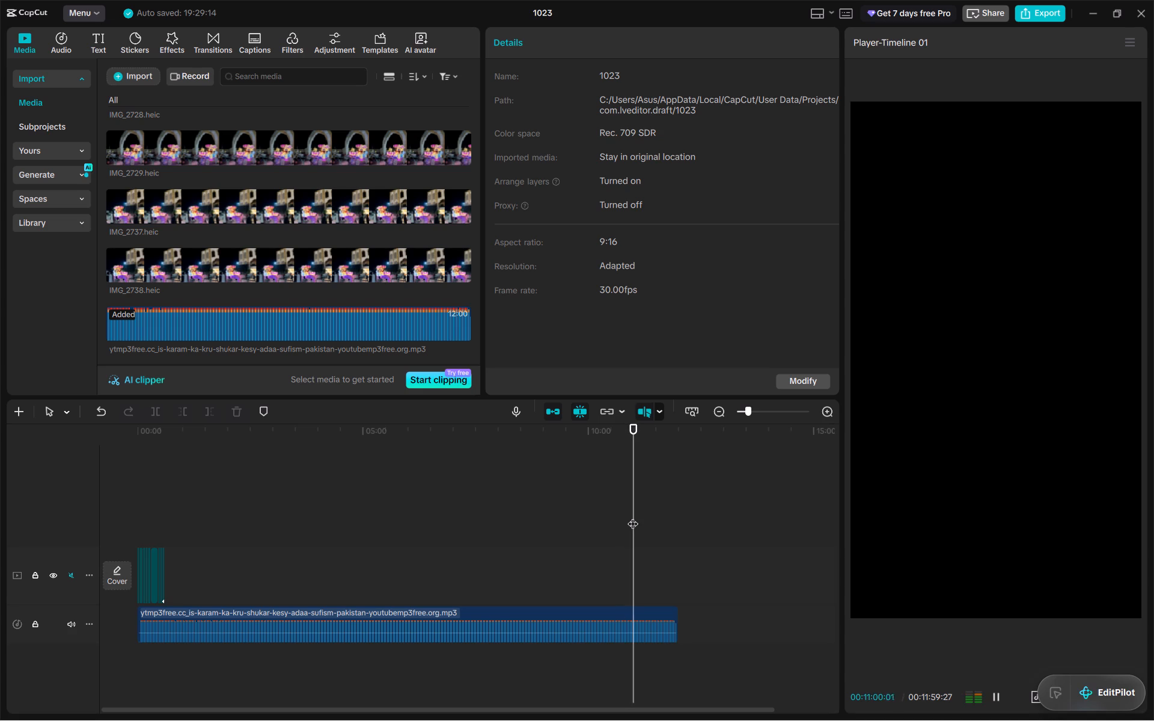
{"action": "left_click", "coordinate": [628, 518]}
{"action": "key", "text": "space"}
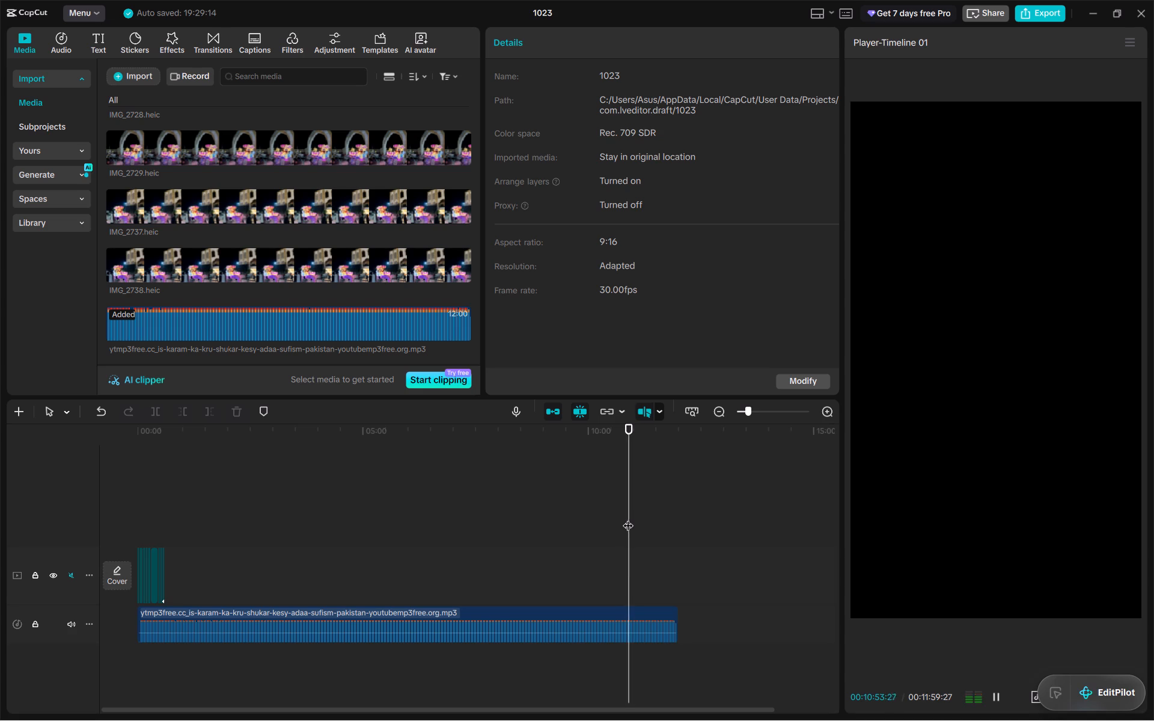
{"action": "left_click", "coordinate": [637, 518]}
{"action": "key", "text": "space"}
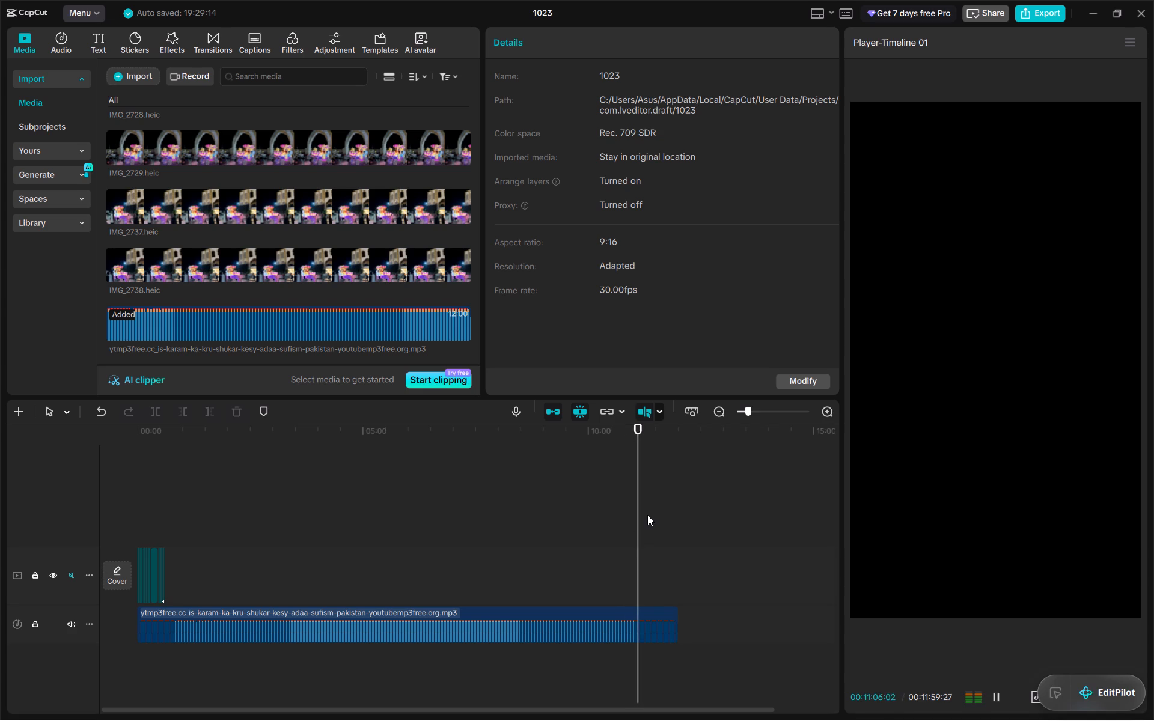
{"action": "left_click", "coordinate": [647, 515]}
{"action": "key", "text": "space"}
{"action": "left_click", "coordinate": [653, 514]}
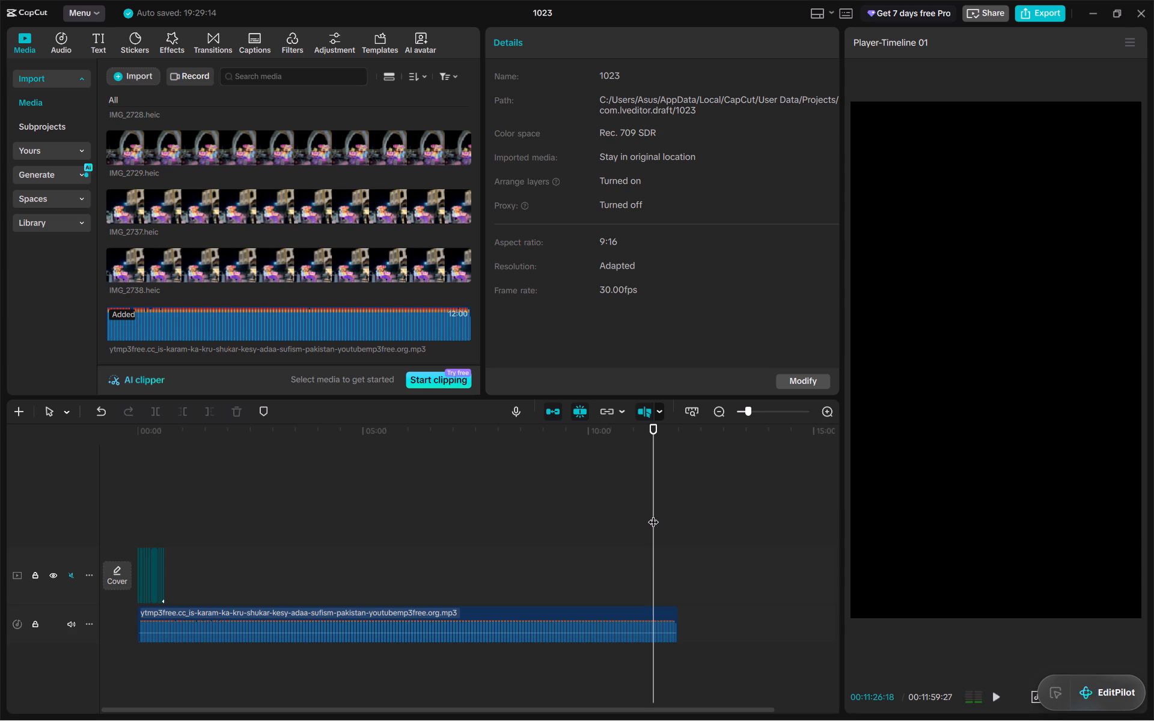
{"action": "key", "text": "space"}
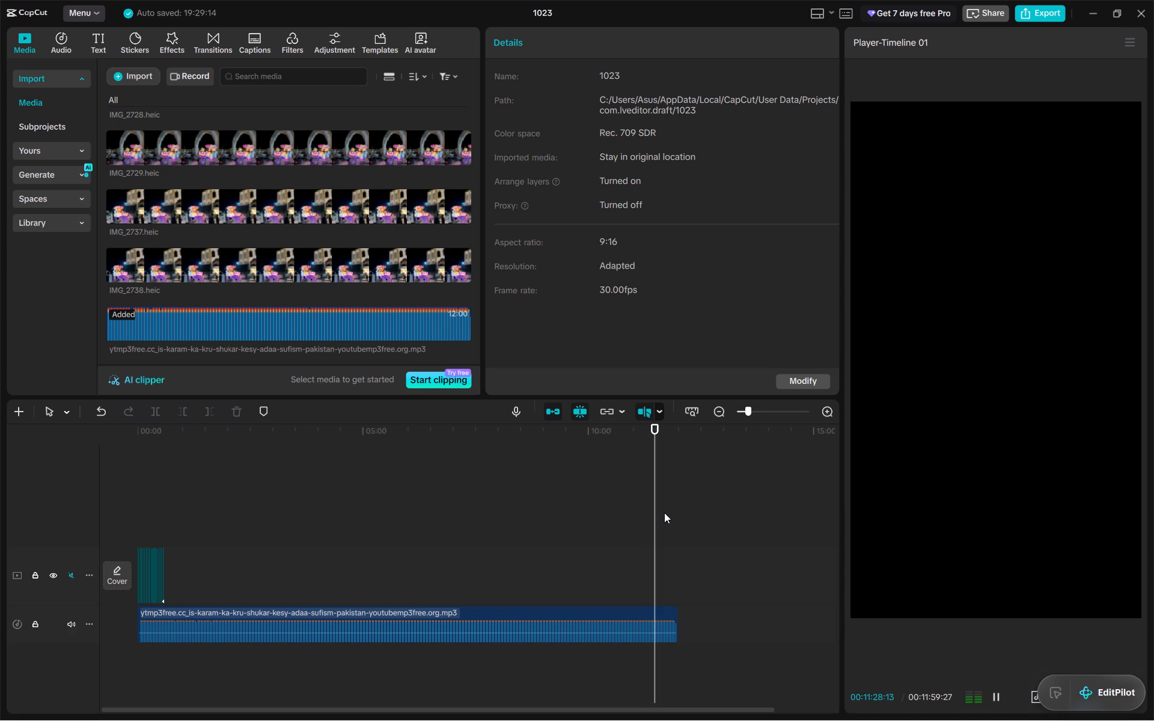
{"action": "left_click", "coordinate": [664, 513]}
{"action": "key", "text": "space"}
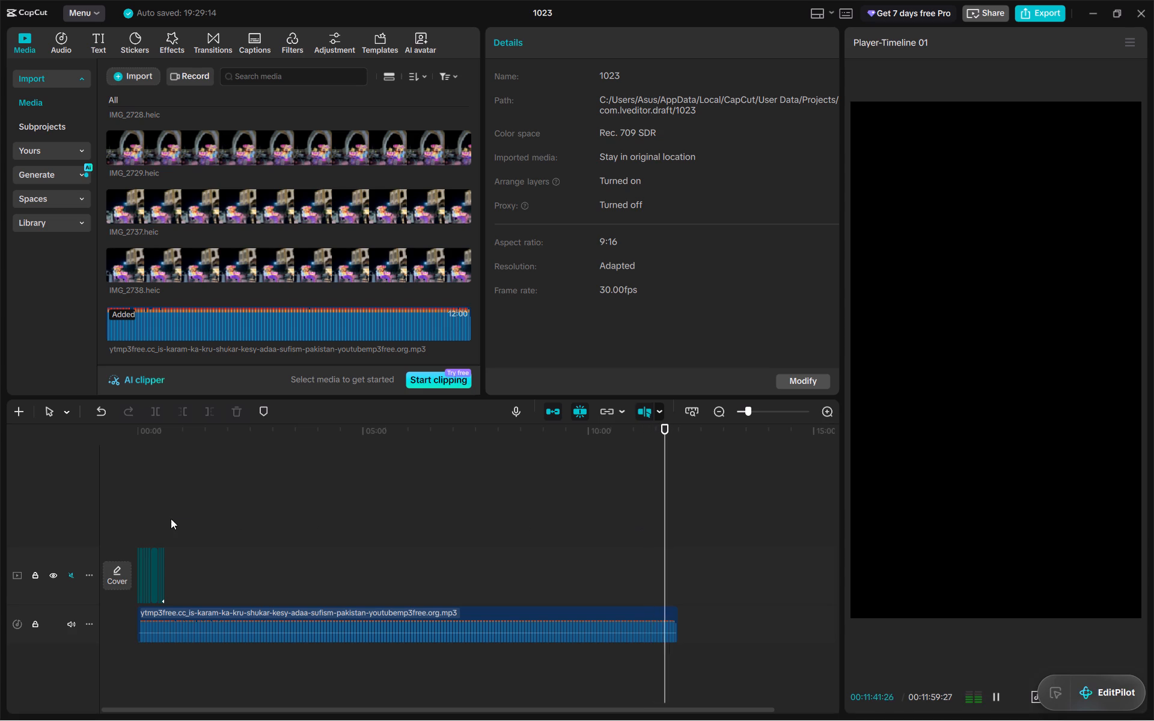
Sample the soundtrack audio near its beginning, at points from about 00:53 to 02:11, for a suitable section.
{"action": "left_click", "coordinate": [177, 523]}
{"action": "key", "text": "space"}
{"action": "left_click", "coordinate": [200, 544]}
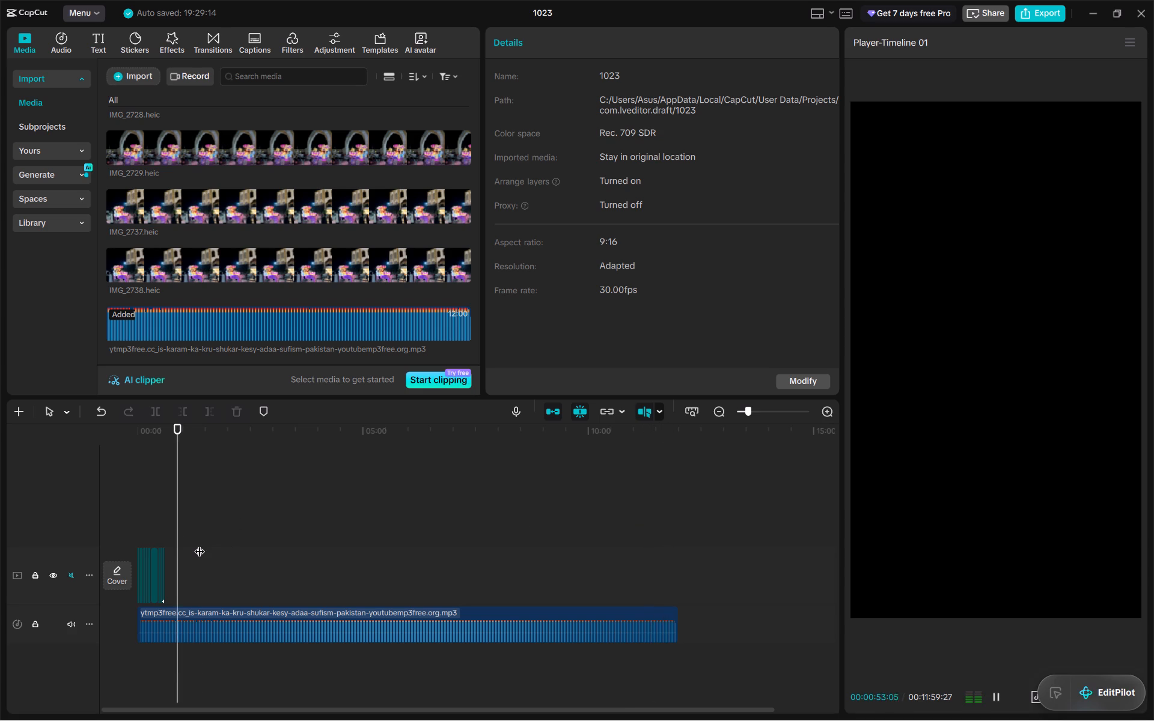
{"action": "key", "text": "space"}
{"action": "left_click", "coordinate": [212, 541]}
{"action": "key", "text": "space"}
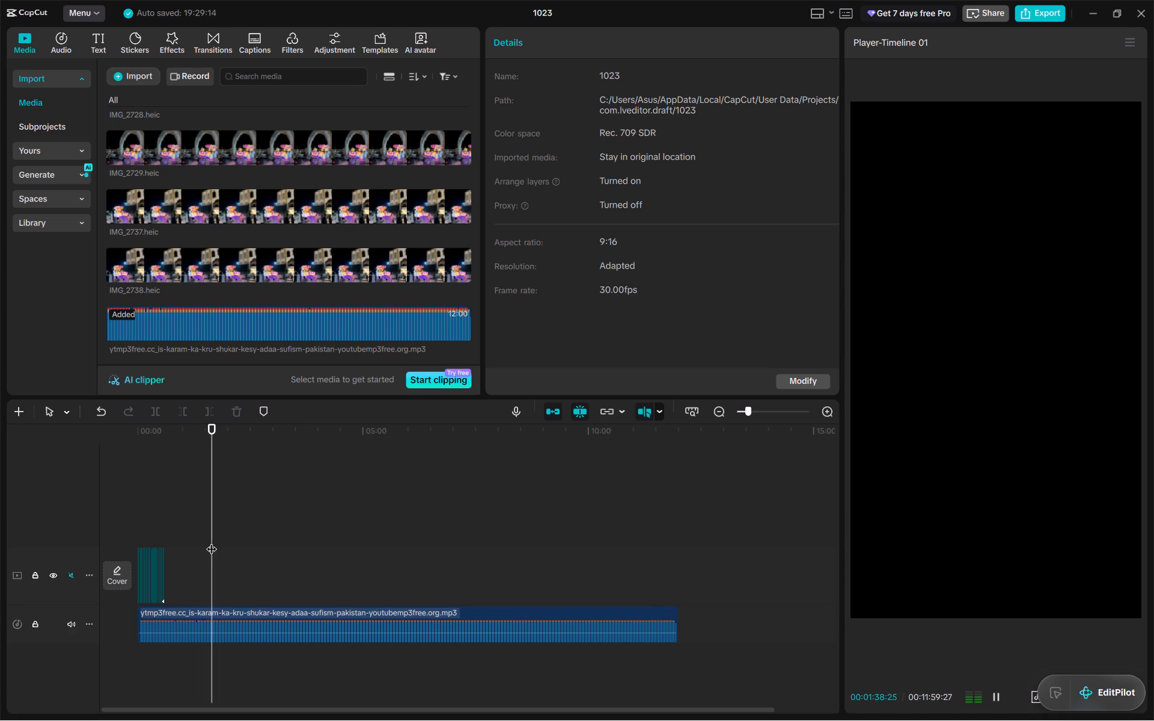
{"action": "left_click", "coordinate": [758, 416]}
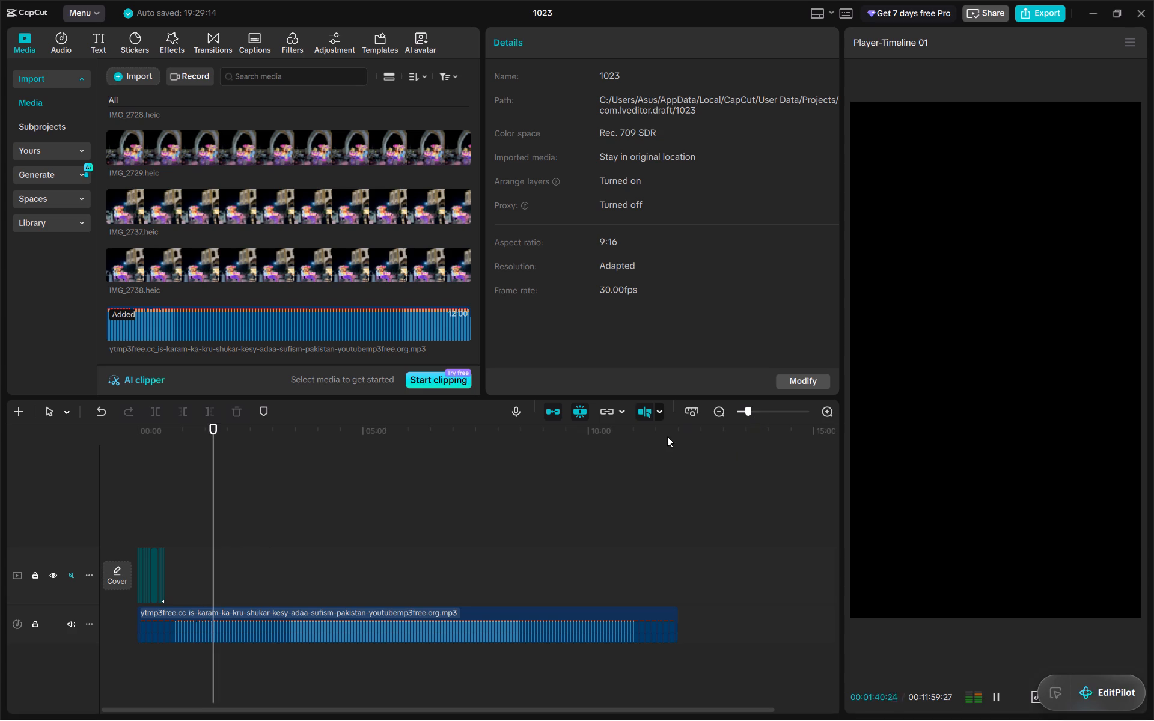
{"action": "left_click", "coordinate": [236, 565]}
{"action": "key", "text": "space"}
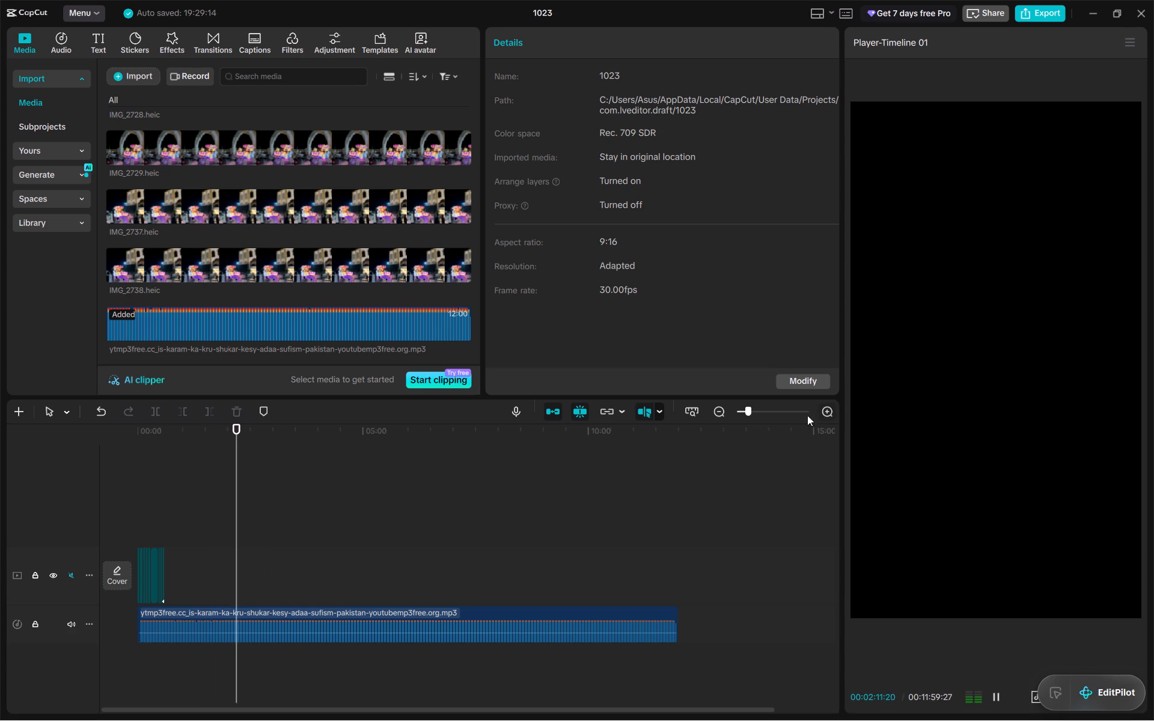
Listen closely to the soundtrack between about 01:39 and 02:15 to pinpoint where the chosen passage should start.
{"action": "left_click", "coordinate": [752, 414]}
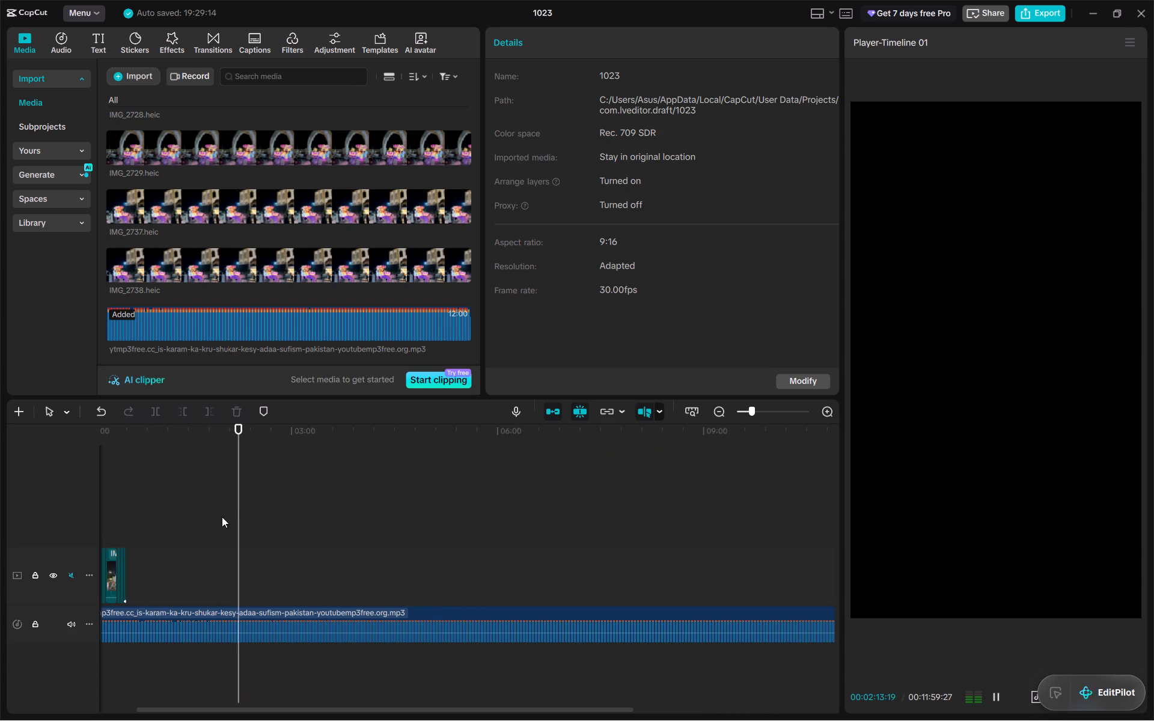
{"action": "left_click", "coordinate": [768, 413]}
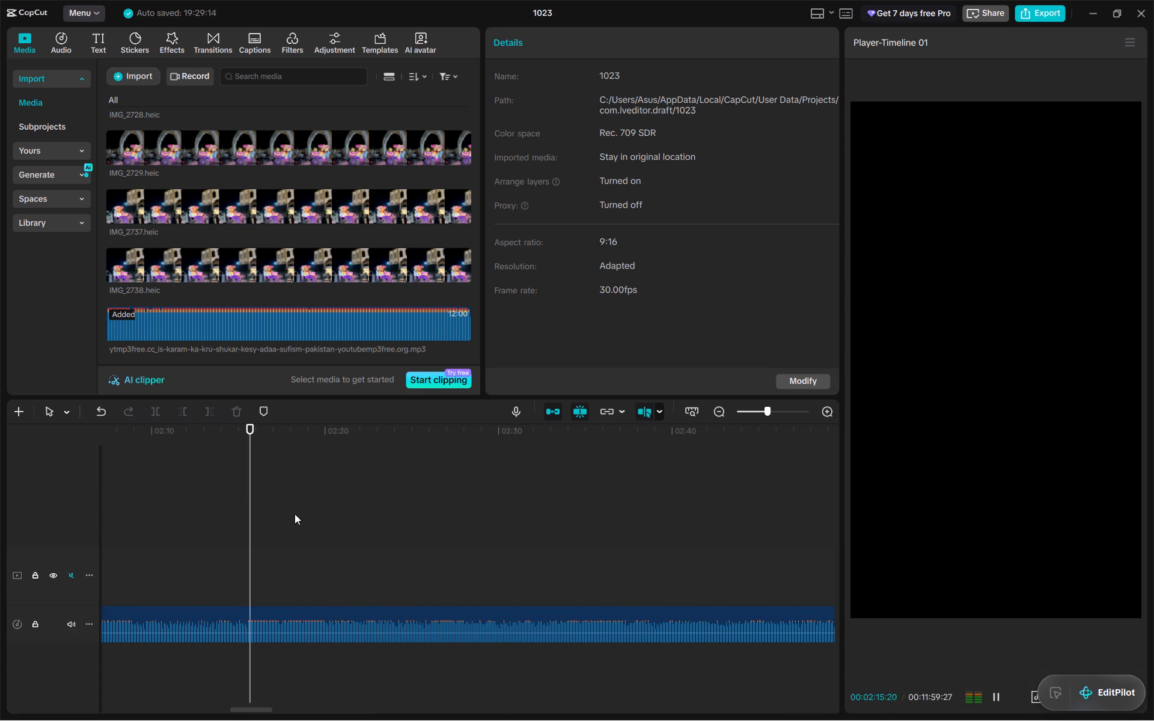
{"action": "left_click", "coordinate": [142, 489]}
{"action": "key", "text": "space"}
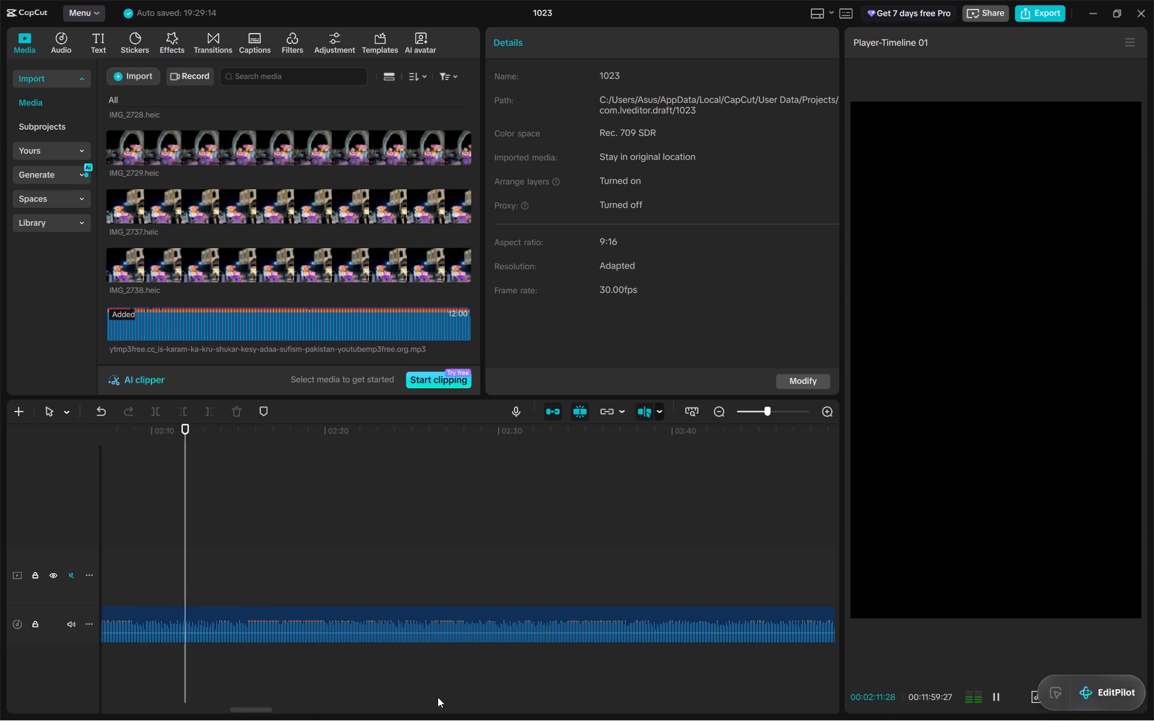
{"action": "left_click_drag", "start_coordinate": [267, 711], "coordinate": [252, 711]}
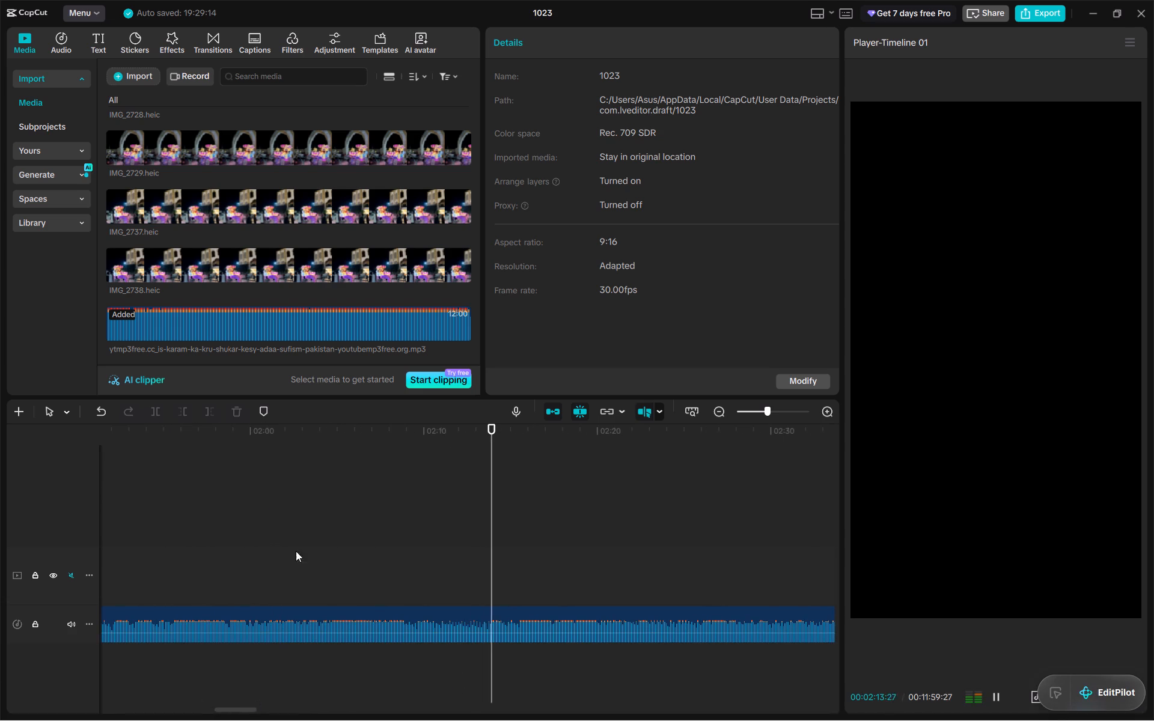
{"action": "left_click", "coordinate": [180, 472]}
{"action": "key", "text": "space"}
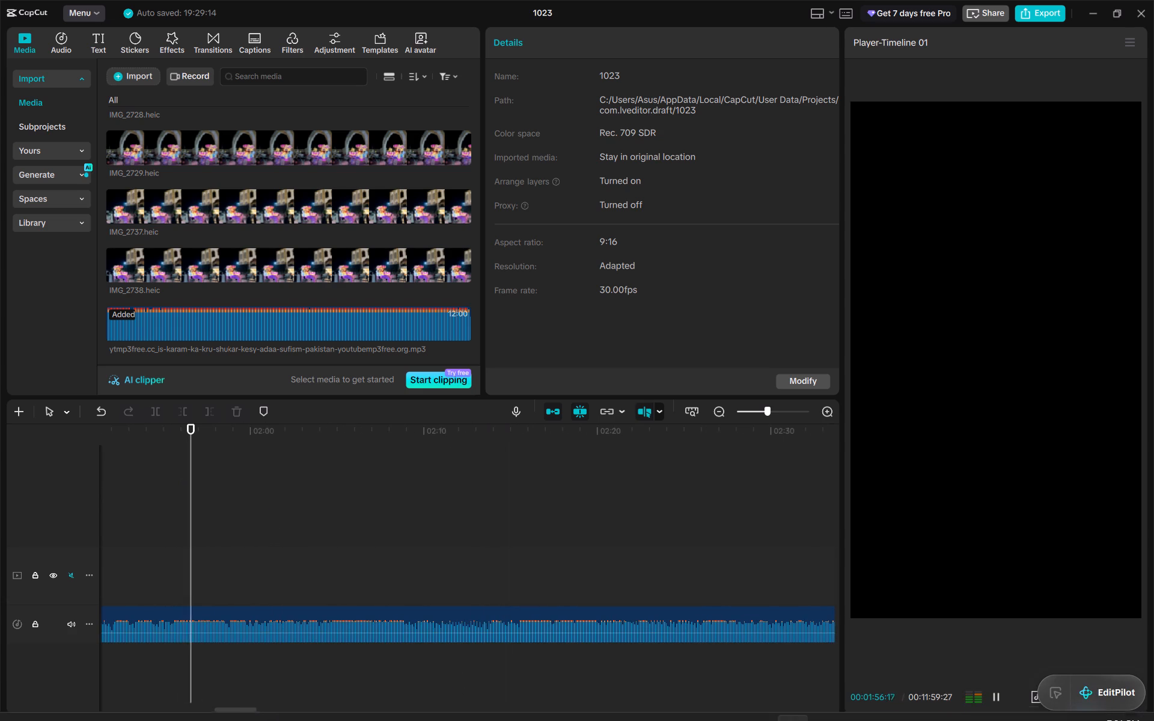
{"action": "left_click", "coordinate": [255, 585]}
{"action": "key", "text": "space"}
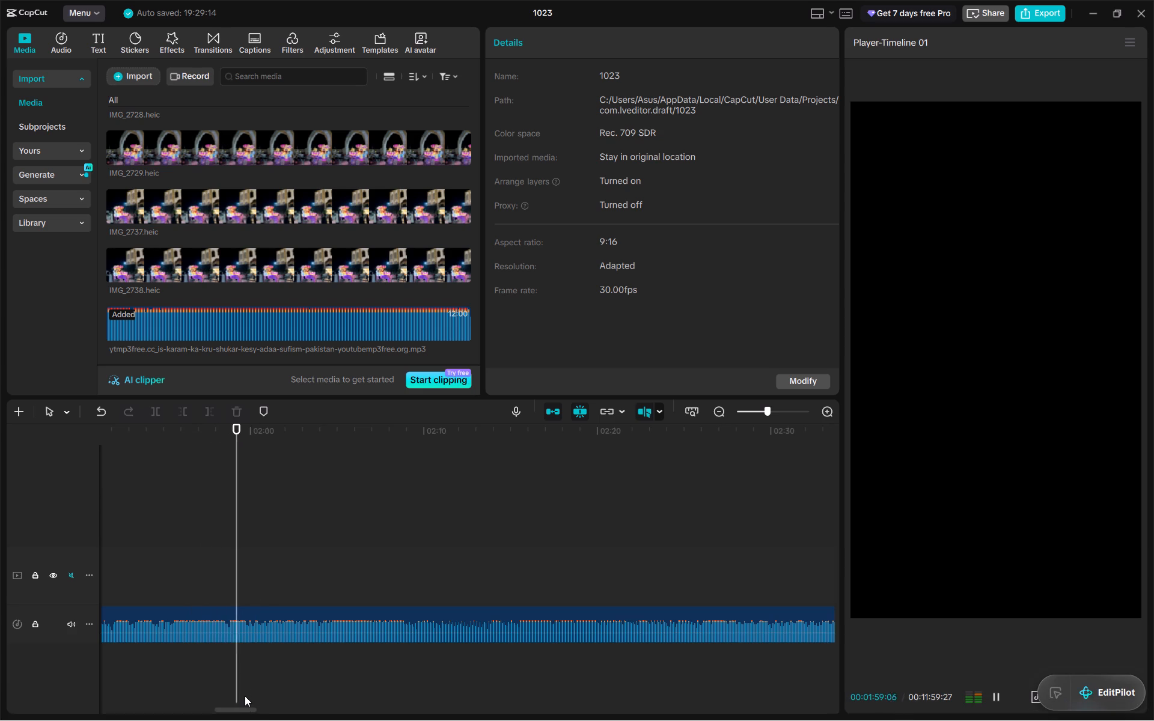
{"action": "left_click_drag", "start_coordinate": [245, 711], "coordinate": [224, 713]}
{"action": "left_click", "coordinate": [253, 551]}
{"action": "key", "text": "space"}
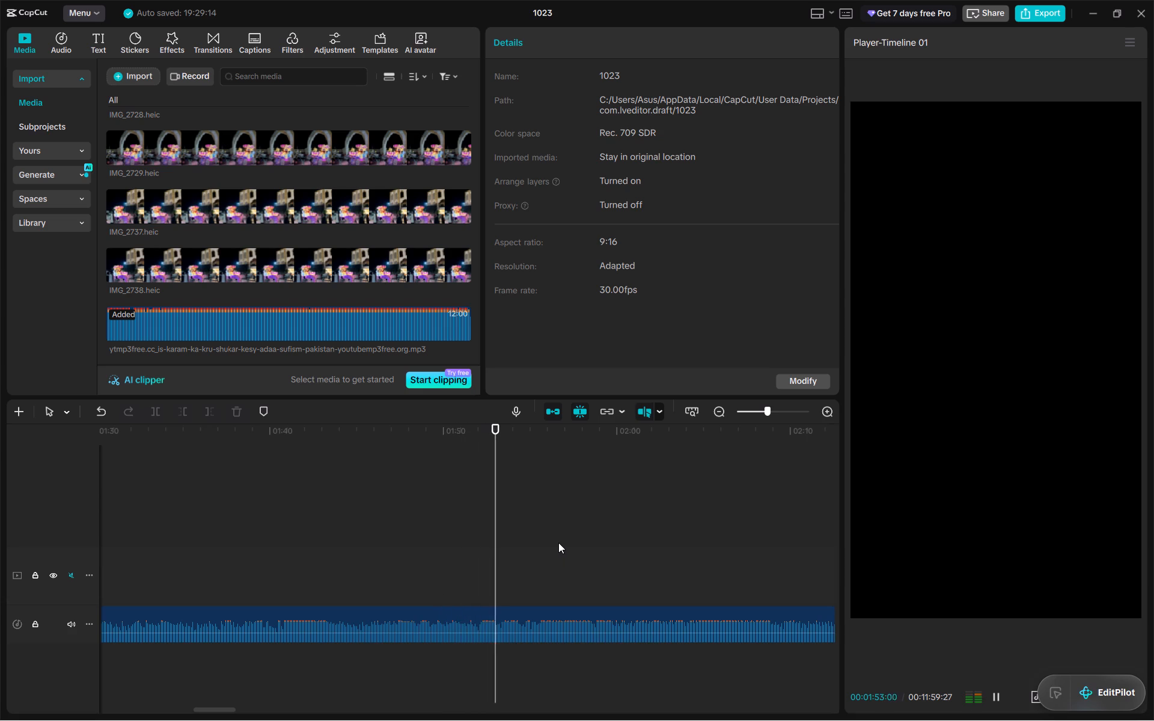
Trim away the part of the soundtrack before 01:51:22.
{"action": "key", "text": "space"}
{"action": "left_click", "coordinate": [474, 549]}
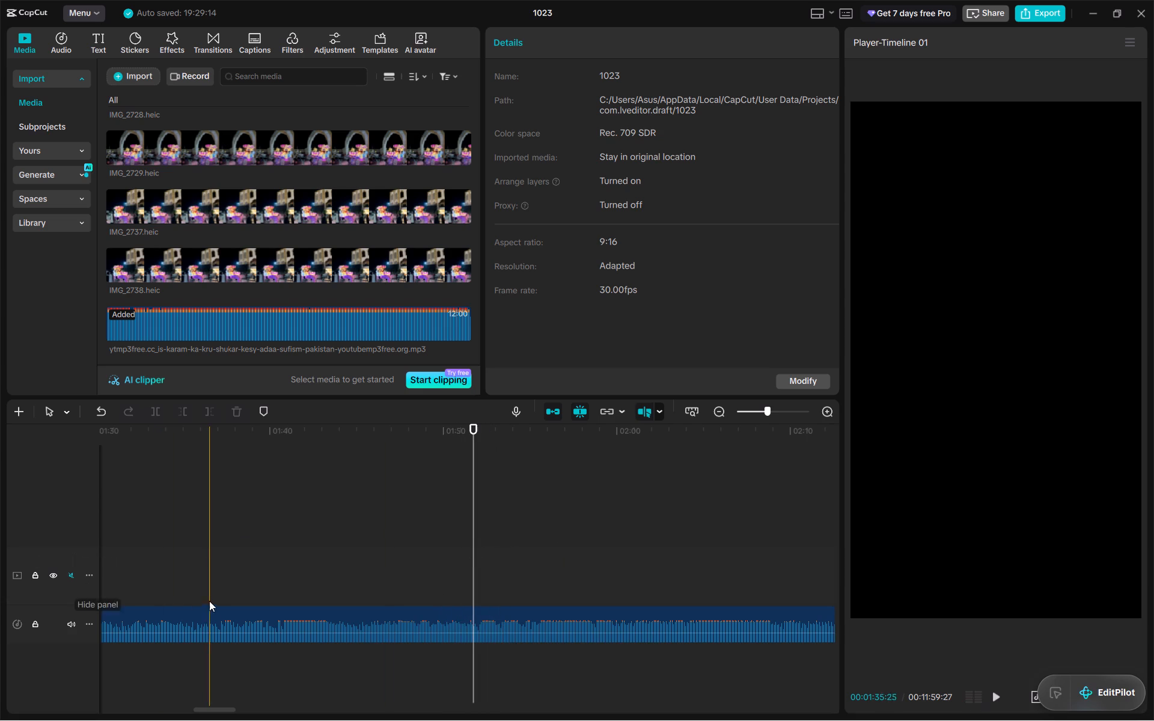
{"action": "left_click", "coordinate": [216, 630]}
{"action": "left_click", "coordinate": [180, 410]}
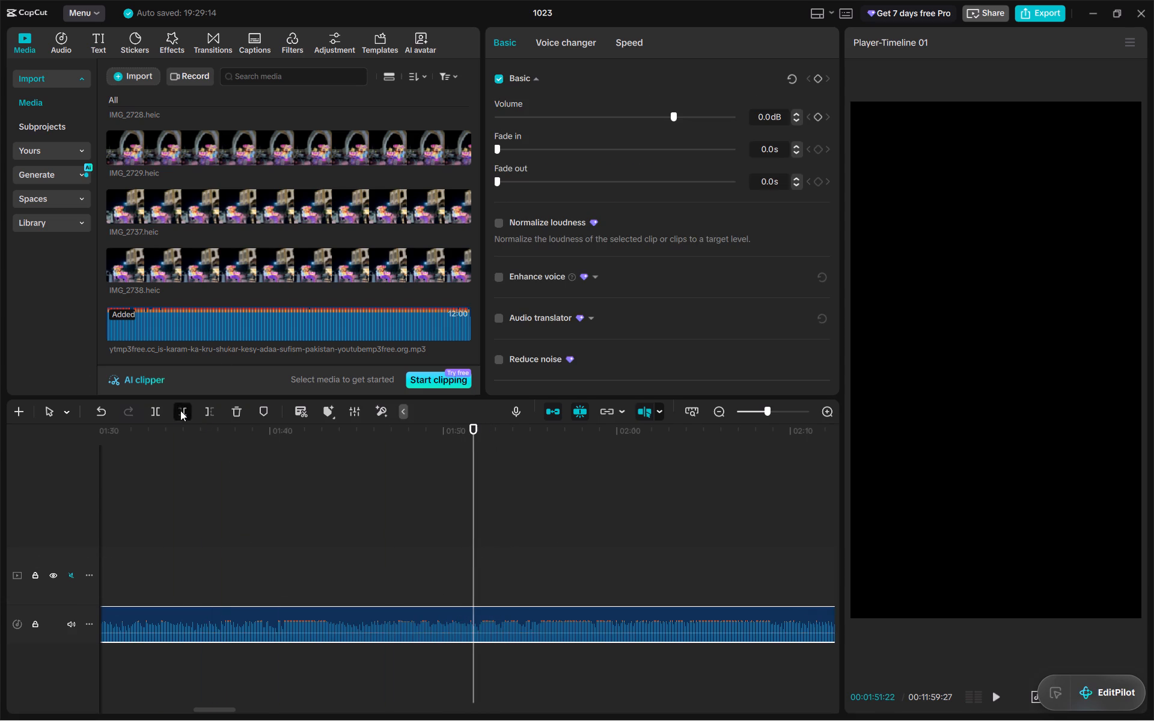
Move the trimmed soundtrack clip to the start of the timeline, beneath the first video clip.
{"action": "left_click_drag", "start_coordinate": [474, 458], "coordinate": [268, 496]}
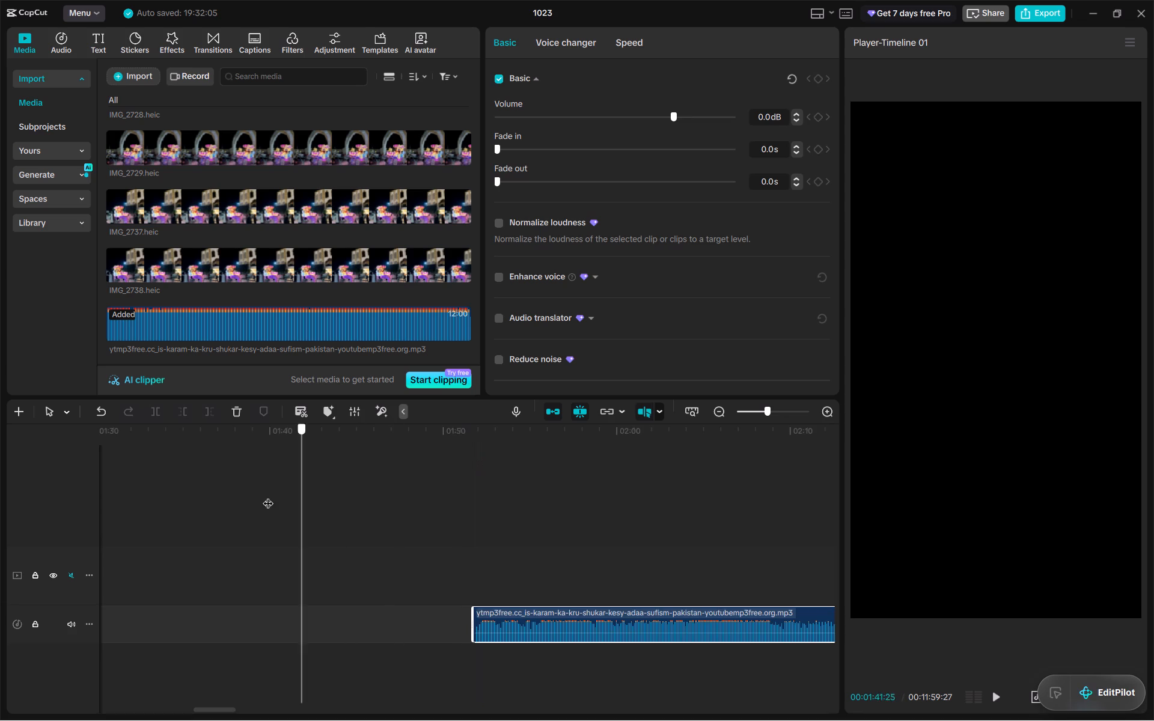
{"action": "left_click_drag", "start_coordinate": [268, 496], "coordinate": [506, 523]}
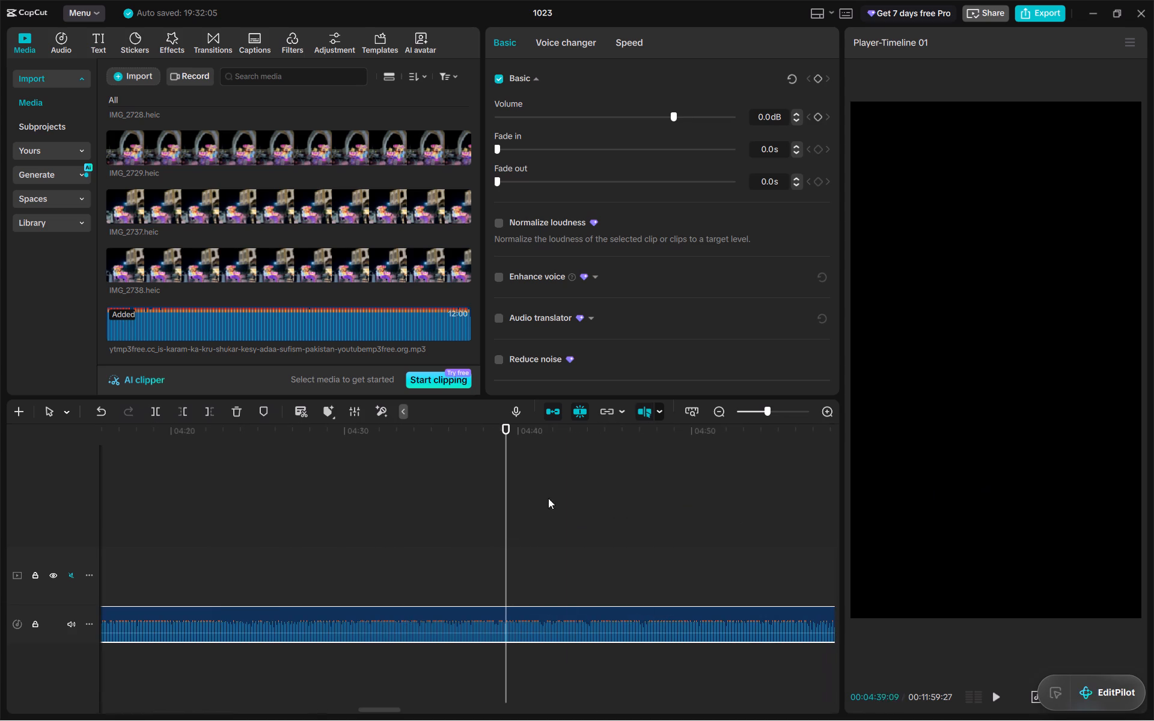
{"action": "left_click", "coordinate": [760, 415]}
{"action": "left_click", "coordinate": [730, 415]}
{"action": "left_click", "coordinate": [743, 413]}
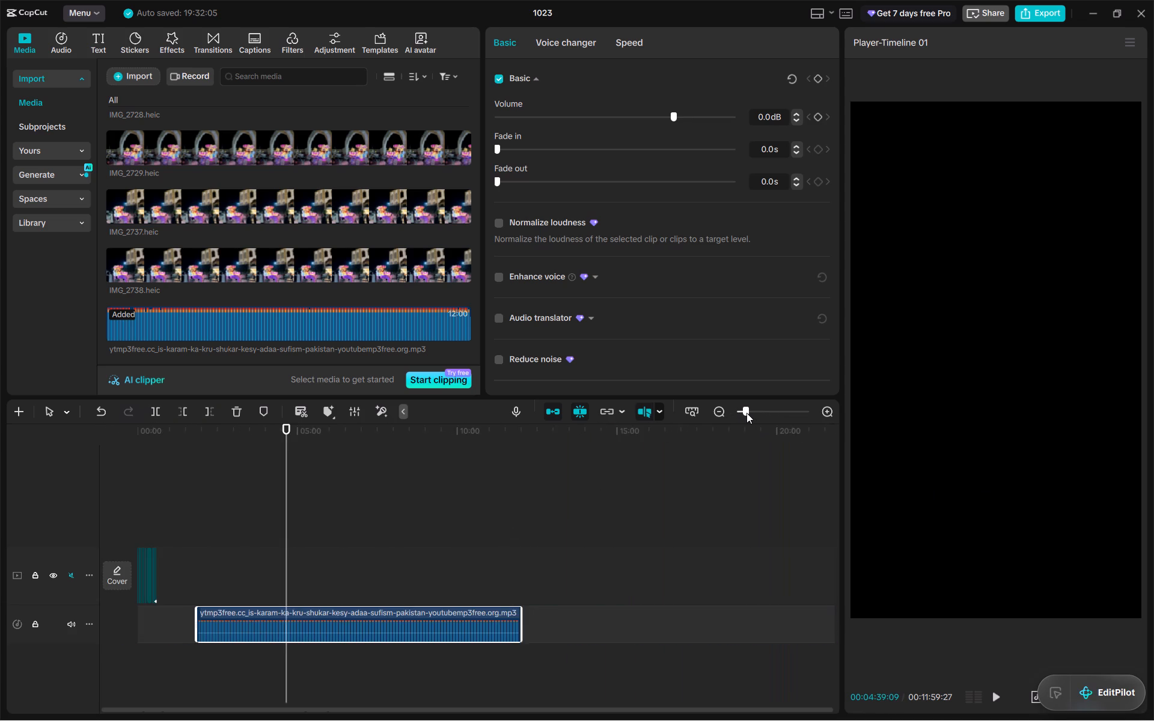
{"action": "left_click_drag", "start_coordinate": [302, 454], "coordinate": [112, 506]}
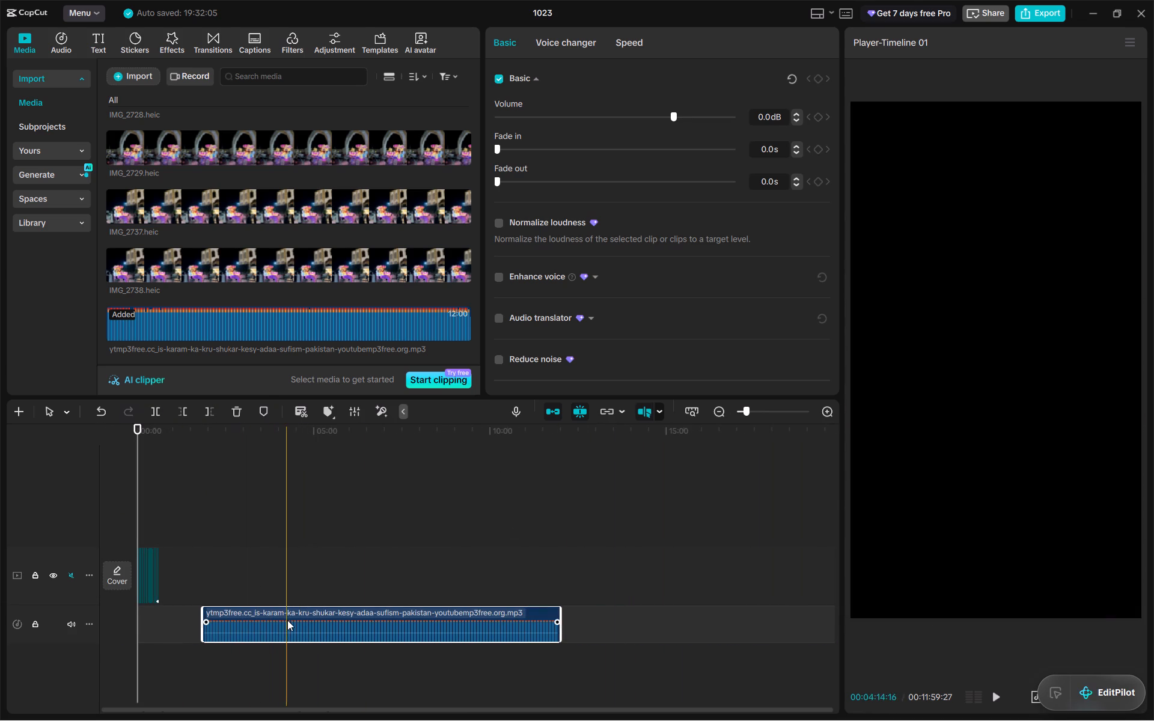
{"action": "left_click_drag", "start_coordinate": [287, 620], "coordinate": [222, 622]}
Review the video clips against the repositioned soundtrack, from the end of the footage back to 00:00.
{"action": "left_click_drag", "start_coordinate": [136, 479], "coordinate": [160, 476]}
{"action": "left_click", "coordinate": [768, 412]}
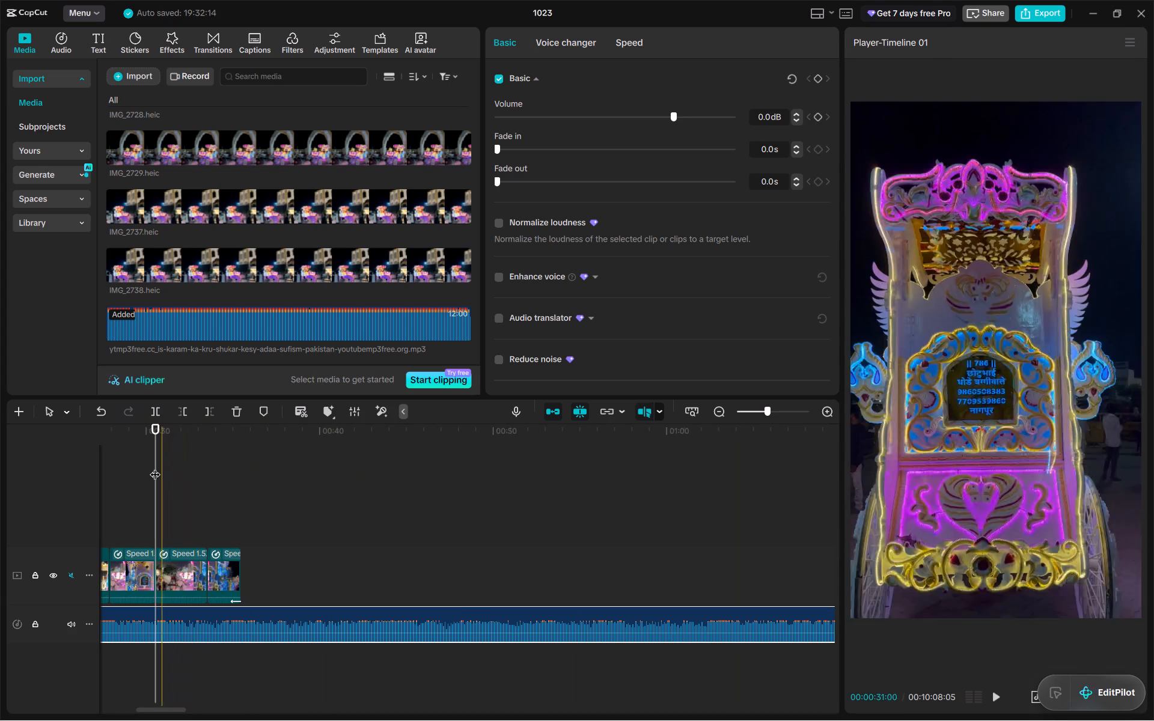
{"action": "left_click_drag", "start_coordinate": [153, 467], "coordinate": [518, 555]}
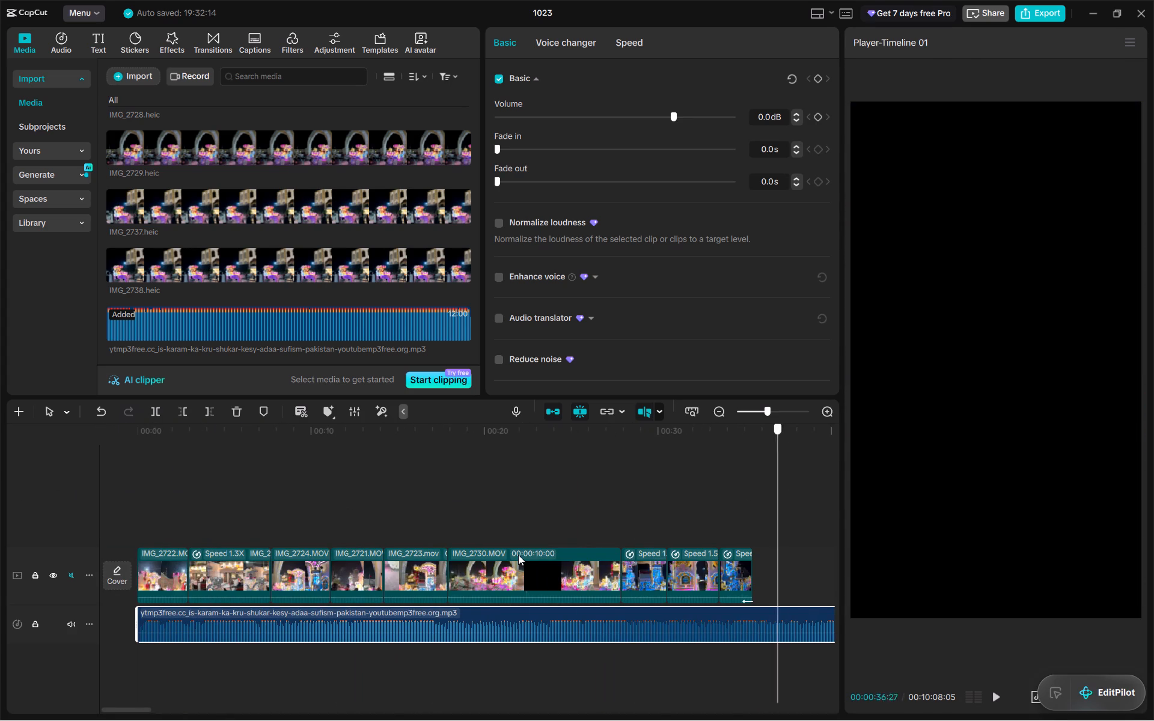
{"action": "left_click_drag", "start_coordinate": [518, 555], "coordinate": [0, 642]}
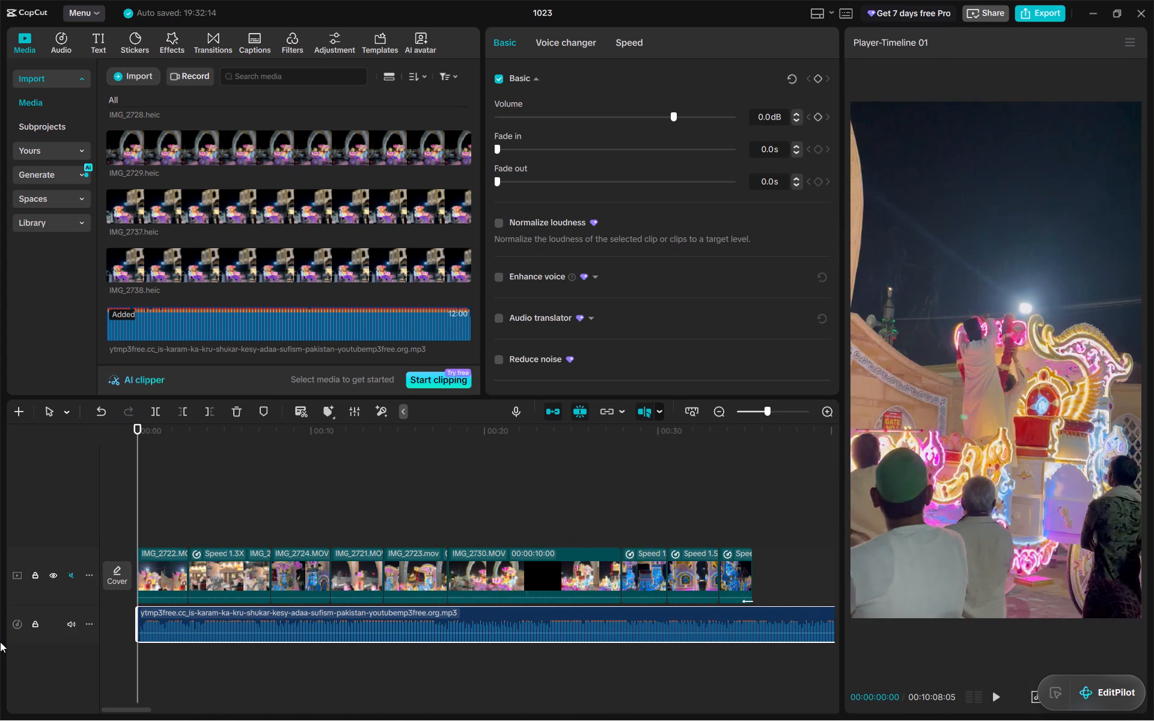
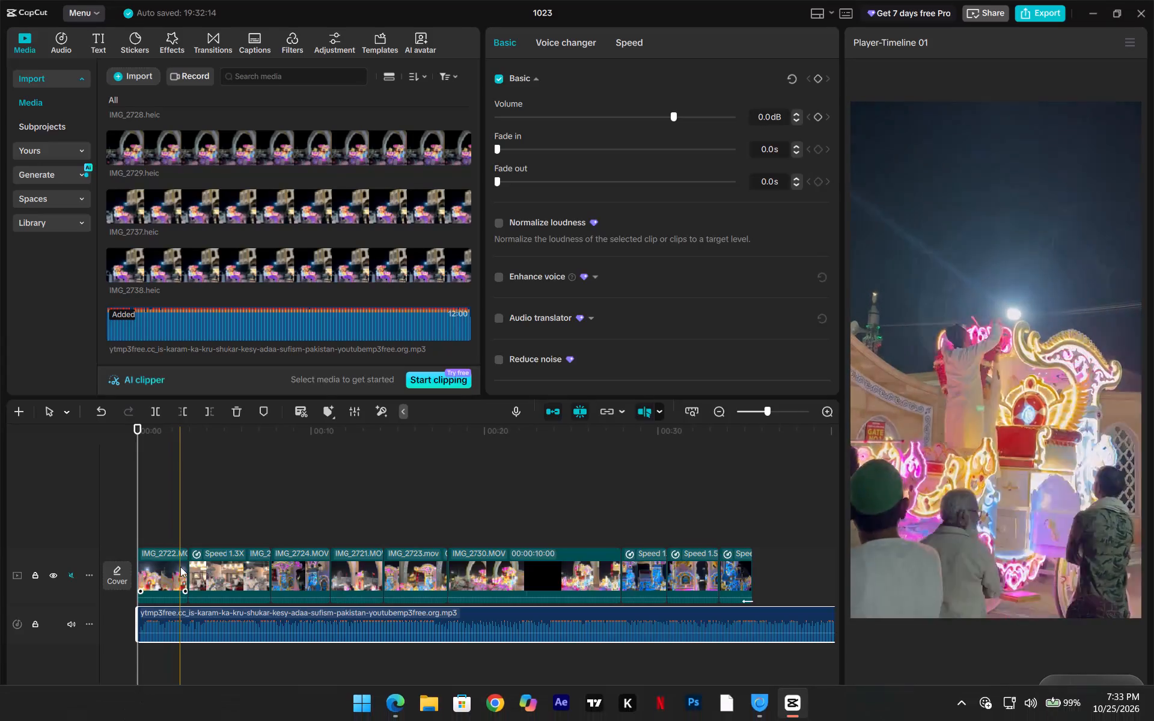
Move the 1.3X-speed clip of the white-horse carriage from second place to the end of the video track.
{"action": "key", "text": "space"}
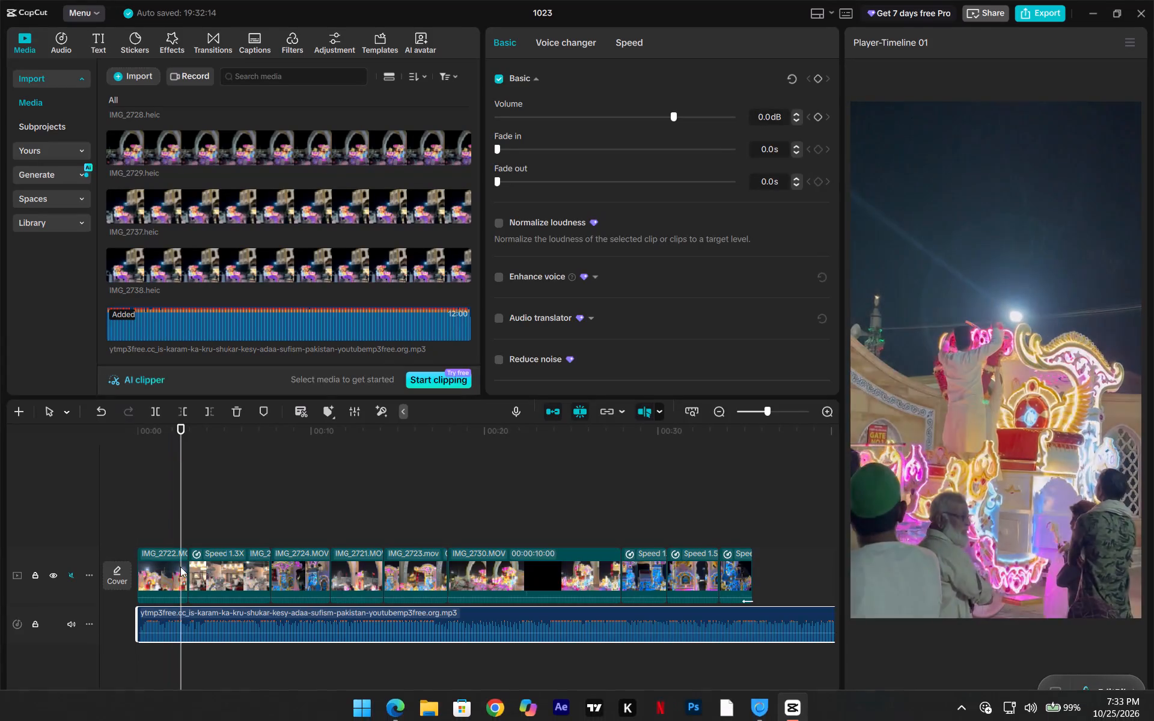
{"action": "left_click_drag", "start_coordinate": [204, 510], "coordinate": [0, 532]}
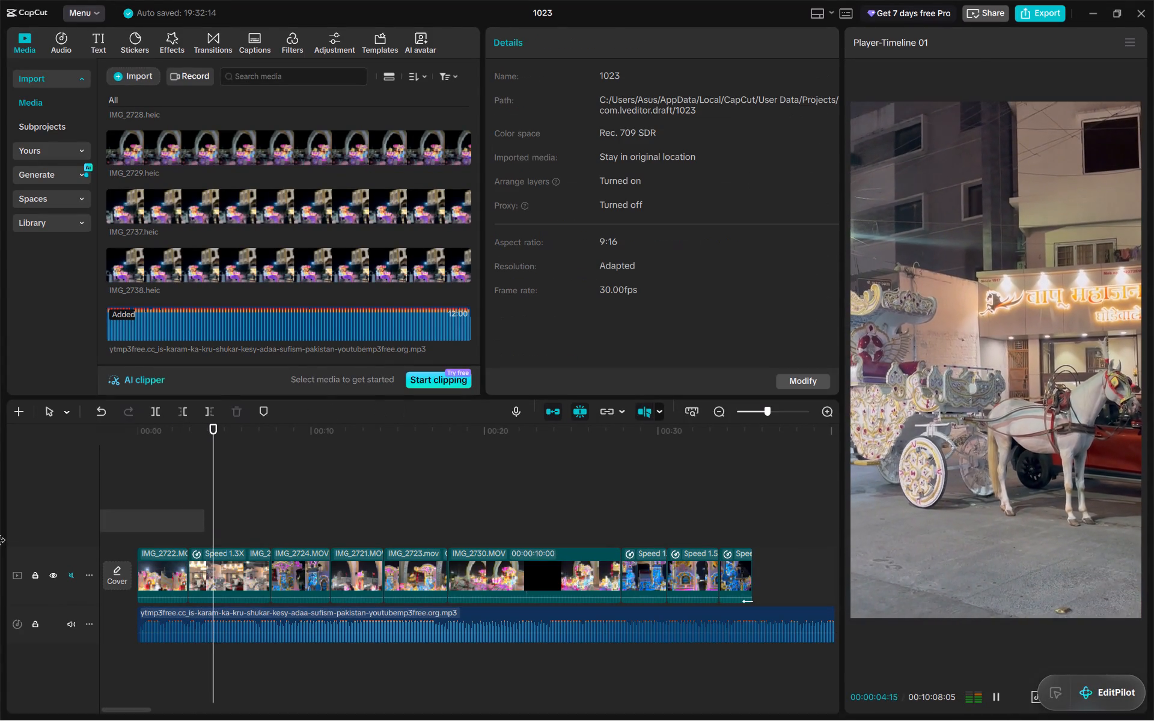
{"action": "left_click_drag", "start_coordinate": [0, 532], "coordinate": [2, 534]}
{"action": "left_click", "coordinate": [184, 457]}
{"action": "left_click_drag", "start_coordinate": [182, 456], "coordinate": [5, 469]}
{"action": "key", "text": "space"}
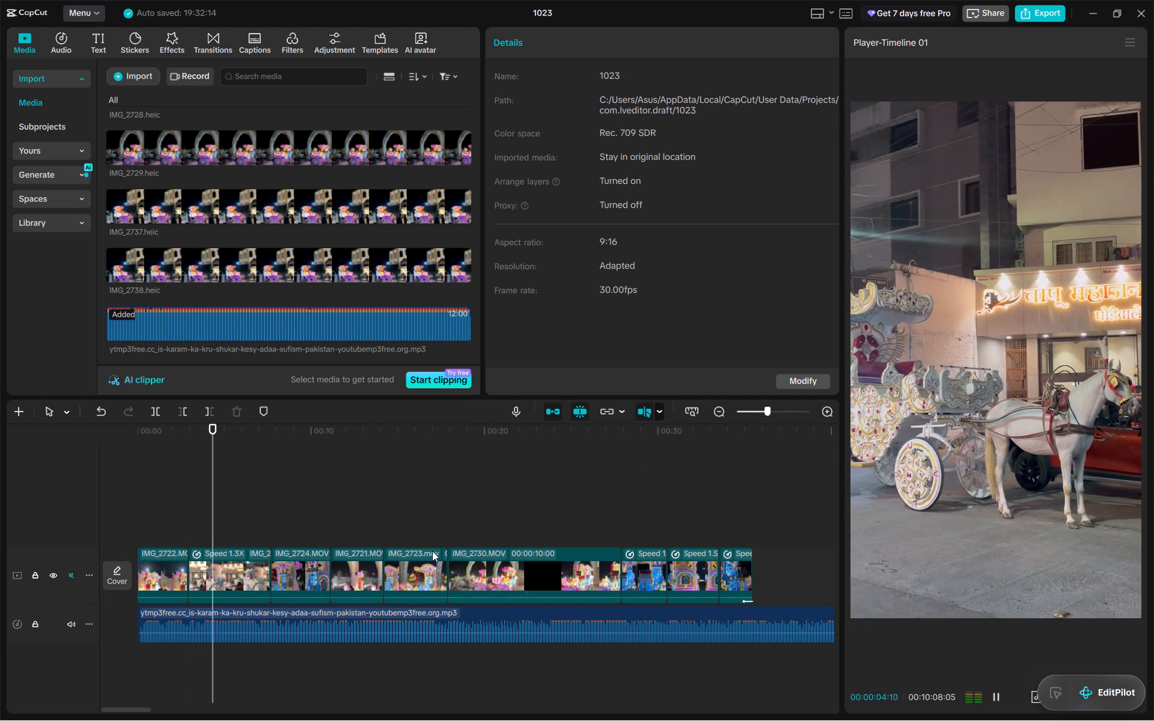
{"action": "left_click_drag", "start_coordinate": [249, 568], "coordinate": [663, 559]}
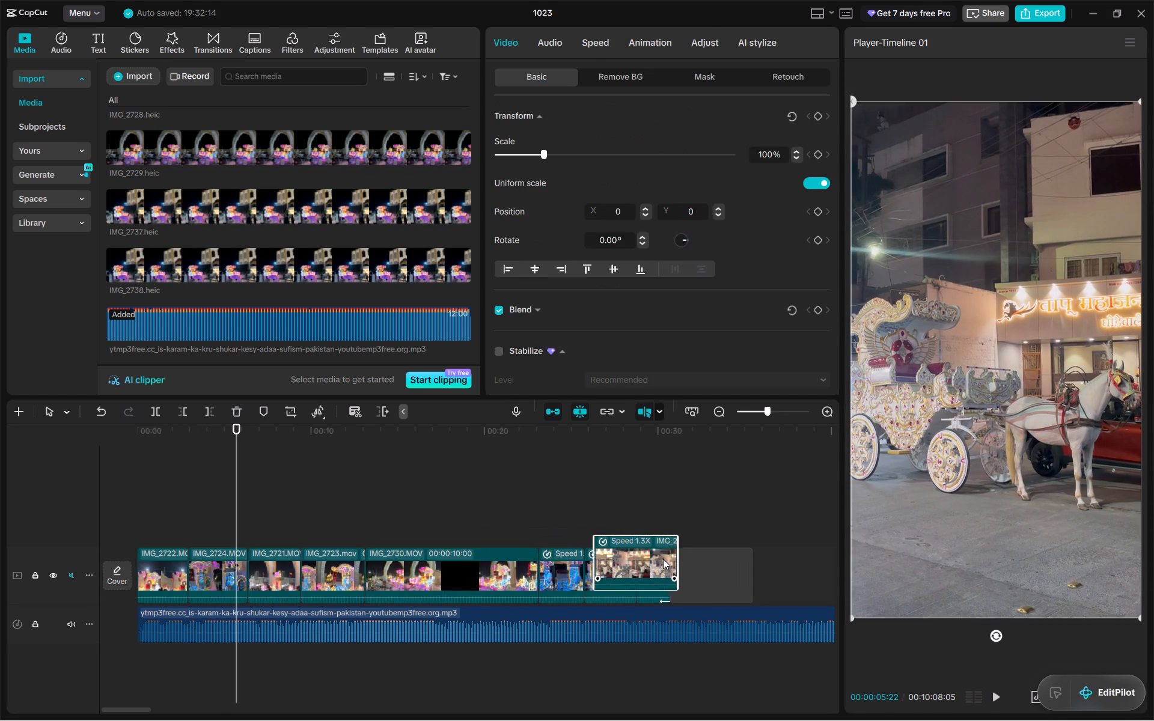
{"action": "left_click_drag", "start_coordinate": [663, 559], "coordinate": [725, 576]}
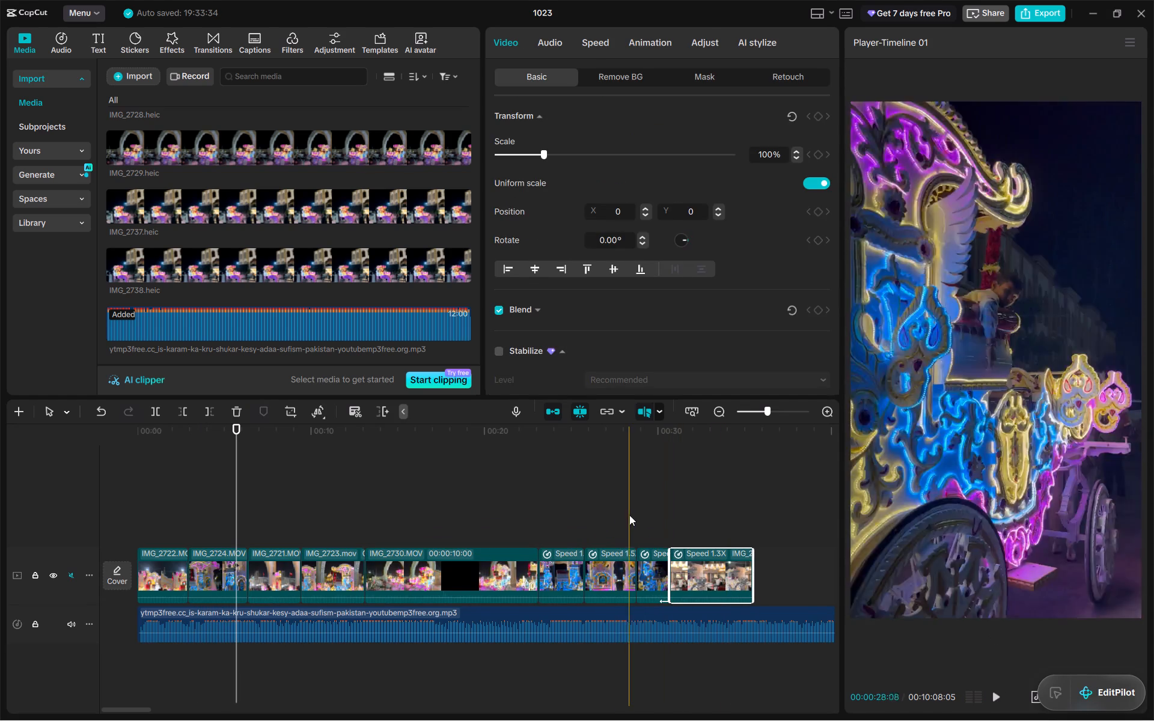
Remove the Fade Out animation from the sped-up carriage clip just before the white-horse clip and play back that section.
{"action": "left_click", "coordinate": [629, 515]}
{"action": "left_click", "coordinate": [662, 562]}
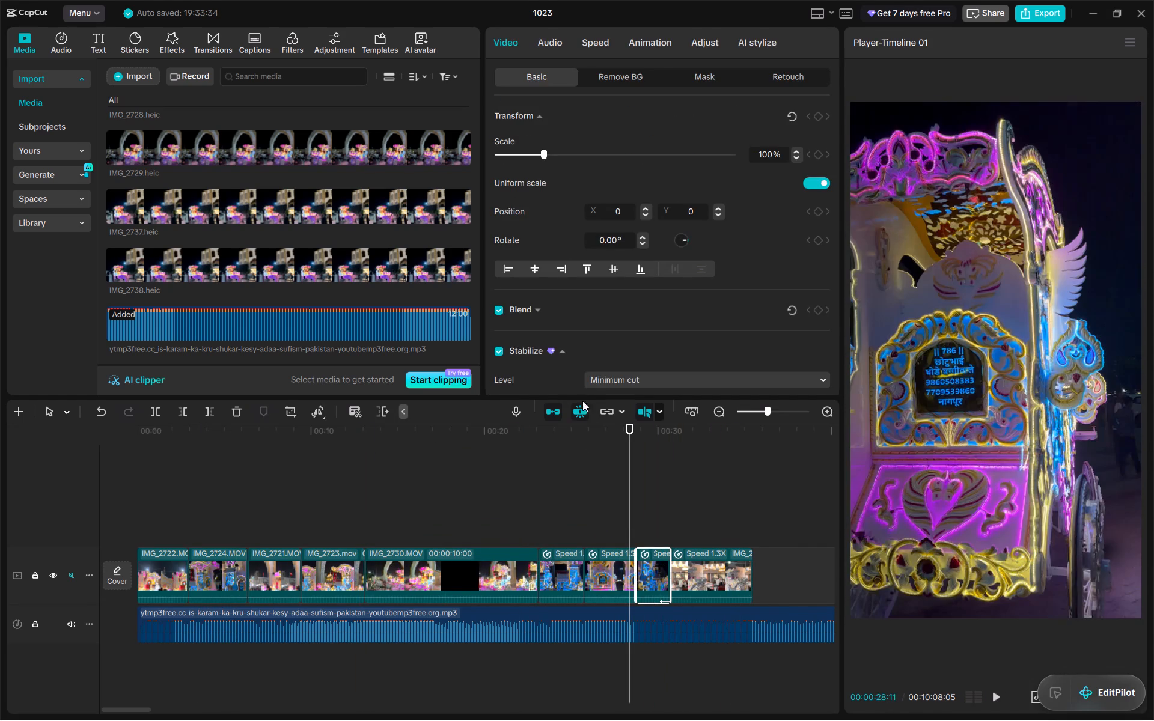
{"action": "left_click", "coordinate": [649, 34]}
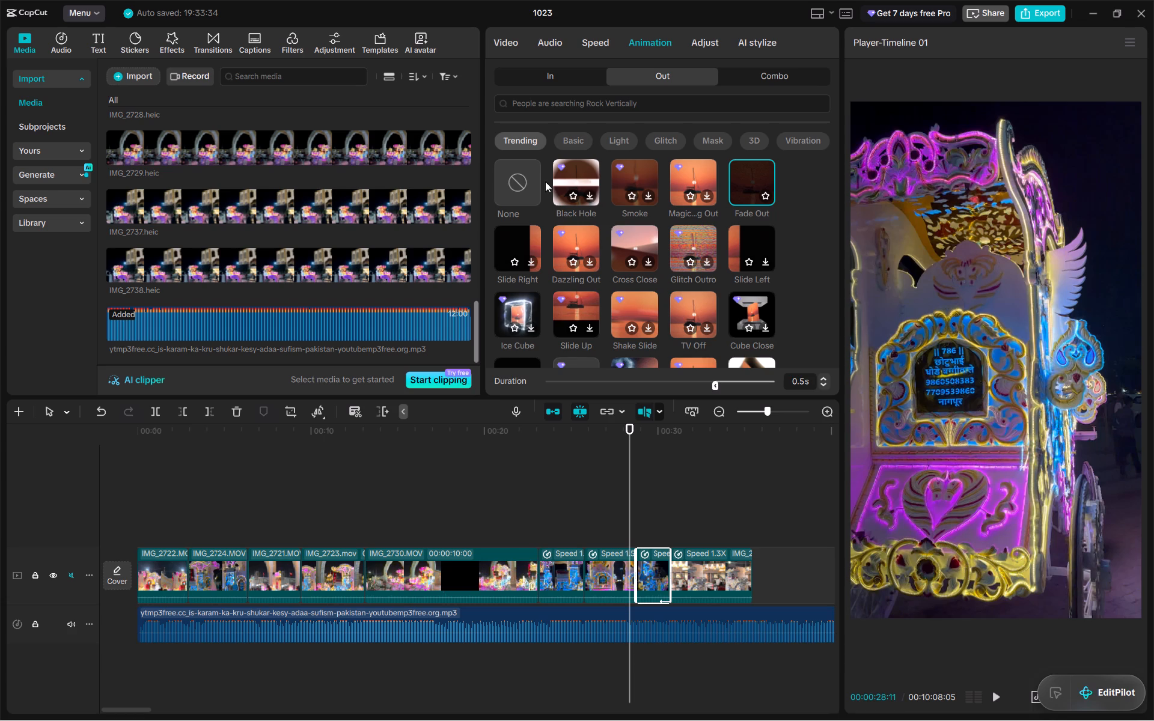
{"action": "left_click", "coordinate": [537, 184]}
{"action": "left_click", "coordinate": [617, 470]}
{"action": "key", "text": "space"}
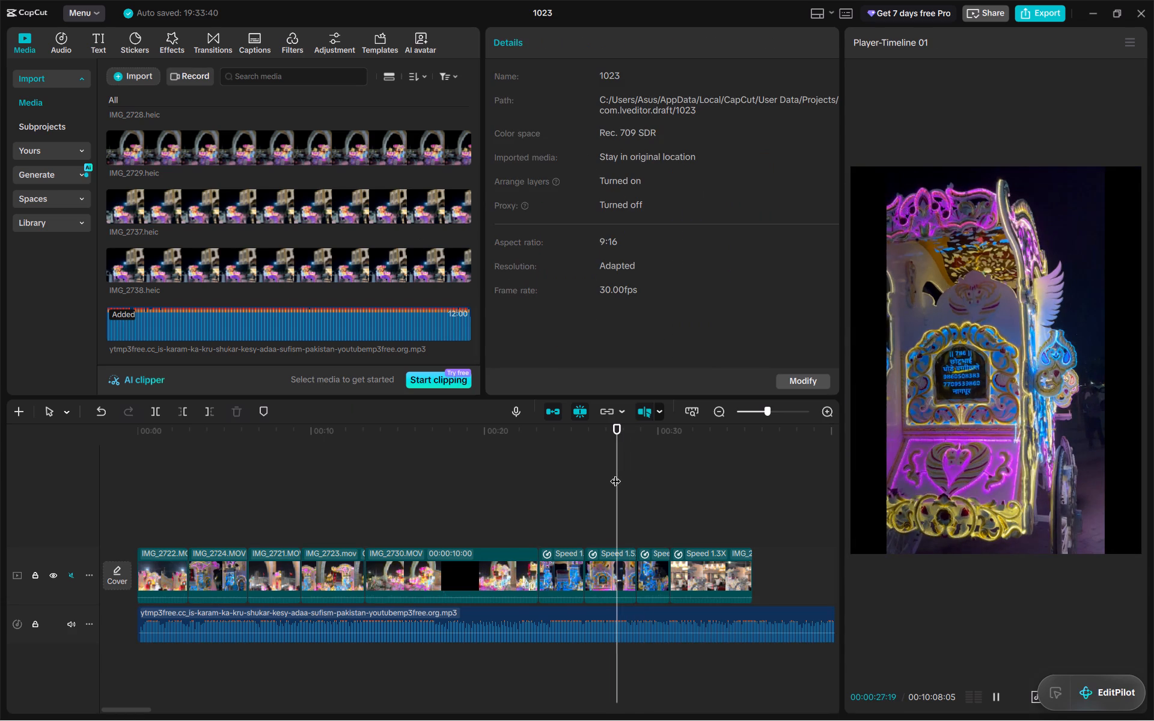
{"action": "key", "text": "space"}
{"action": "key", "text": "space"}
Play the reordered video from the start and move the floating EditPilot widget clear of the player's controls.
{"action": "left_click", "coordinate": [112, 506]}
{"action": "key", "text": "space"}
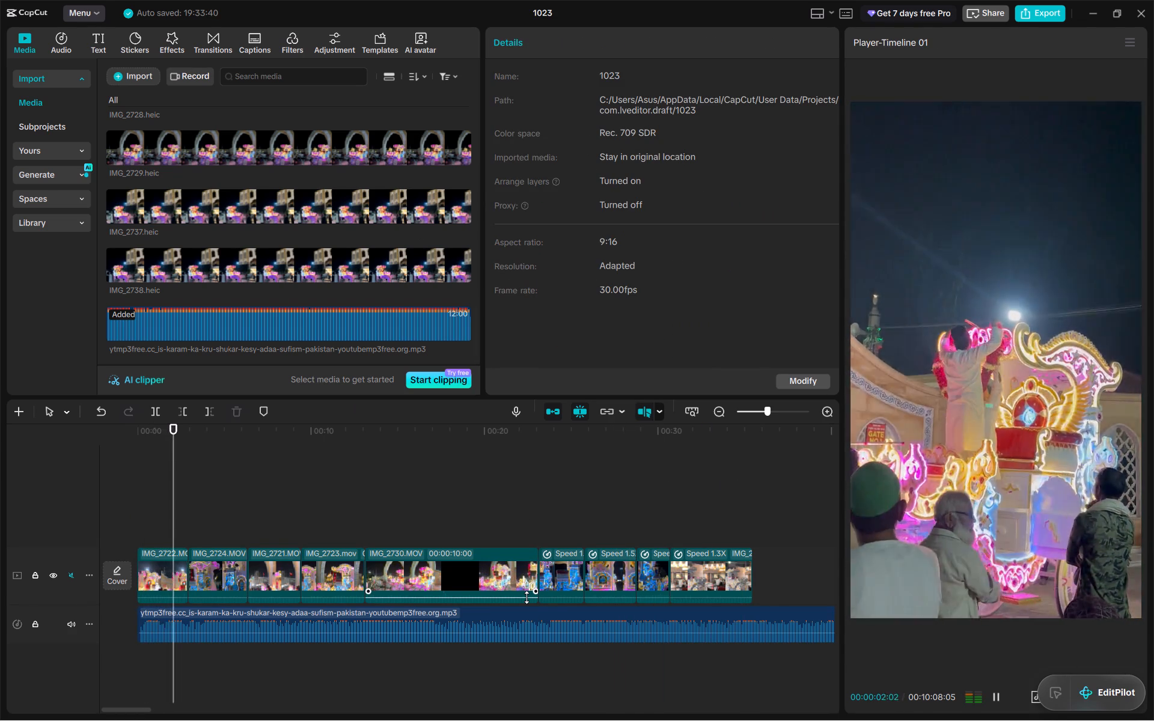
{"action": "left_click_drag", "start_coordinate": [1073, 679], "coordinate": [778, 12]}
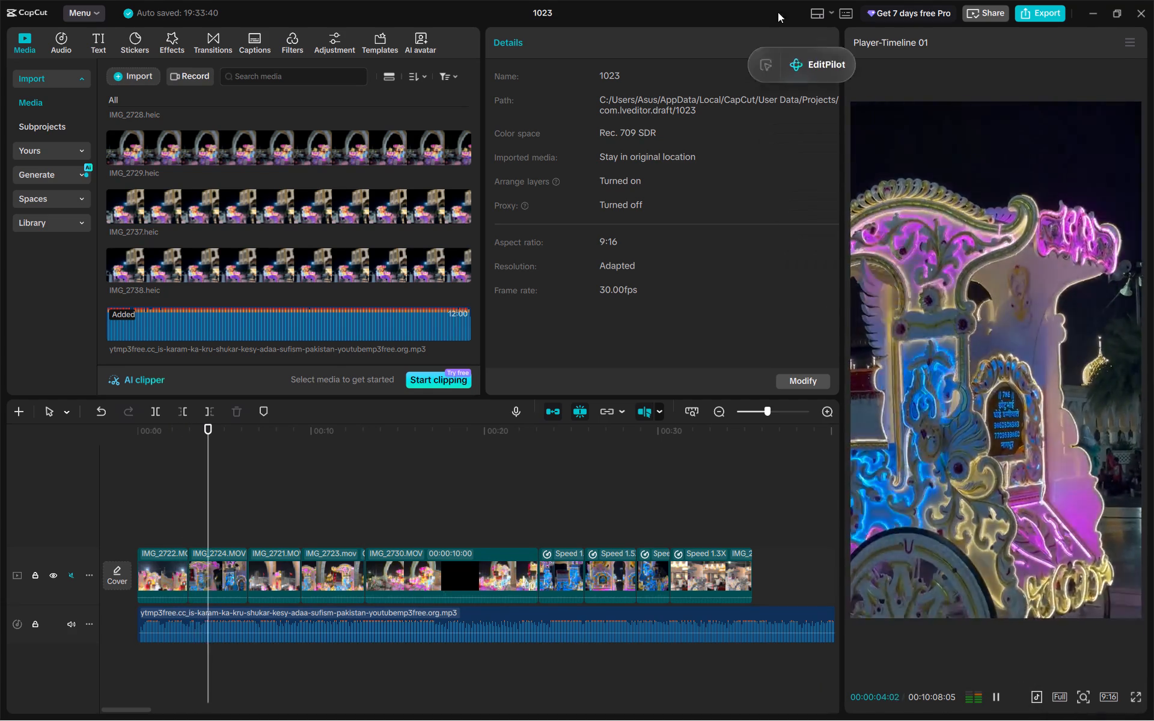
{"action": "left_click_drag", "start_coordinate": [778, 12], "coordinate": [647, 1]}
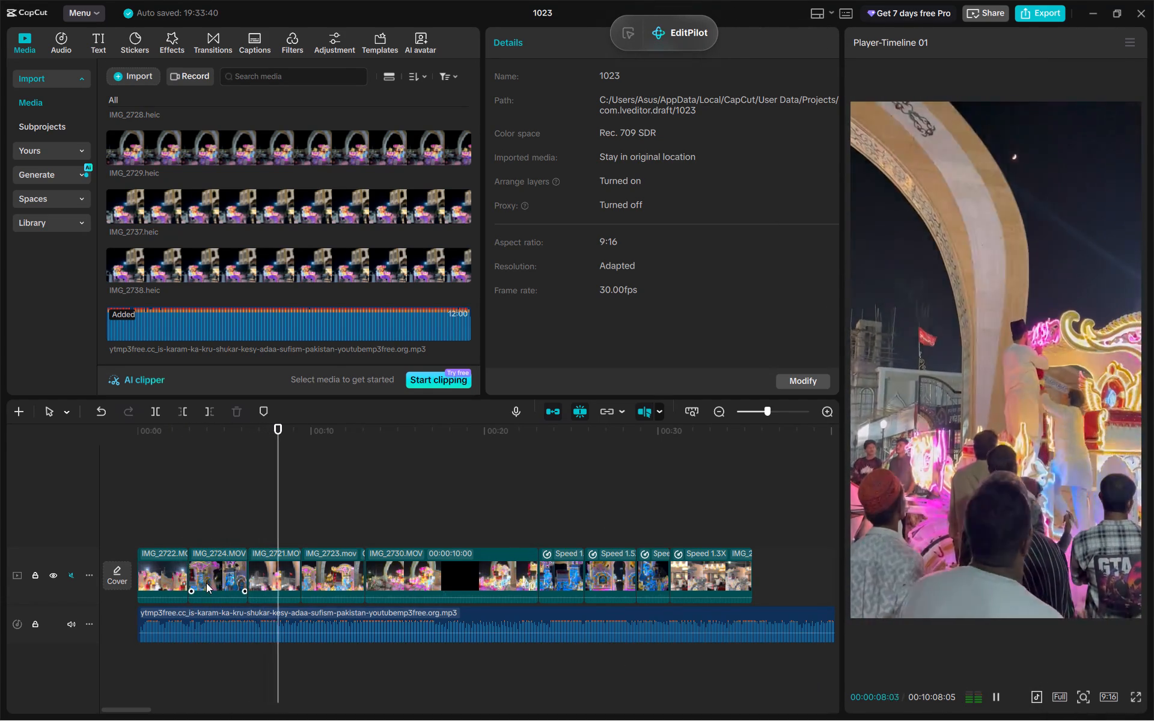
Move clip IMG_2724.MOV to directly after IMG_2730.MOV, ahead of the sped-up clips.
{"action": "left_click_drag", "start_coordinate": [206, 583], "coordinate": [497, 589]}
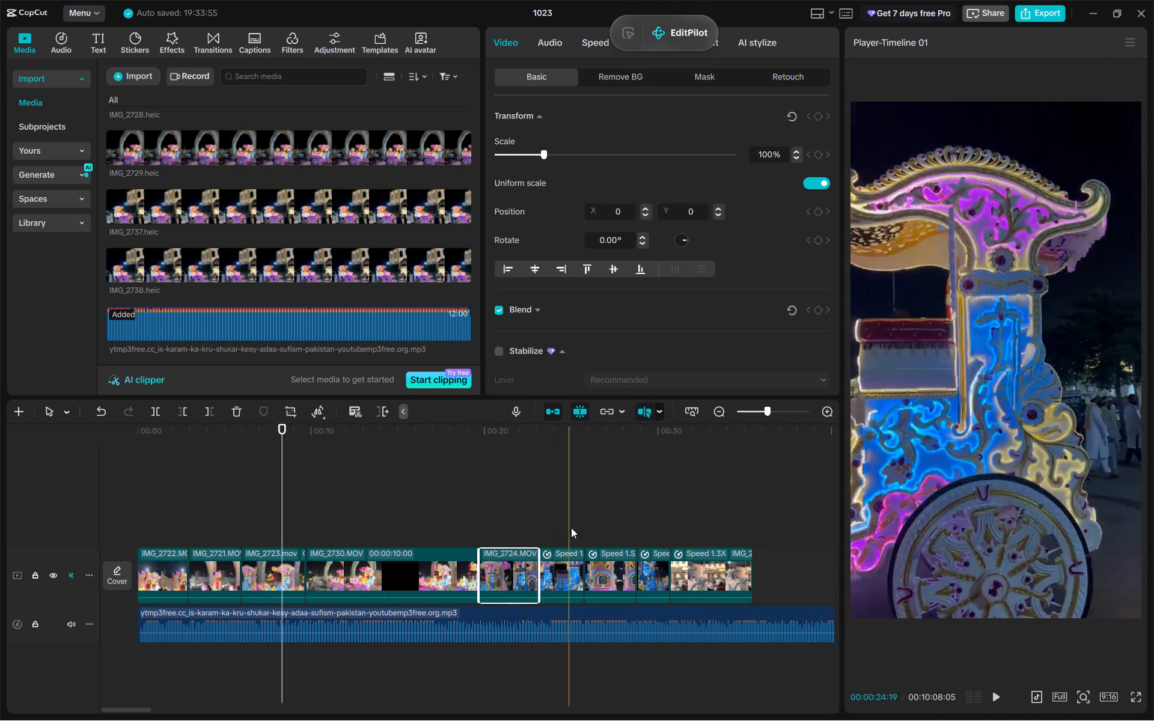
Review the new clip order against the soundtrack from the start through the opening of IMG_2724.MOV.
{"action": "left_click_drag", "start_coordinate": [591, 526], "coordinate": [597, 525]}
{"action": "left_click_drag", "start_coordinate": [163, 499], "coordinate": [107, 507]}
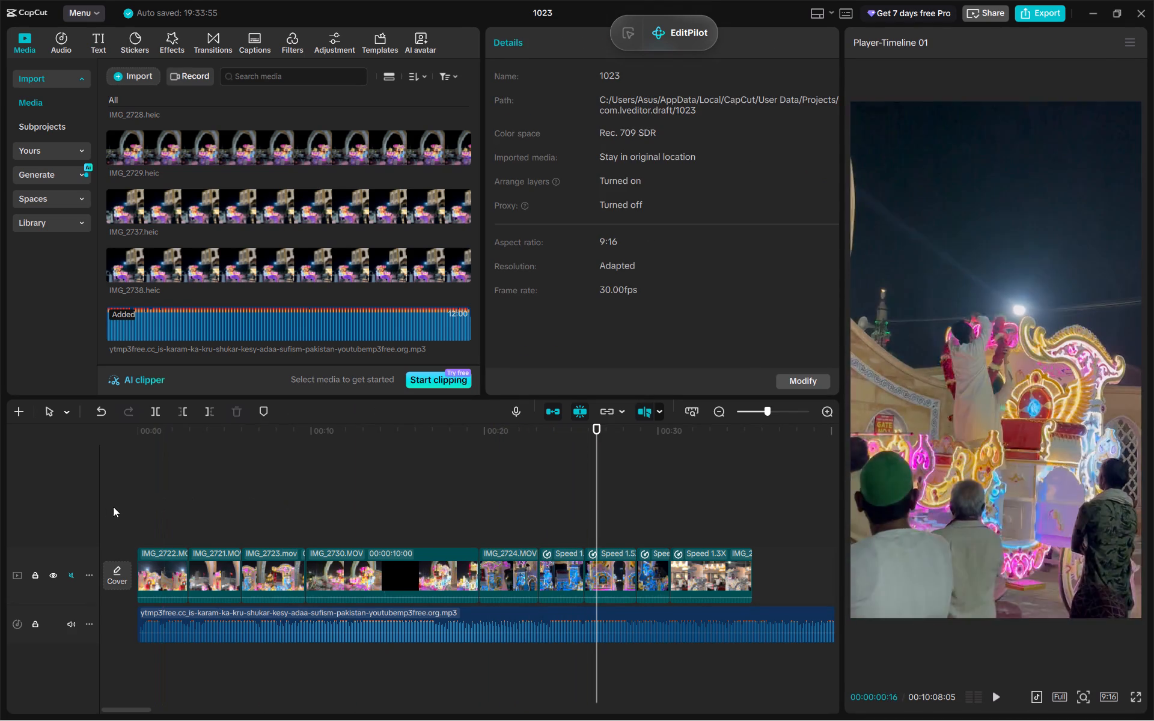
{"action": "left_click", "coordinate": [142, 495]}
{"action": "left_click_drag", "start_coordinate": [141, 495], "coordinate": [84, 505]}
{"action": "key", "text": "space"}
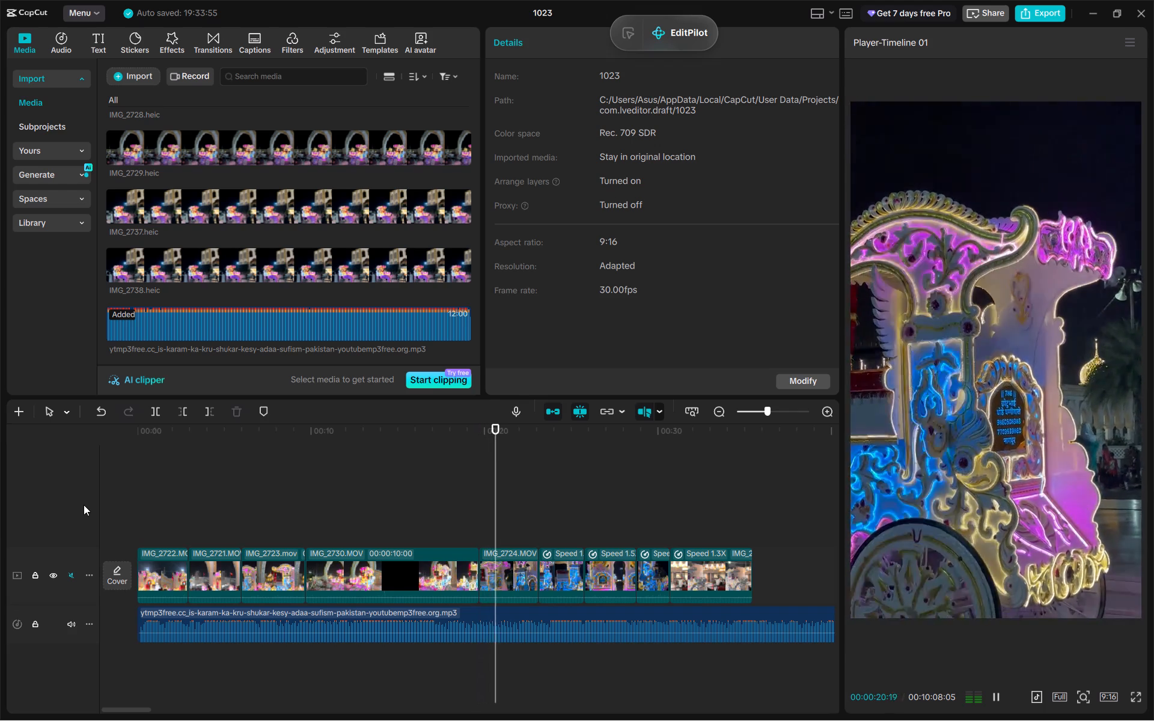
{"action": "key", "text": "space"}
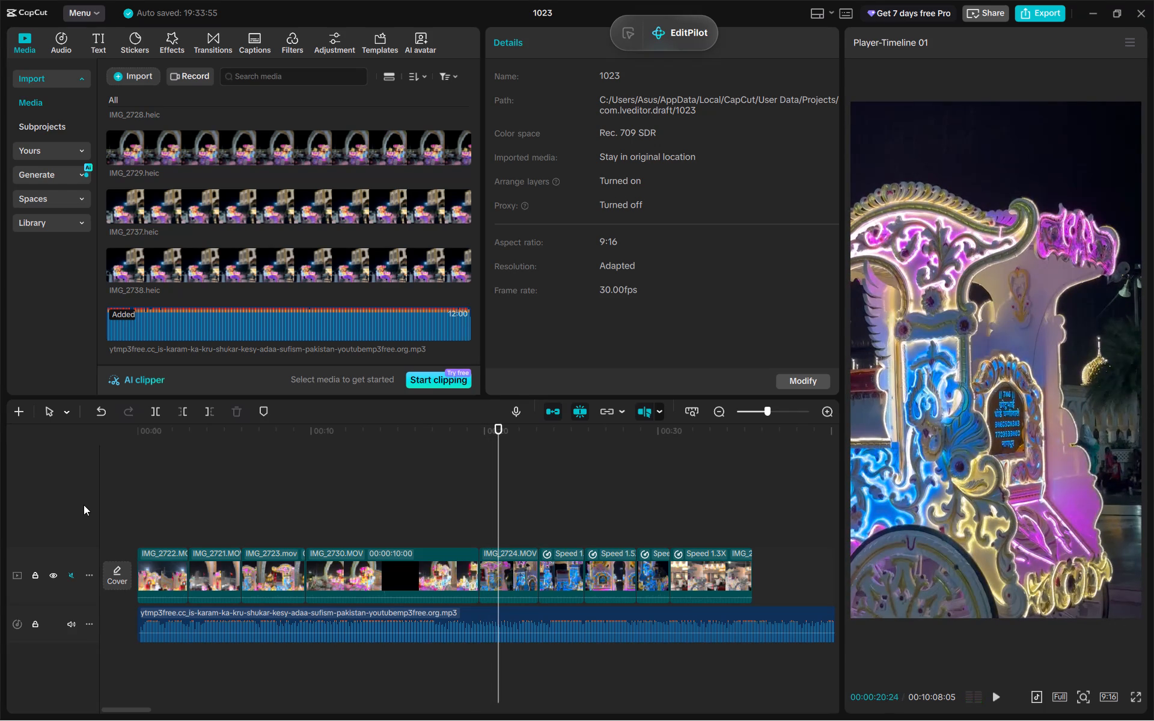
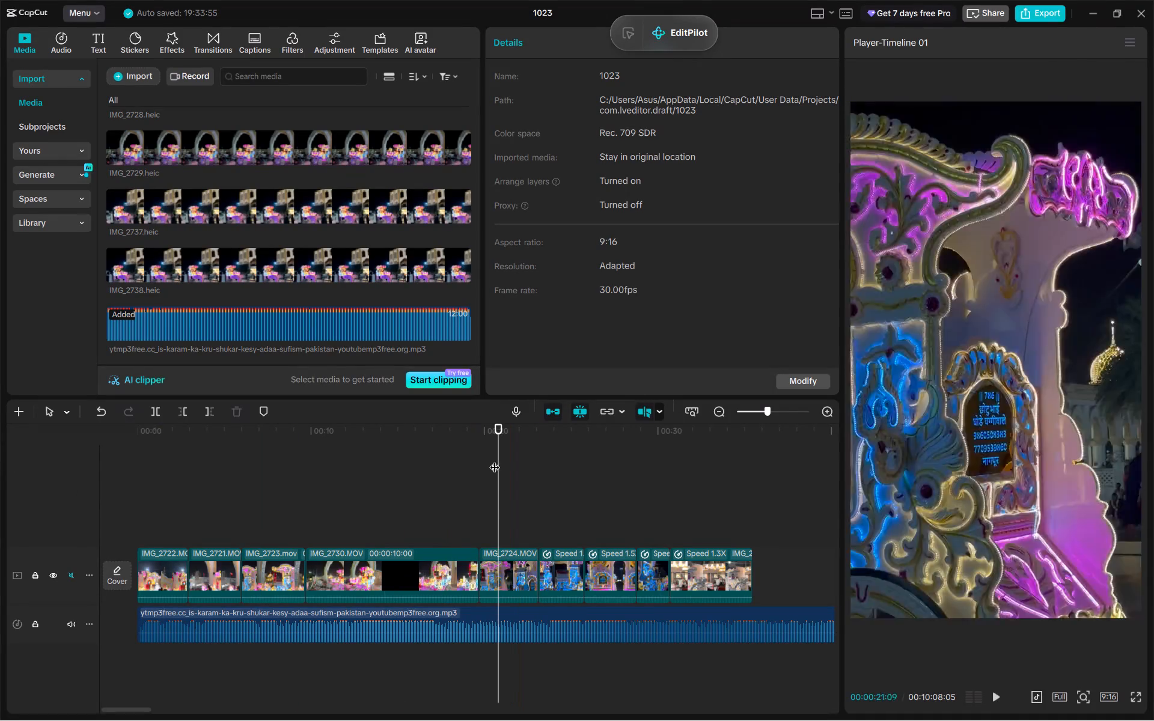
Add the Slow Fade overlay transition at the cut between IMG_2722.MOV and IMG_2721.MOV.
{"action": "left_click_drag", "start_coordinate": [502, 461], "coordinate": [178, 521]}
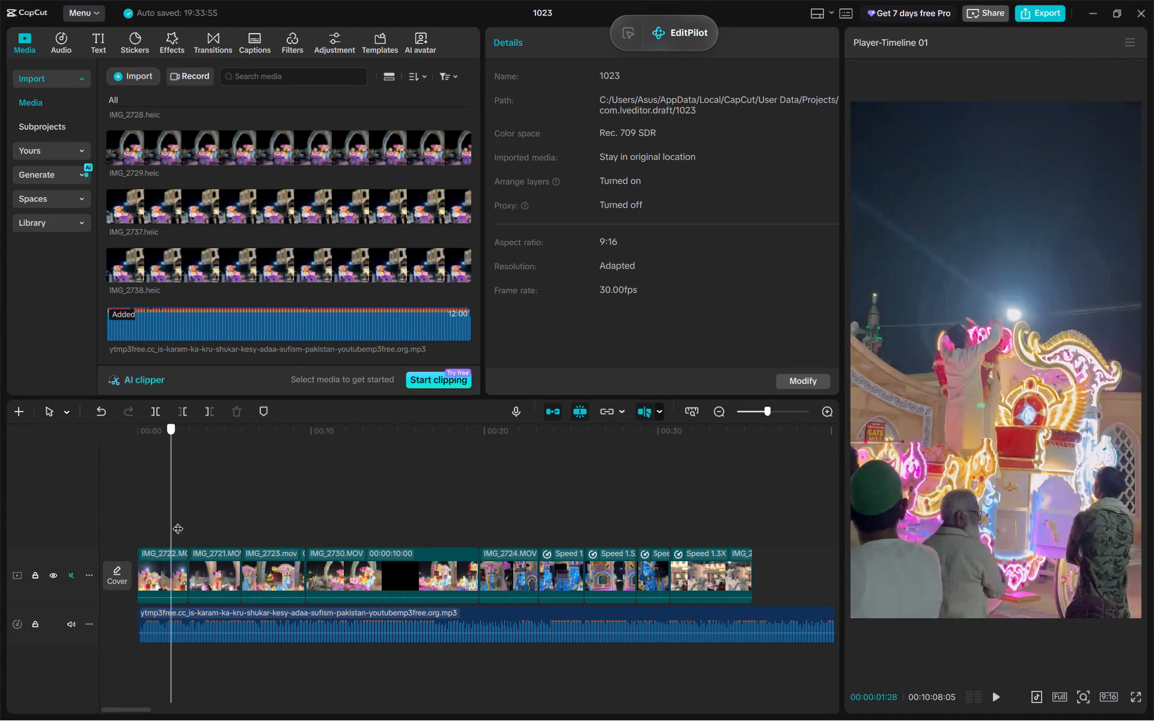
{"action": "left_click_drag", "start_coordinate": [178, 521], "coordinate": [192, 519]}
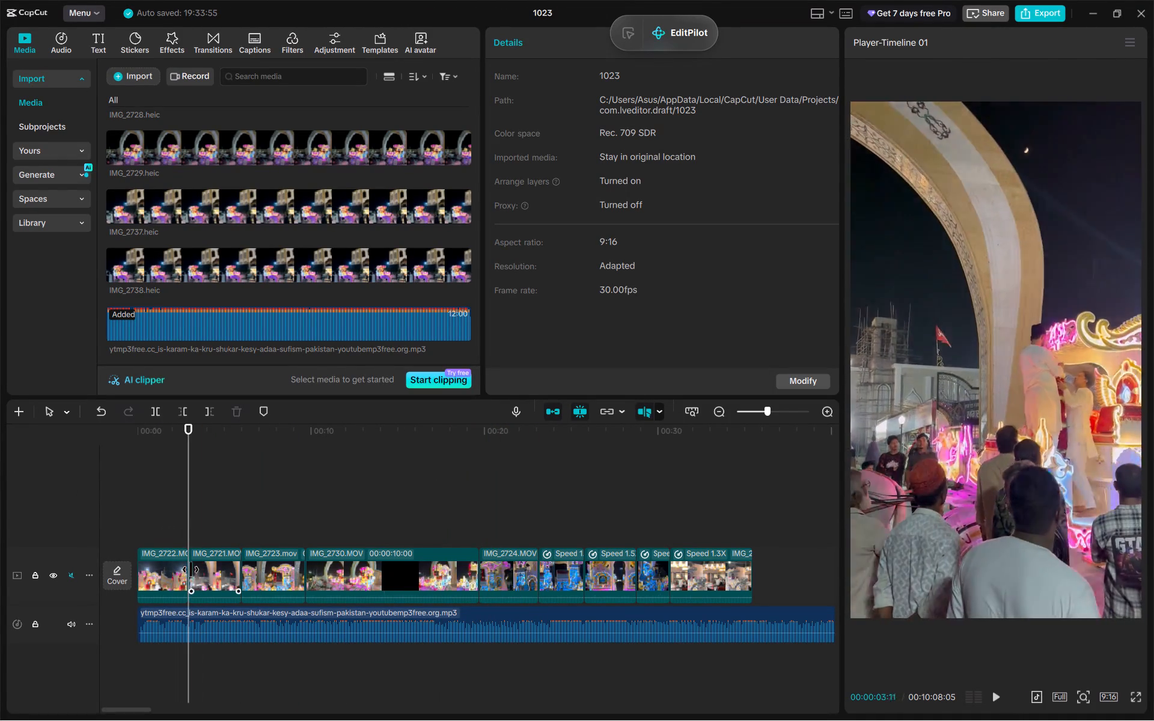
{"action": "left_click", "coordinate": [189, 570]}
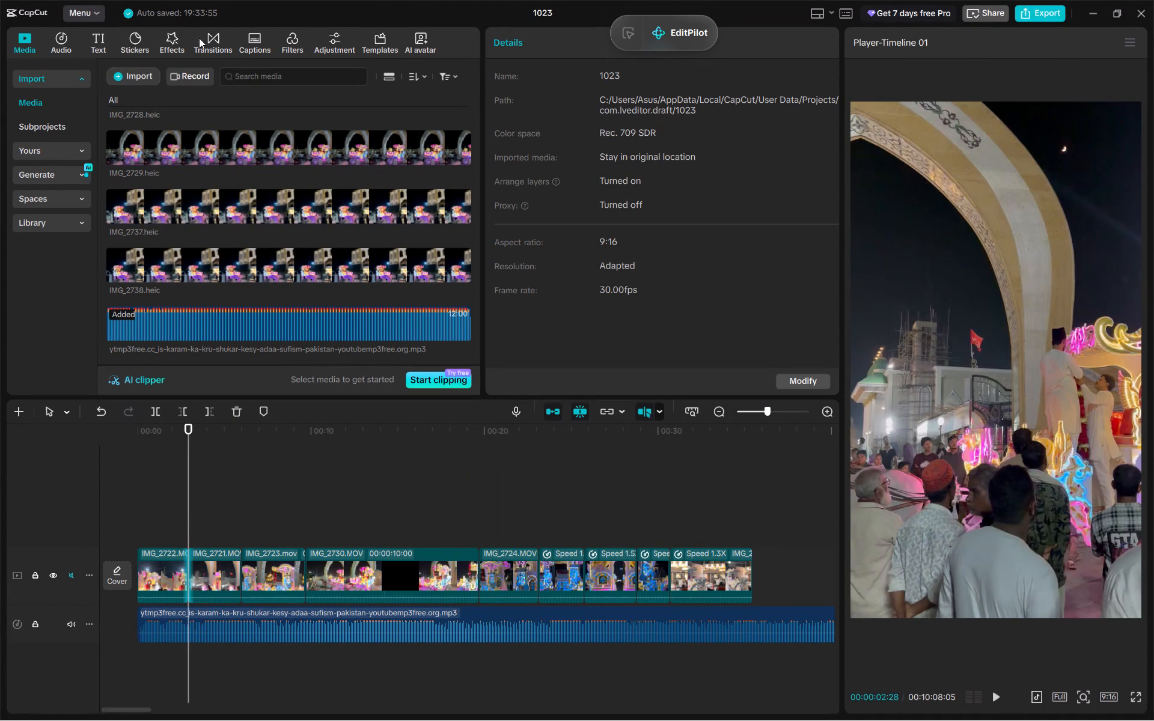
{"action": "left_click", "coordinate": [200, 38]}
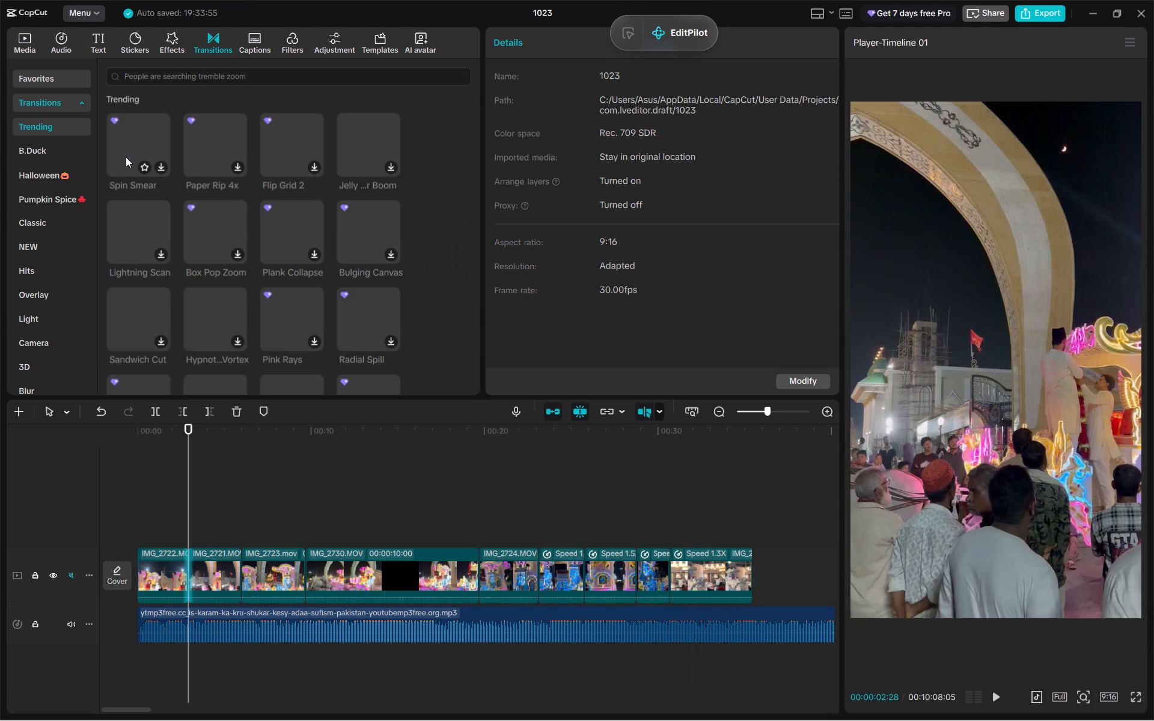
{"action": "left_click", "coordinate": [47, 295]}
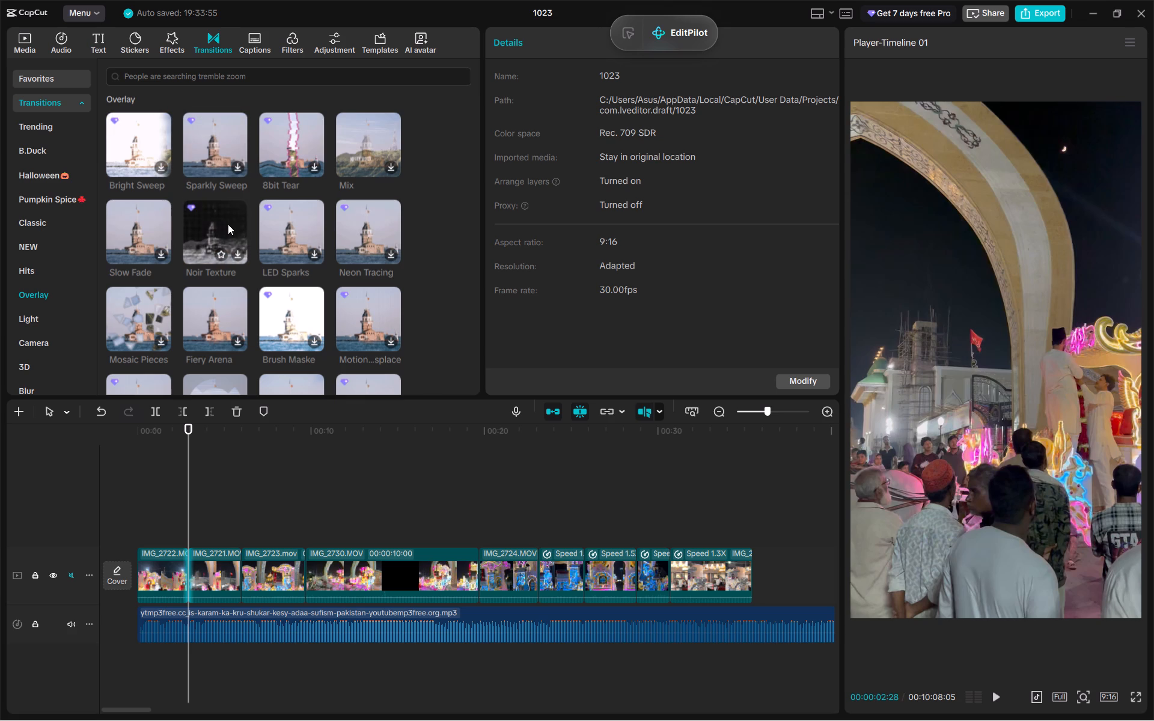
{"action": "left_click", "coordinate": [148, 224]}
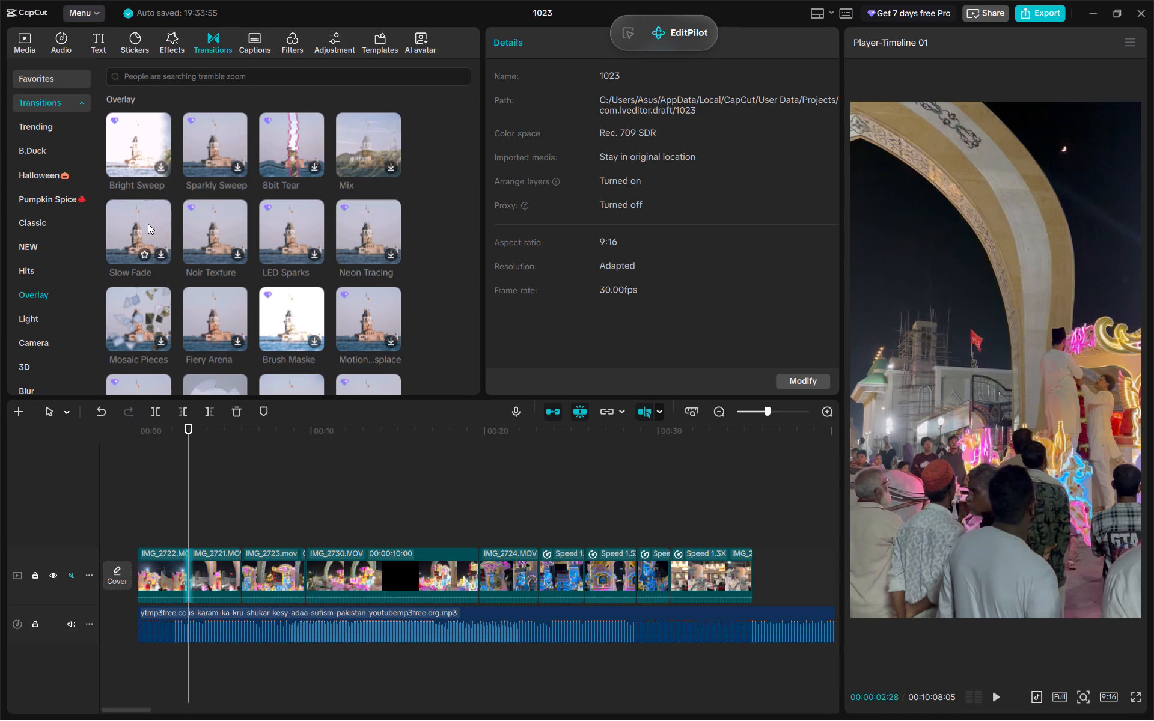
{"action": "left_click", "coordinate": [156, 224]}
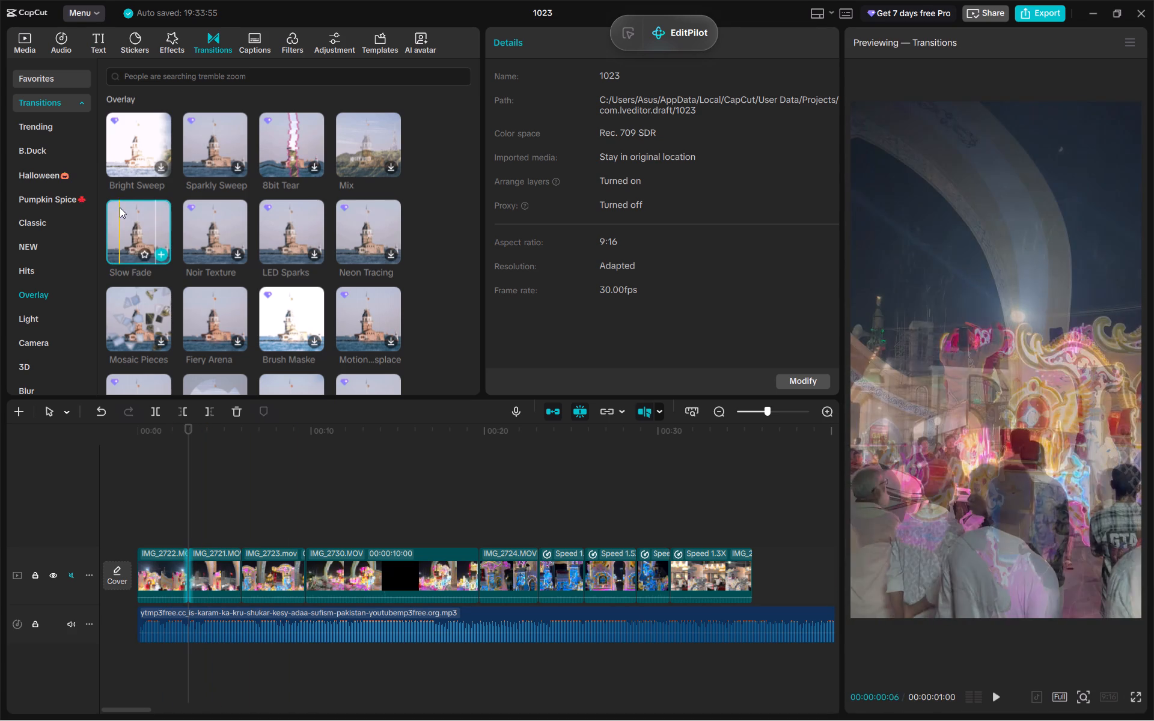
{"action": "left_click", "coordinate": [157, 255]}
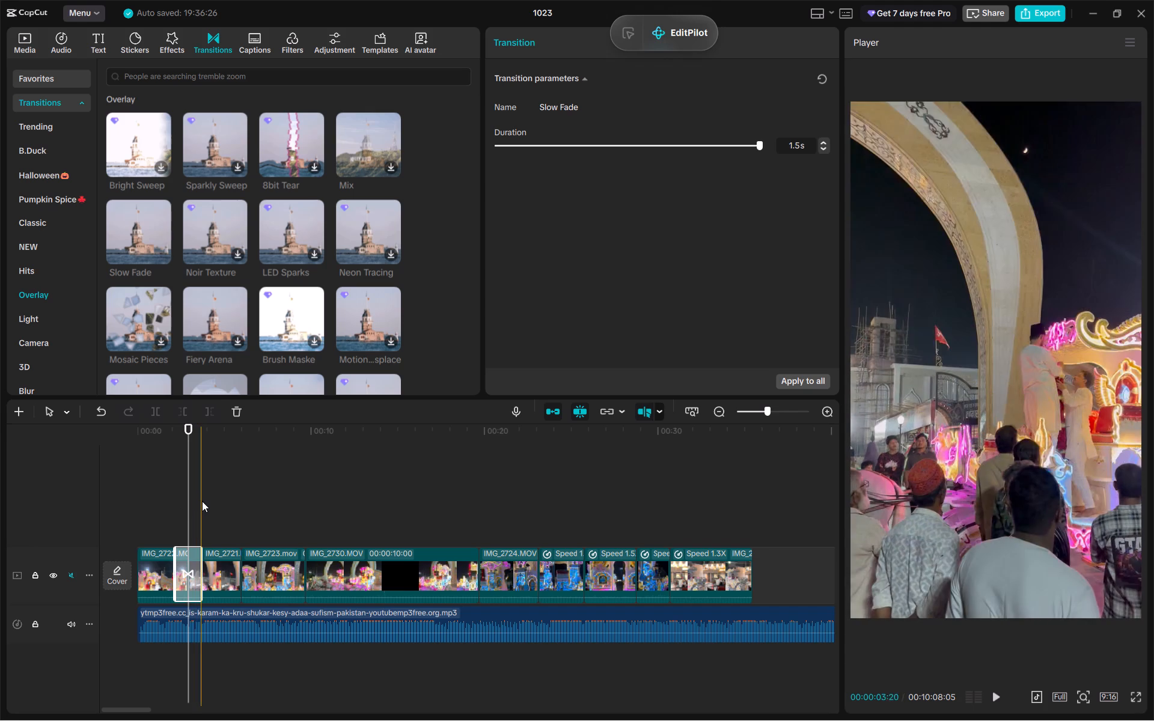
Play the video from the start through IMG_2723.mov to check the Slow Fade transition.
{"action": "left_click", "coordinate": [166, 503]}
{"action": "left_click_drag", "start_coordinate": [167, 502], "coordinate": [18, 513]}
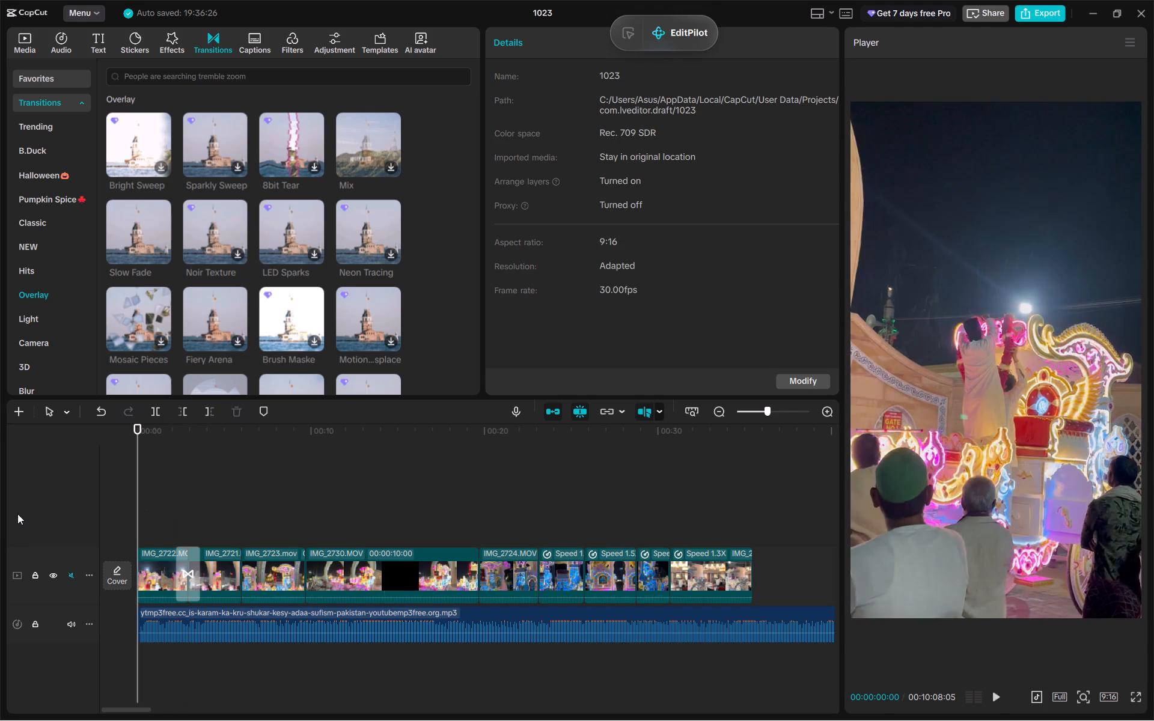
{"action": "key", "text": "space"}
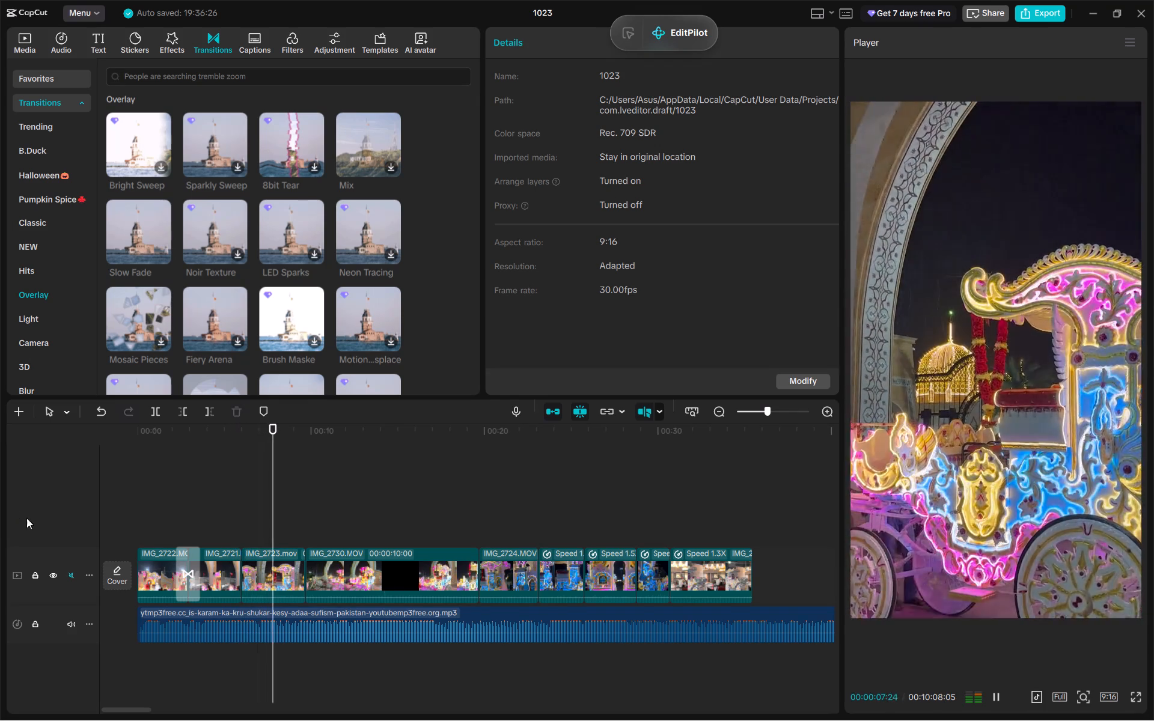
{"action": "key", "text": "space"}
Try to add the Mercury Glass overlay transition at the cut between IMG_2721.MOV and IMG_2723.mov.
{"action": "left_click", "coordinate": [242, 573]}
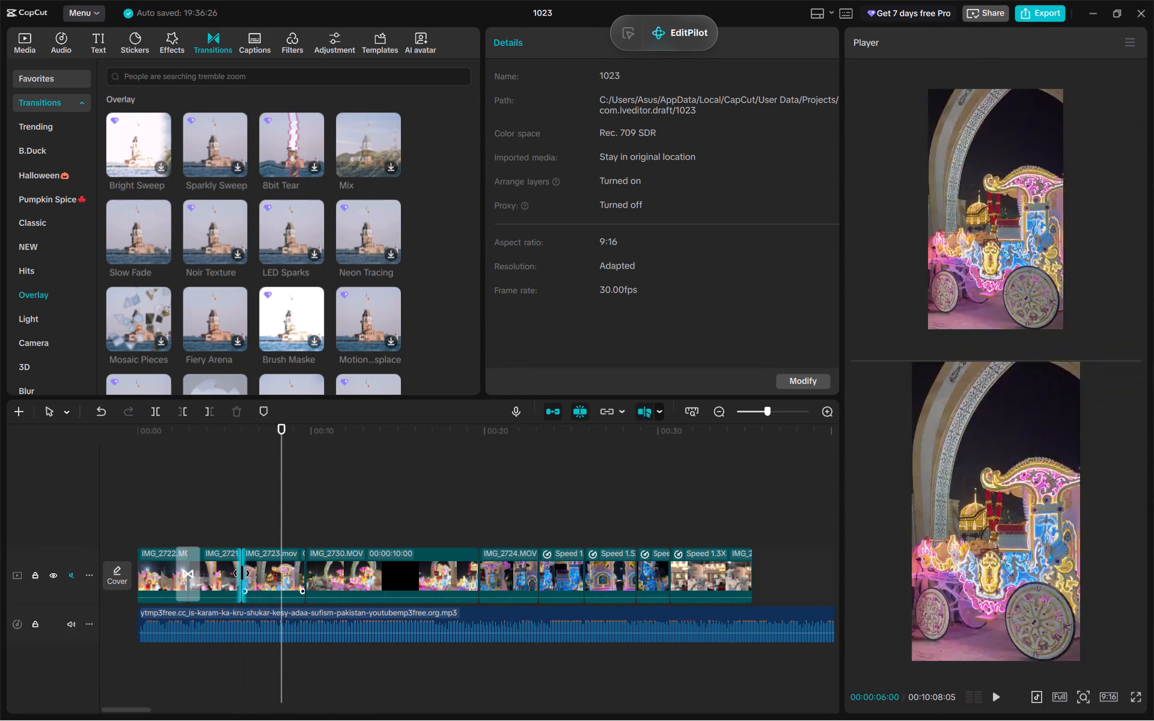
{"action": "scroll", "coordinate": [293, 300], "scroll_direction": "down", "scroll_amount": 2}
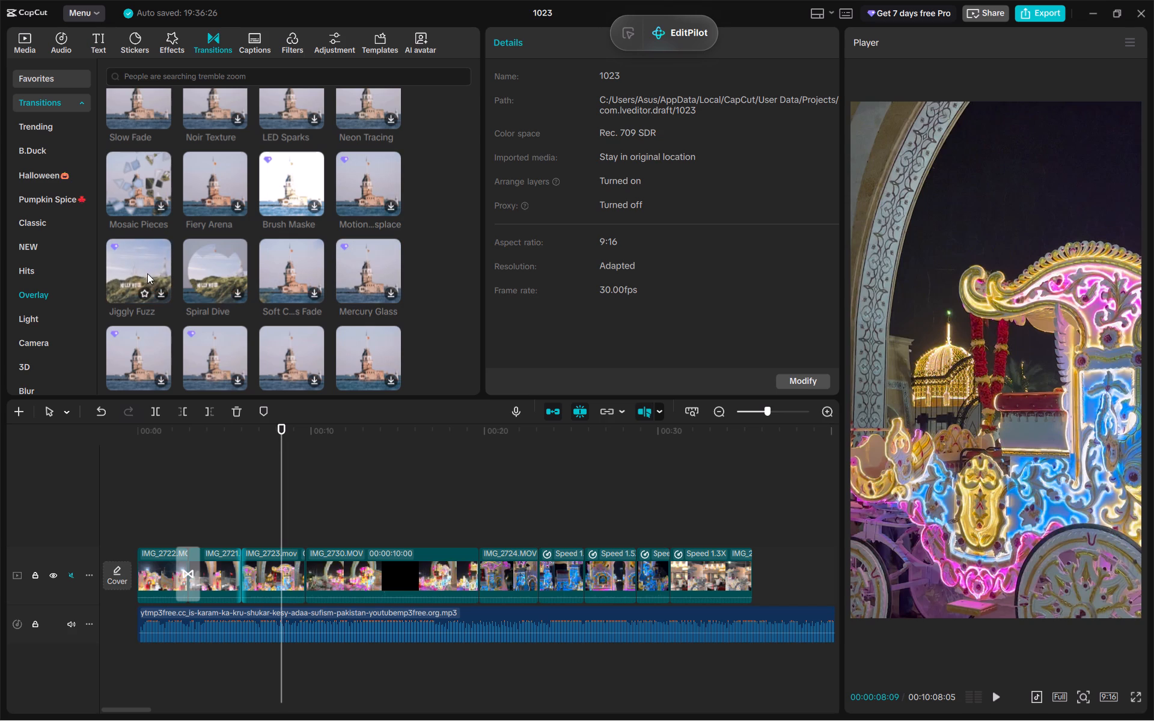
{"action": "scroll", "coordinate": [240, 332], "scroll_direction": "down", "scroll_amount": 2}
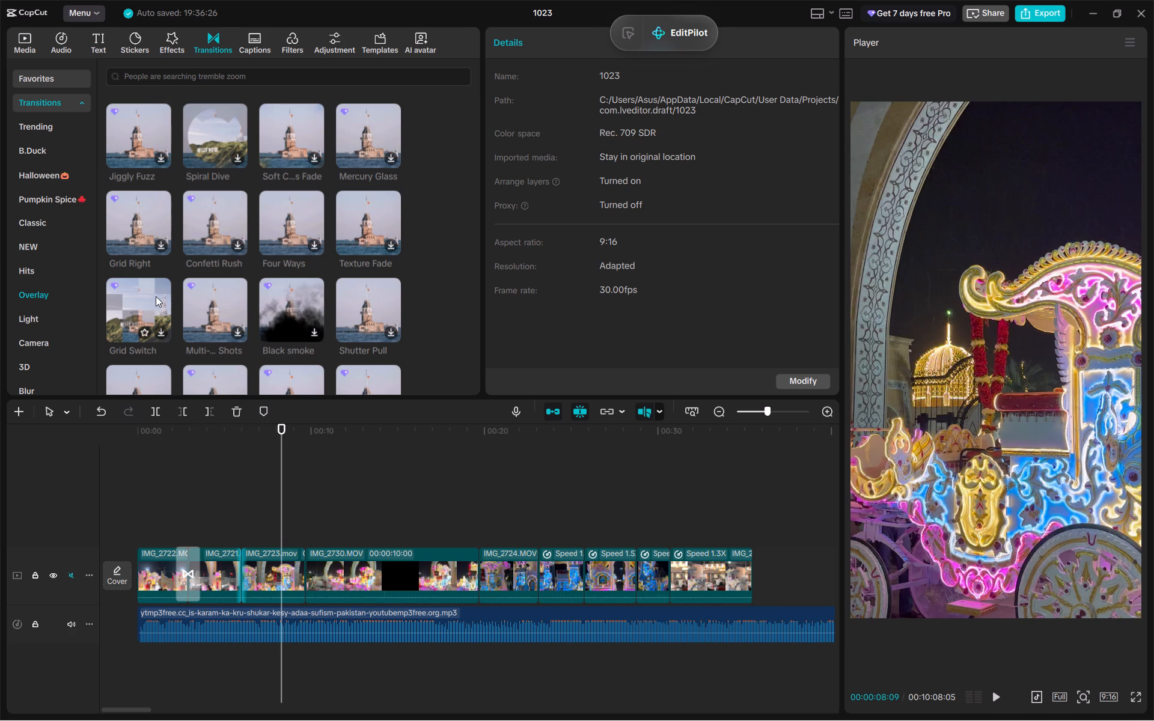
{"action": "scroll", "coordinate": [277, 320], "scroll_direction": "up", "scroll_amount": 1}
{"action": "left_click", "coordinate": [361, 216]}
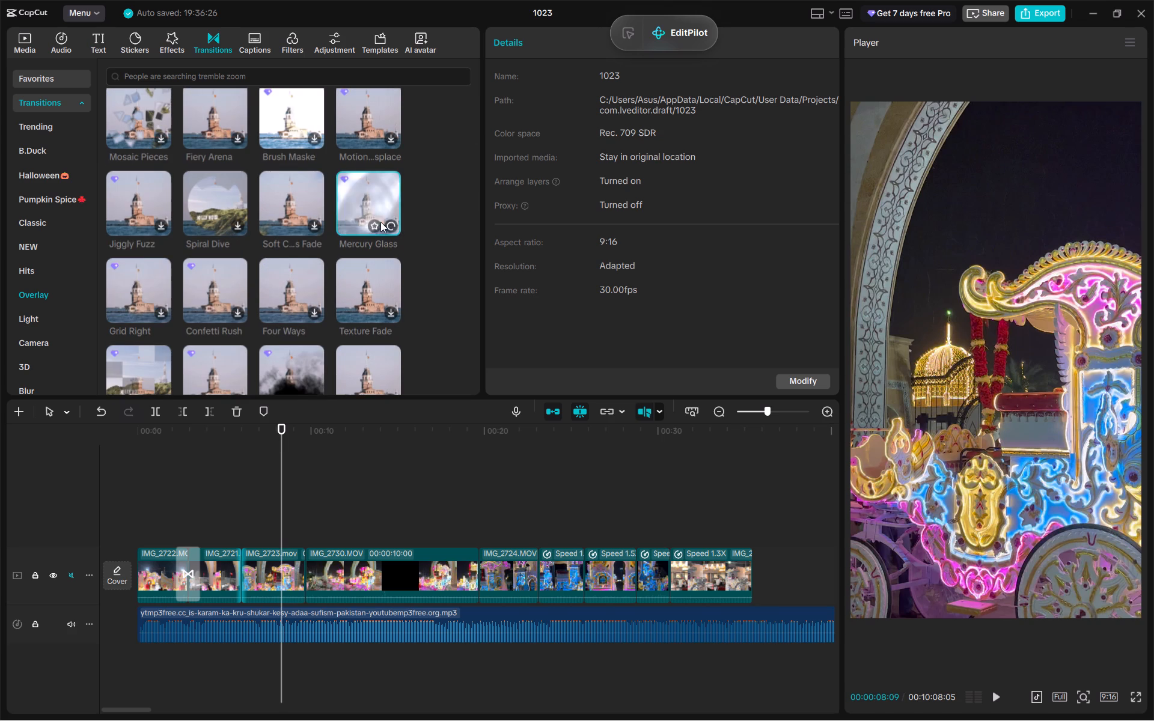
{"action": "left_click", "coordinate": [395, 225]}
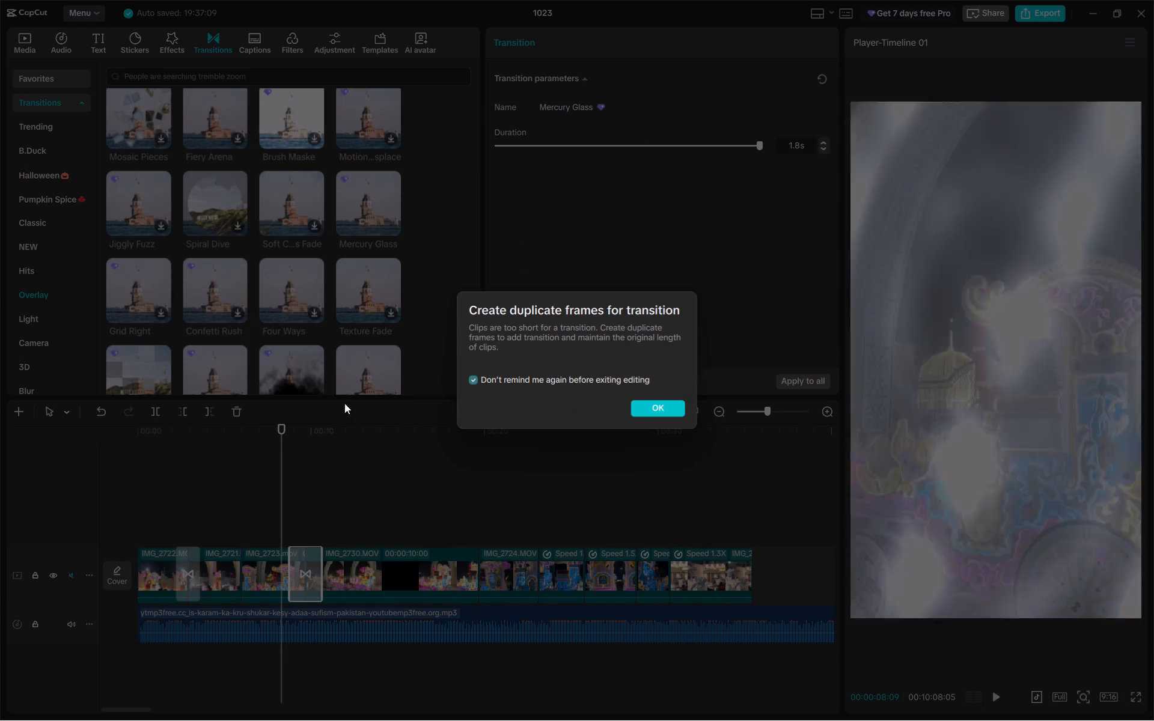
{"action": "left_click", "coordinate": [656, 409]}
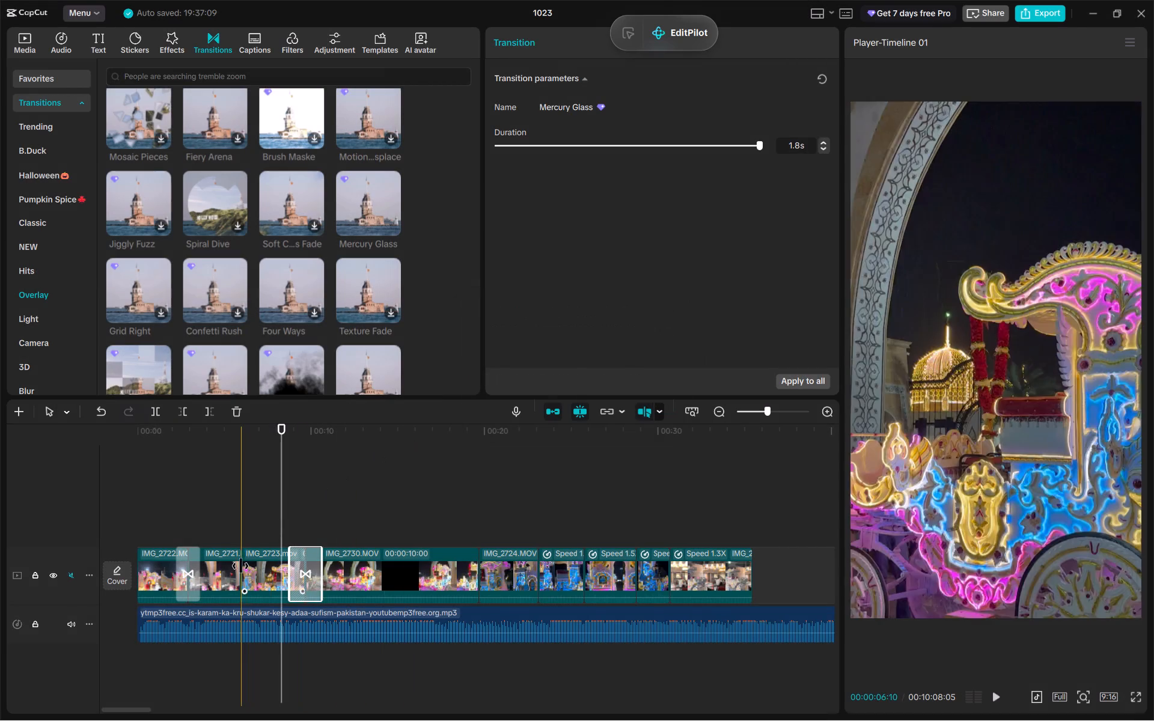
Place the Mercury Glass transition directly on the cut between IMG_2721.MOV and IMG_2723.mov.
{"action": "left_click", "coordinate": [241, 567]}
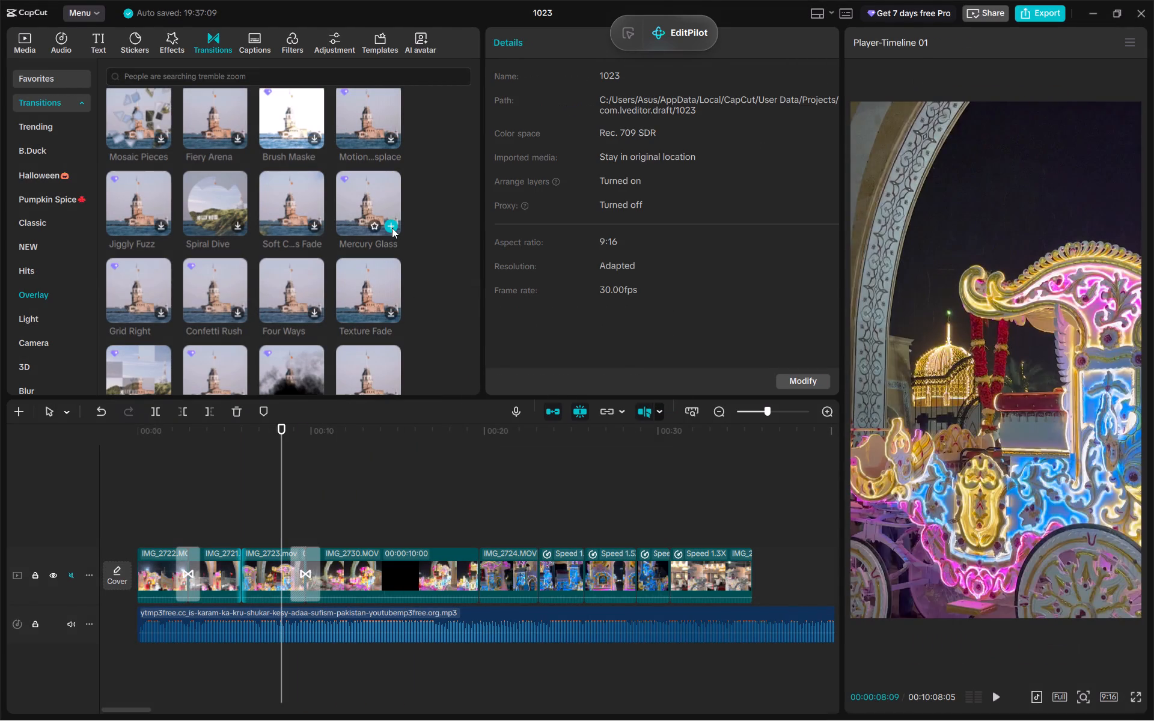
{"action": "left_click", "coordinate": [392, 228]}
{"action": "left_click_drag", "start_coordinate": [371, 195], "coordinate": [311, 343]}
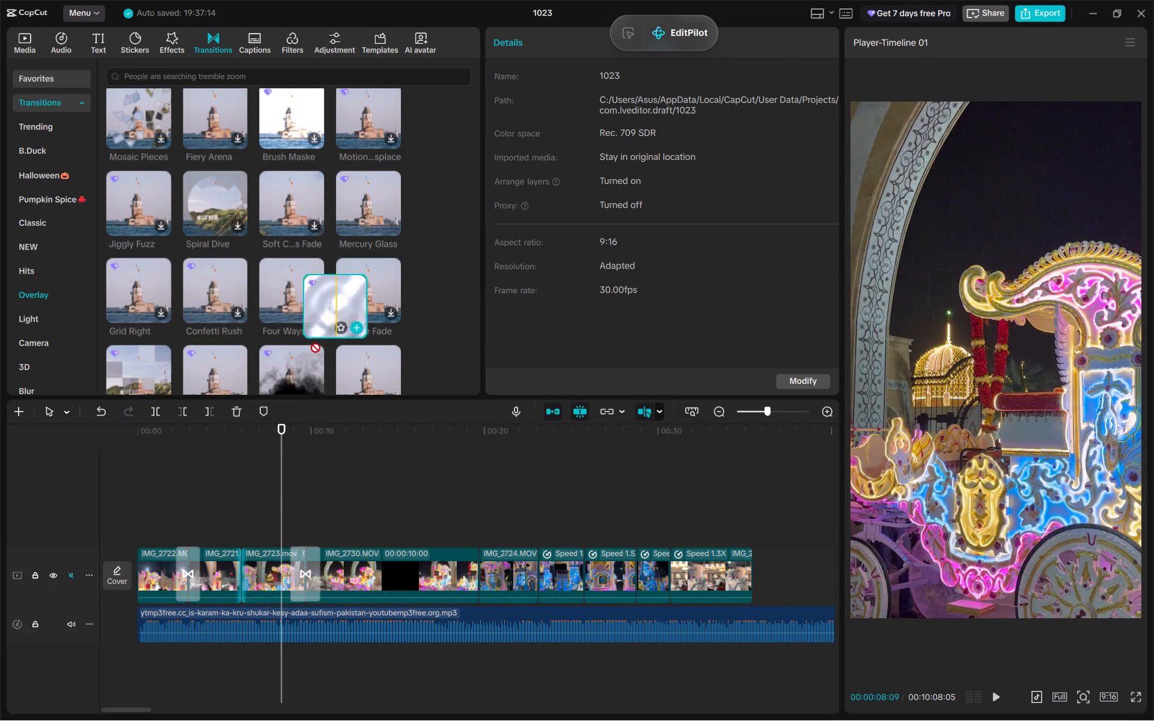
{"action": "left_click_drag", "start_coordinate": [311, 343], "coordinate": [225, 582]}
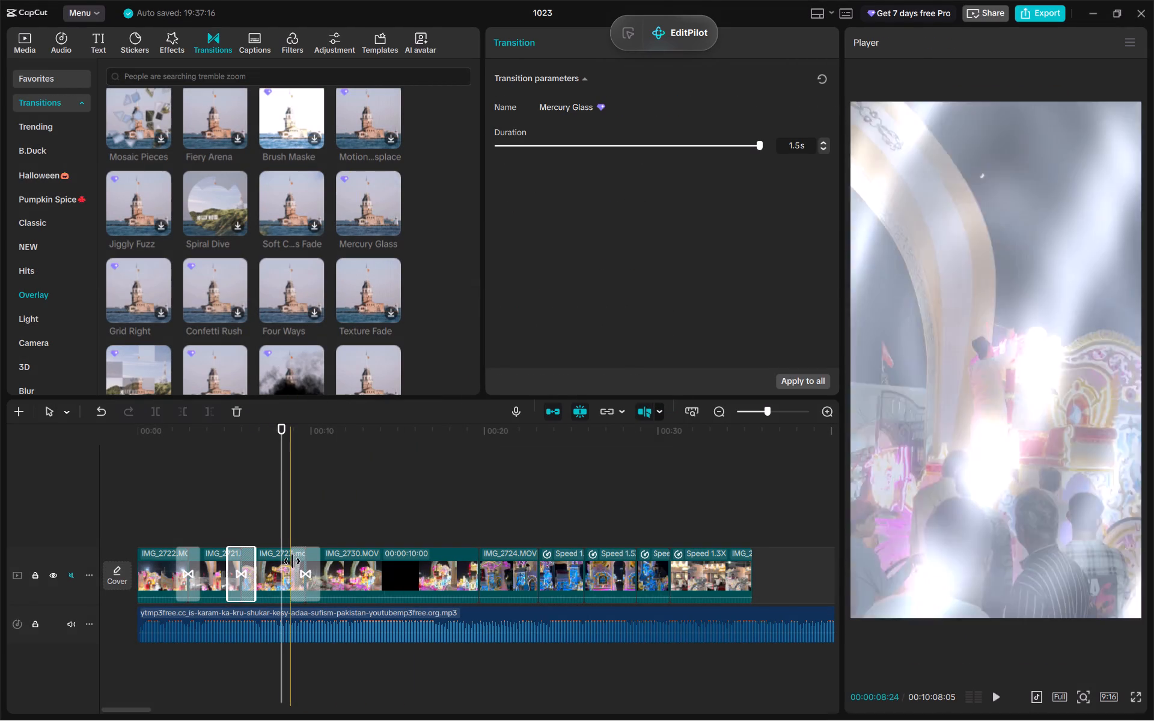
Delete the misplaced Mercury Glass transition between IMG_2723.mov and IMG_2730.MOV.
{"action": "left_click", "coordinate": [292, 561]}
{"action": "key", "text": "Delete"}
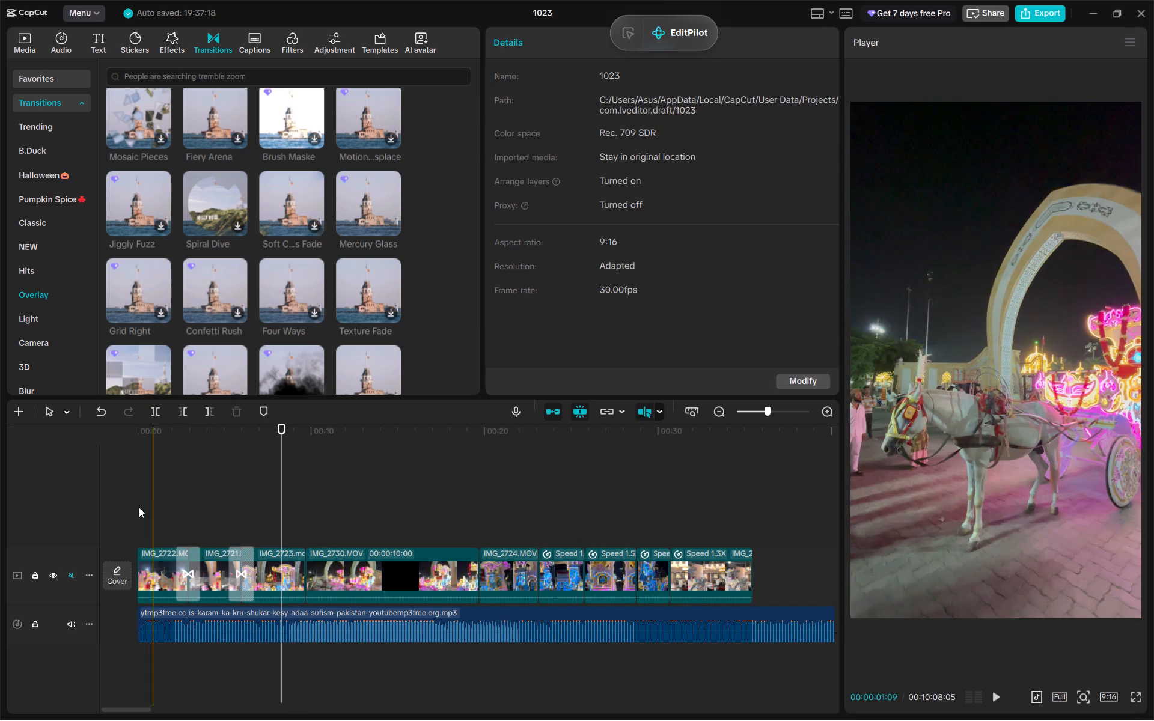
Play back the Mercury Glass transition from late in IMG_2721.MOV into the opening of IMG_2730.MOV.
{"action": "left_click", "coordinate": [218, 527]}
{"action": "key", "text": "space"}
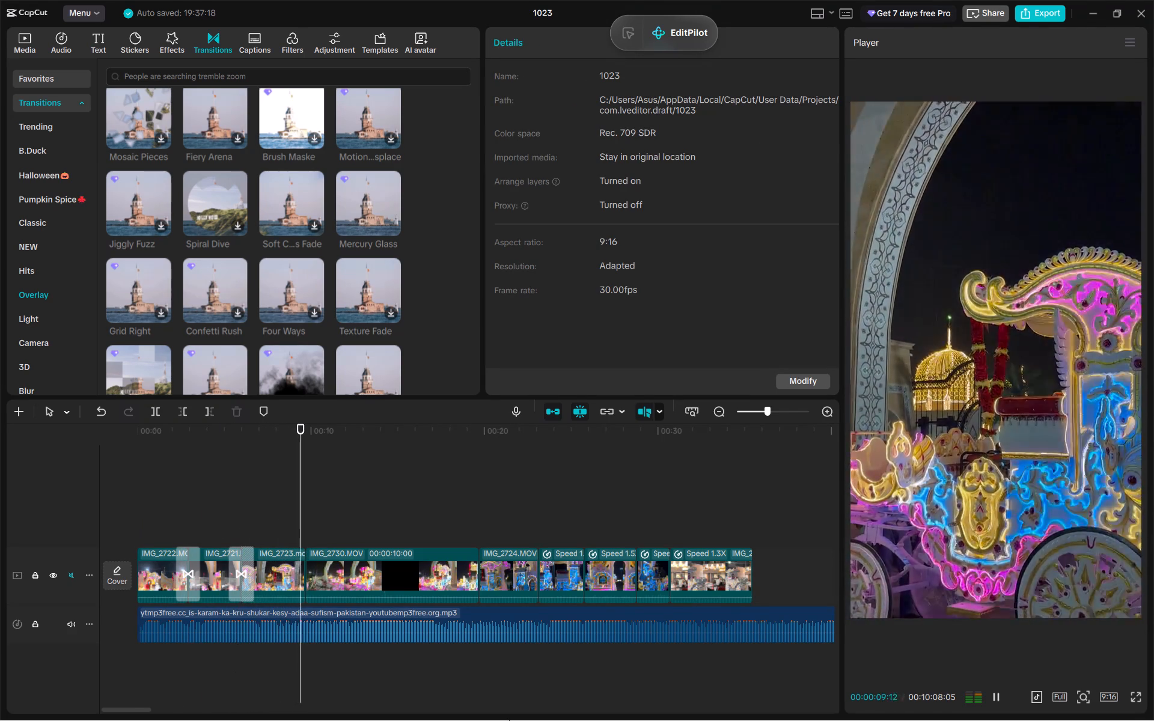
{"action": "key", "text": "space"}
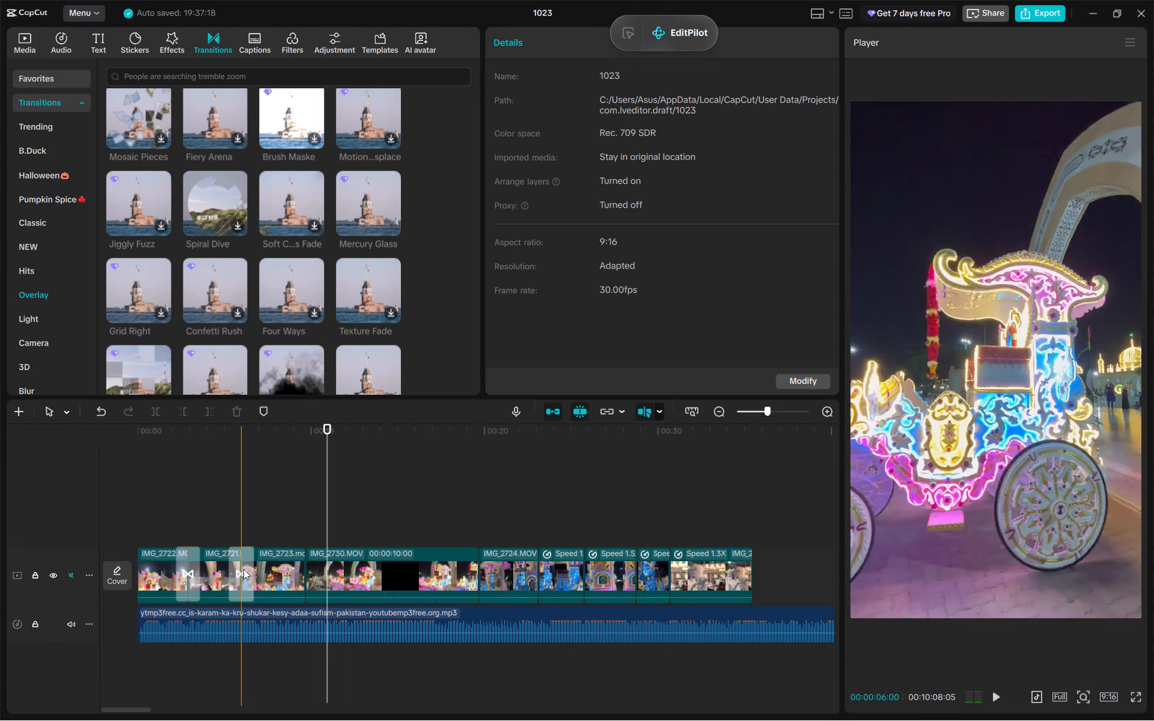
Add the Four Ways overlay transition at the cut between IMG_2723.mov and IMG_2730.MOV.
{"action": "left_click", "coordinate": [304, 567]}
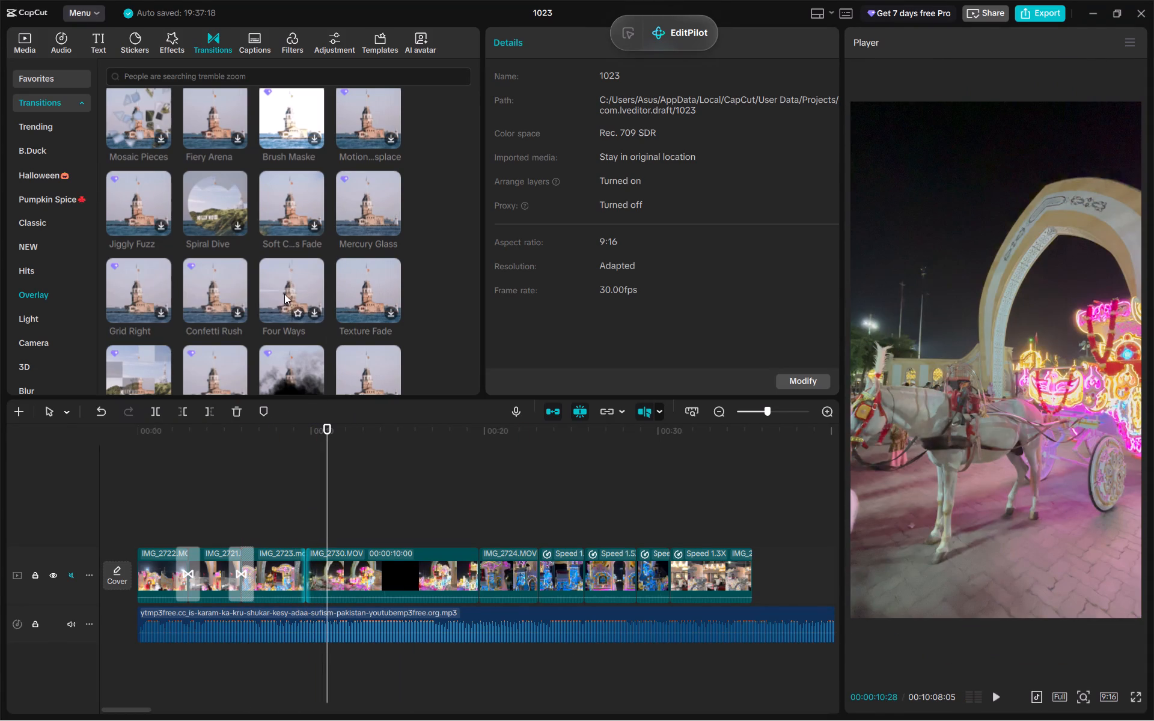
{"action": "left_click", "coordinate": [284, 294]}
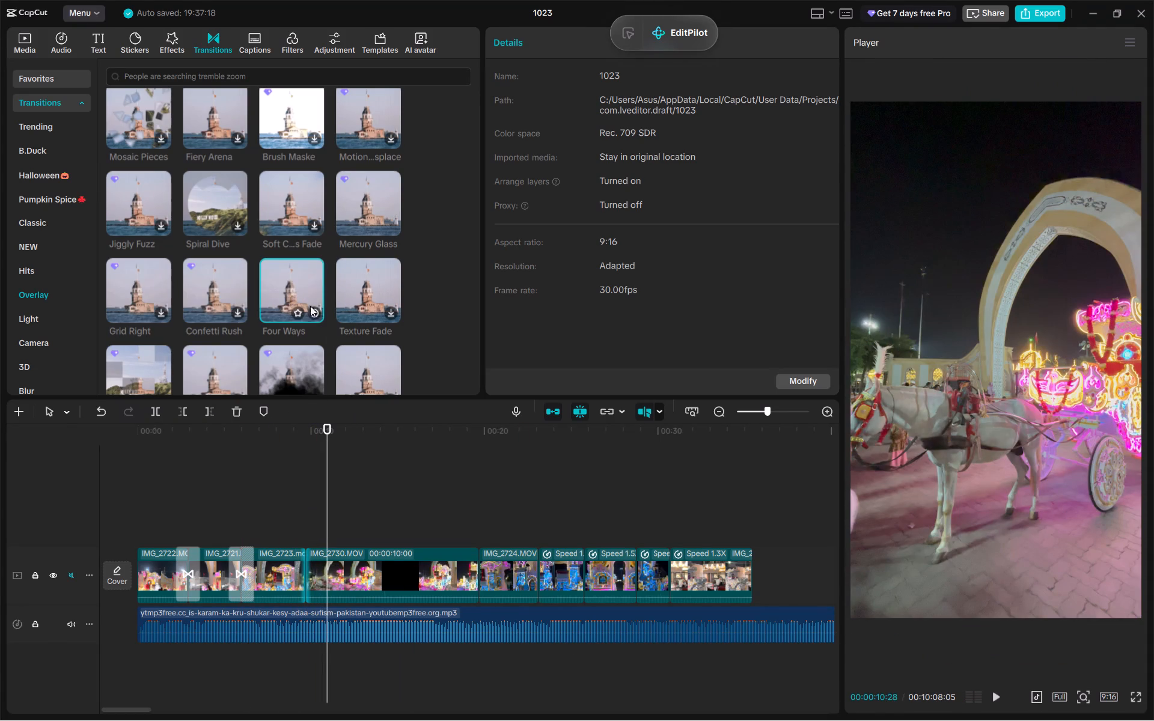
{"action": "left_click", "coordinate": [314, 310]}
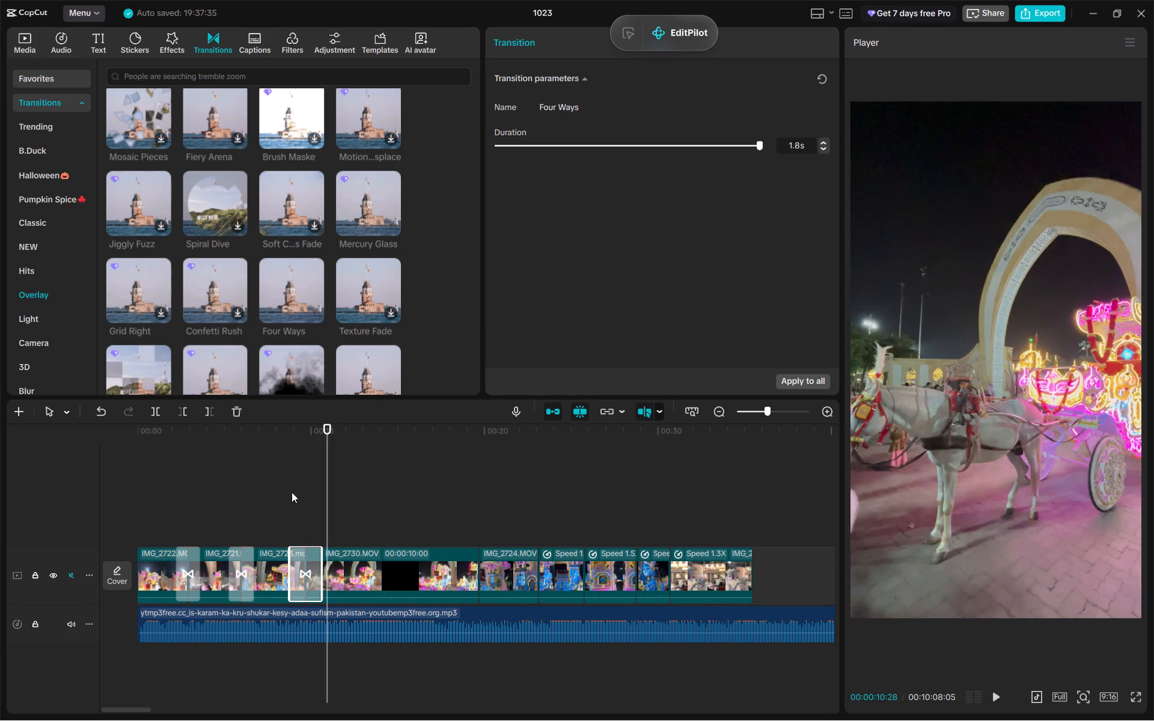
Play back the Four Ways transition from IMG_2723.mov into IMG_2730.MOV.
{"action": "left_click", "coordinate": [257, 537]}
{"action": "key", "text": "space"}
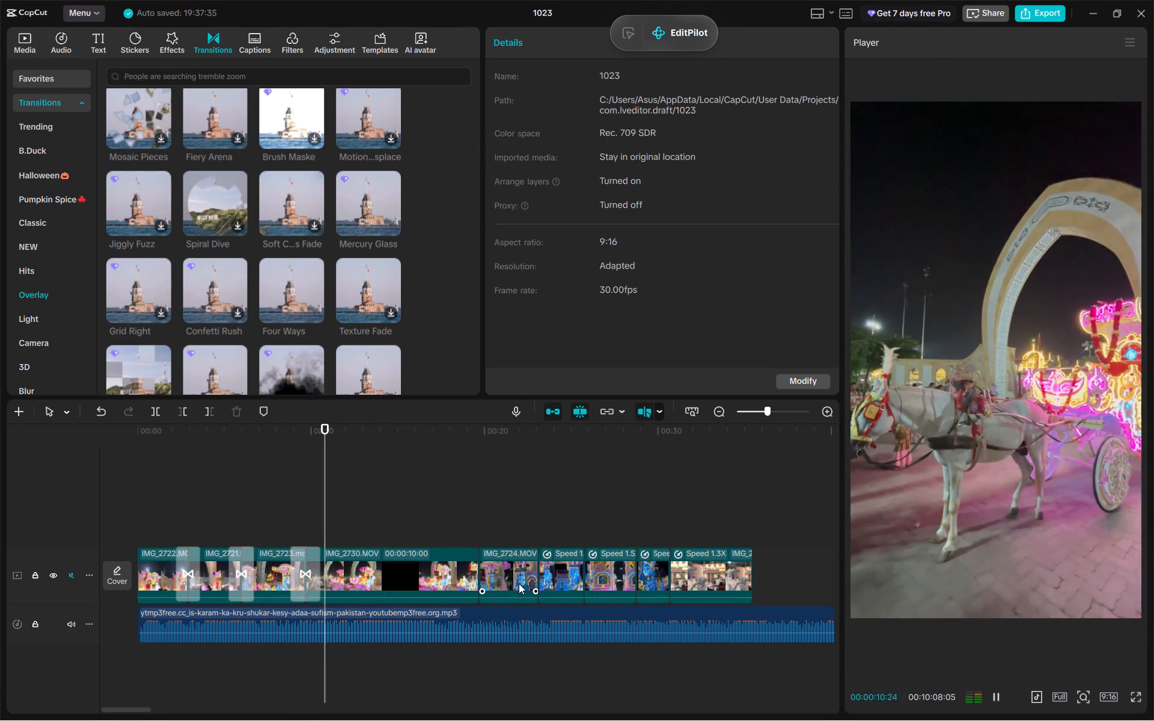
{"action": "left_click", "coordinate": [315, 558]}
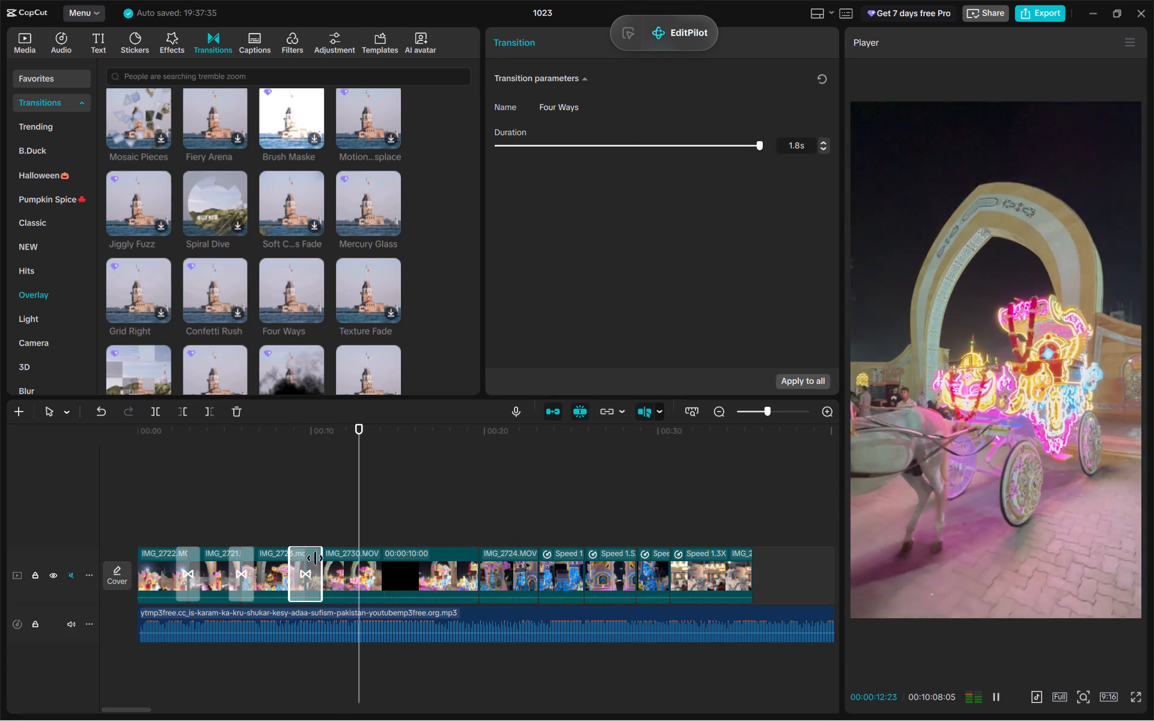
{"action": "key", "text": "space"}
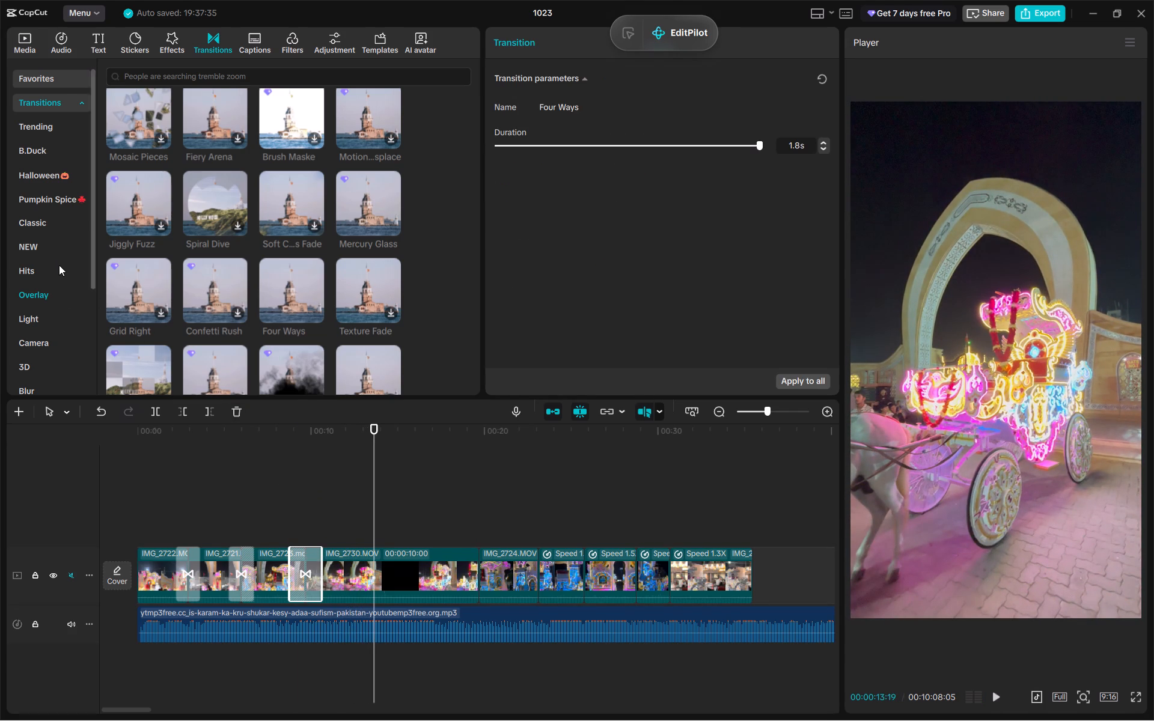
Replace the Four Ways transition between IMG_2723.mov and IMG_2730.MOV with Smoky Light from the Light transitions.
{"action": "left_click", "coordinate": [63, 323]}
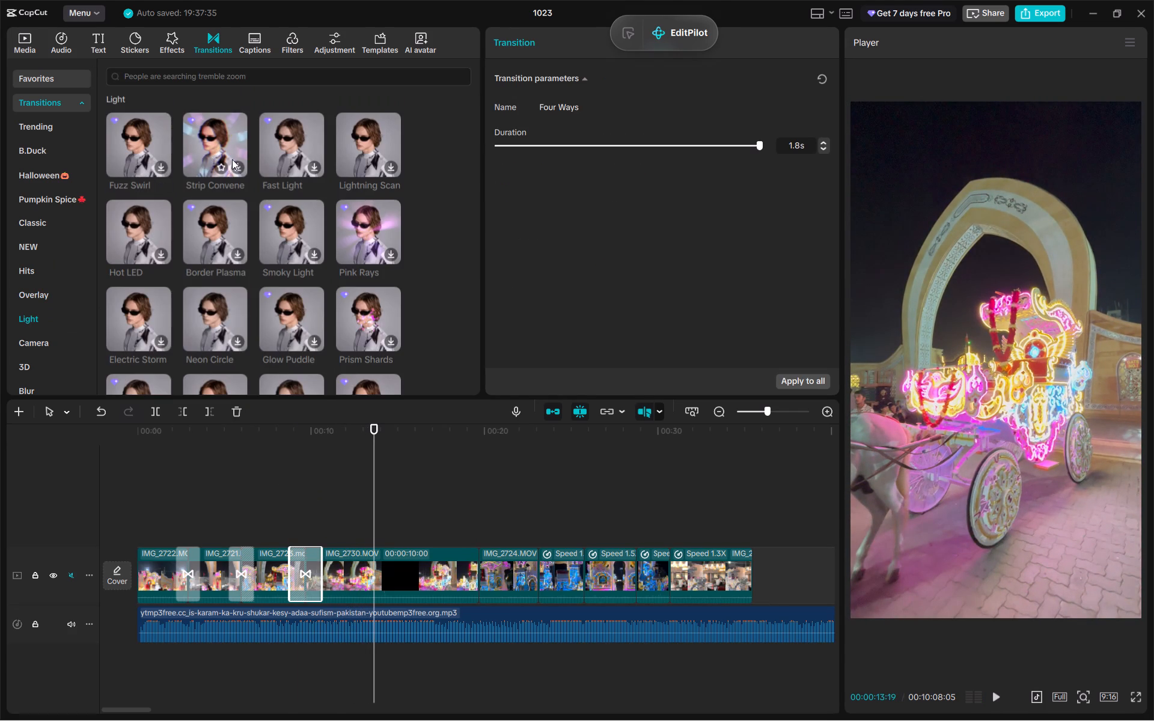
{"action": "scroll", "coordinate": [382, 254], "scroll_direction": "down", "scroll_amount": 1}
{"action": "left_click", "coordinate": [358, 148]}
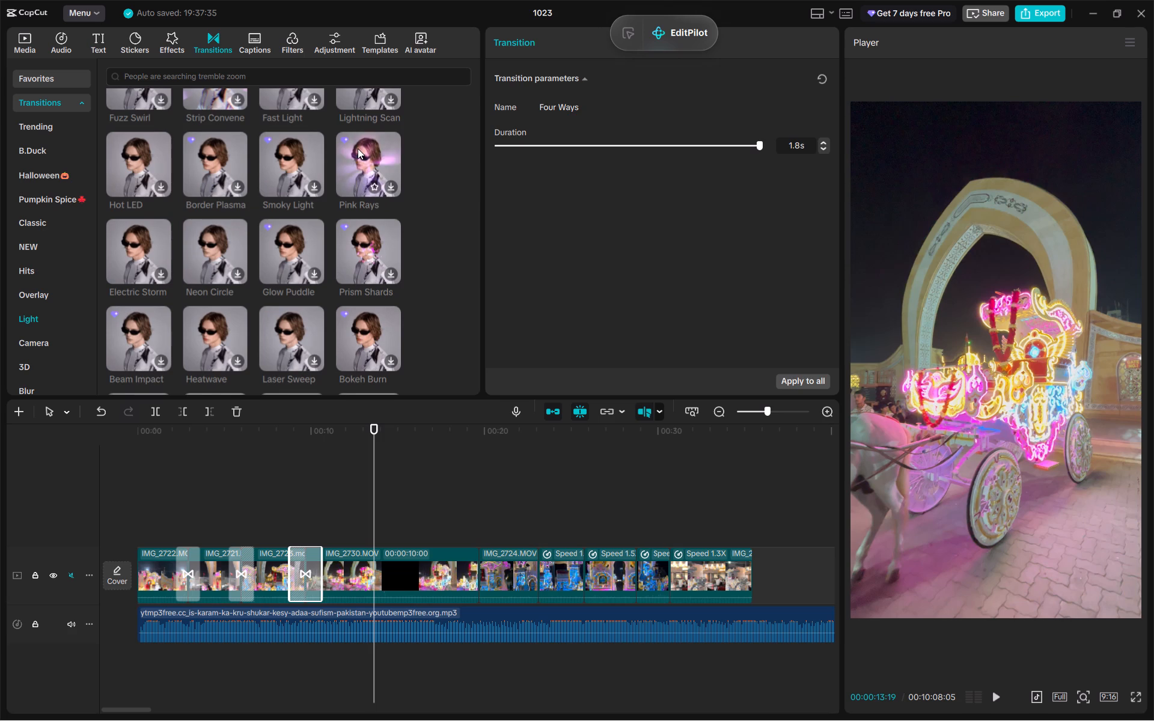
{"action": "left_click", "coordinate": [305, 157]}
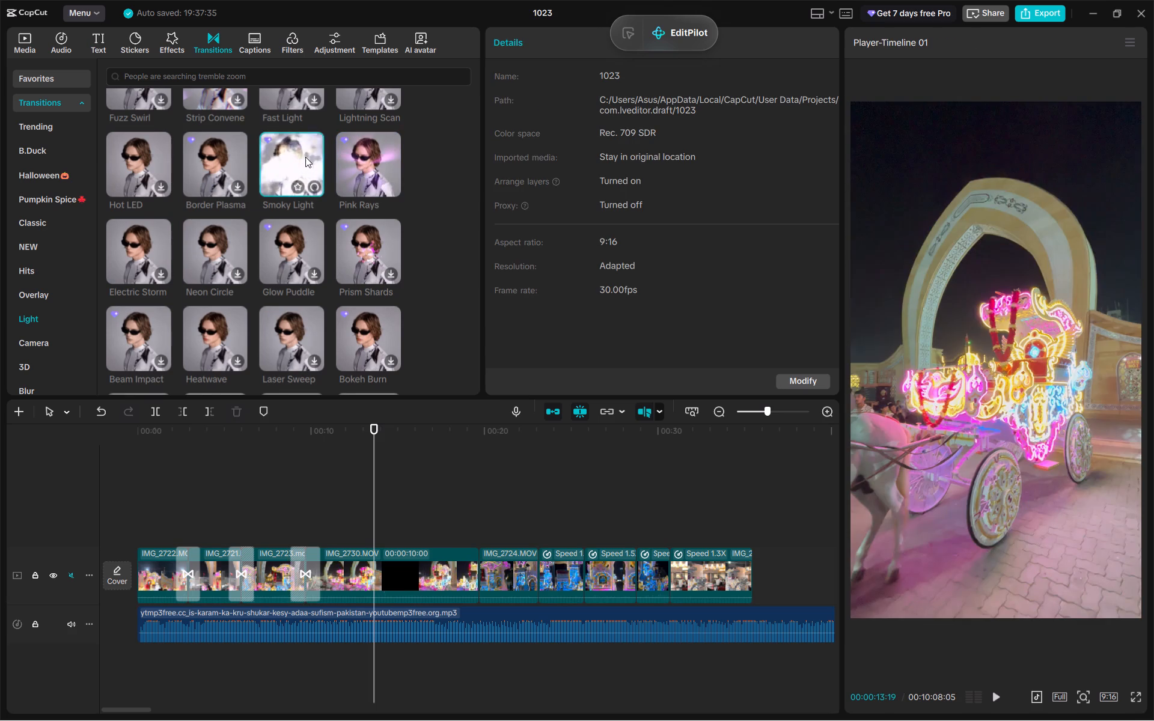
{"action": "left_click", "coordinate": [313, 189]}
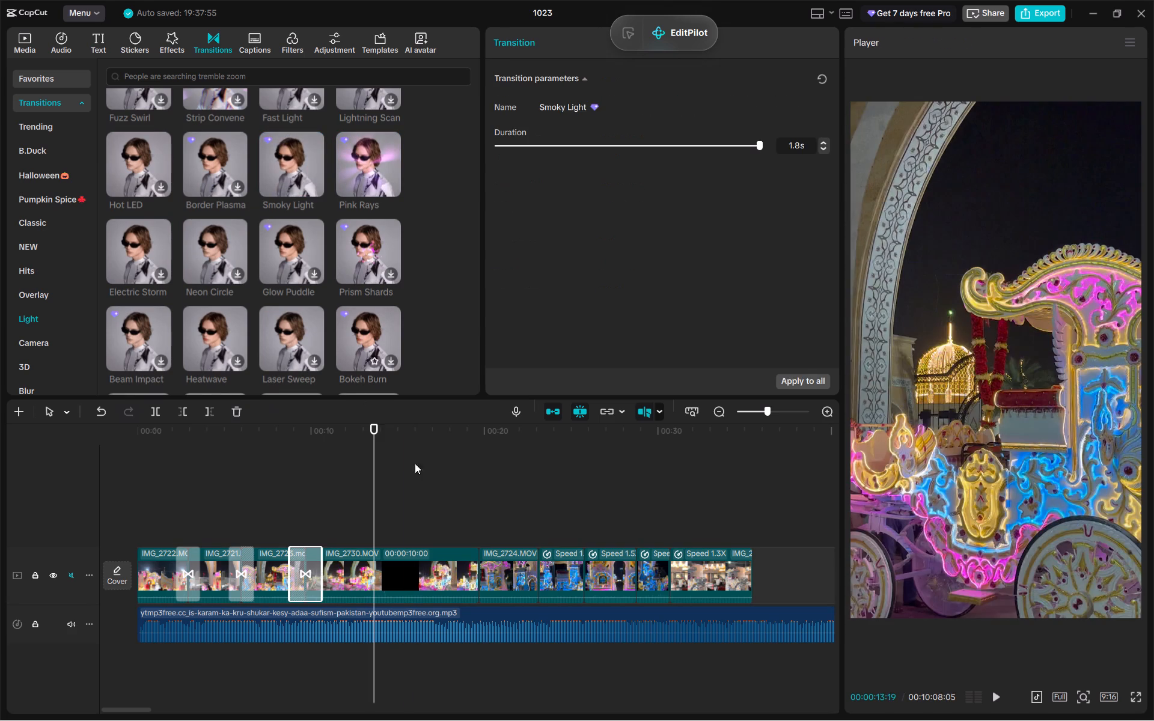
Play back the Smoky Light transition from IMG_2723.mov into IMG_2730.MOV.
{"action": "left_click", "coordinate": [260, 468]}
{"action": "key", "text": "space"}
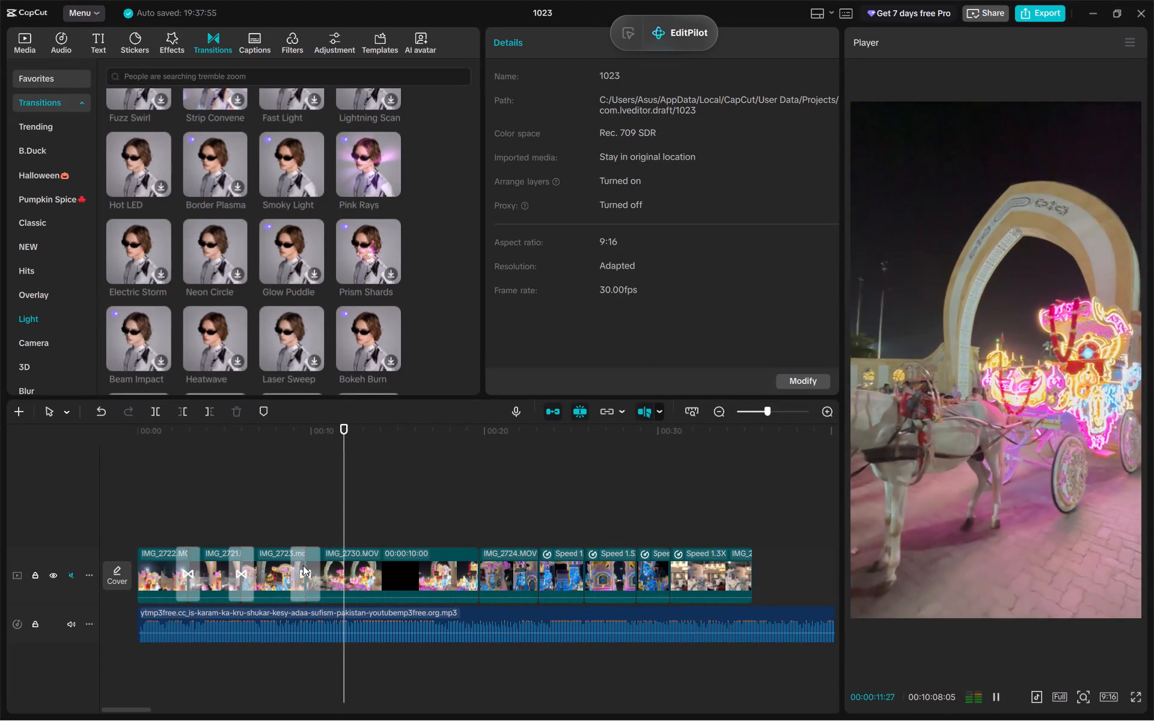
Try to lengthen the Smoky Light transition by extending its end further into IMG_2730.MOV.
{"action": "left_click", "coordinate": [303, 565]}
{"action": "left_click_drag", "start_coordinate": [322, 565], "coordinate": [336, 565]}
Play back the sequence from the start, through the Smoky Light transition and into IMG_2730.MOV.
{"action": "left_click", "coordinate": [281, 490]}
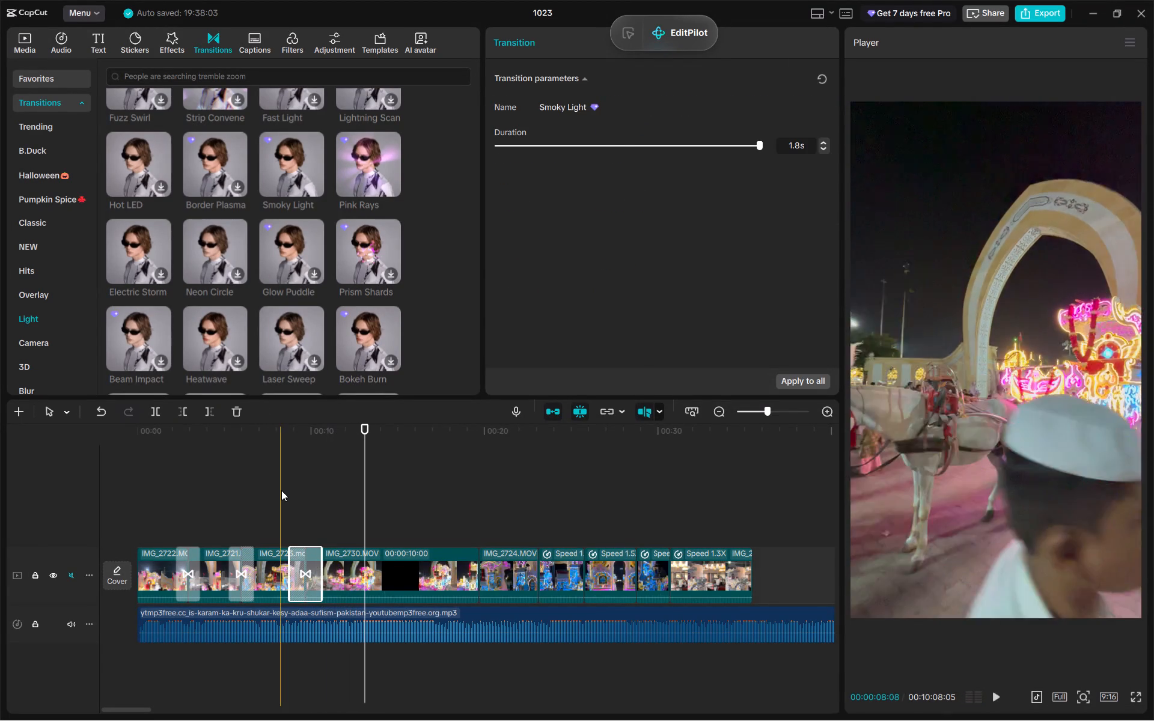
{"action": "left_click_drag", "start_coordinate": [281, 490], "coordinate": [27, 505]}
{"action": "key", "text": "space"}
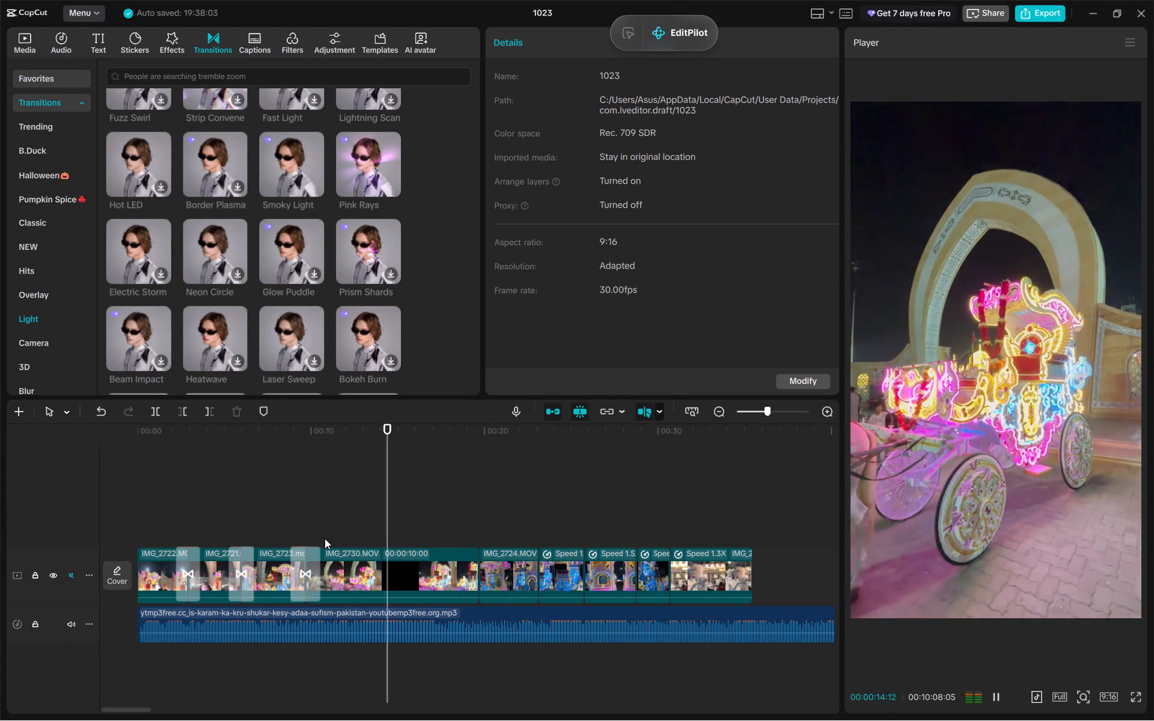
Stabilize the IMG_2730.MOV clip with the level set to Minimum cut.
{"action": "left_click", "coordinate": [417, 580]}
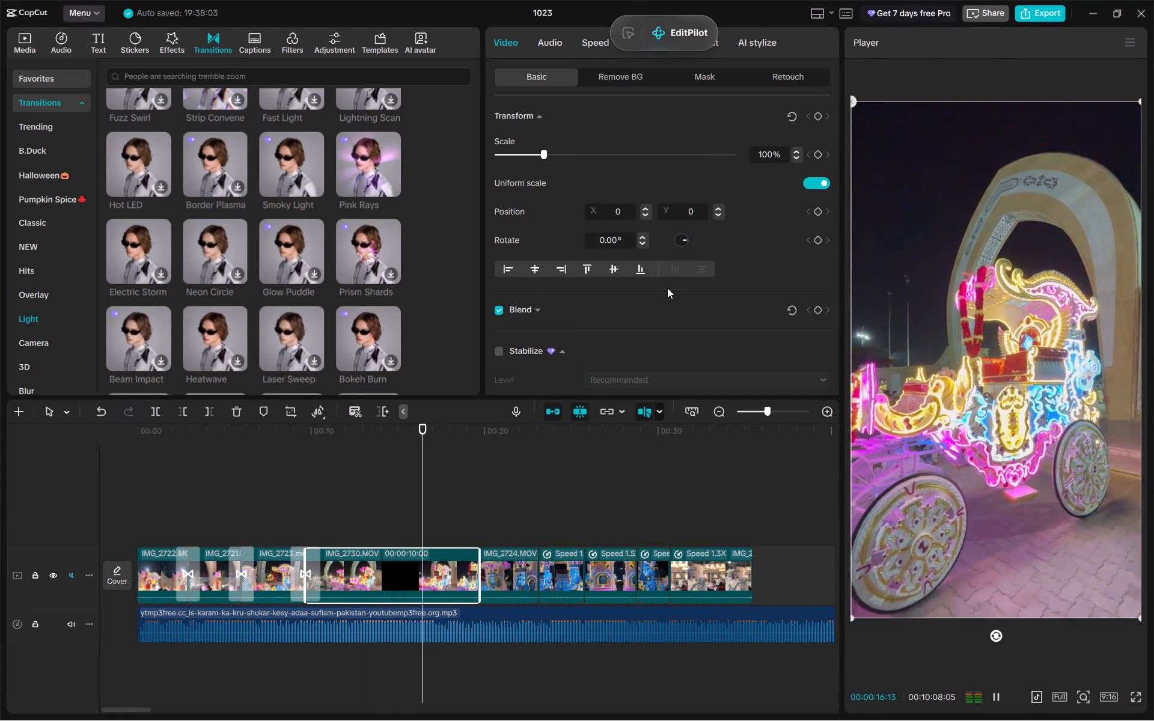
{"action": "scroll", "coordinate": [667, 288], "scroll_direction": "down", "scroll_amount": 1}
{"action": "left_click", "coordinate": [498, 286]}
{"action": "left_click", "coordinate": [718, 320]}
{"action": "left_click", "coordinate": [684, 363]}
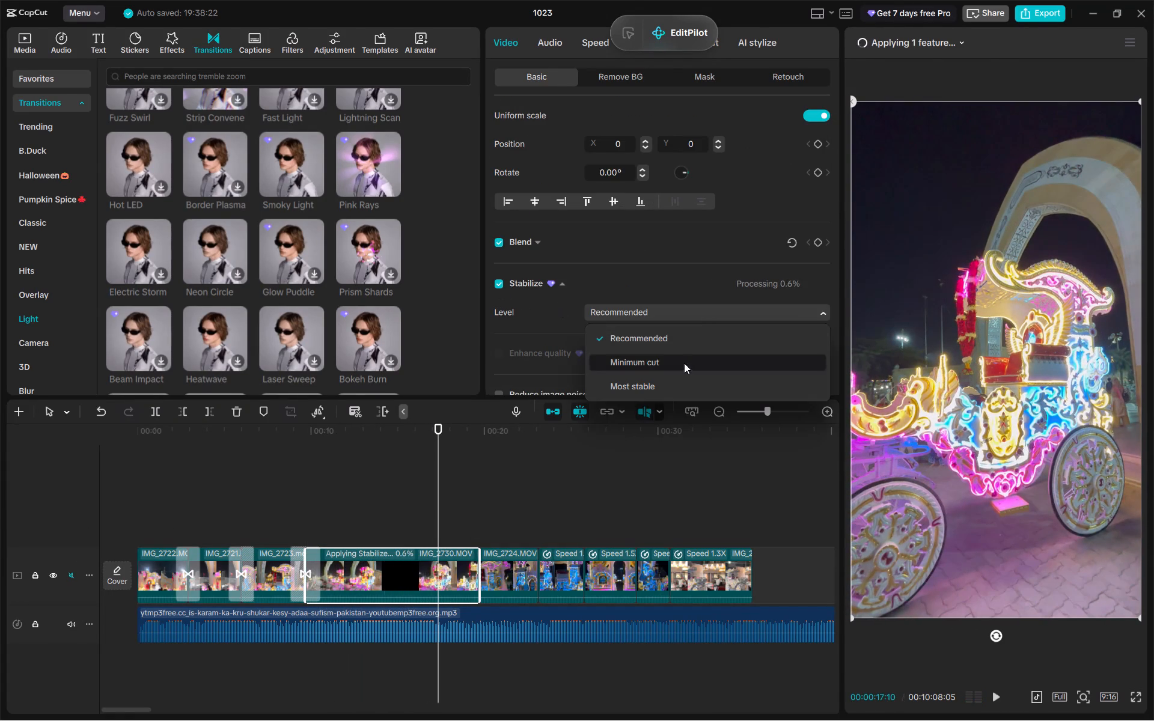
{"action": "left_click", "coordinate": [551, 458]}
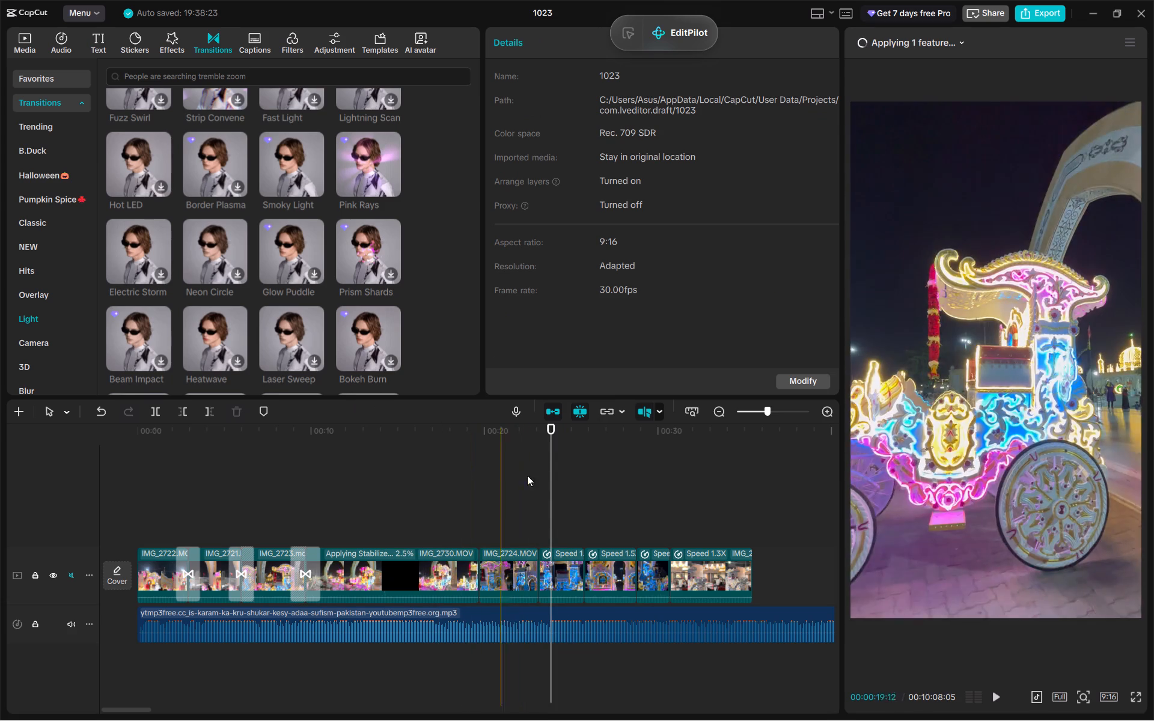
Select all the video clips in the main track and stabilize them together at the Minimum cut level.
{"action": "left_click_drag", "start_coordinate": [550, 475], "coordinate": [195, 525]}
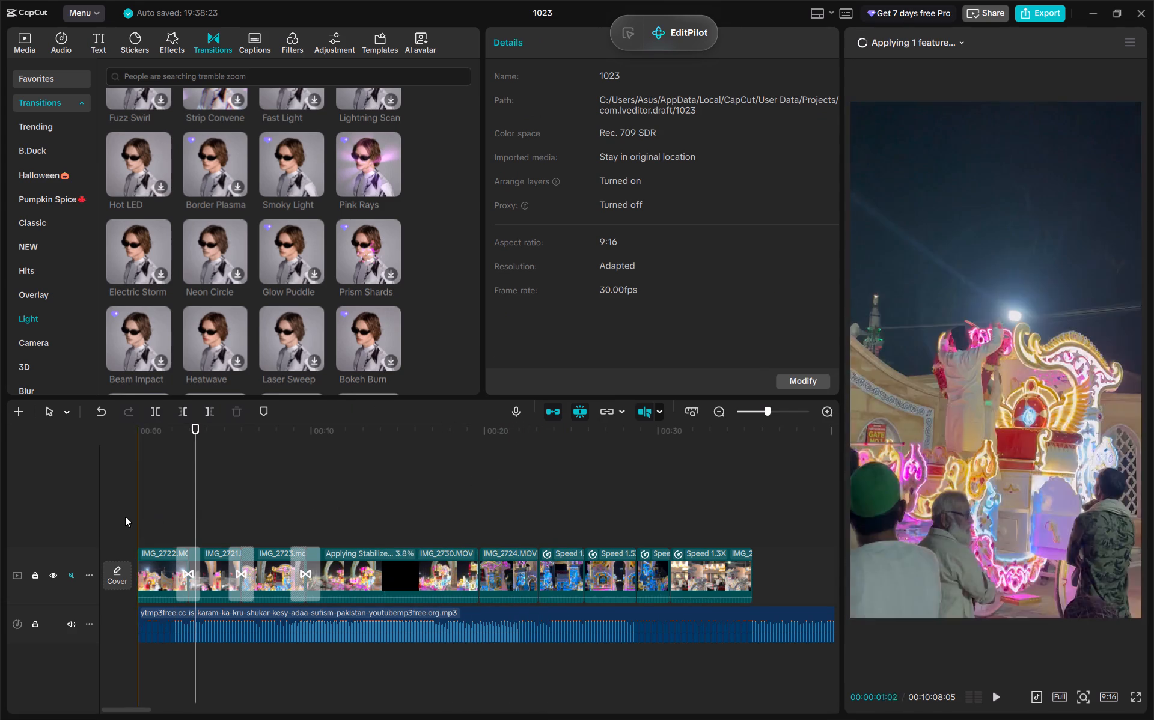
{"action": "left_click_drag", "start_coordinate": [155, 516], "coordinate": [727, 601]}
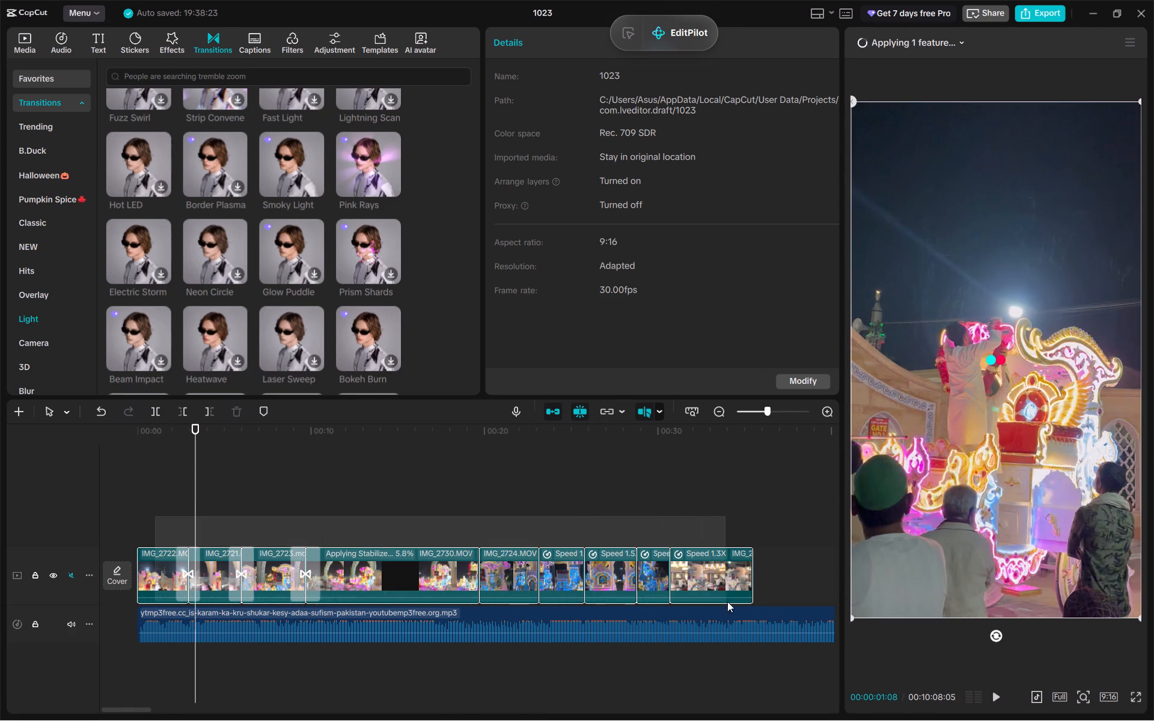
{"action": "left_click_drag", "start_coordinate": [727, 601], "coordinate": [757, 603]}
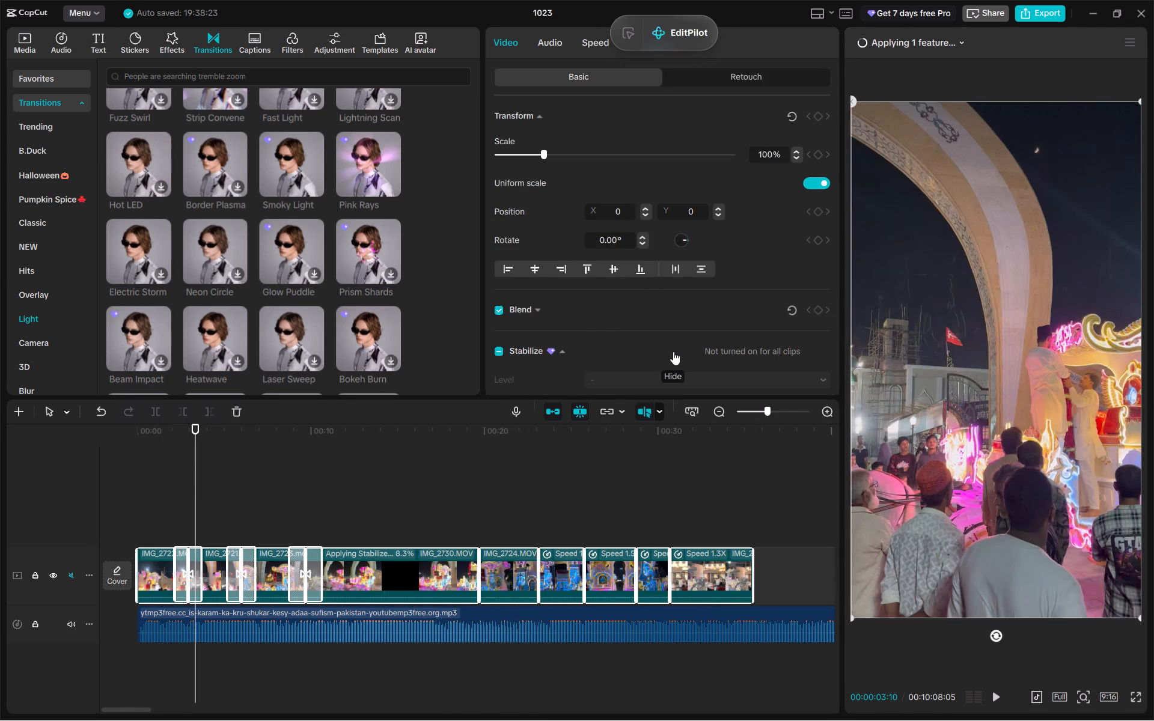
{"action": "scroll", "coordinate": [759, 371], "scroll_direction": "down", "scroll_amount": 1}
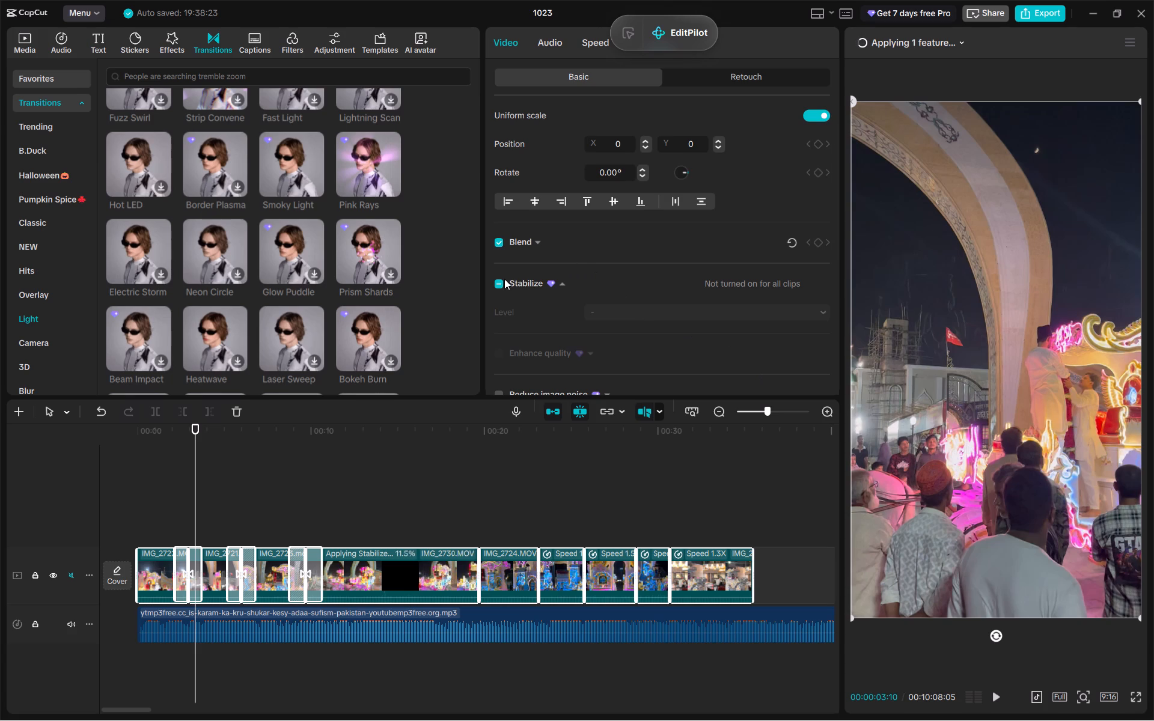
{"action": "left_click", "coordinate": [500, 283]}
{"action": "left_click", "coordinate": [500, 283]}
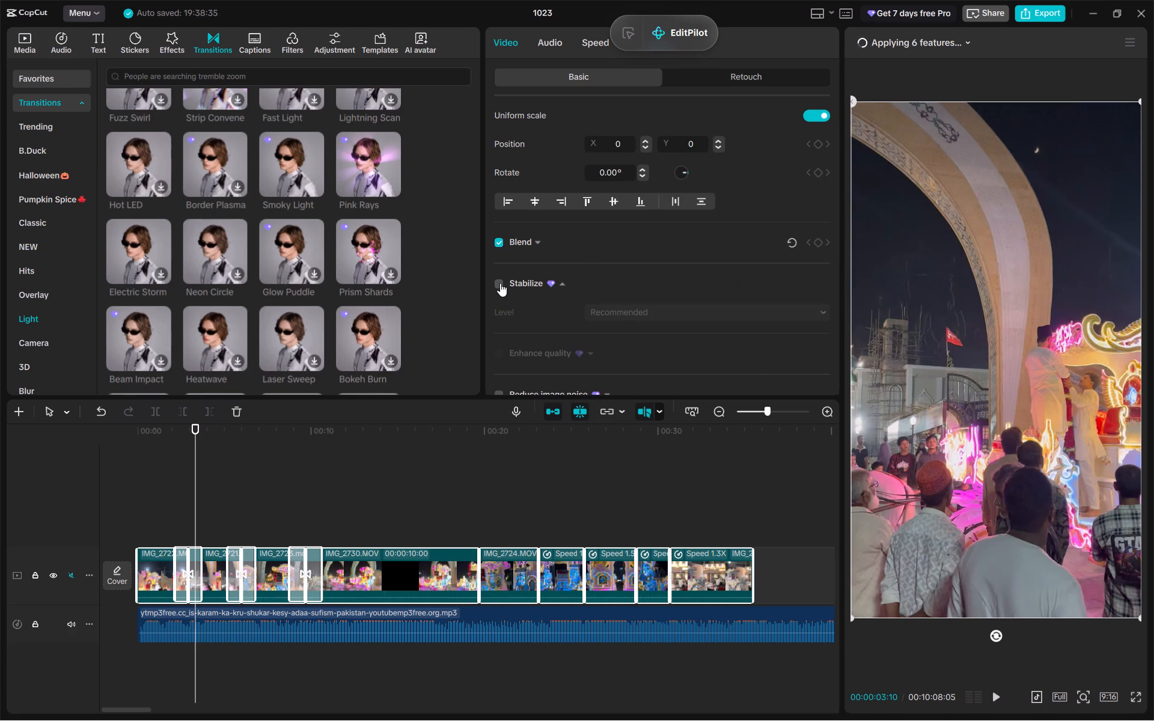
{"action": "left_click", "coordinate": [500, 283]}
{"action": "left_click", "coordinate": [625, 320]}
{"action": "left_click", "coordinate": [654, 370]}
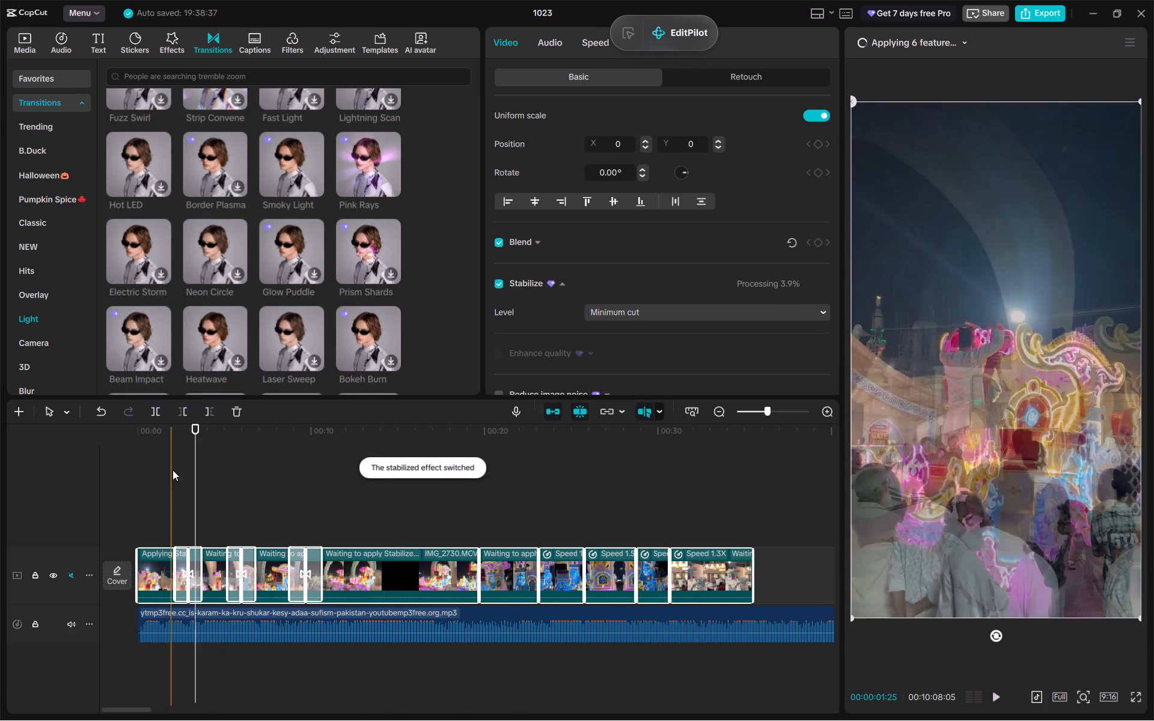
Play back the opening clips from the start of the timeline through the first two transitions.
{"action": "left_click_drag", "start_coordinate": [197, 469], "coordinate": [18, 485]}
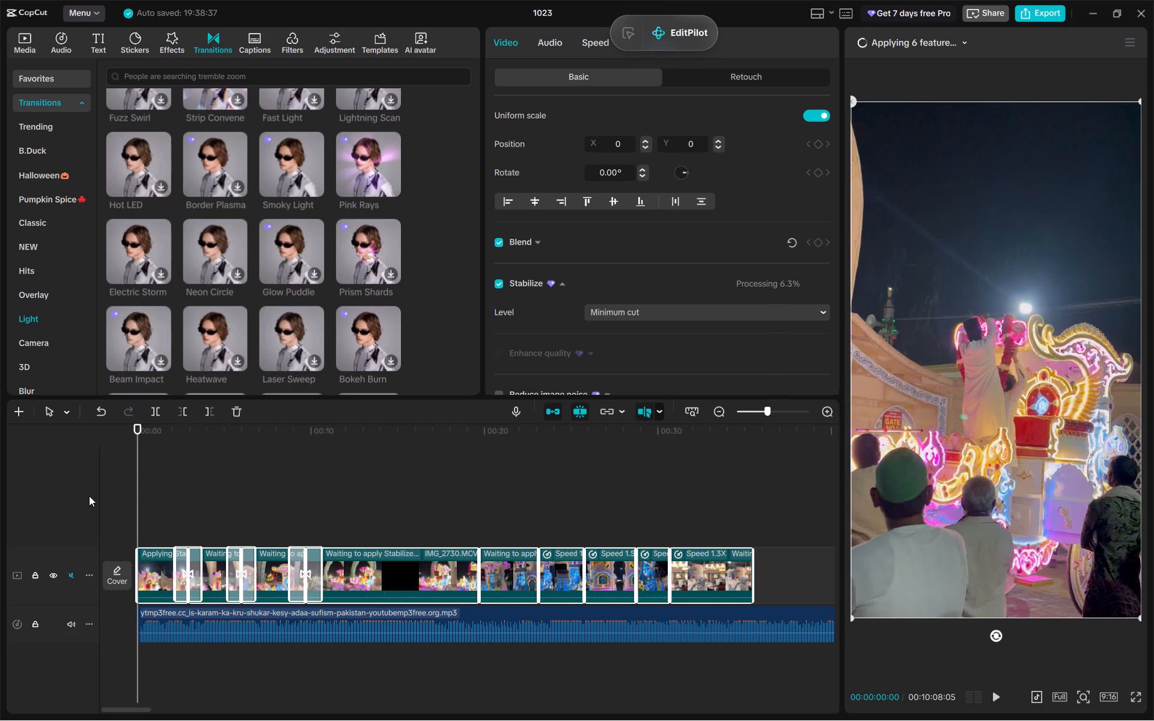
{"action": "left_click", "coordinate": [144, 487]}
{"action": "left_click_drag", "start_coordinate": [144, 487], "coordinate": [96, 488]}
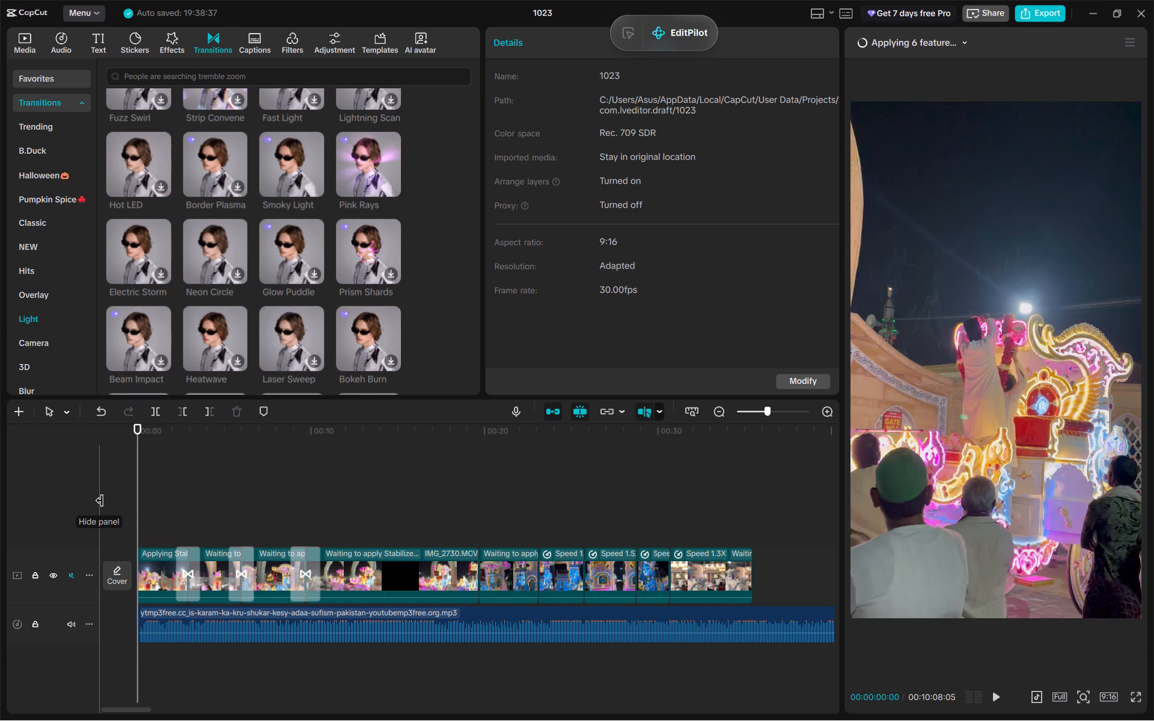
{"action": "left_click", "coordinate": [122, 443]}
{"action": "key", "text": "space"}
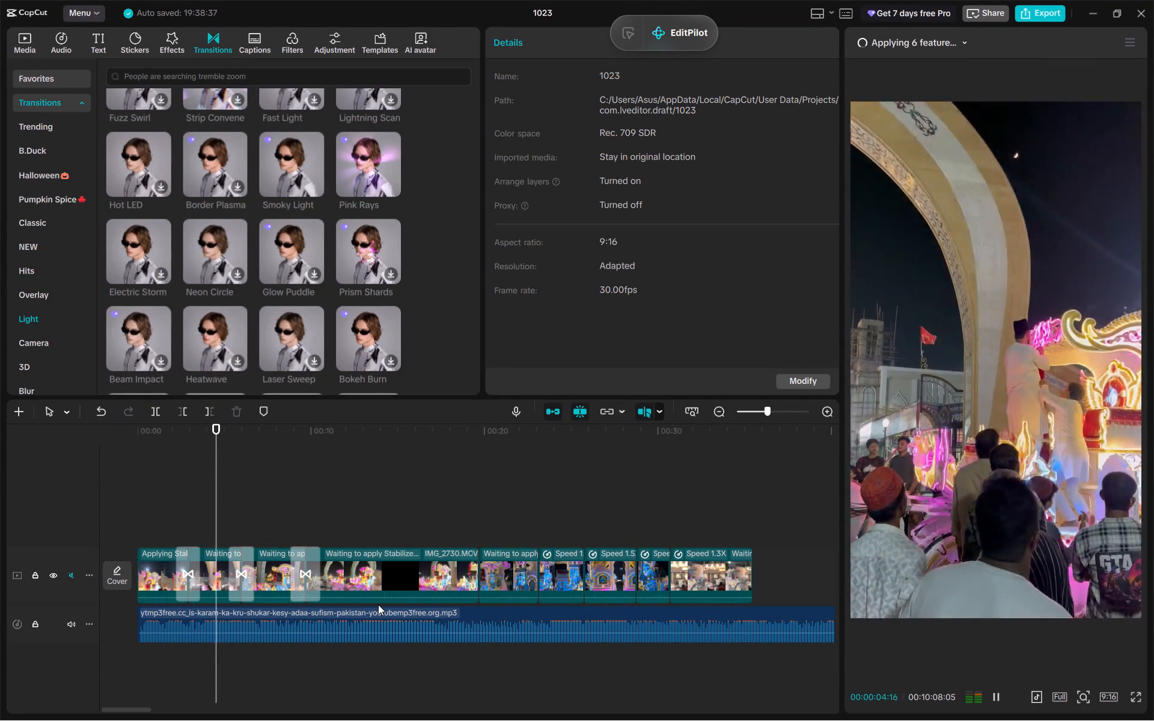
{"action": "key", "text": "space"}
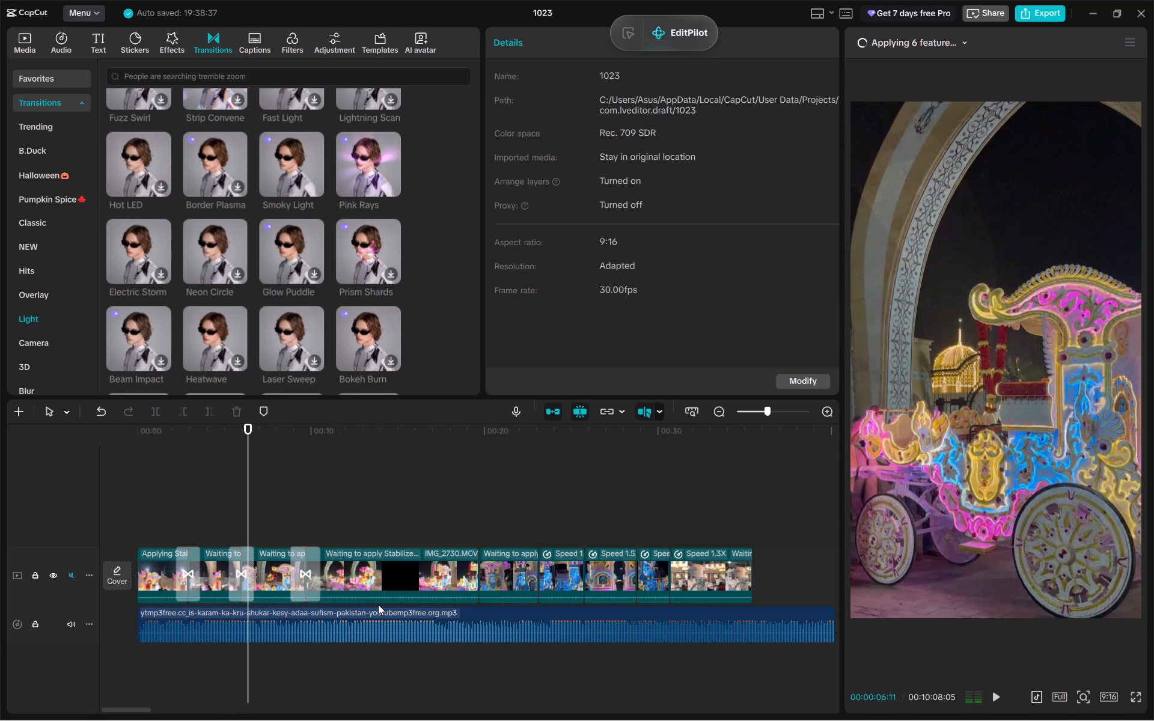
Check the stabilization progress of each clip in the list of features being applied.
{"action": "left_click", "coordinate": [939, 34]}
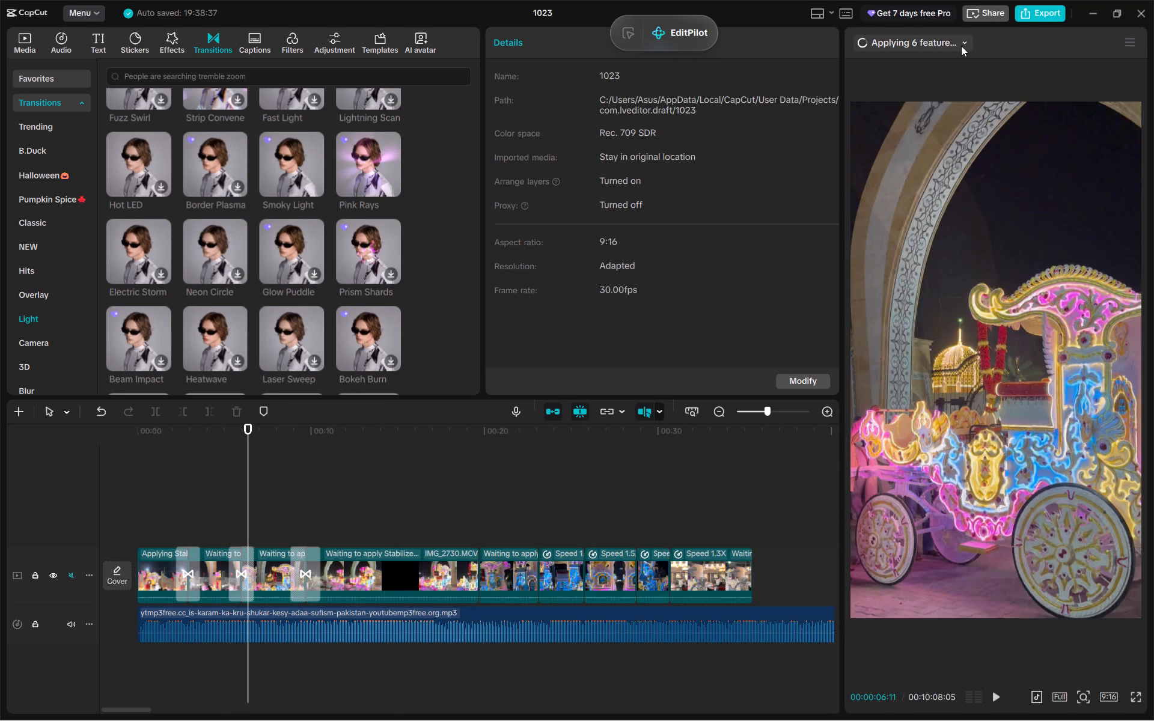
{"action": "left_click", "coordinate": [962, 46]}
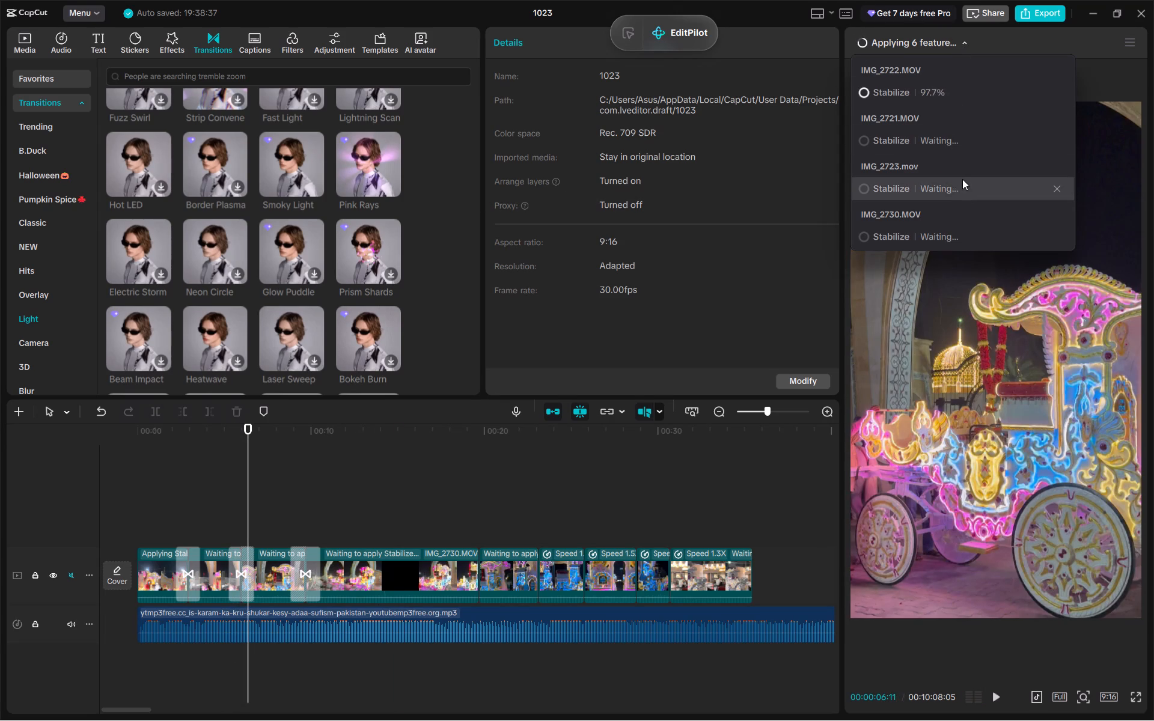
{"action": "scroll", "coordinate": [962, 179], "scroll_direction": "down", "scroll_amount": 6}
{"action": "scroll", "coordinate": [962, 179], "scroll_direction": "up", "scroll_amount": 6}
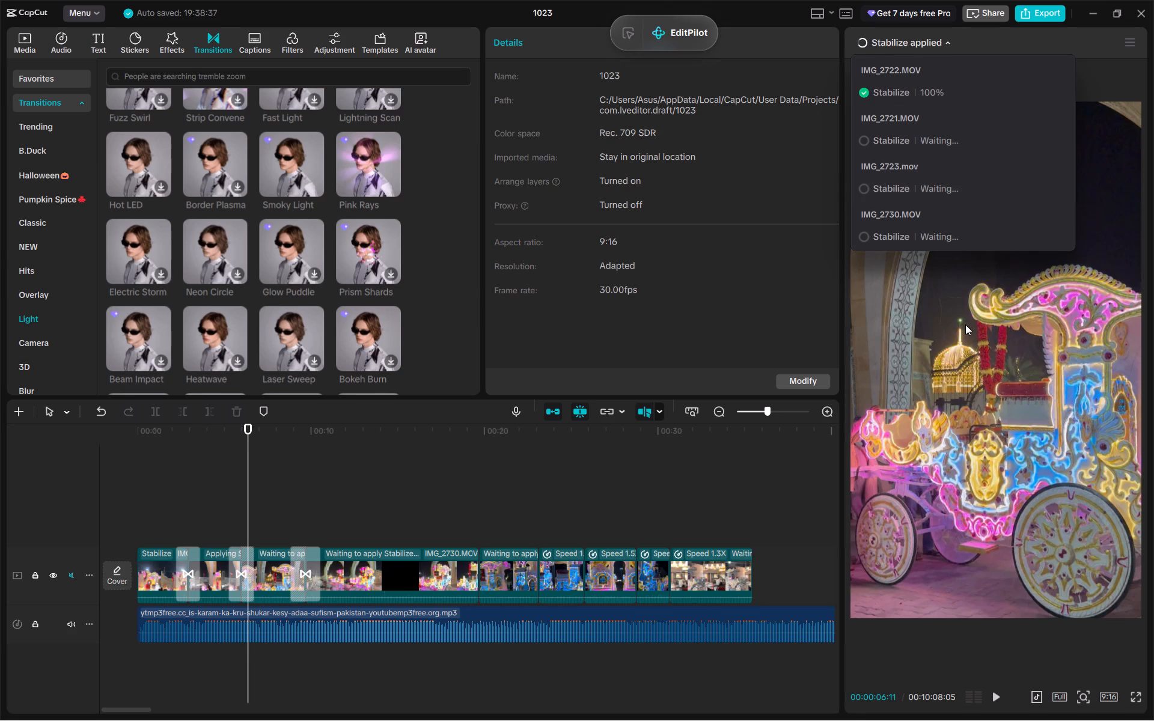
{"action": "left_click", "coordinate": [937, 42]}
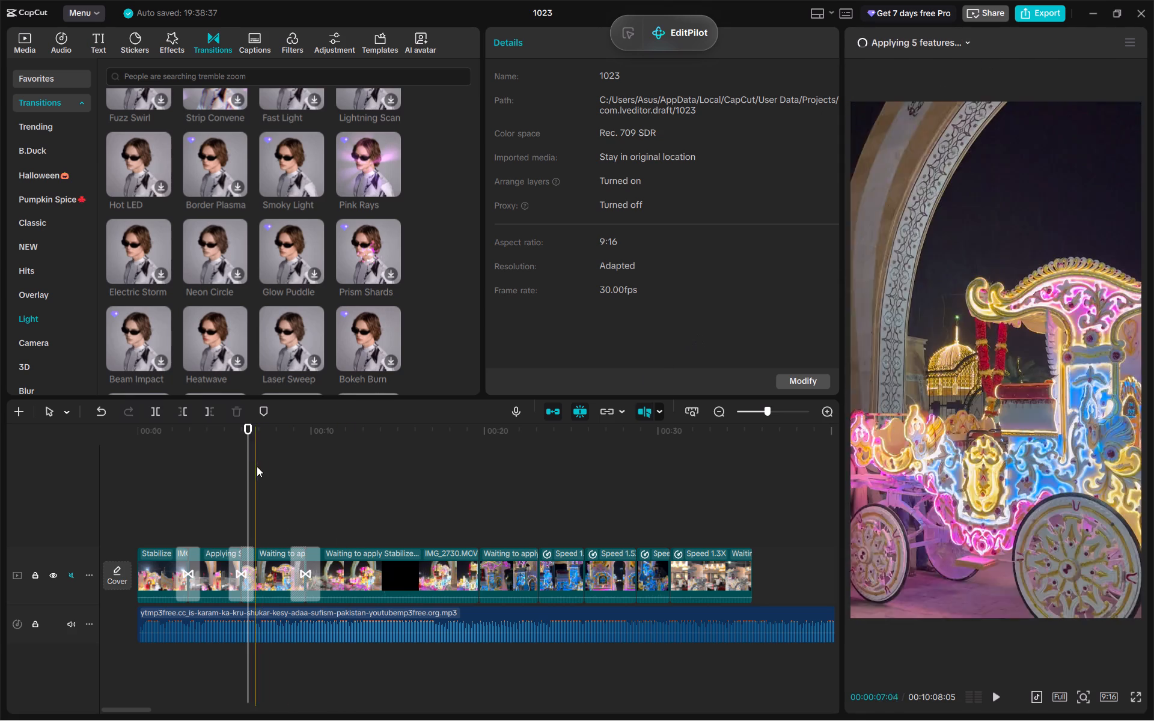
Play back the sequence from the beginning.
{"action": "left_click_drag", "start_coordinate": [250, 467], "coordinate": [0, 496]}
{"action": "key", "text": "space"}
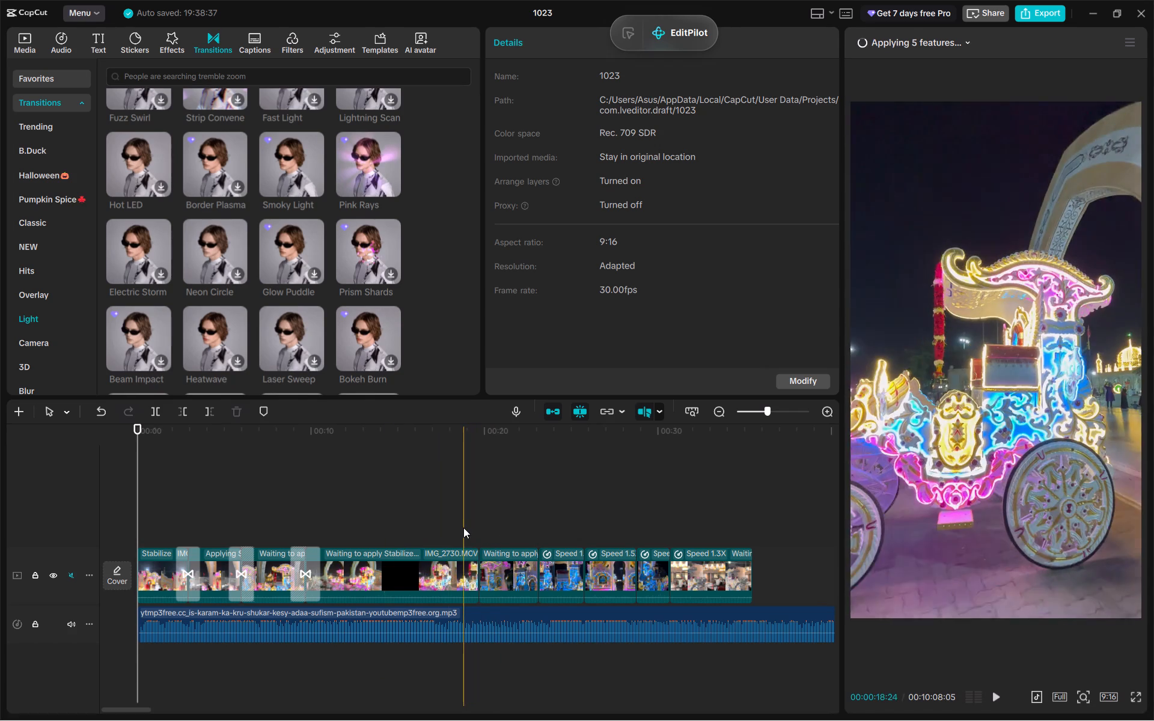
{"action": "key", "text": "space"}
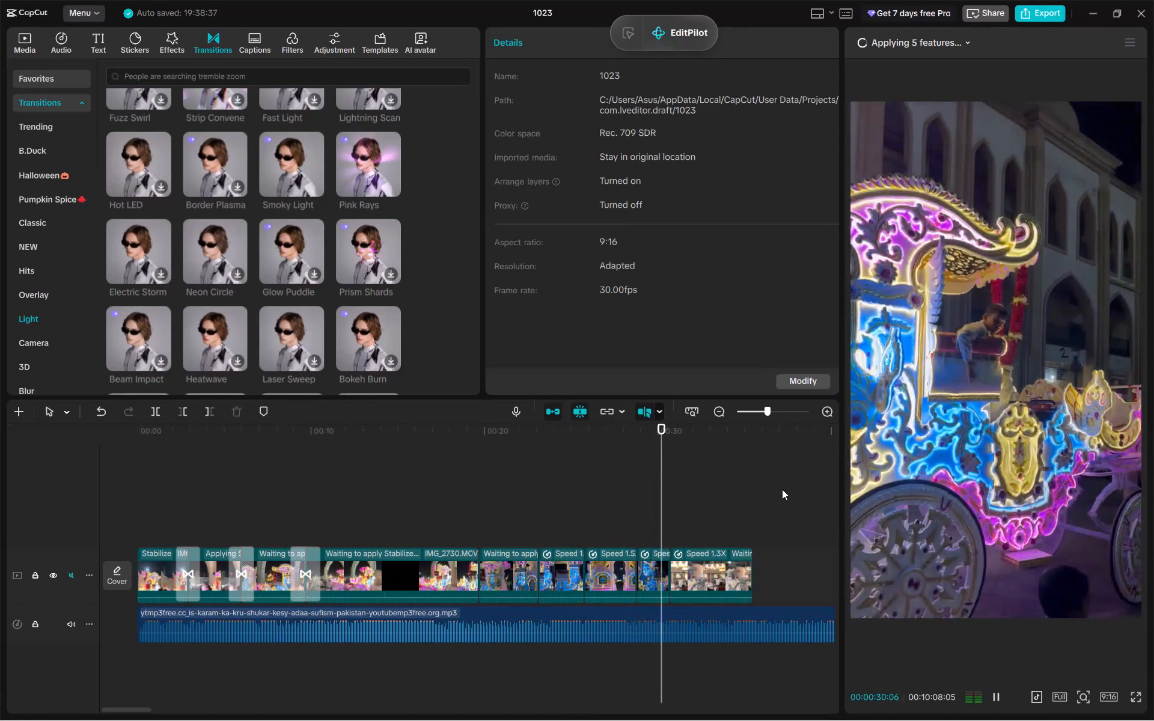
Scrub back and forth through the sequence to review the carriage shots from IMG_2730.MOV to the last clip.
{"action": "left_click", "coordinate": [782, 489]}
{"action": "left_click_drag", "start_coordinate": [782, 489], "coordinate": [727, 499]}
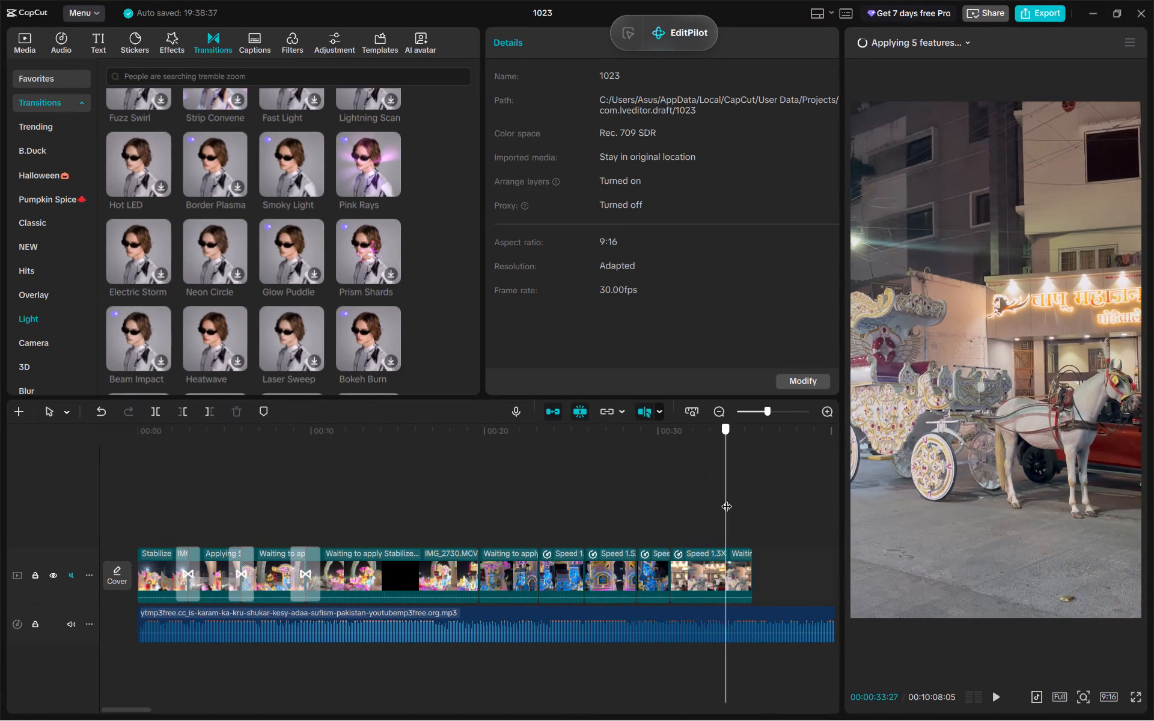
{"action": "left_click_drag", "start_coordinate": [727, 499], "coordinate": [430, 533]}
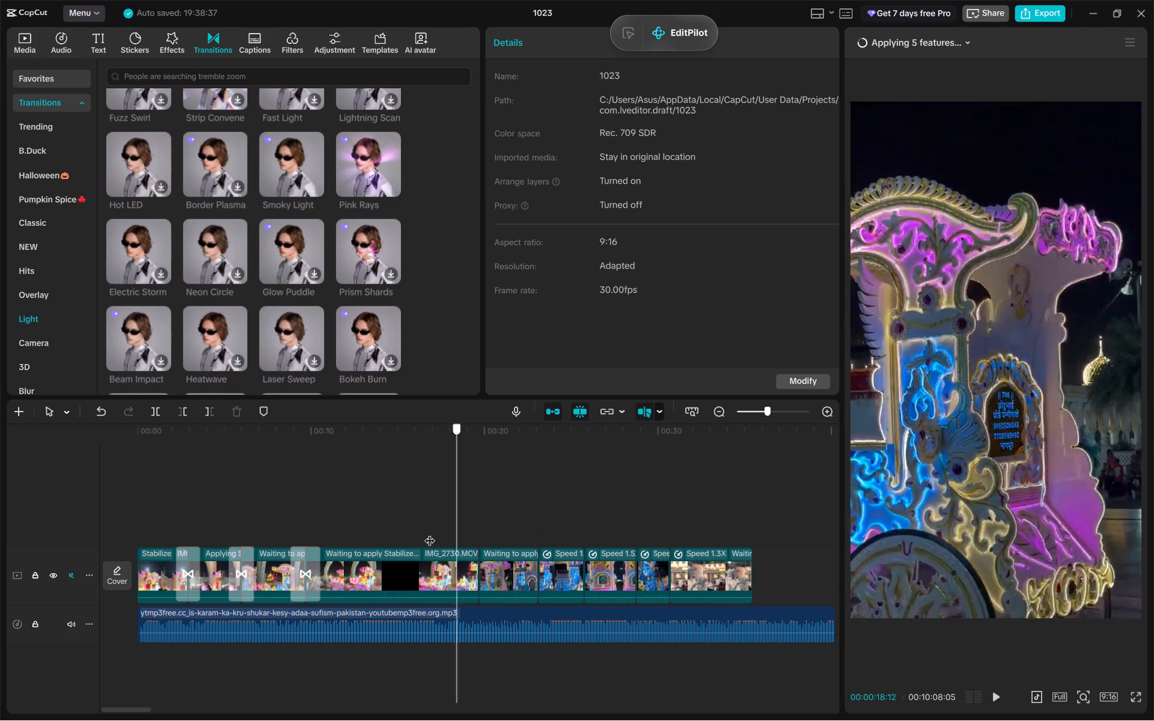
{"action": "left_click_drag", "start_coordinate": [430, 533], "coordinate": [607, 521]}
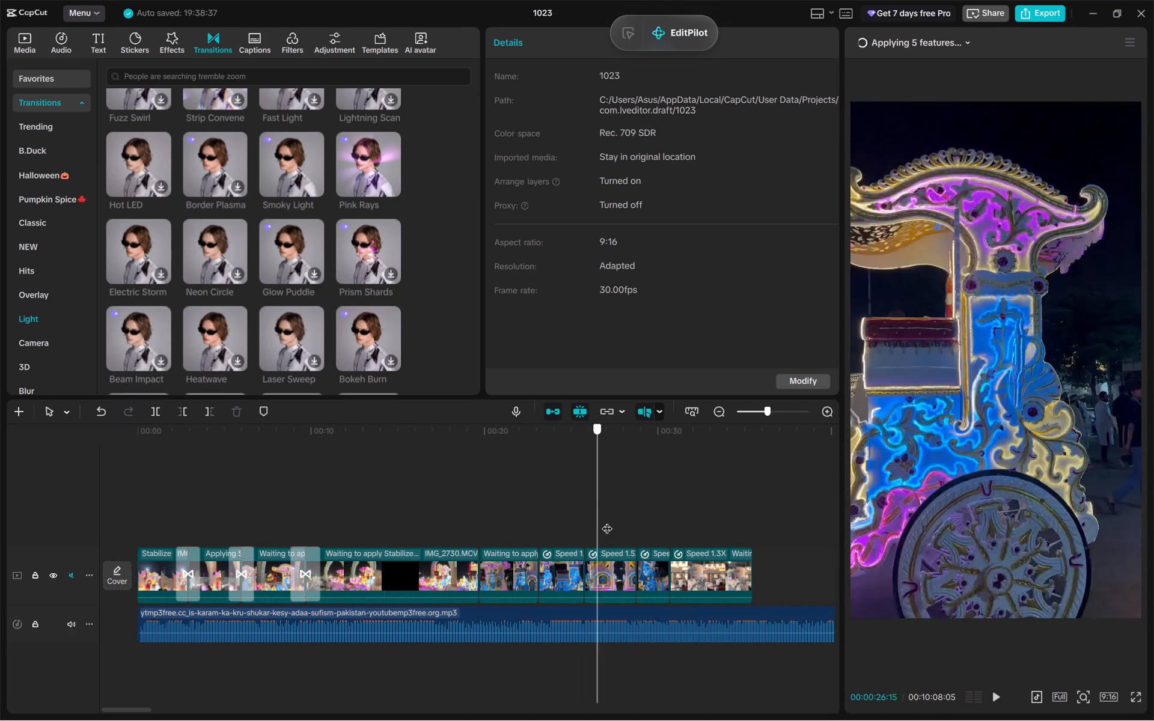
{"action": "left_click_drag", "start_coordinate": [607, 521], "coordinate": [604, 521]}
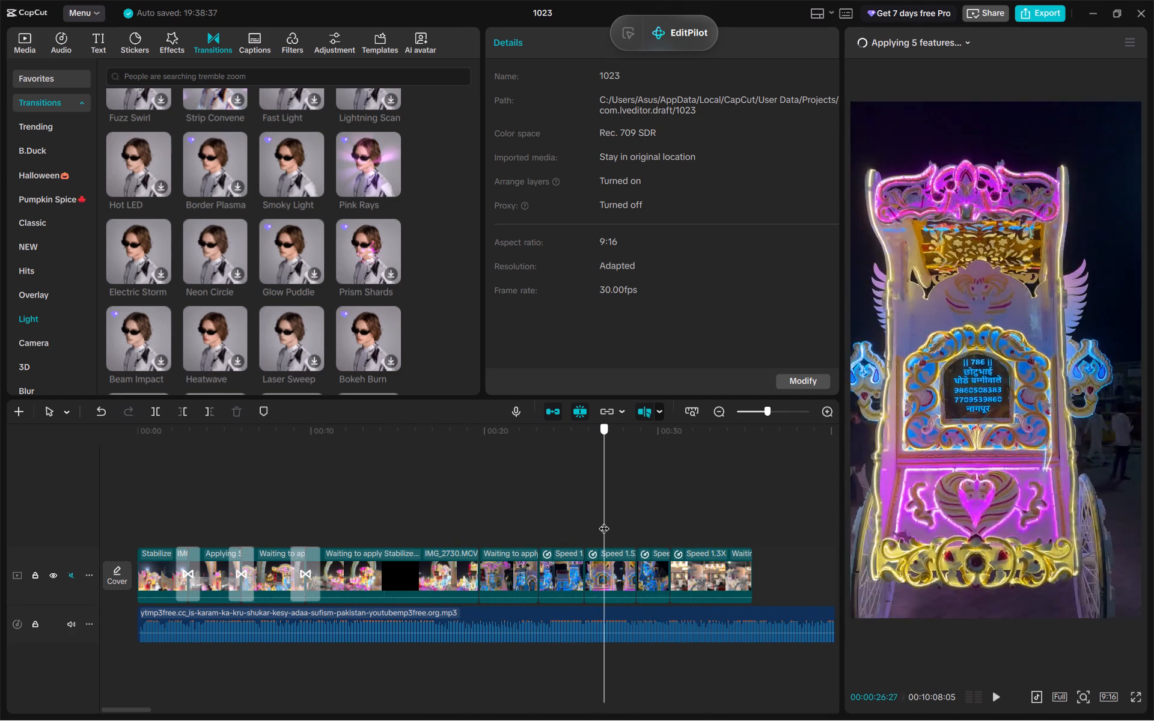
{"action": "left_click_drag", "start_coordinate": [604, 521], "coordinate": [617, 520]}
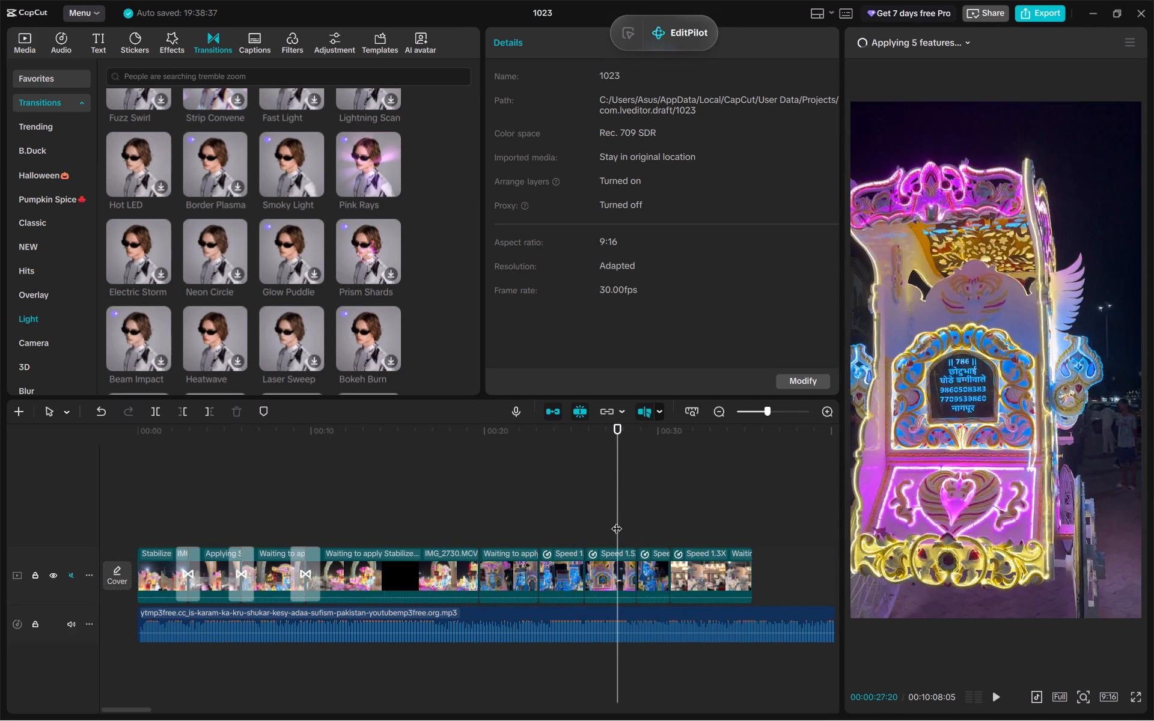
{"action": "left_click_drag", "start_coordinate": [616, 493], "coordinate": [619, 488]}
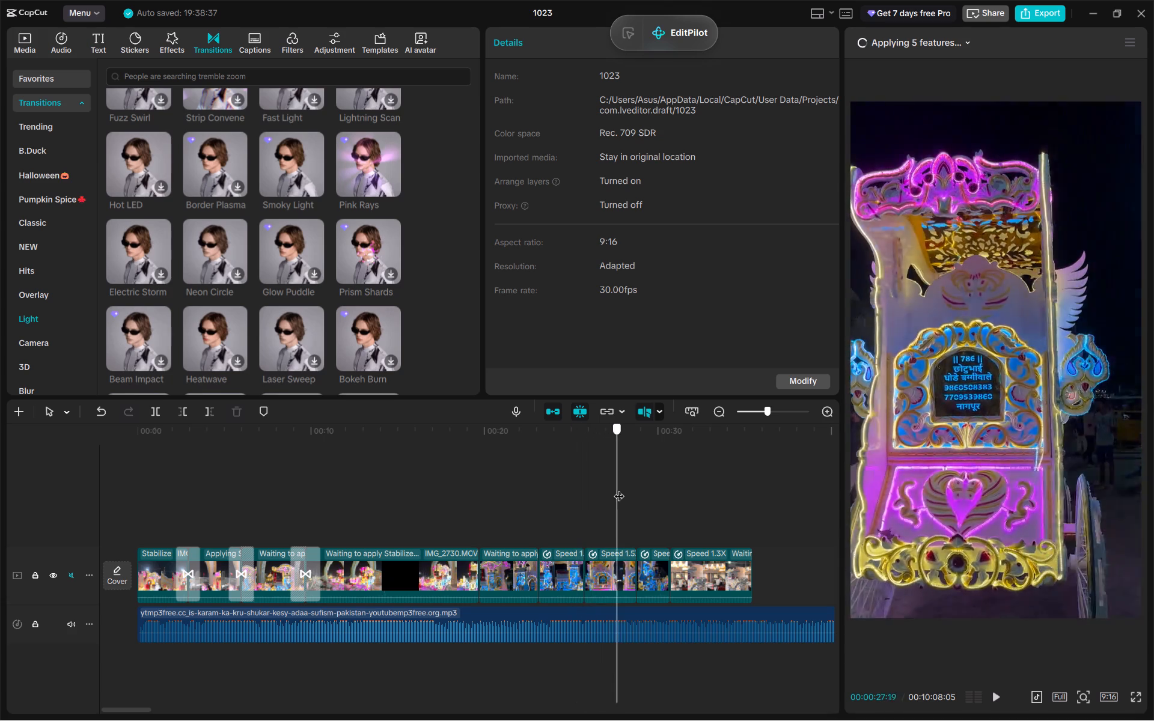
{"action": "left_click_drag", "start_coordinate": [619, 488], "coordinate": [591, 491]}
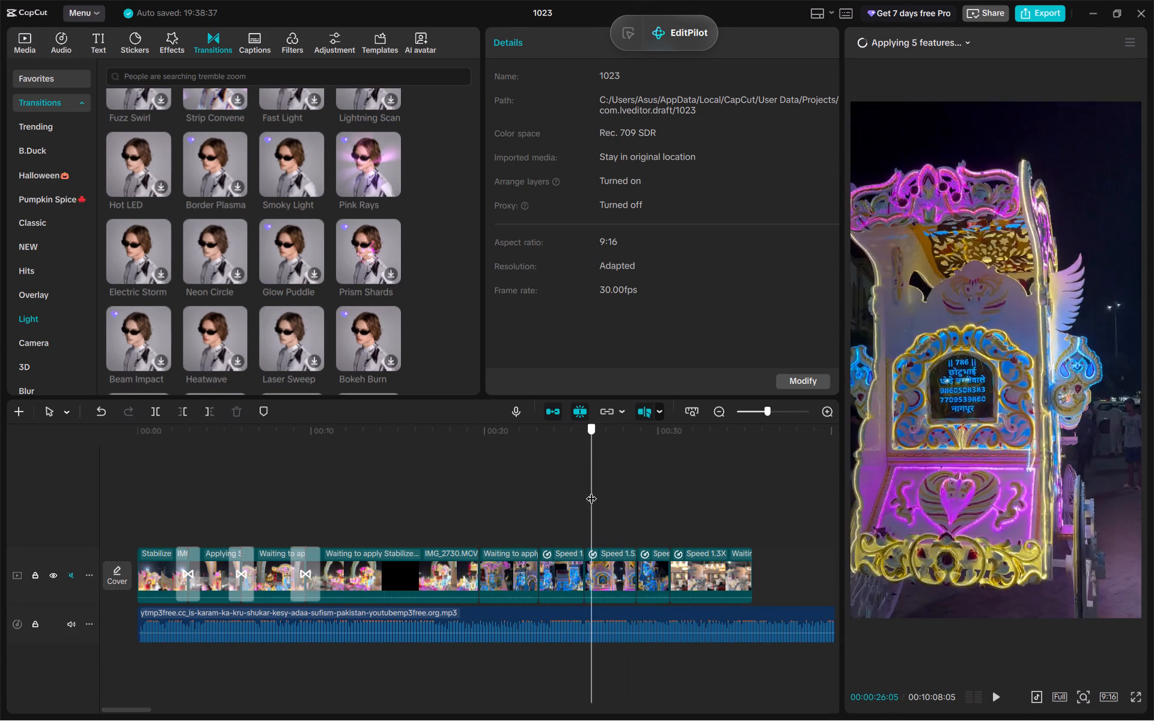
{"action": "left_click_drag", "start_coordinate": [591, 491], "coordinate": [533, 495]}
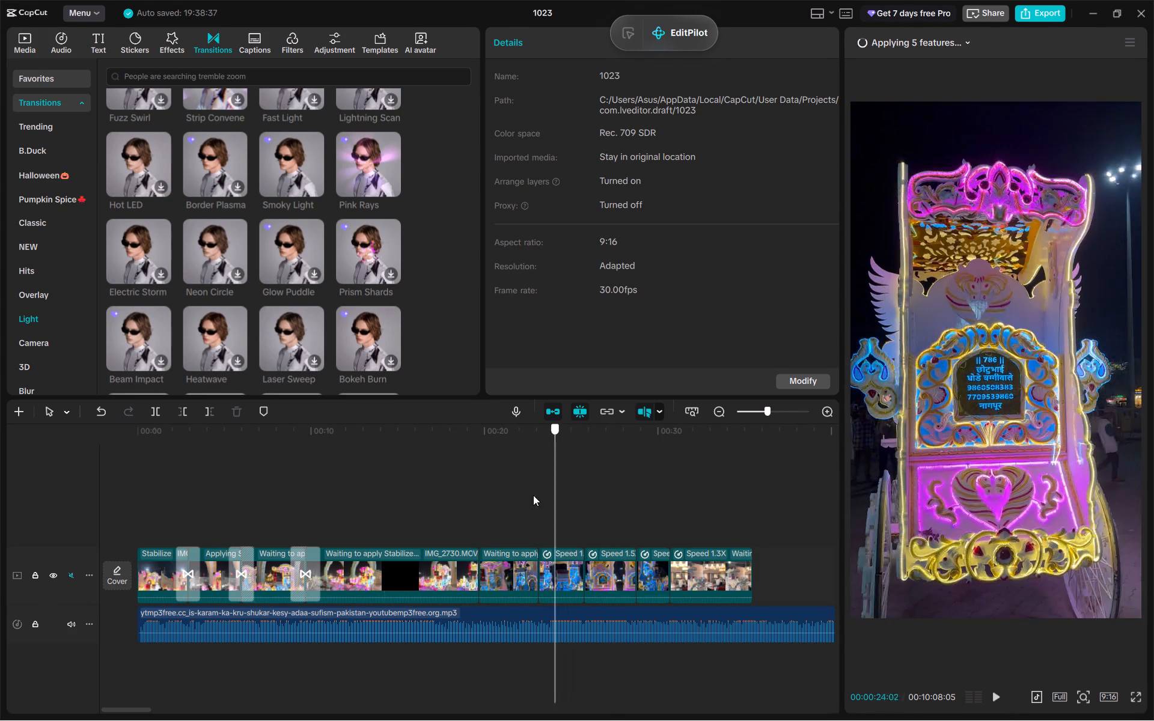
{"action": "left_click_drag", "start_coordinate": [533, 495], "coordinate": [574, 488]}
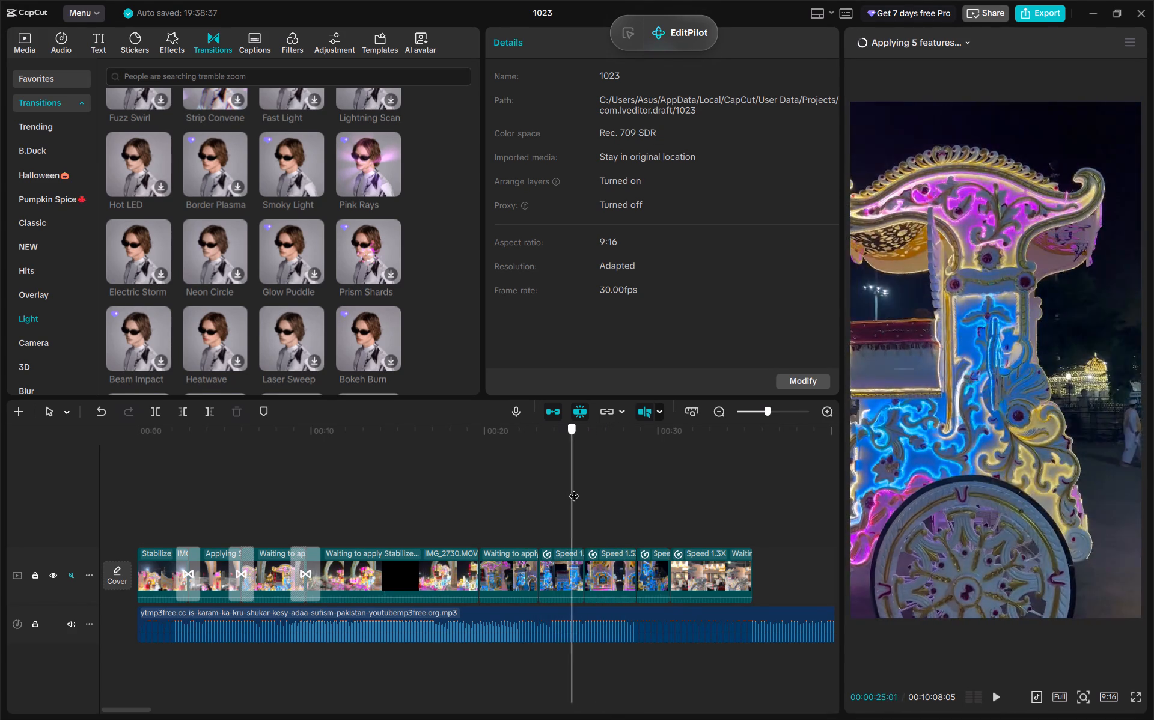
{"action": "left_click_drag", "start_coordinate": [574, 488], "coordinate": [609, 482]}
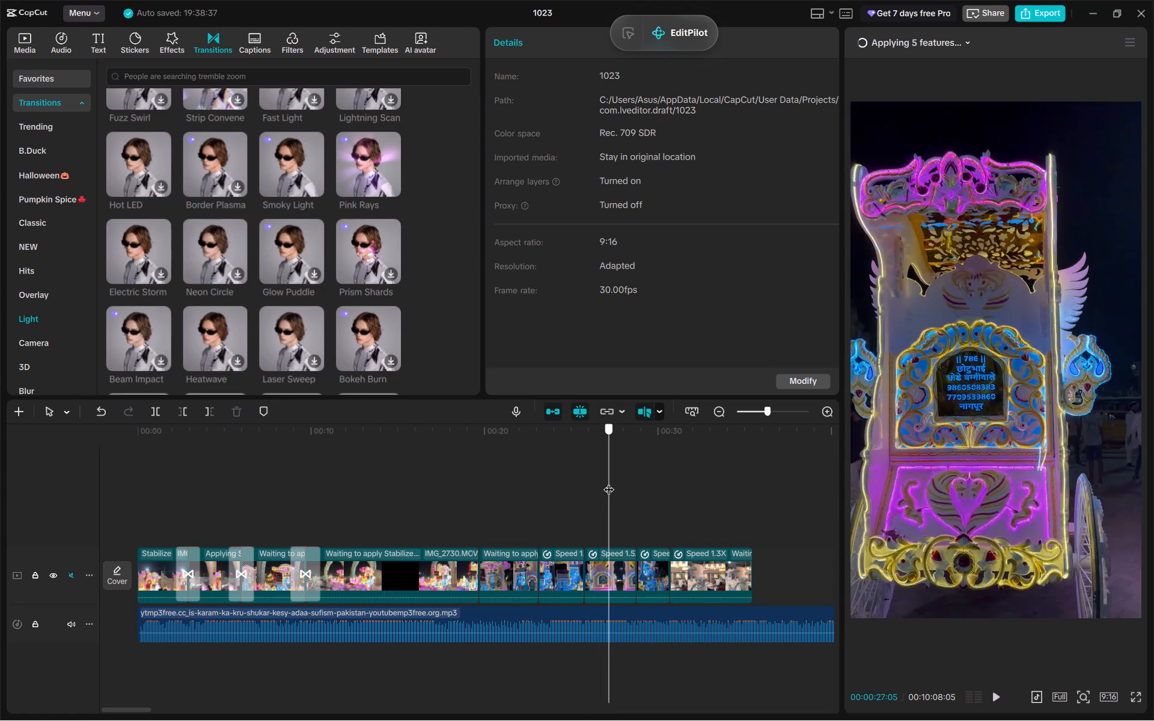
{"action": "left_click_drag", "start_coordinate": [609, 482], "coordinate": [739, 459]}
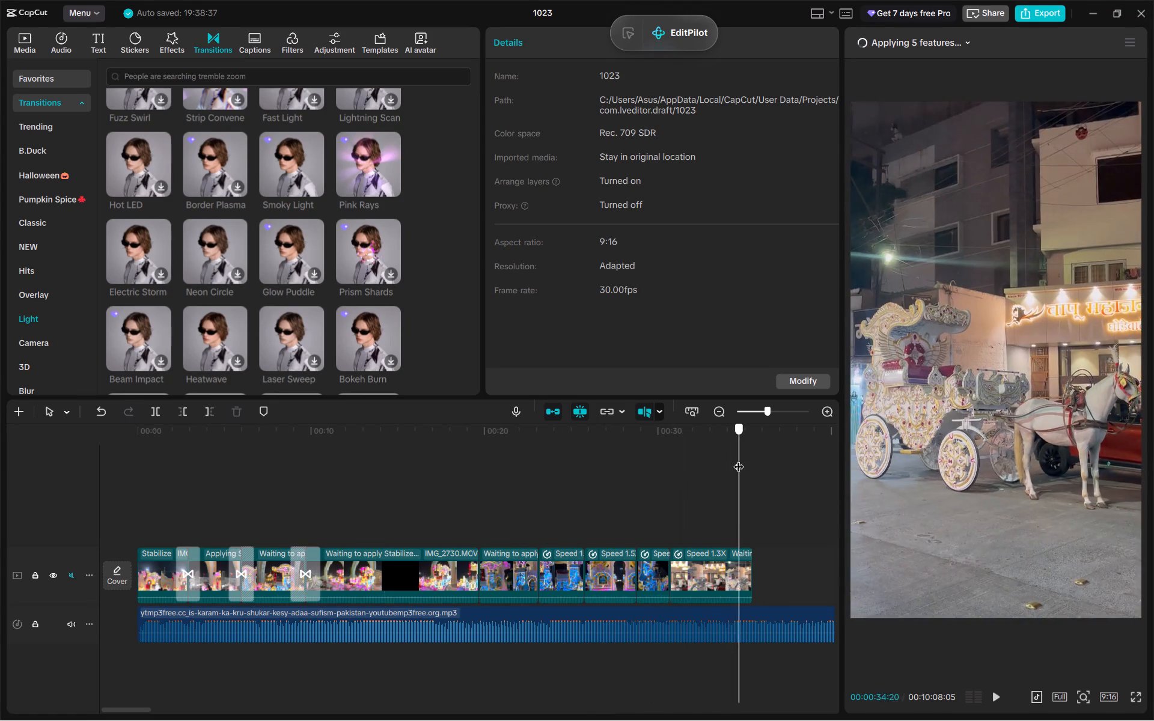
{"action": "left_click_drag", "start_coordinate": [739, 459], "coordinate": [525, 481]}
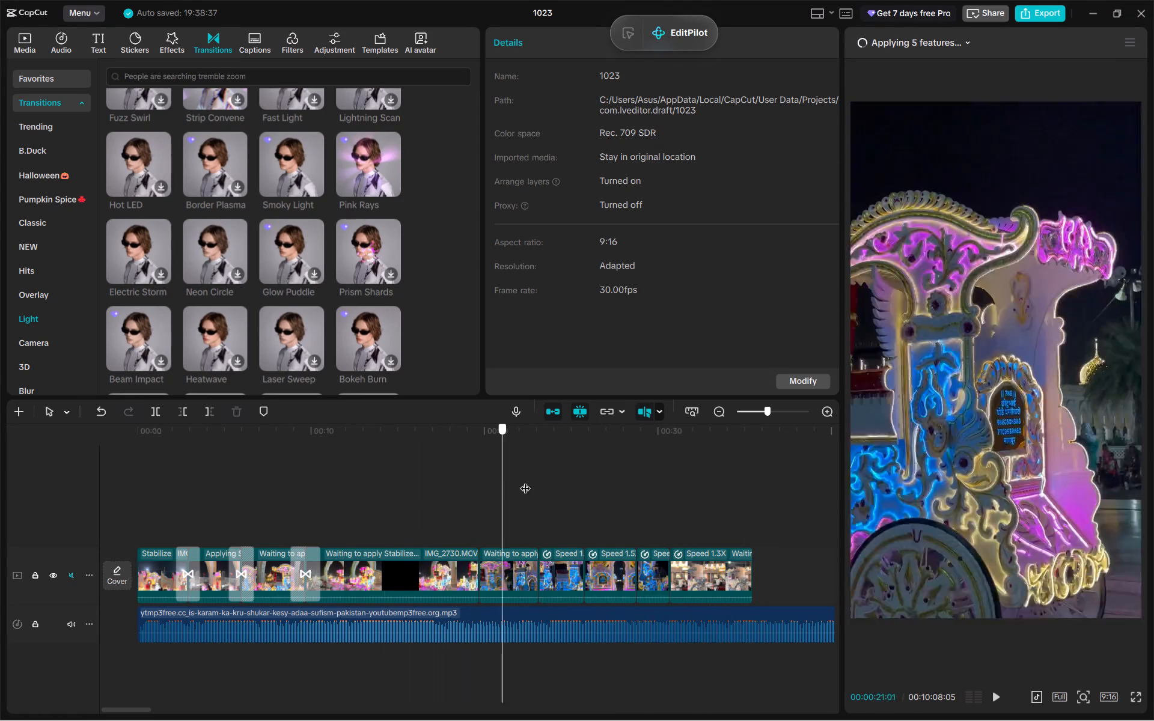
{"action": "left_click_drag", "start_coordinate": [525, 481], "coordinate": [753, 503]}
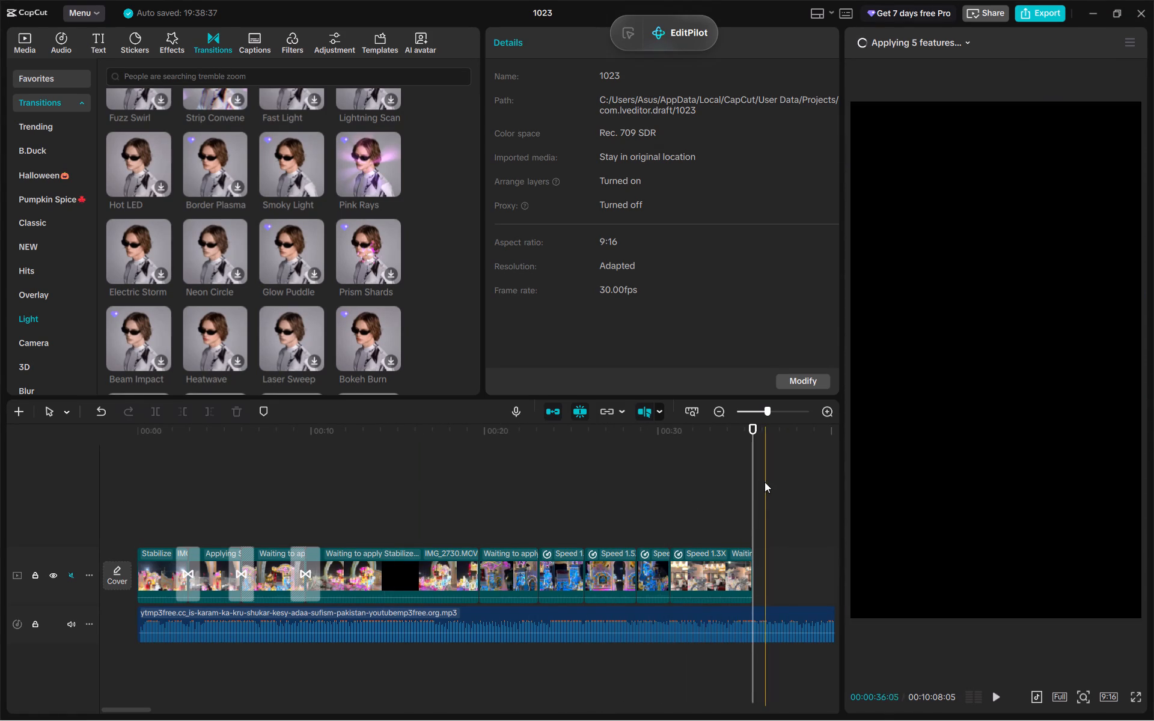
{"action": "left_click_drag", "start_coordinate": [752, 483], "coordinate": [462, 606]}
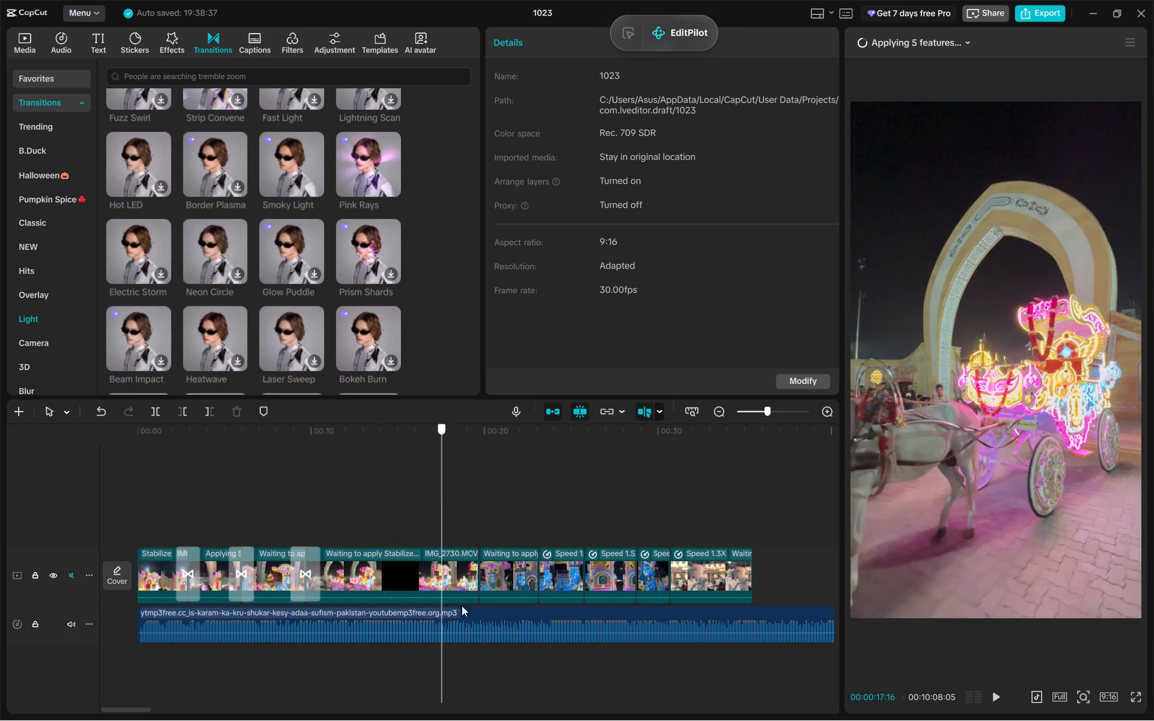
{"action": "left_click_drag", "start_coordinate": [462, 606], "coordinate": [277, 630]}
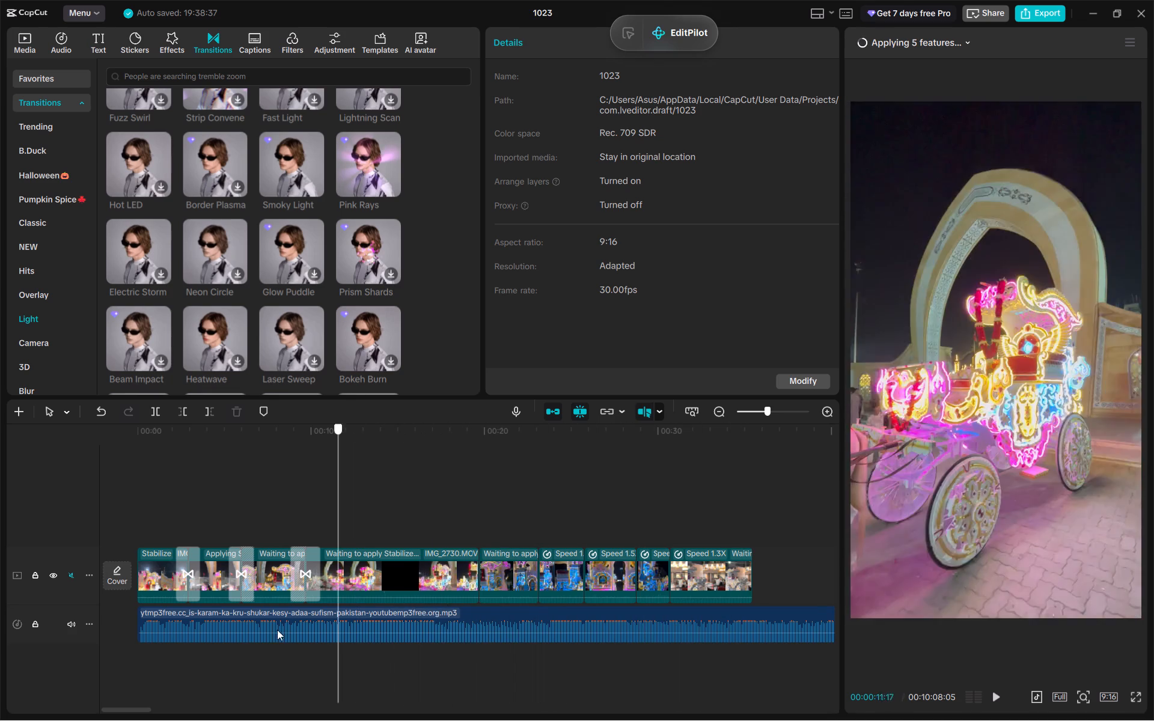
{"action": "left_click_drag", "start_coordinate": [277, 630], "coordinate": [439, 624]}
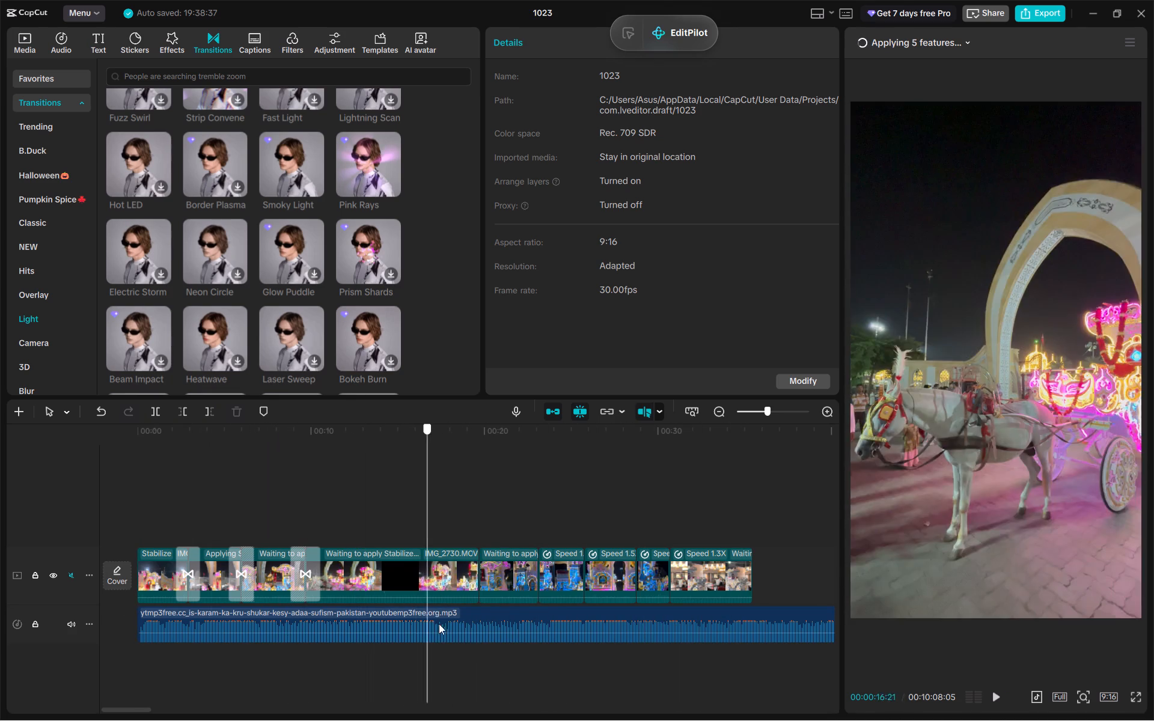
{"action": "left_click_drag", "start_coordinate": [439, 624], "coordinate": [766, 616]}
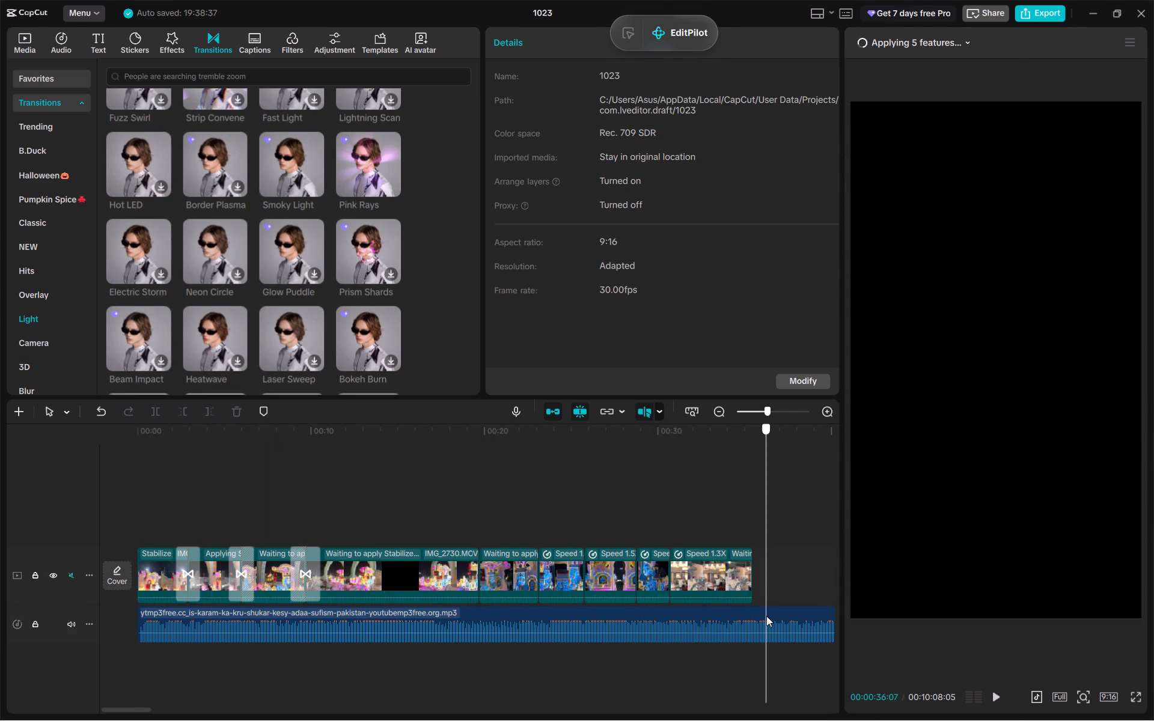
{"action": "left_click_drag", "start_coordinate": [766, 616], "coordinate": [697, 625]}
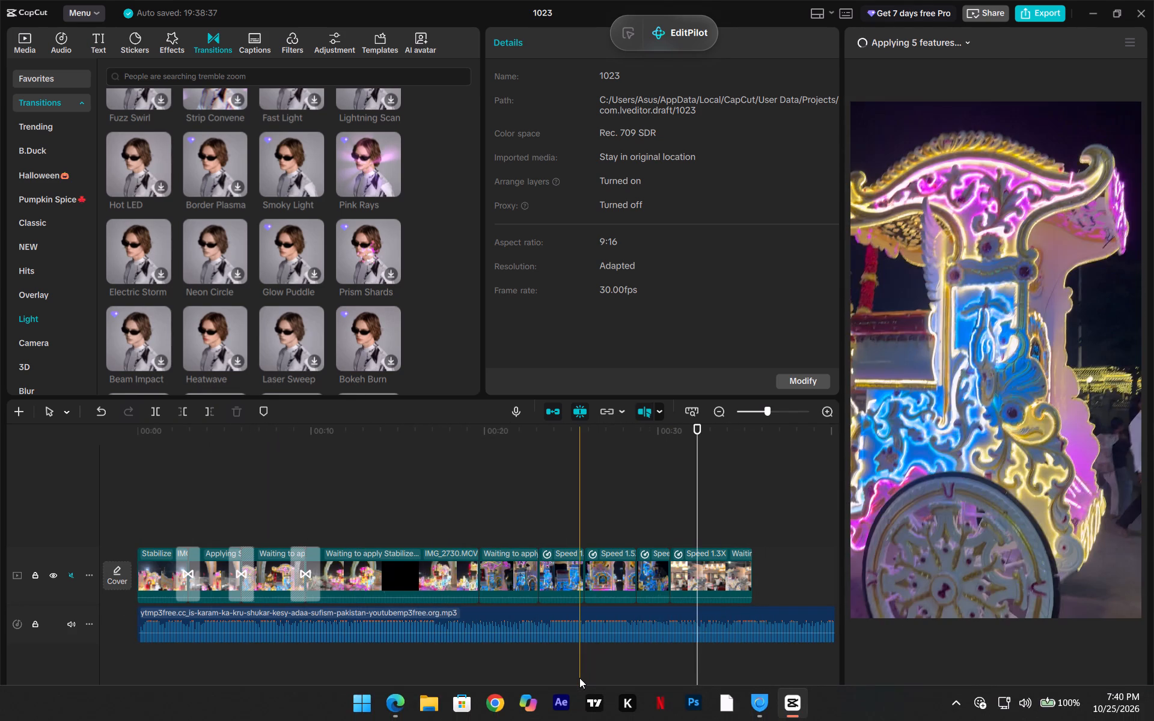
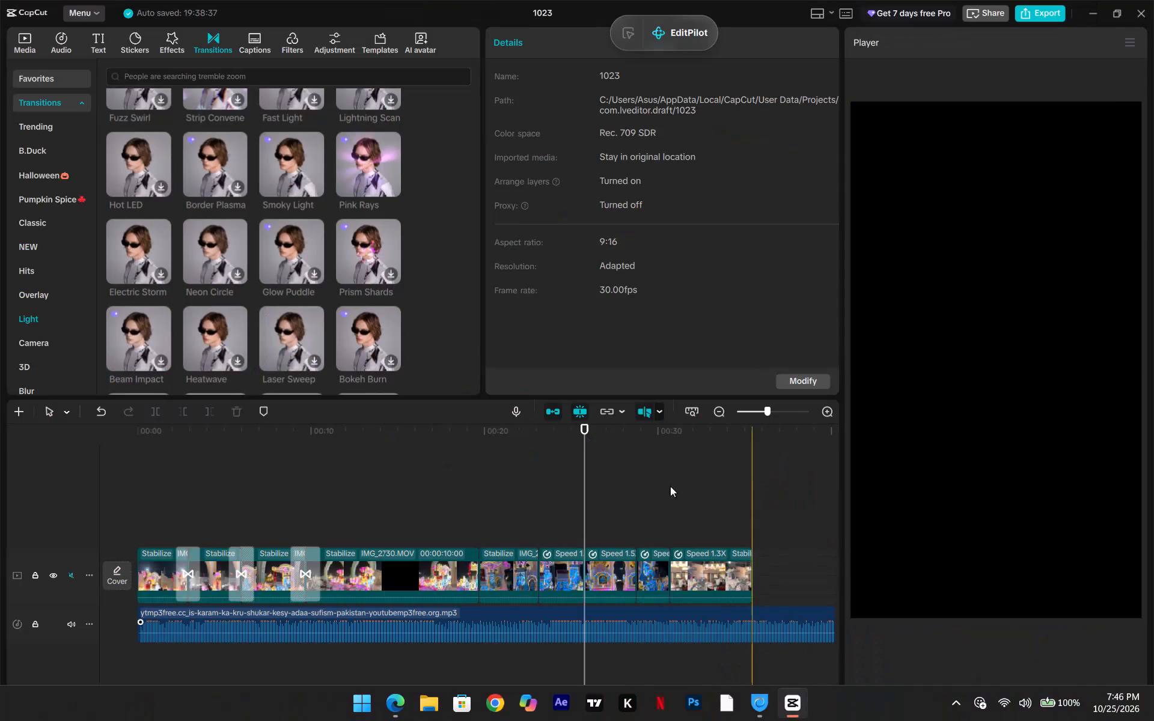
Scrub backward through the sequence from the final carriage clips to the transition leading into IMG_2730.MOV.
{"action": "left_click_drag", "start_coordinate": [584, 453], "coordinate": [495, 464]}
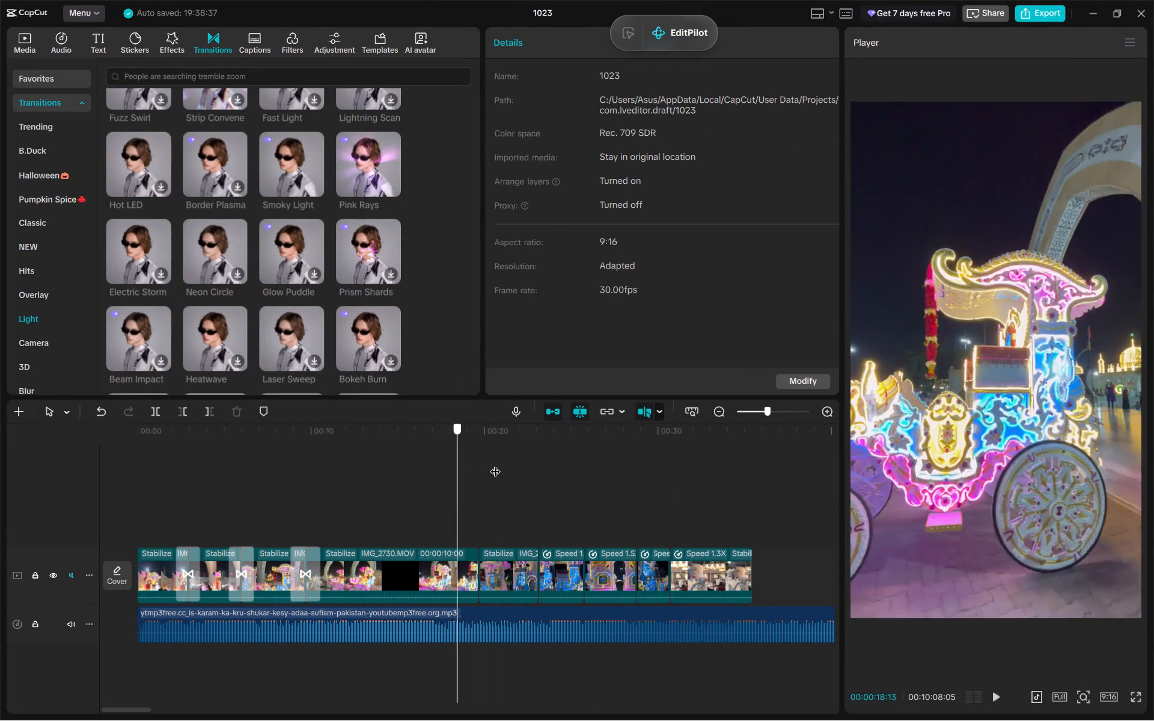
{"action": "left_click_drag", "start_coordinate": [495, 464], "coordinate": [728, 499]}
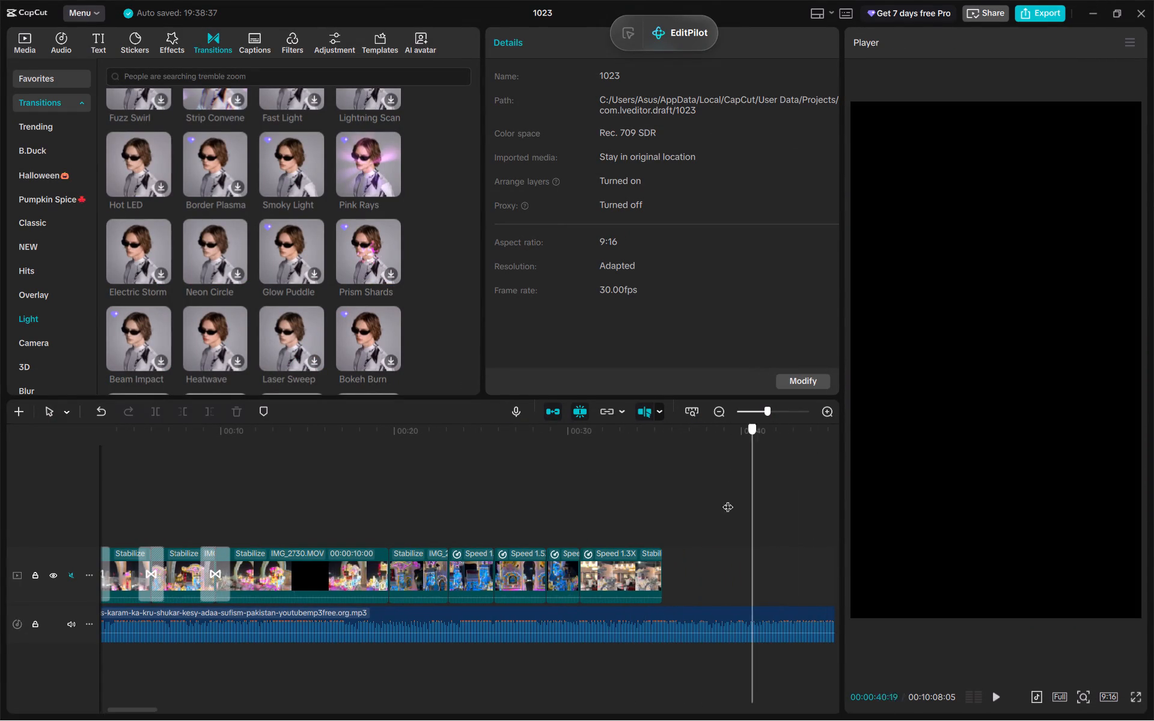
{"action": "left_click_drag", "start_coordinate": [728, 499], "coordinate": [603, 521]}
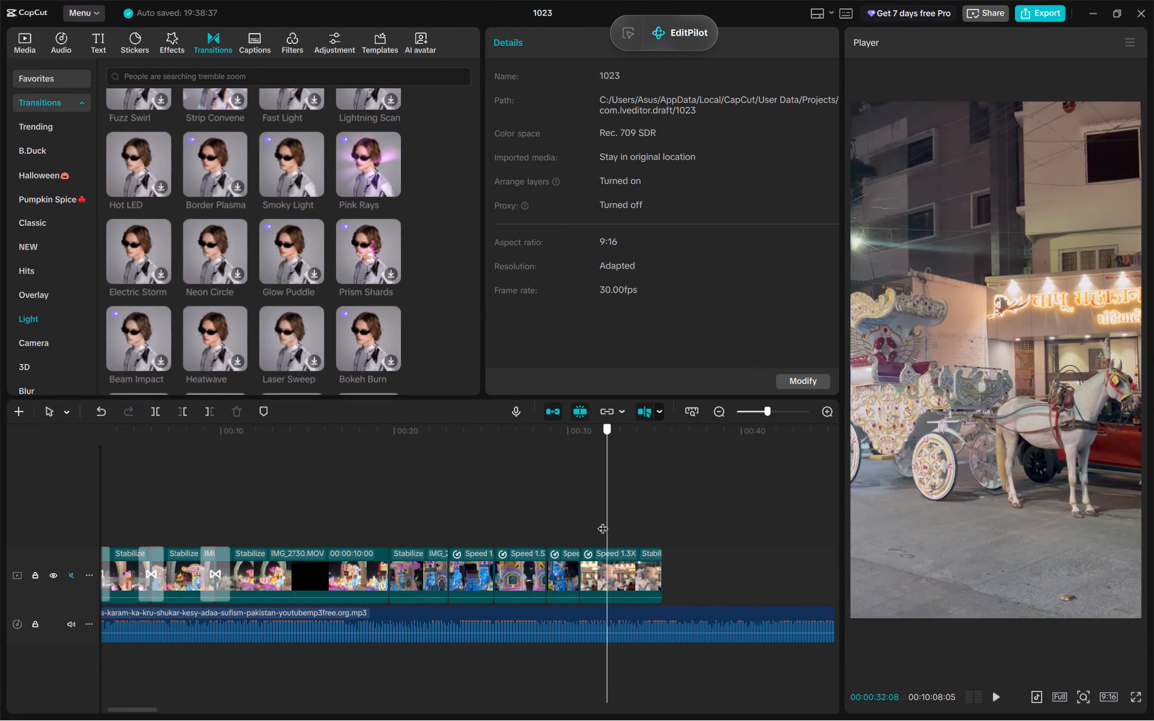
{"action": "left_click_drag", "start_coordinate": [603, 521], "coordinate": [615, 525]}
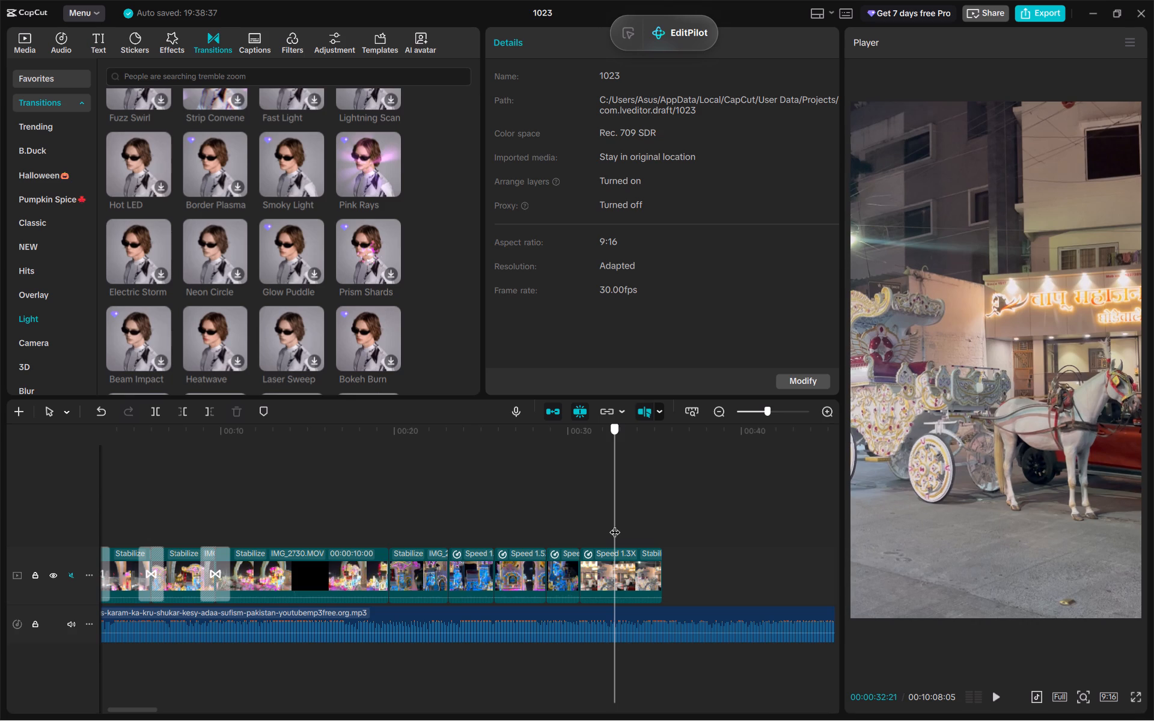
{"action": "left_click_drag", "start_coordinate": [615, 525], "coordinate": [609, 527]}
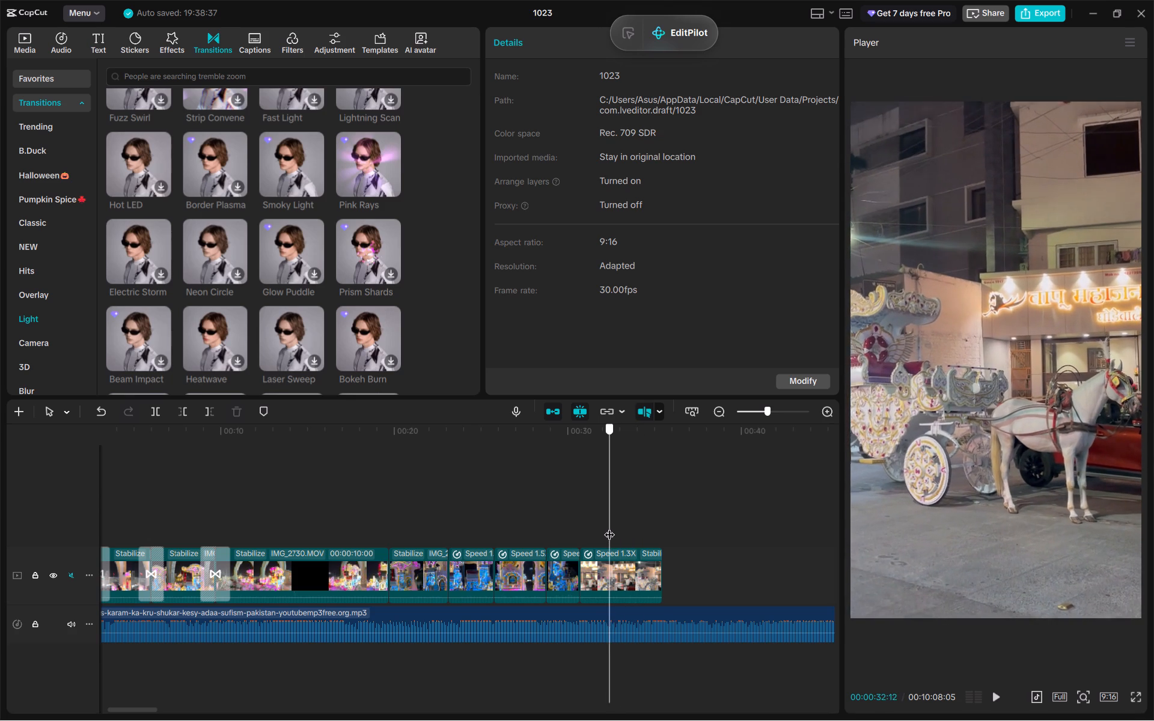
{"action": "left_click_drag", "start_coordinate": [609, 527], "coordinate": [563, 539]}
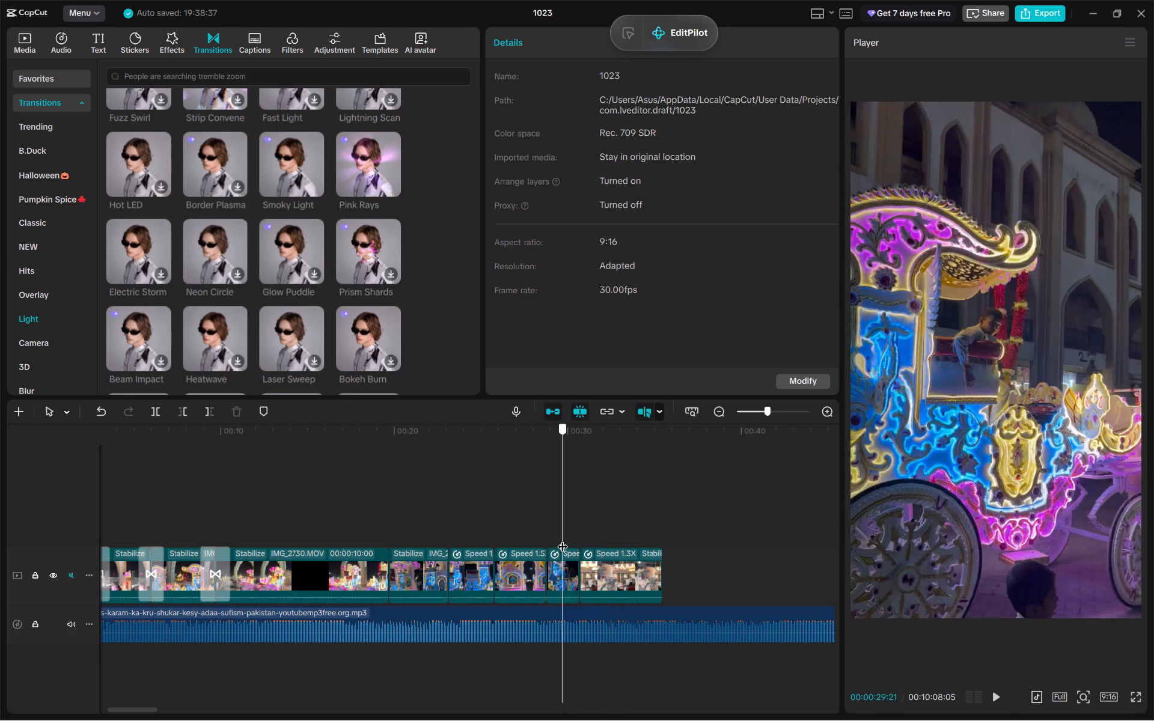
{"action": "left_click_drag", "start_coordinate": [563, 539], "coordinate": [504, 545]}
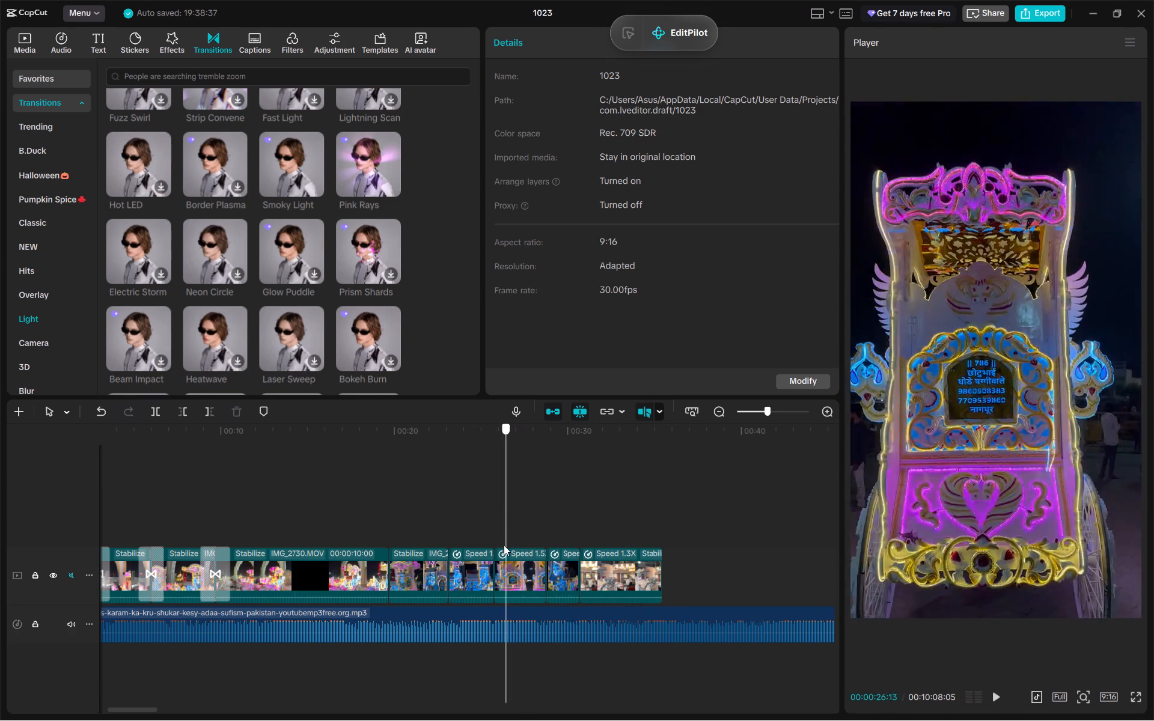
{"action": "left_click_drag", "start_coordinate": [504, 545], "coordinate": [439, 547]}
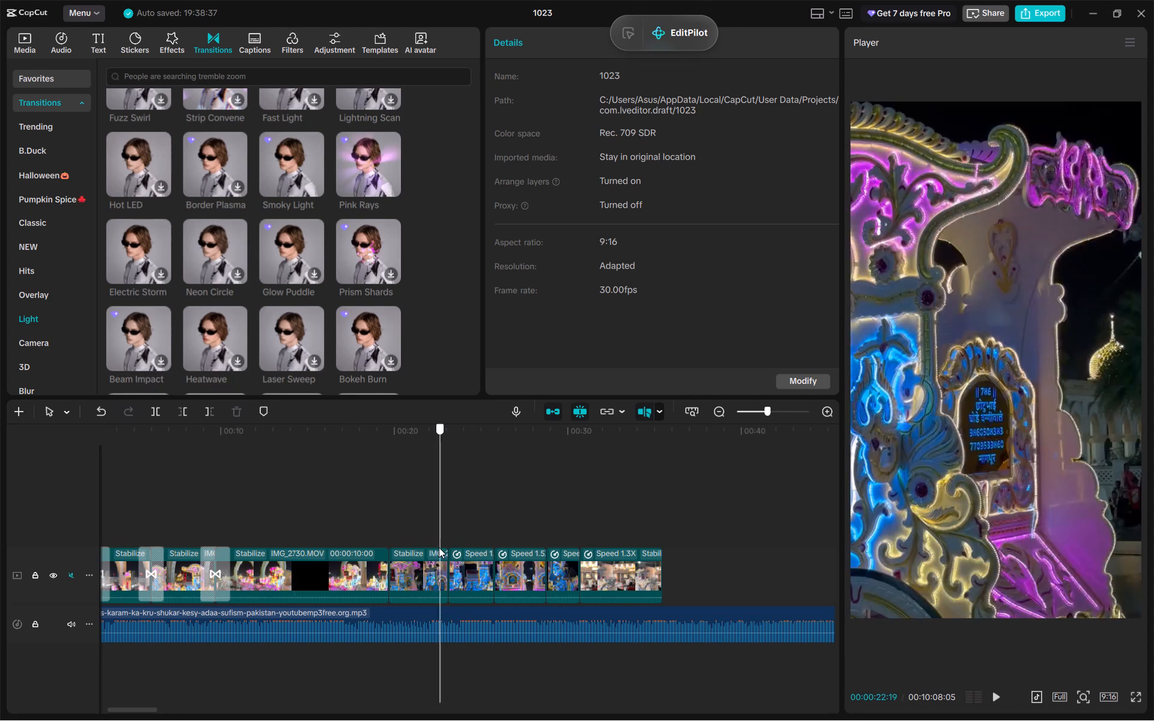
{"action": "left_click_drag", "start_coordinate": [439, 547], "coordinate": [370, 555]}
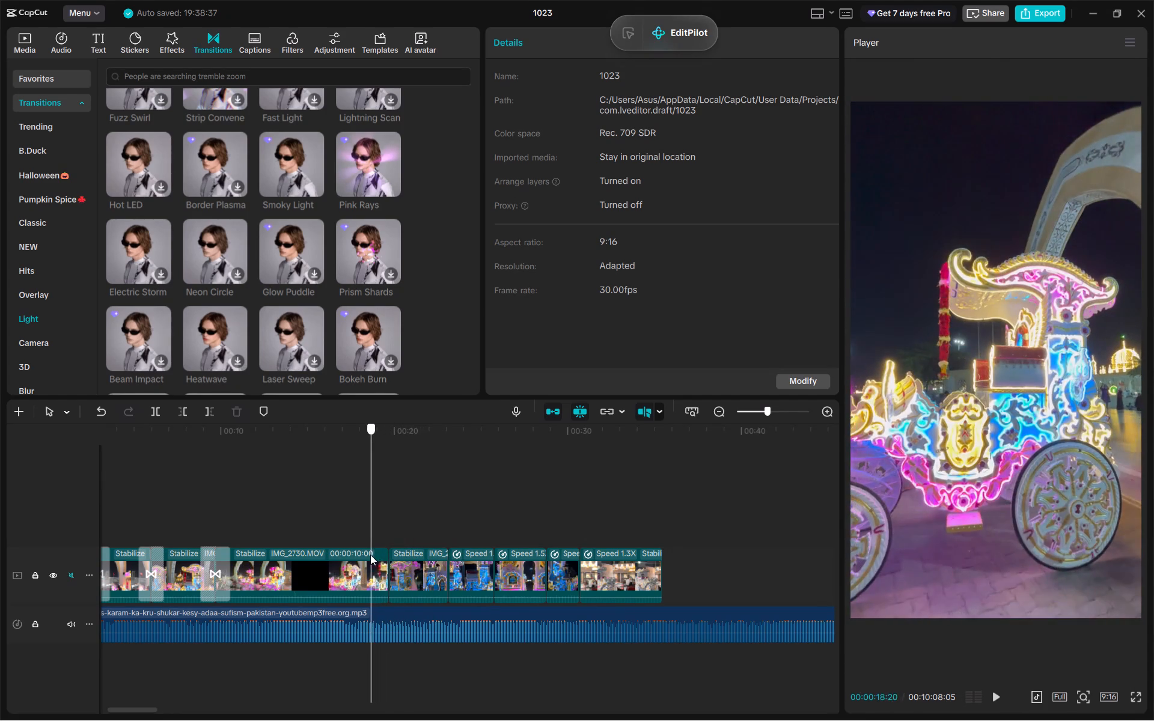
{"action": "left_click_drag", "start_coordinate": [370, 555], "coordinate": [301, 576]}
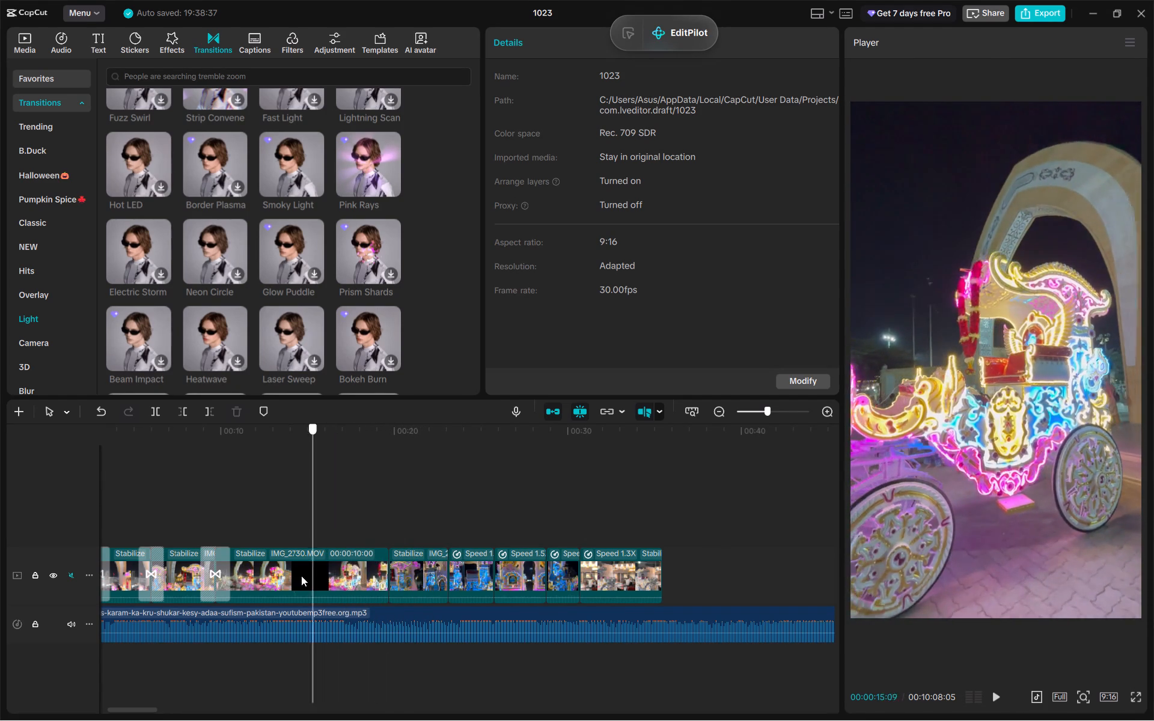
{"action": "left_click_drag", "start_coordinate": [301, 576], "coordinate": [219, 592]}
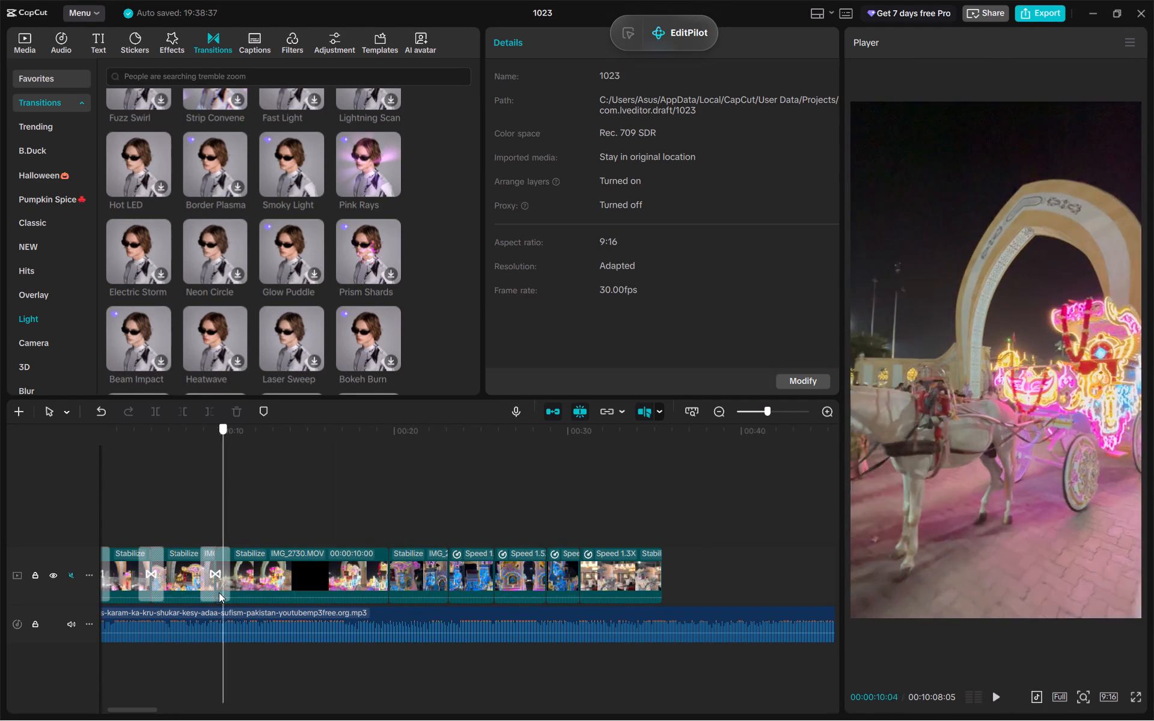
Scrub through IMG_2730.MOV and on through the speed-adjusted clips to the end of the last clip.
{"action": "left_click_drag", "start_coordinate": [219, 592], "coordinate": [285, 591]}
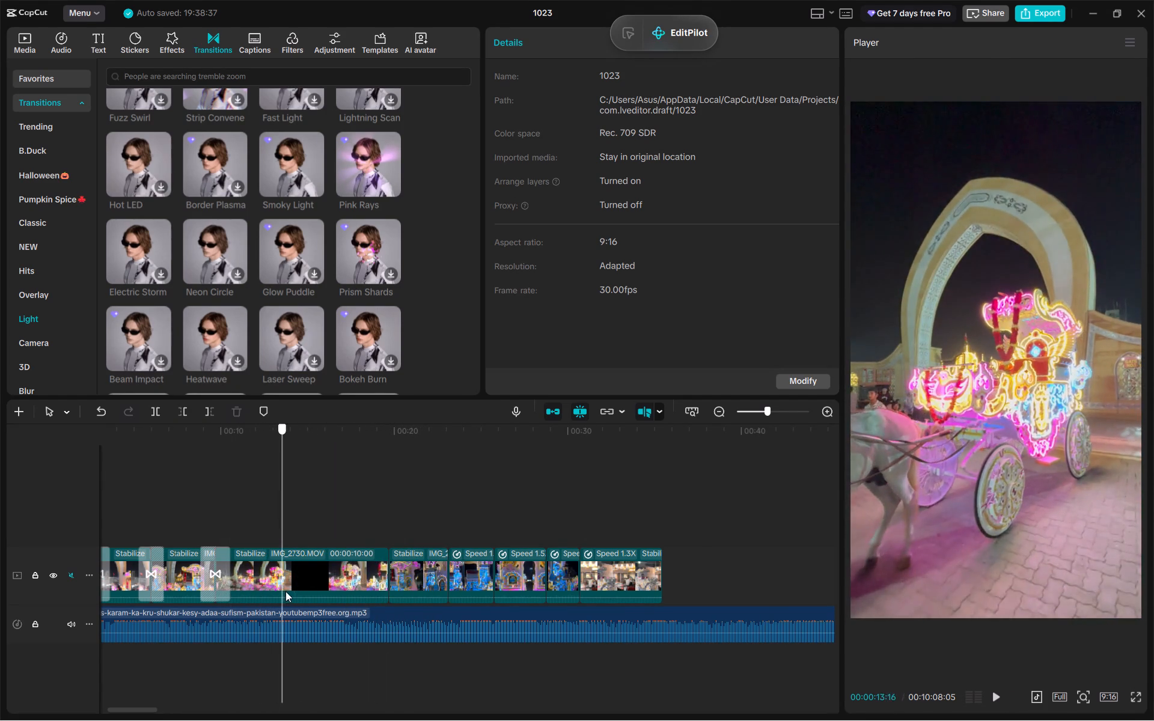
{"action": "left_click_drag", "start_coordinate": [285, 591], "coordinate": [310, 600]}
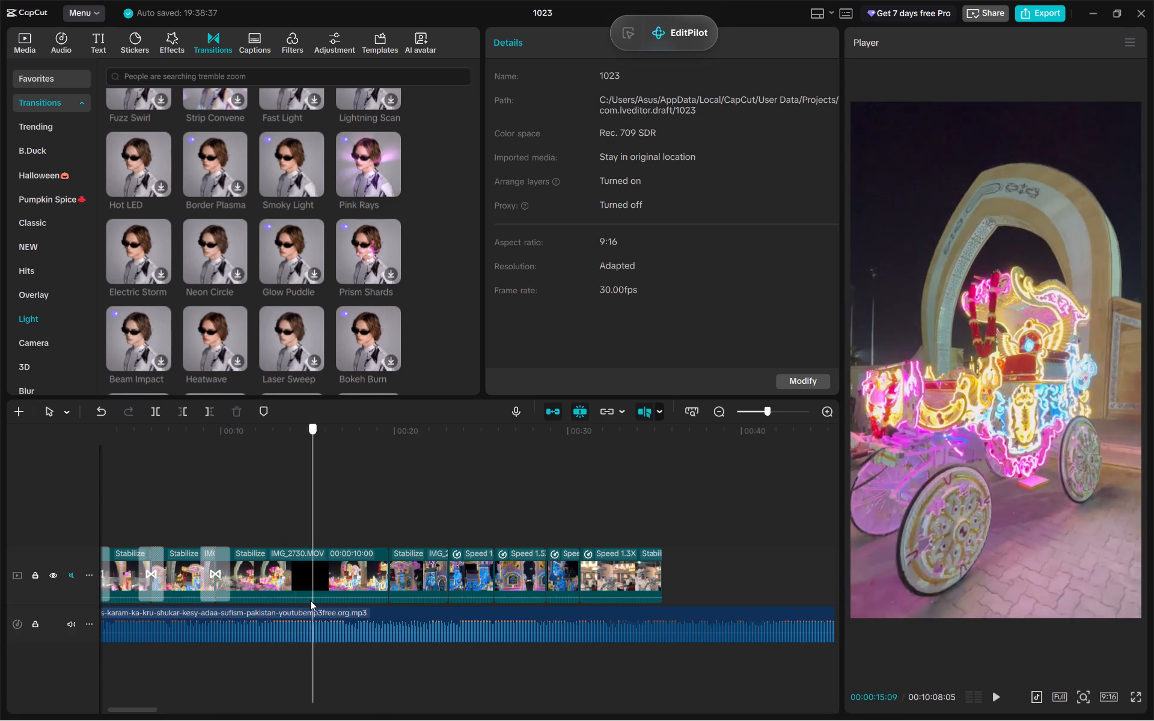
{"action": "left_click_drag", "start_coordinate": [310, 600], "coordinate": [356, 598]}
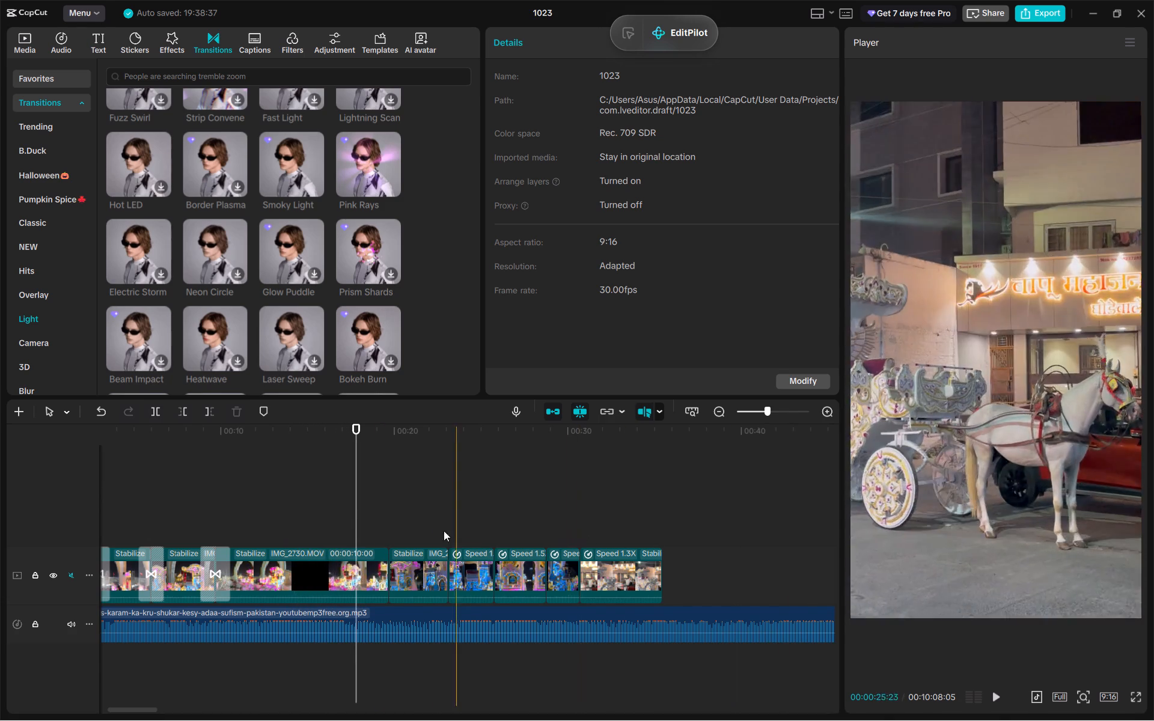
{"action": "left_click_drag", "start_coordinate": [353, 506], "coordinate": [231, 520]}
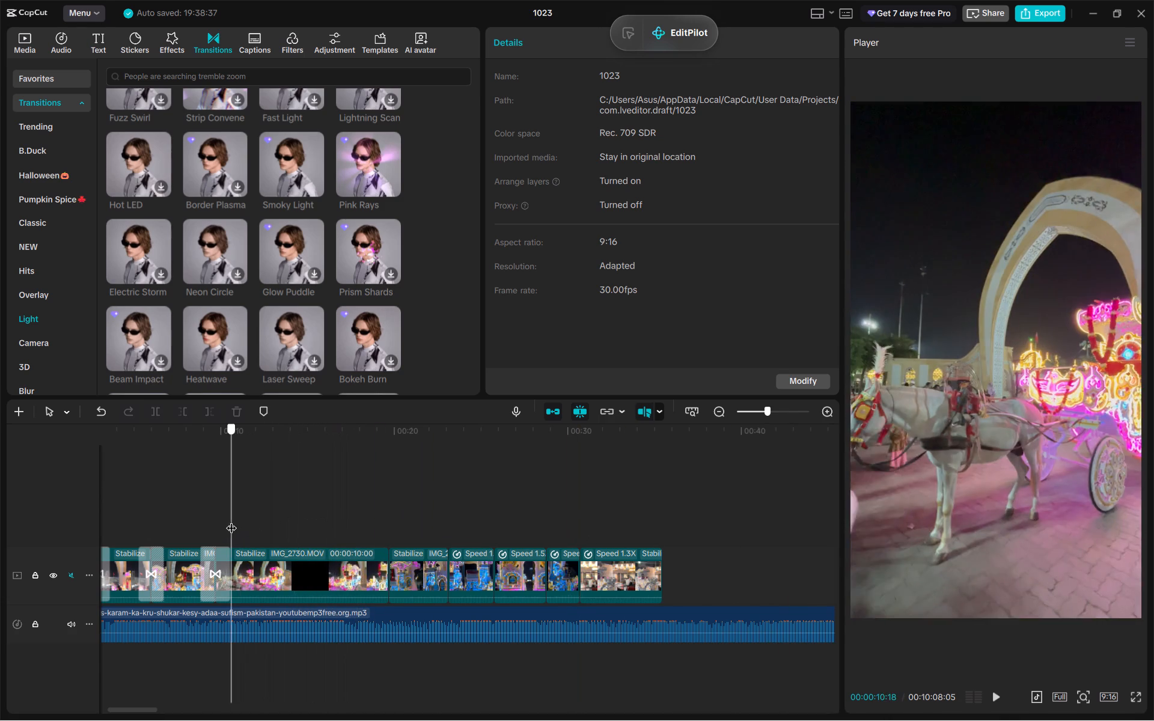
{"action": "left_click_drag", "start_coordinate": [231, 520], "coordinate": [386, 513]}
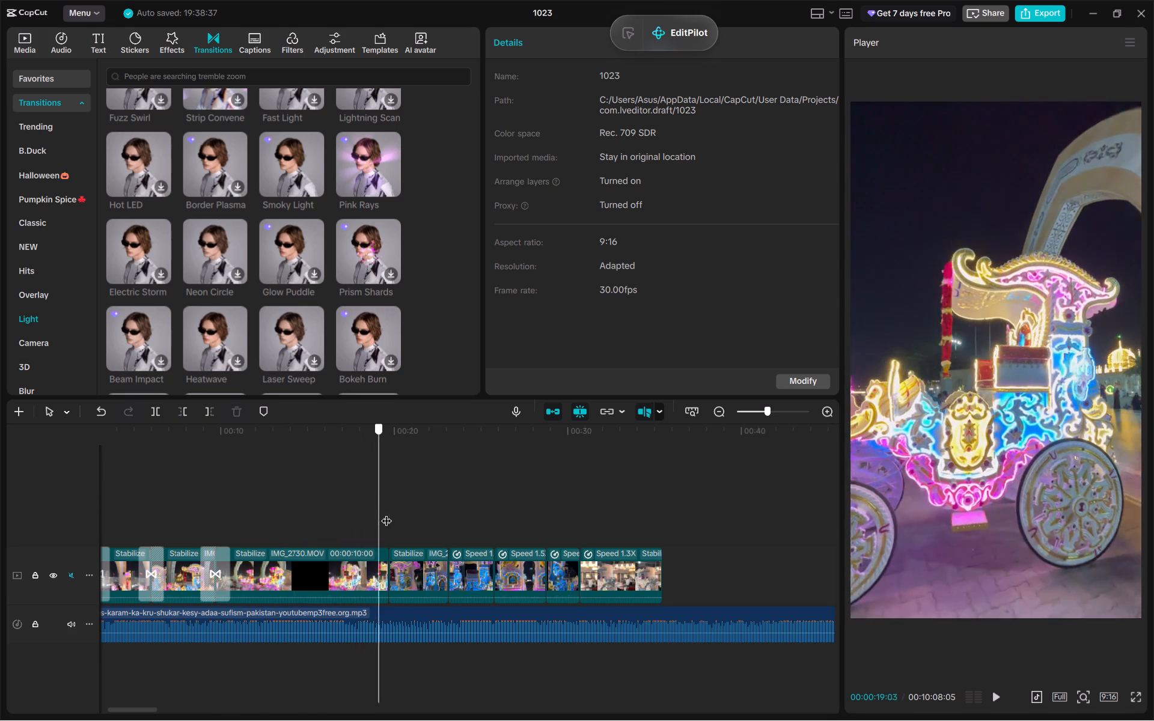
{"action": "left_click_drag", "start_coordinate": [386, 513], "coordinate": [334, 531]}
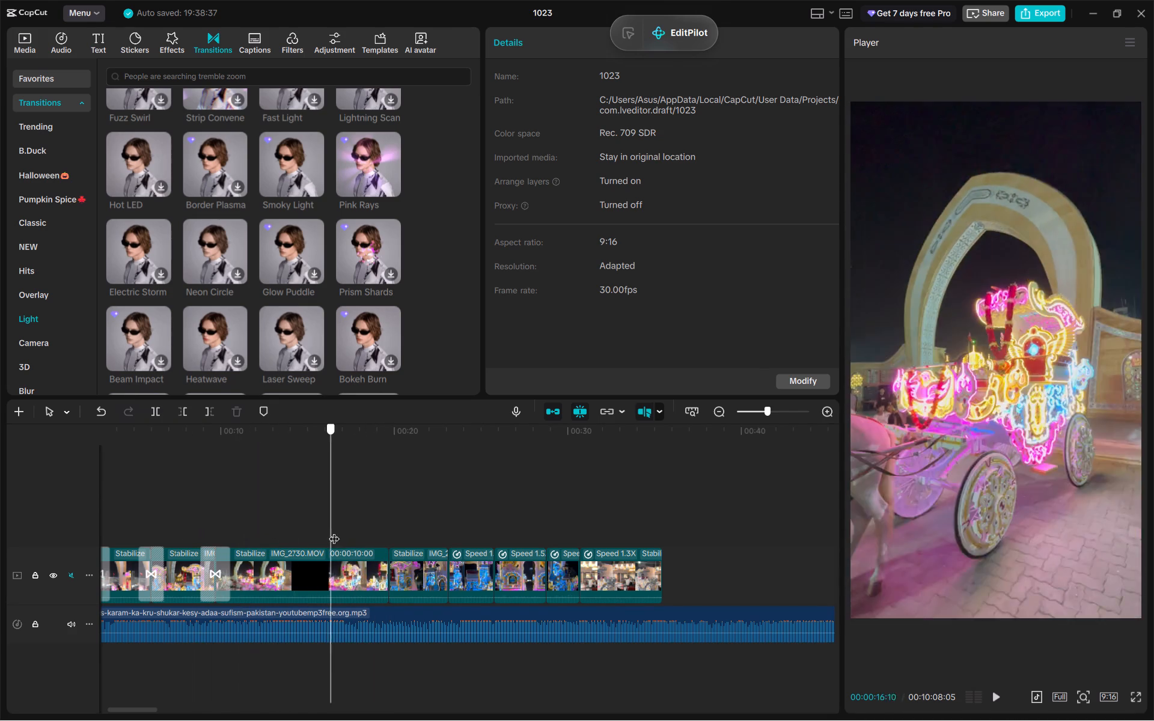
{"action": "left_click_drag", "start_coordinate": [334, 531], "coordinate": [676, 529]}
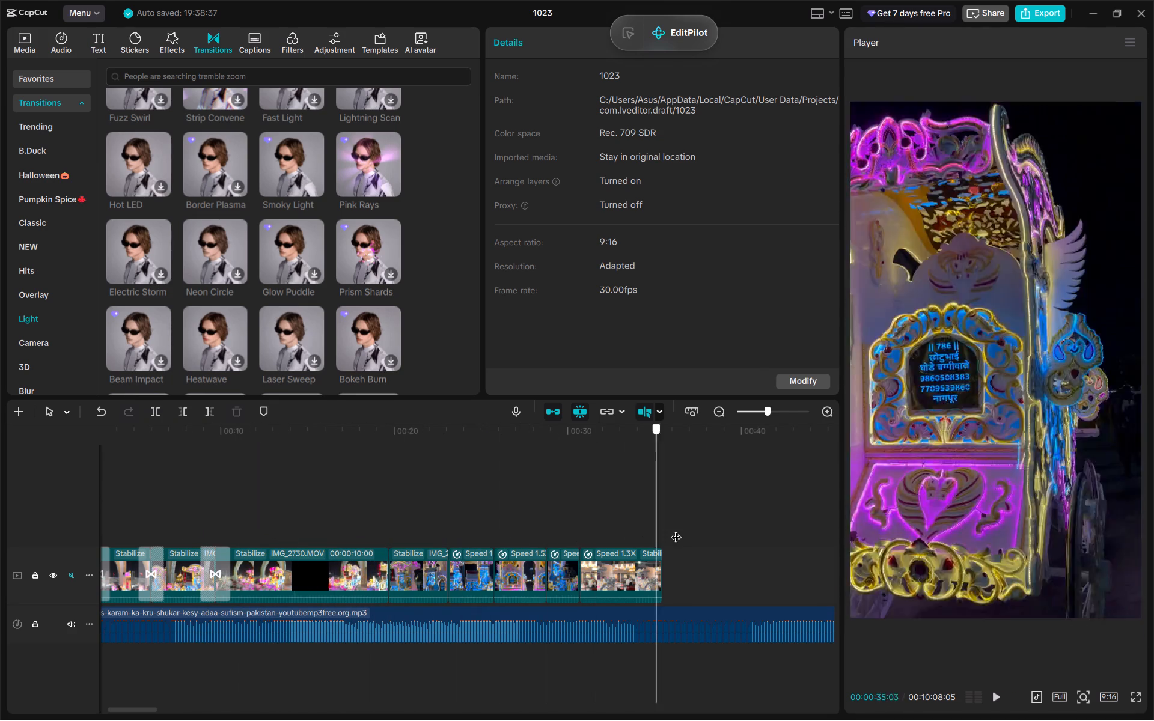
{"action": "left_click_drag", "start_coordinate": [676, 529], "coordinate": [768, 559]}
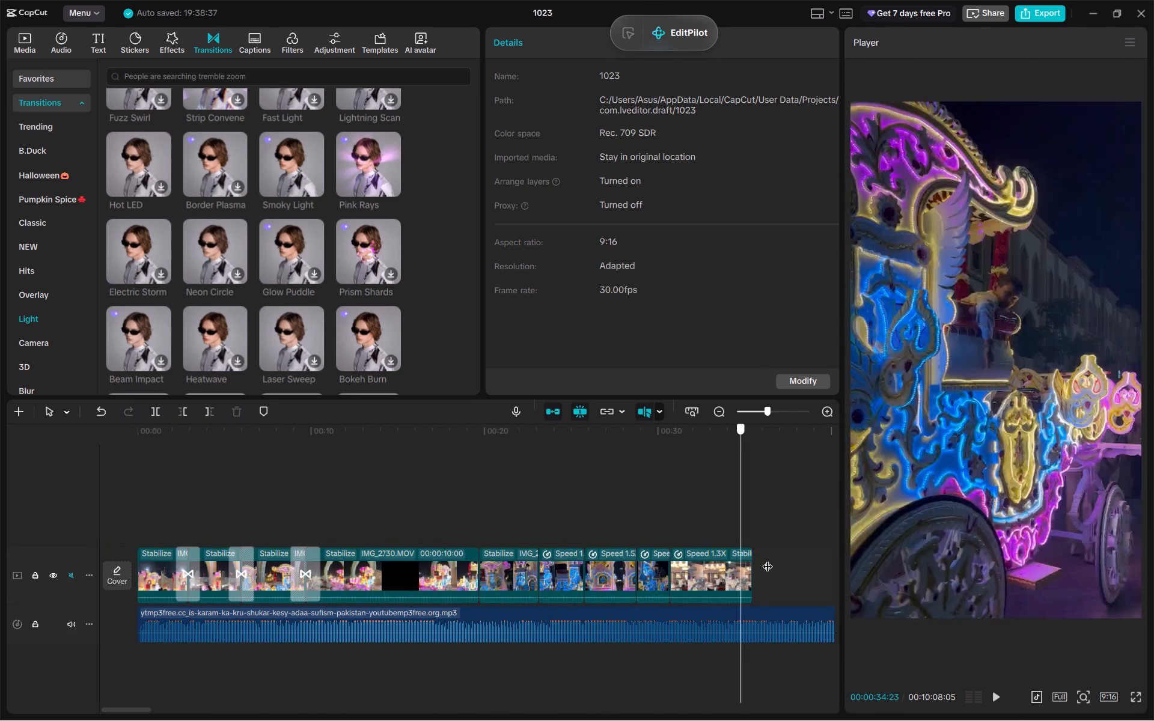
{"action": "left_click_drag", "start_coordinate": [768, 559], "coordinate": [539, 587]}
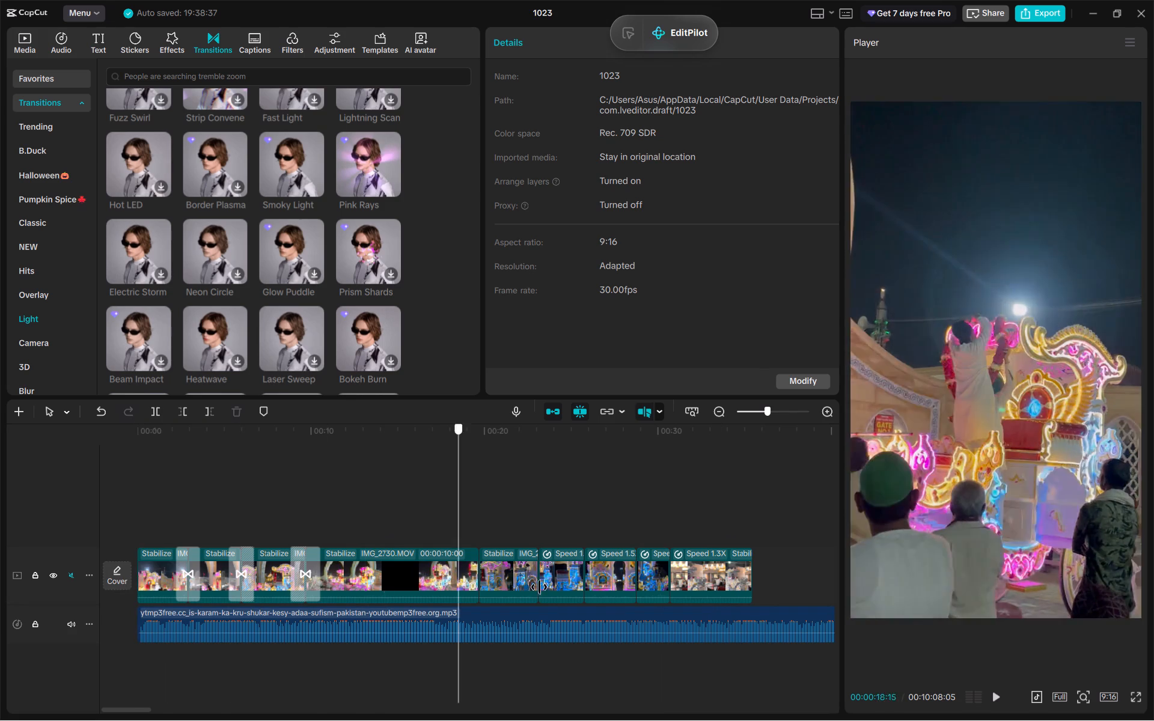
{"action": "left_click_drag", "start_coordinate": [539, 587], "coordinate": [629, 593]}
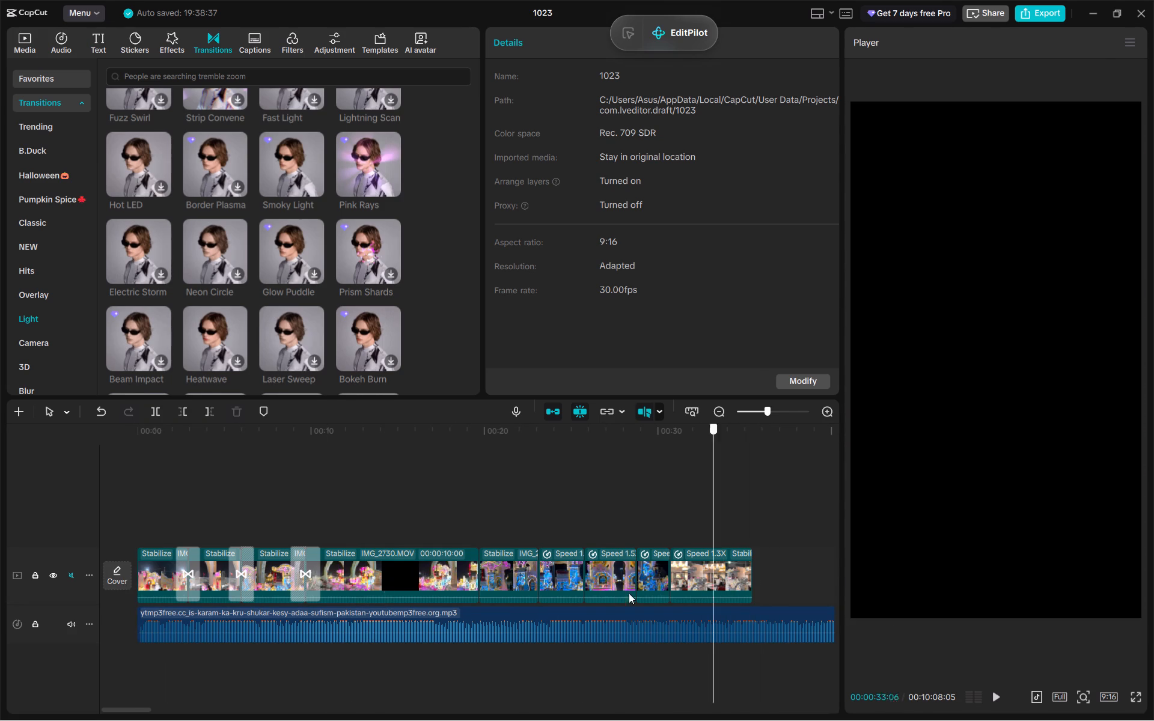
{"action": "left_click_drag", "start_coordinate": [629, 593], "coordinate": [677, 594]}
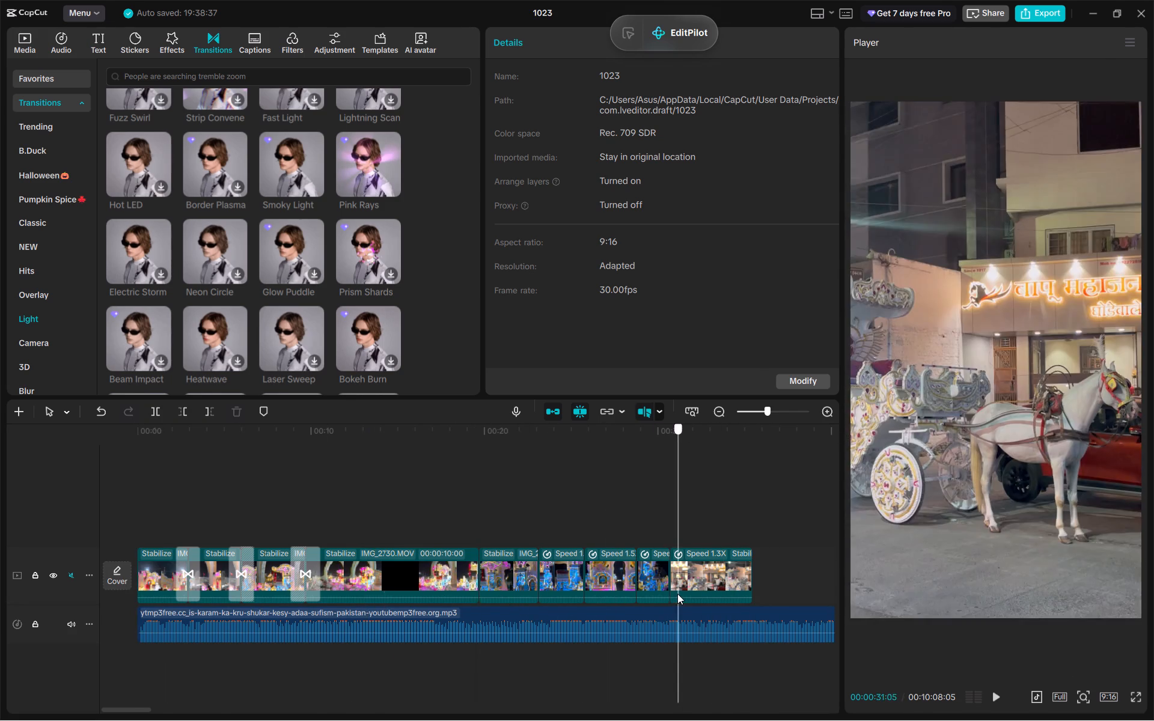
{"action": "left_click_drag", "start_coordinate": [677, 594], "coordinate": [758, 588]}
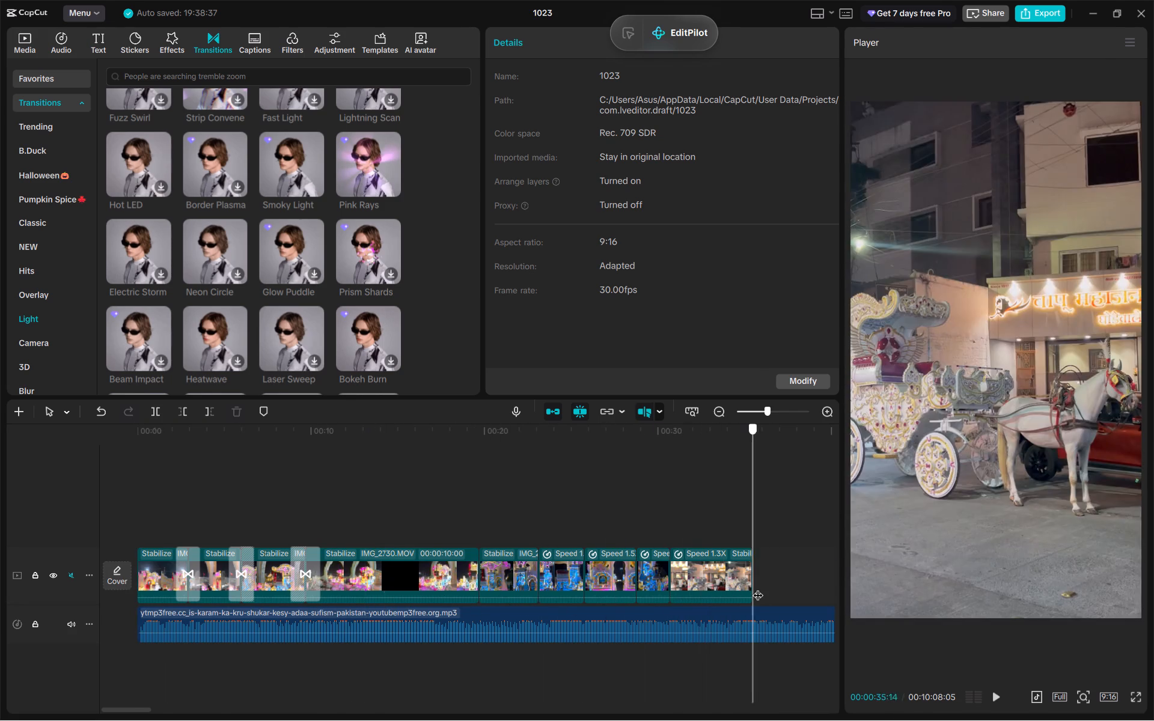
Scrub from the first clip to the white horse carriage shots and back to the start to review the sequence.
{"action": "left_click_drag", "start_coordinate": [758, 588], "coordinate": [148, 613]}
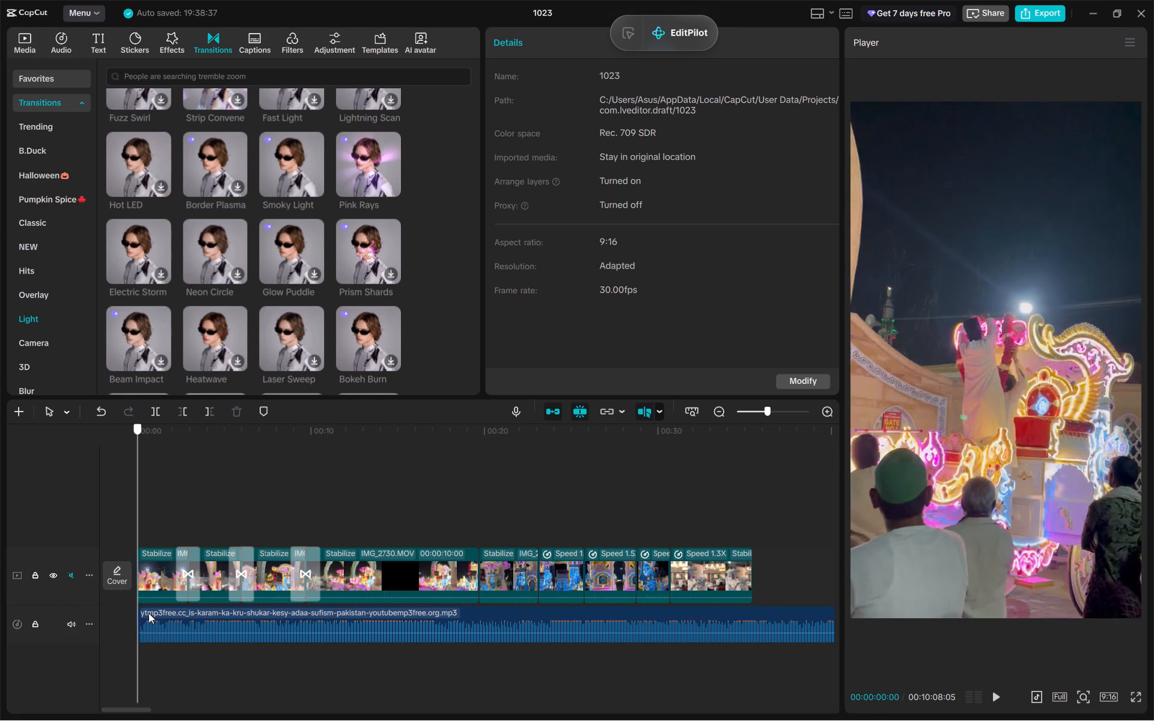
{"action": "left_click_drag", "start_coordinate": [148, 613], "coordinate": [504, 614]}
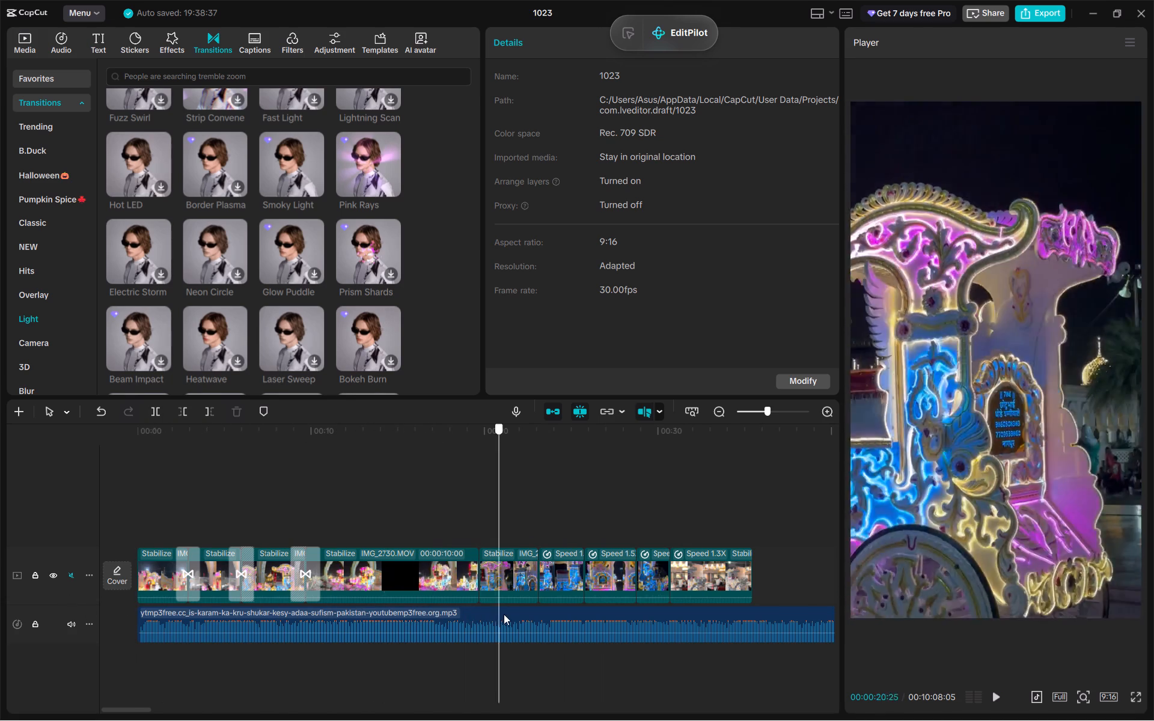
{"action": "left_click_drag", "start_coordinate": [504, 614], "coordinate": [673, 604]}
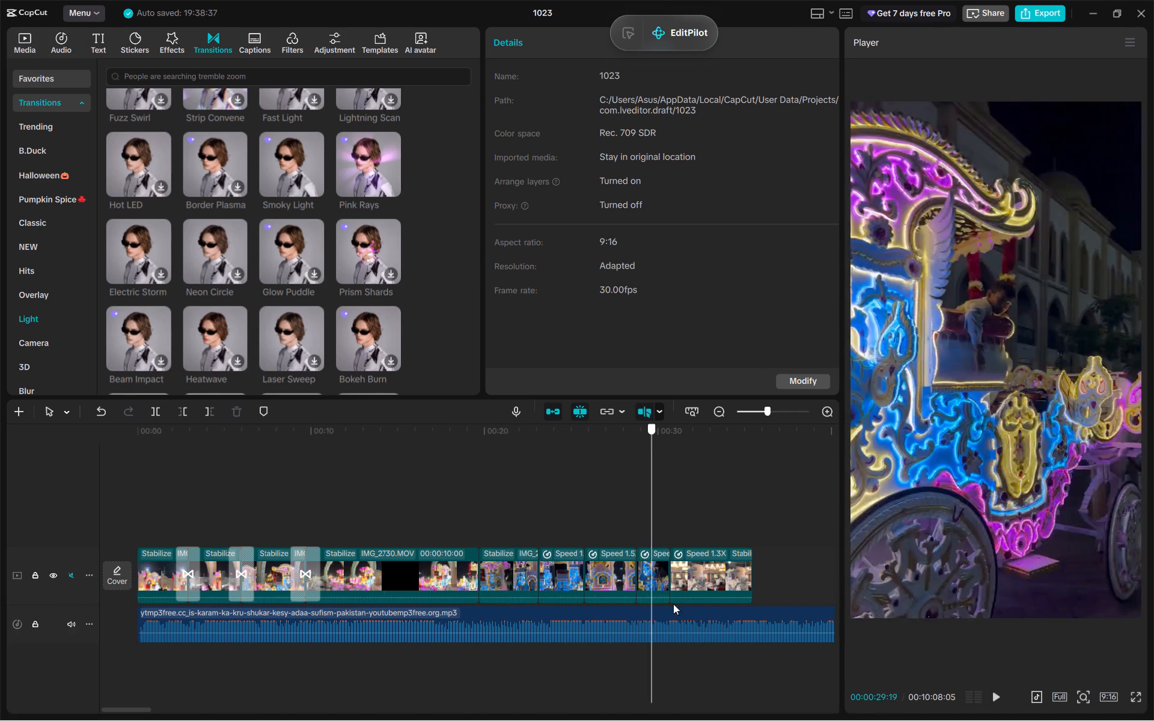
{"action": "left_click_drag", "start_coordinate": [673, 604], "coordinate": [649, 595]}
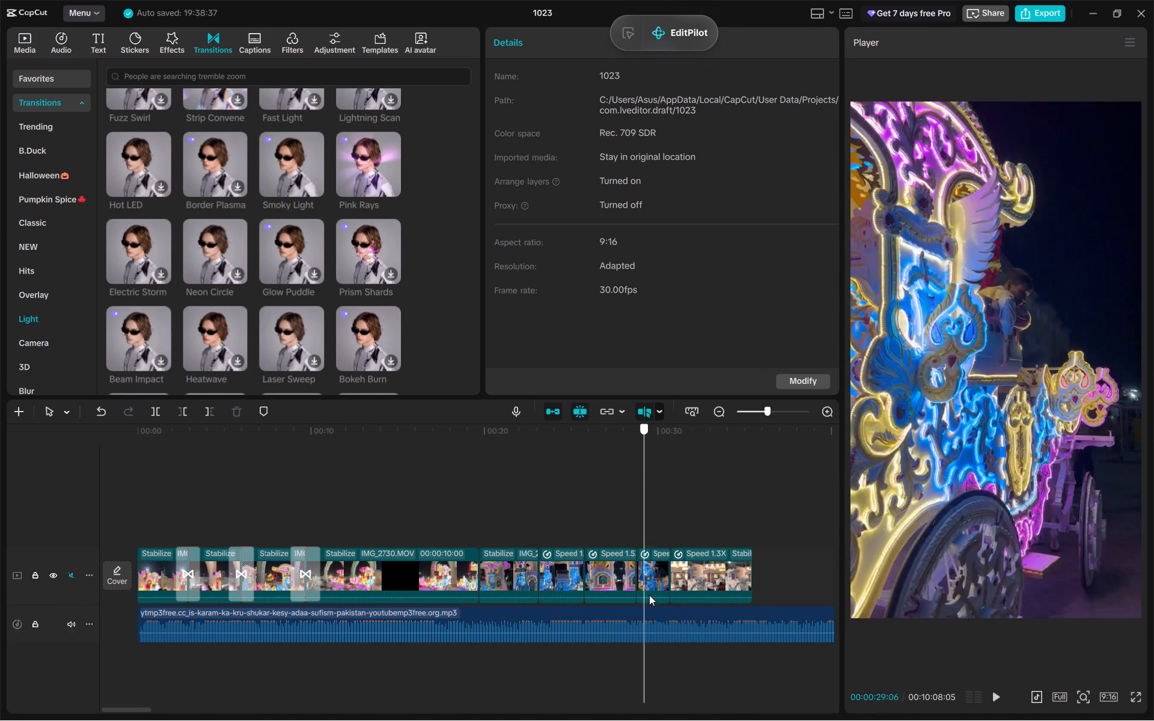
{"action": "left_click_drag", "start_coordinate": [649, 595], "coordinate": [373, 629]}
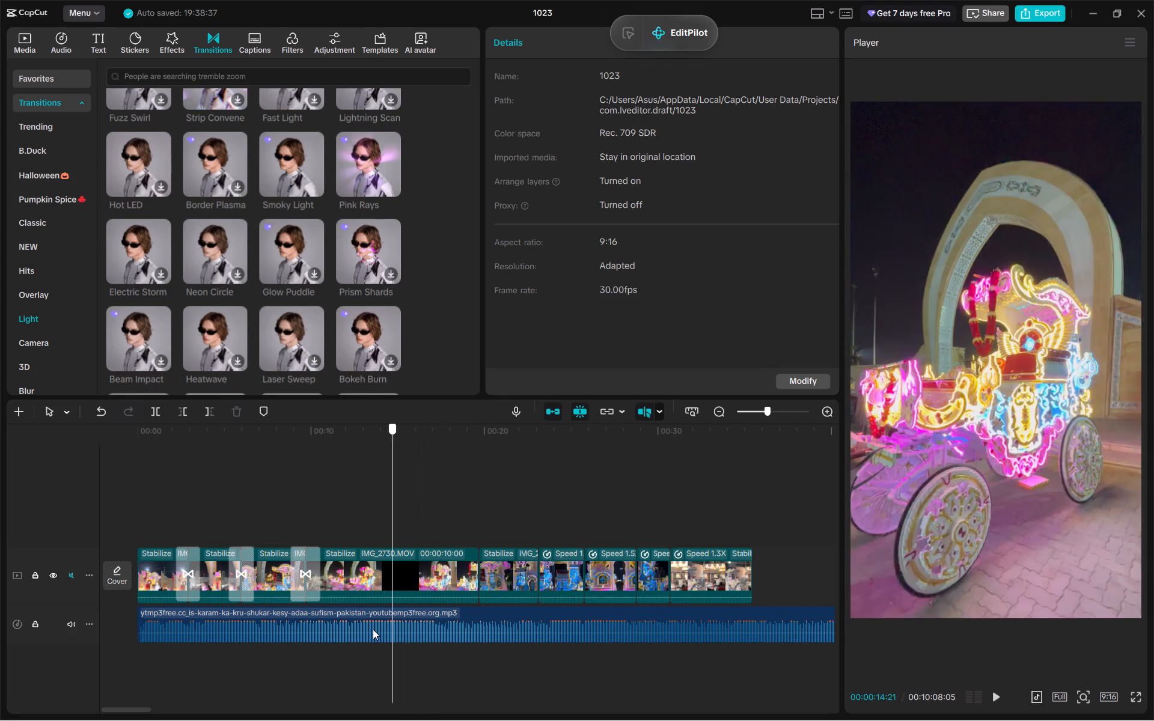
{"action": "left_click_drag", "start_coordinate": [373, 629], "coordinate": [391, 636]}
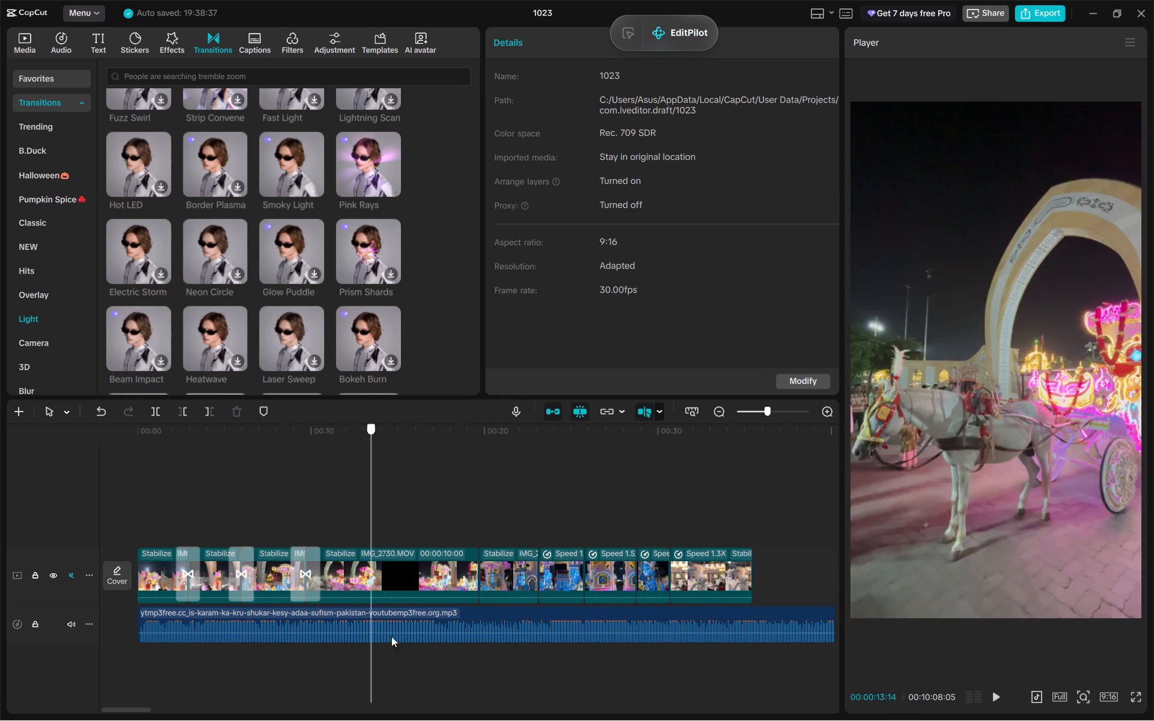
{"action": "left_click_drag", "start_coordinate": [391, 636], "coordinate": [139, 590]}
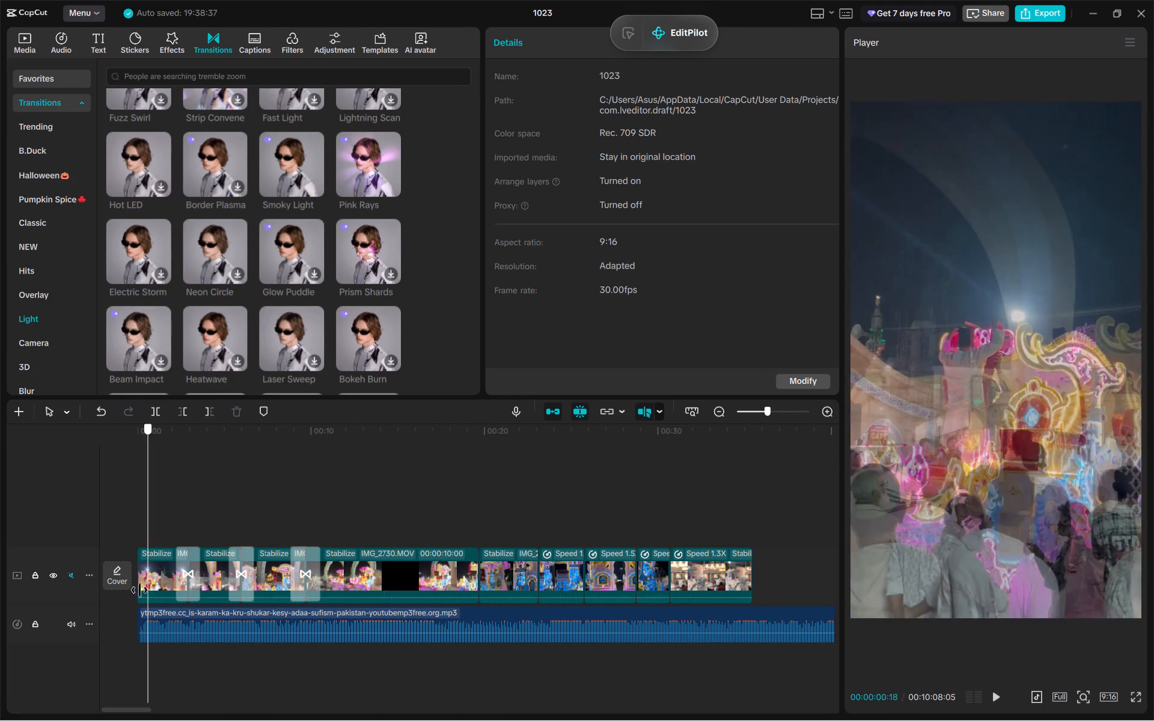
Add a transition at the cut between IMG_2730.MOV and the clip that follows it, near 20 seconds.
{"action": "left_click_drag", "start_coordinate": [139, 590], "coordinate": [477, 587]}
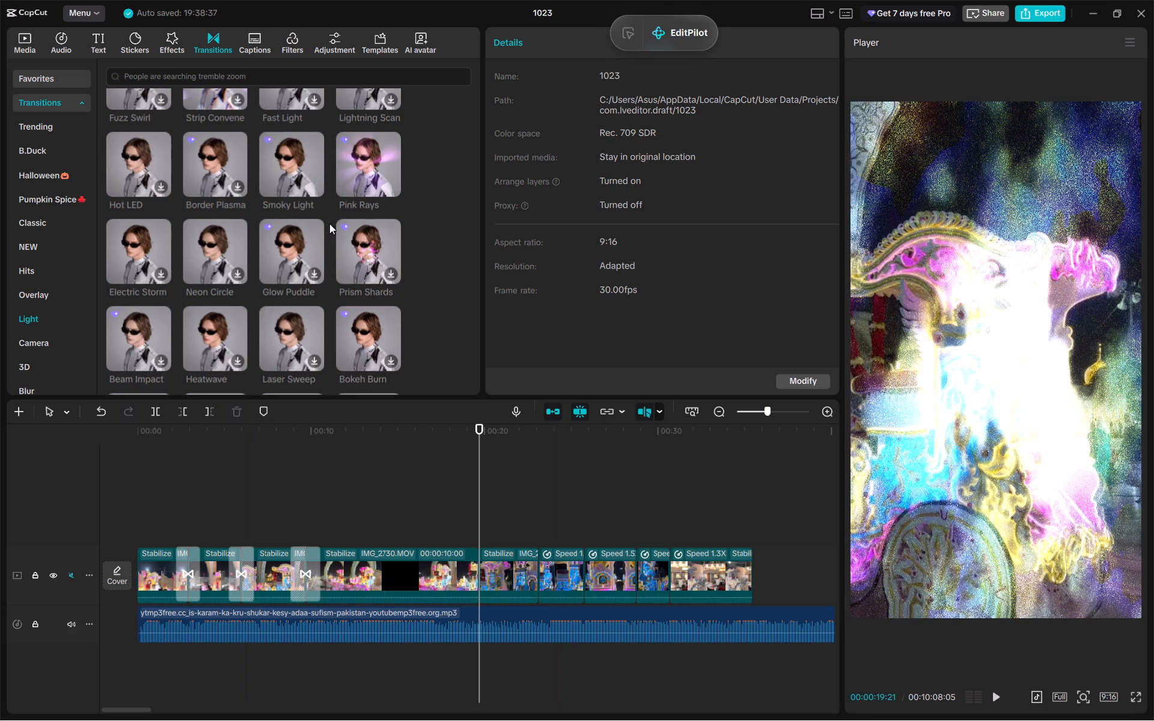
{"action": "scroll", "coordinate": [374, 255], "scroll_direction": "up", "scroll_amount": 4}
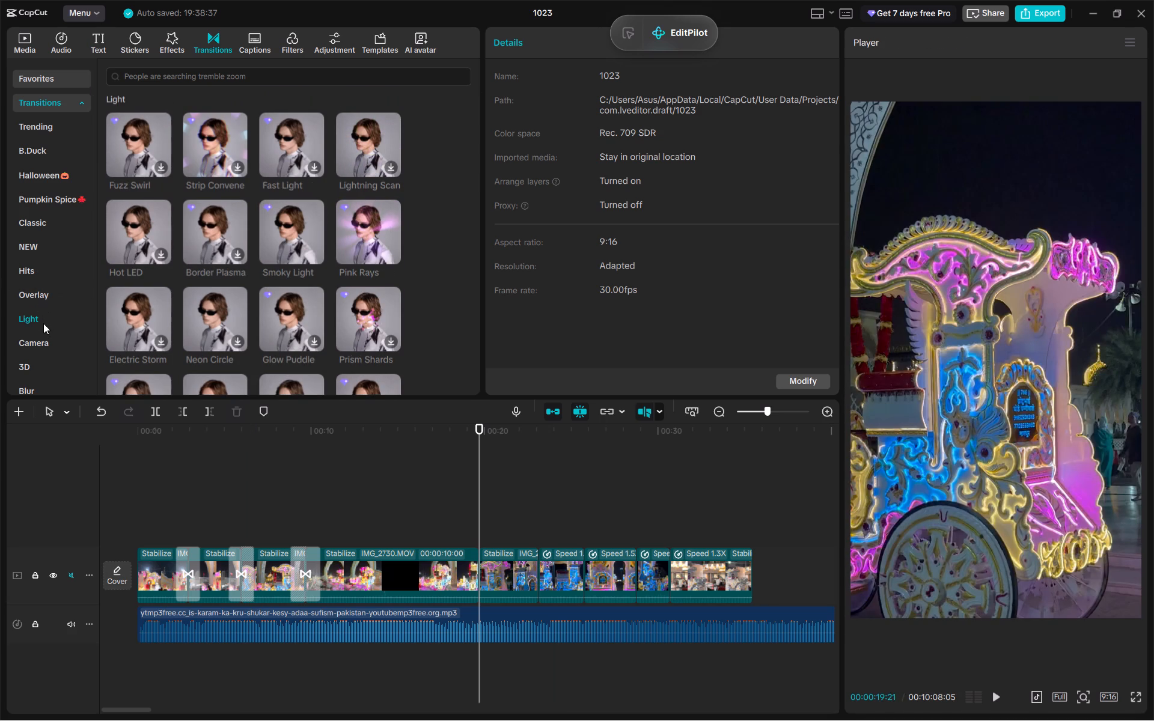
{"action": "scroll", "coordinate": [47, 327], "scroll_direction": "down", "scroll_amount": 1}
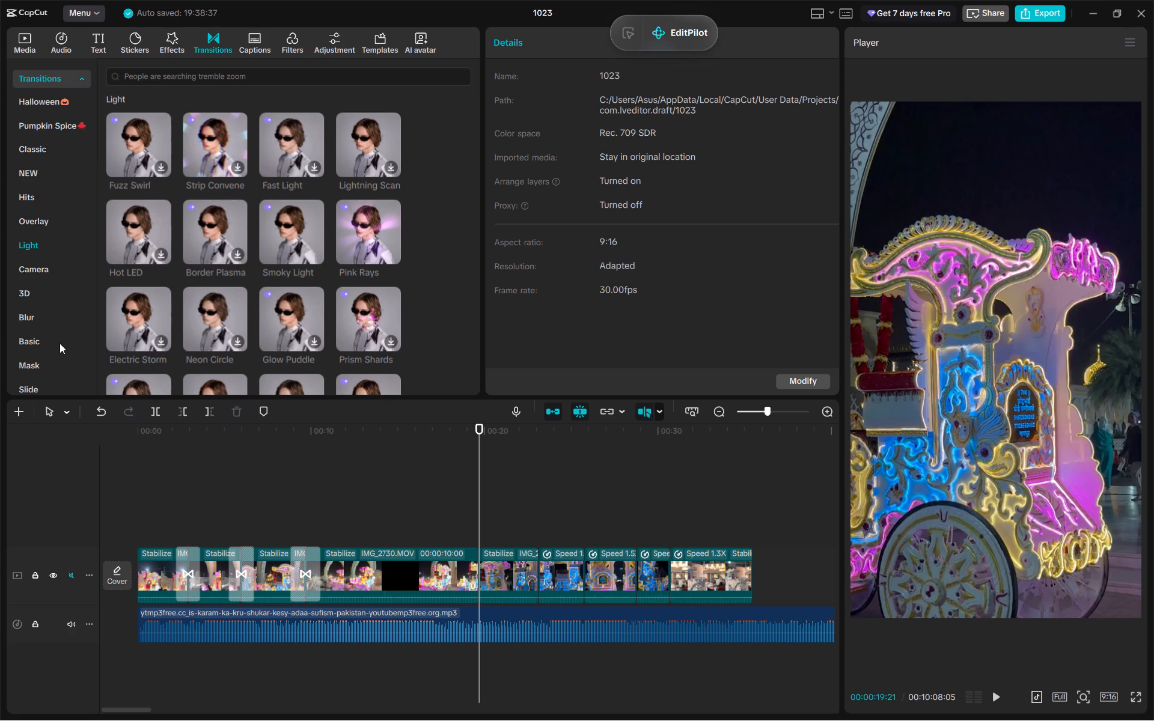
Add the Bitrate Slide transition from the Basic category at the cut after IMG_2730.MOV, near 20 seconds.
{"action": "left_click", "coordinate": [60, 343]}
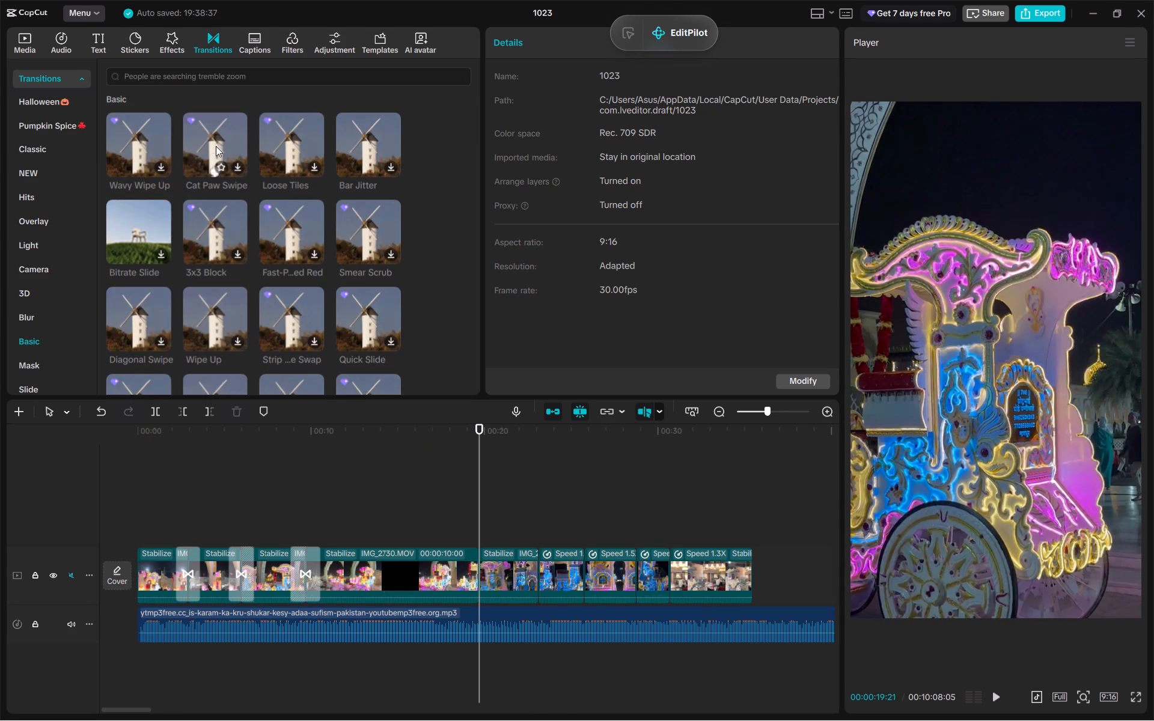
{"action": "left_click", "coordinate": [141, 234]}
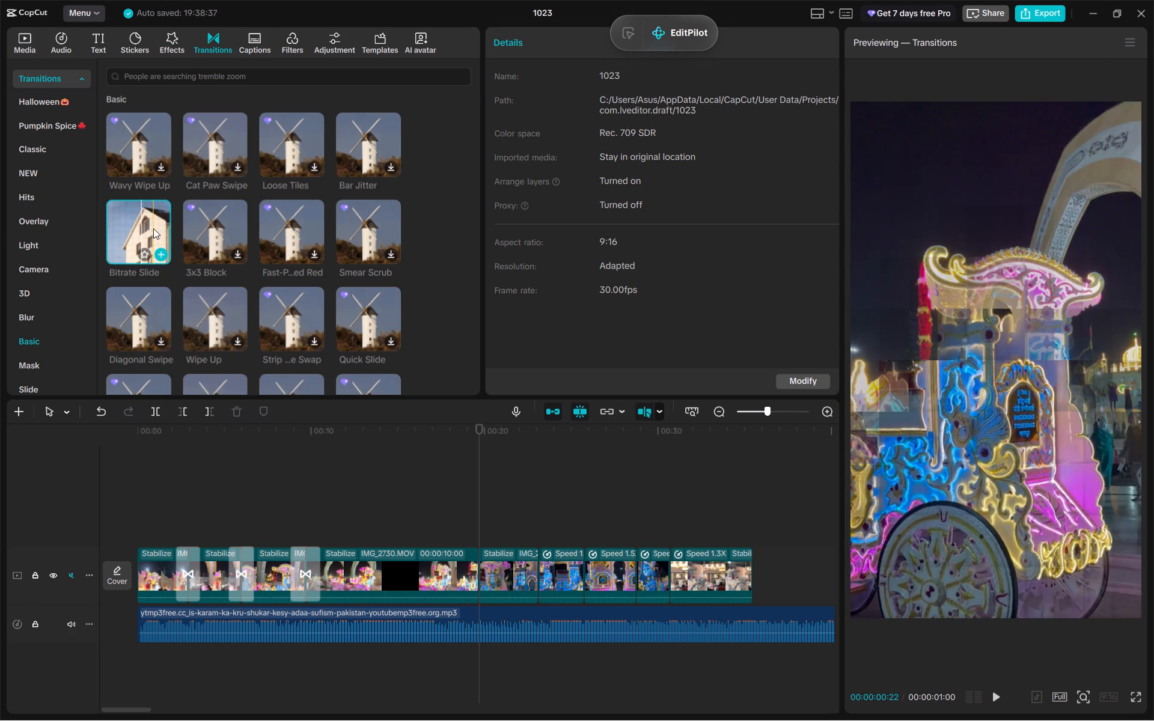
{"action": "left_click", "coordinate": [160, 256]}
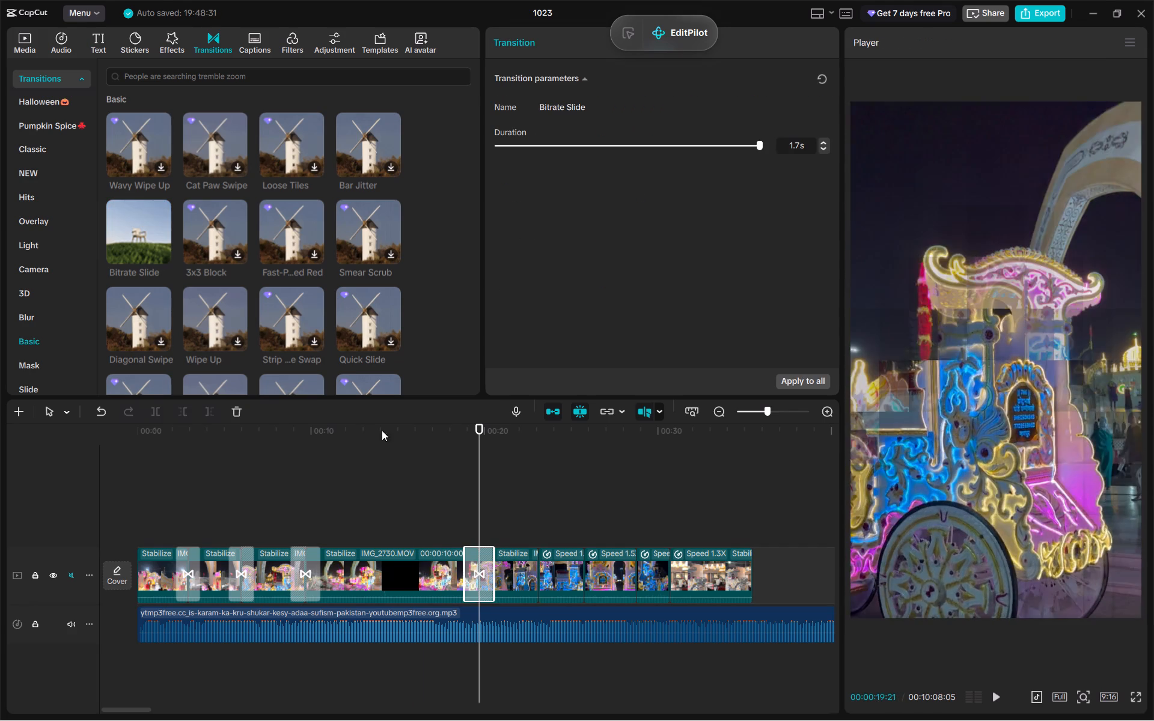
Scrub across the start of the Bitrate Slide transition to check how it looks.
{"action": "left_click", "coordinate": [452, 453]}
{"action": "left_click_drag", "start_coordinate": [450, 456], "coordinate": [466, 455]}
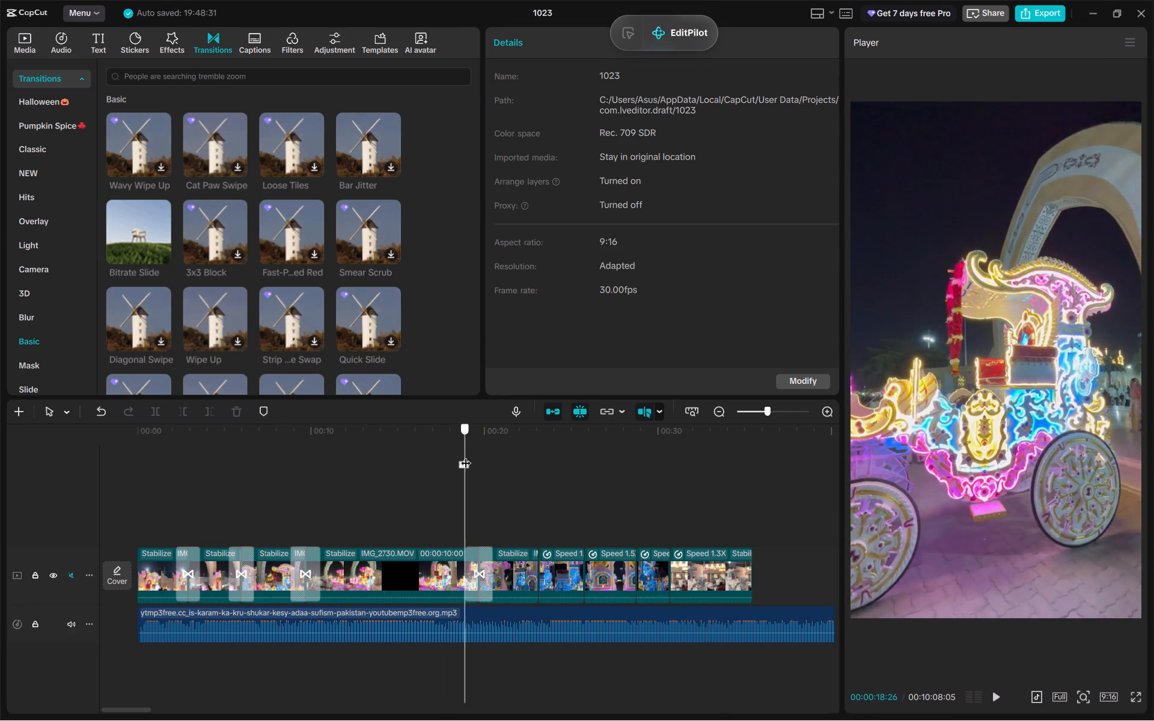
{"action": "left_click_drag", "start_coordinate": [466, 455], "coordinate": [472, 454]}
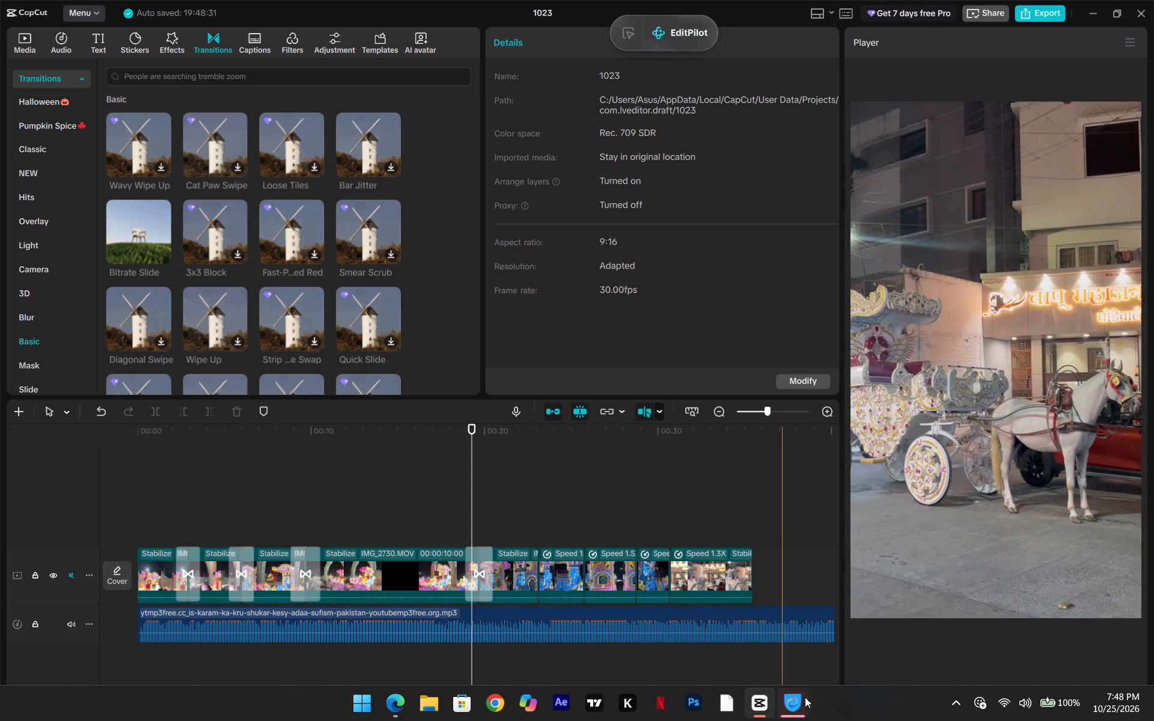
Switch to Hotspot Shield, skip the subscription offer, connect the VPN and return to the CapCut project.
{"action": "left_click", "coordinate": [784, 648]}
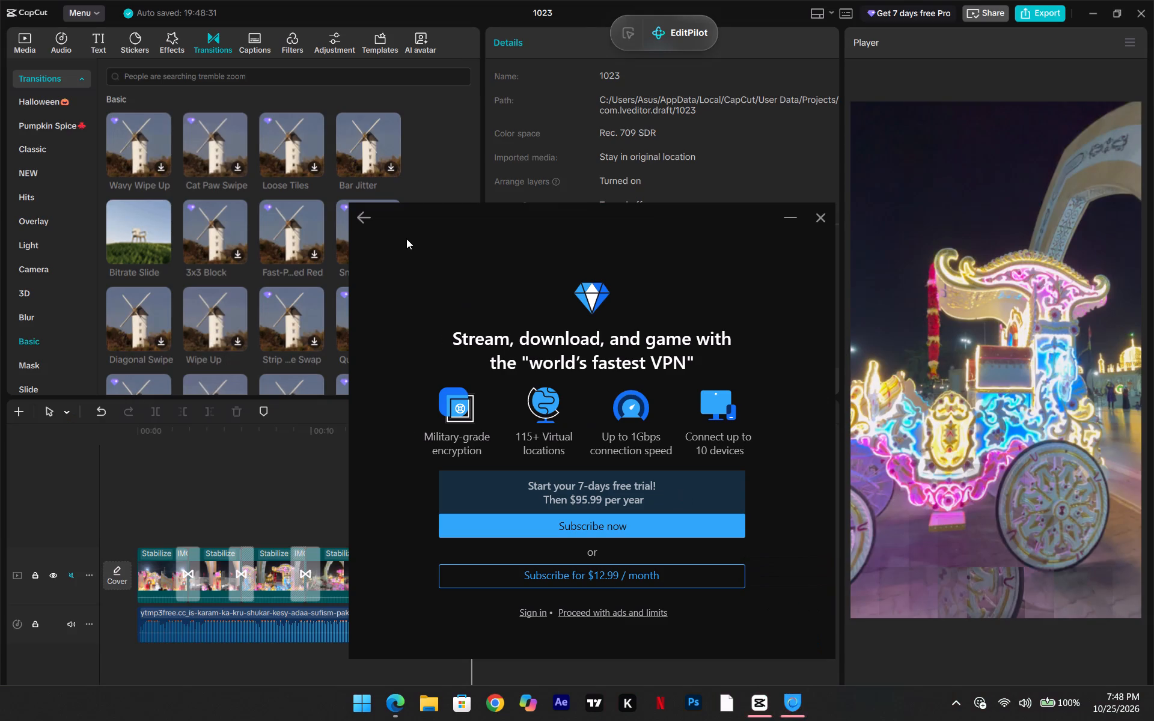
{"action": "left_click", "coordinate": [352, 212]}
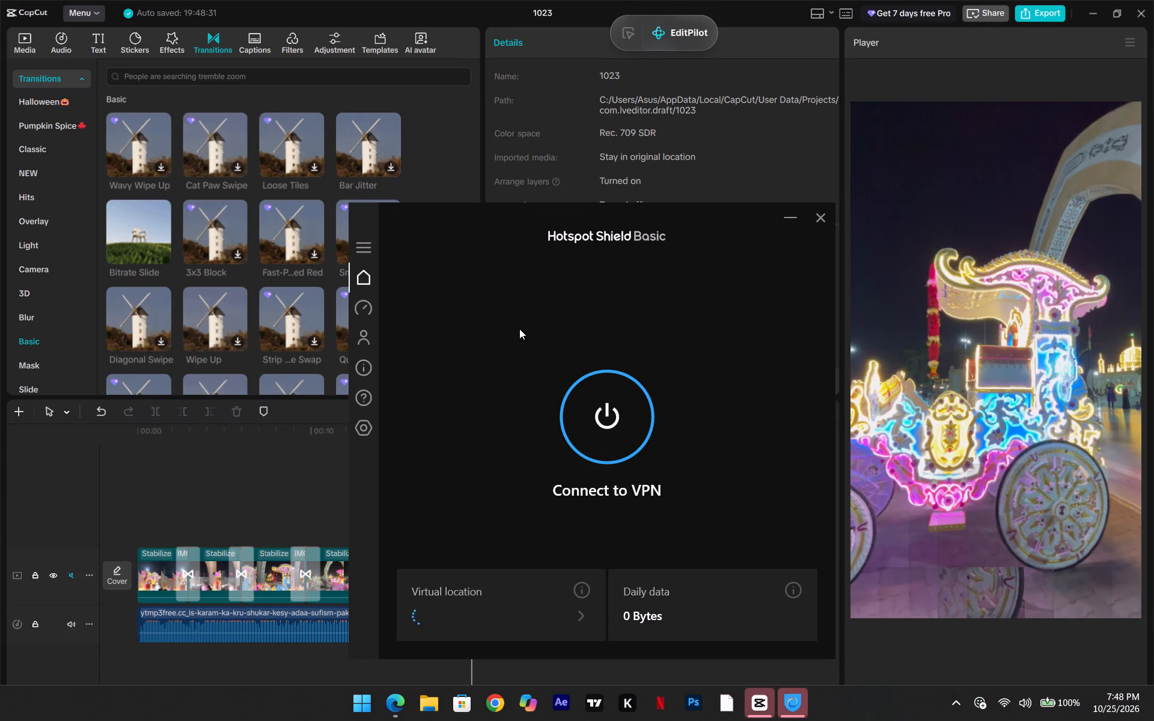
{"action": "left_click", "coordinate": [594, 428]}
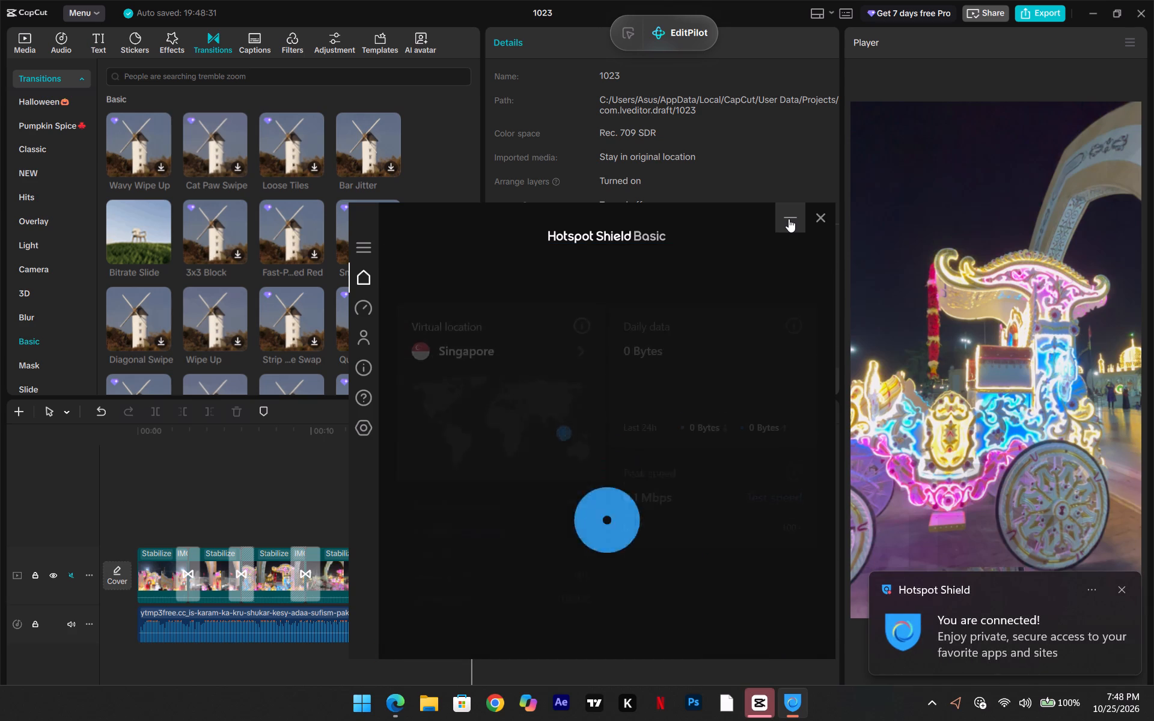
{"action": "left_click", "coordinate": [789, 219]}
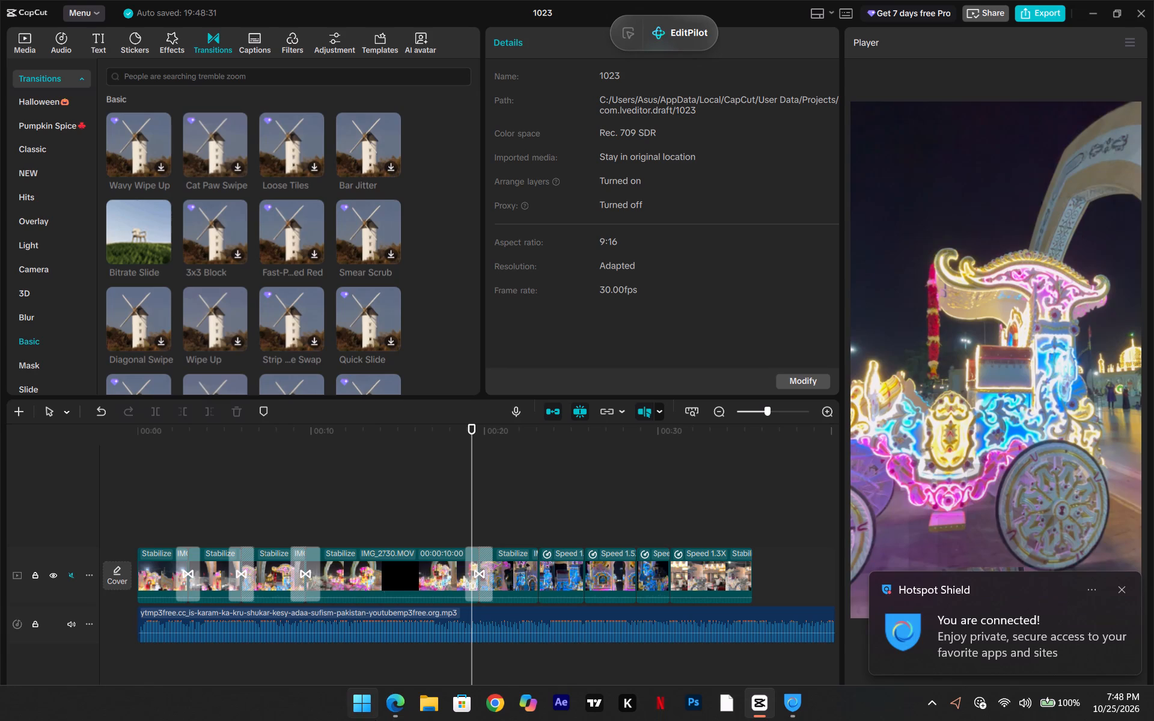
Scrub back and forth between about 17 and 20 seconds to review the Bitrate Slide transition.
{"action": "left_click", "coordinate": [446, 568]}
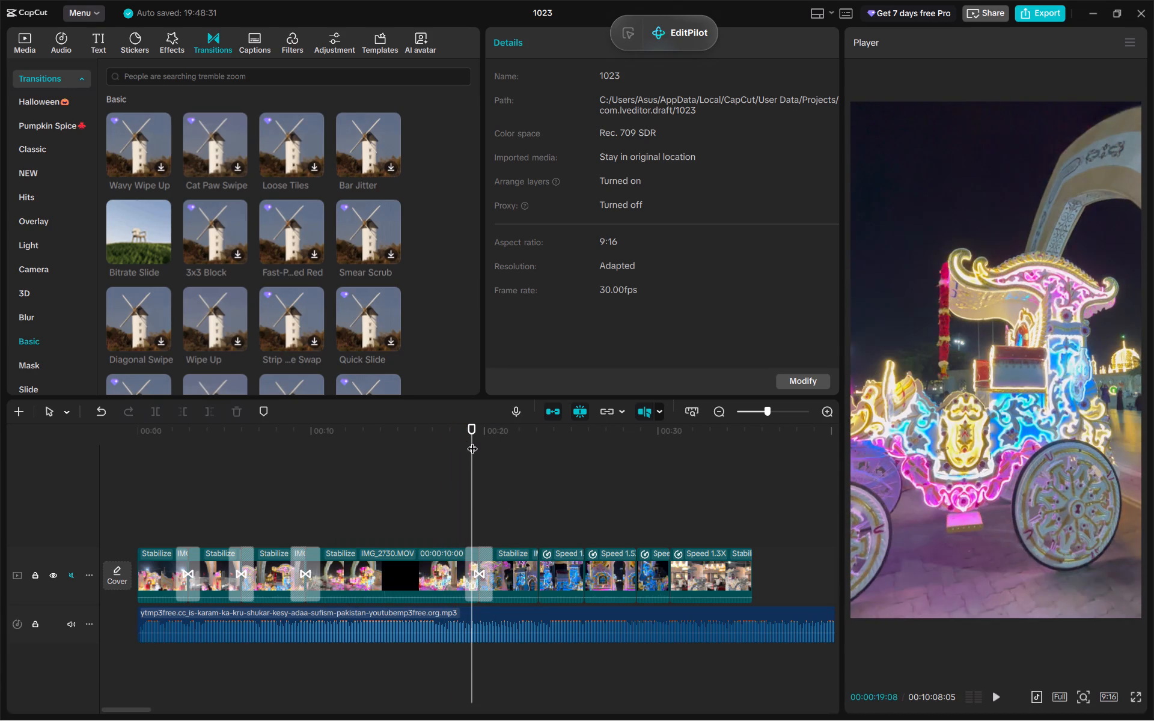
{"action": "left_click_drag", "start_coordinate": [473, 440], "coordinate": [439, 443]}
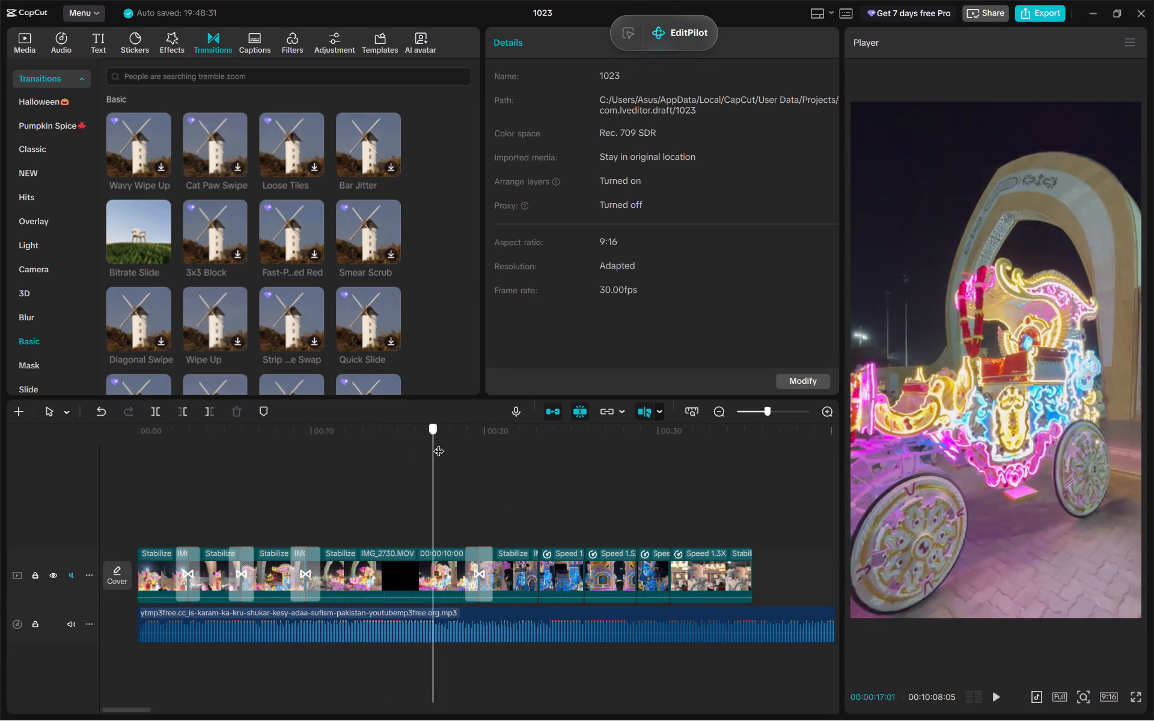
{"action": "left_click_drag", "start_coordinate": [439, 443], "coordinate": [472, 440]}
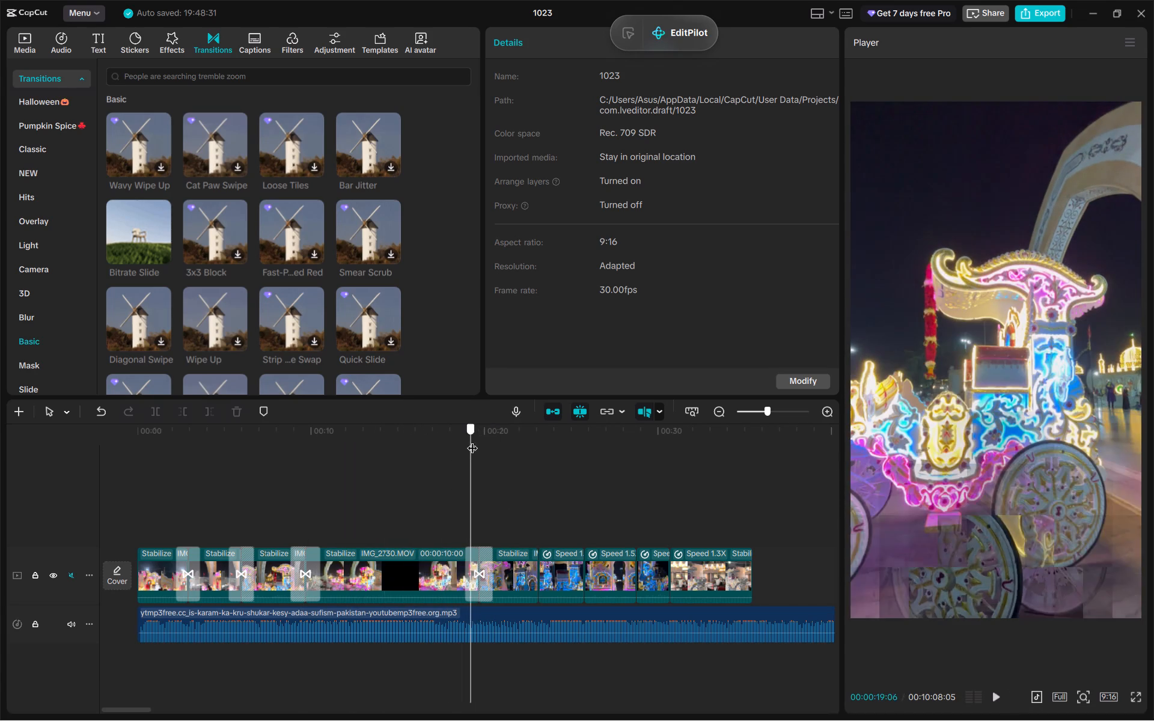
{"action": "left_click_drag", "start_coordinate": [472, 440], "coordinate": [457, 444]}
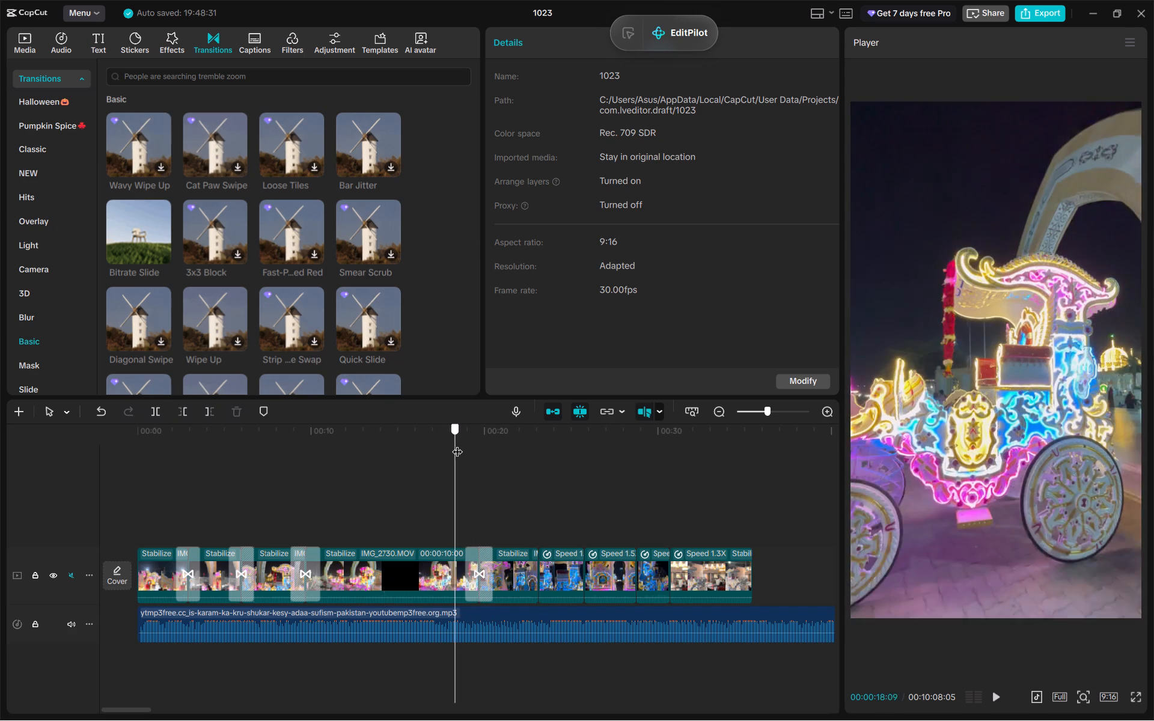
{"action": "left_click_drag", "start_coordinate": [457, 444], "coordinate": [478, 454]}
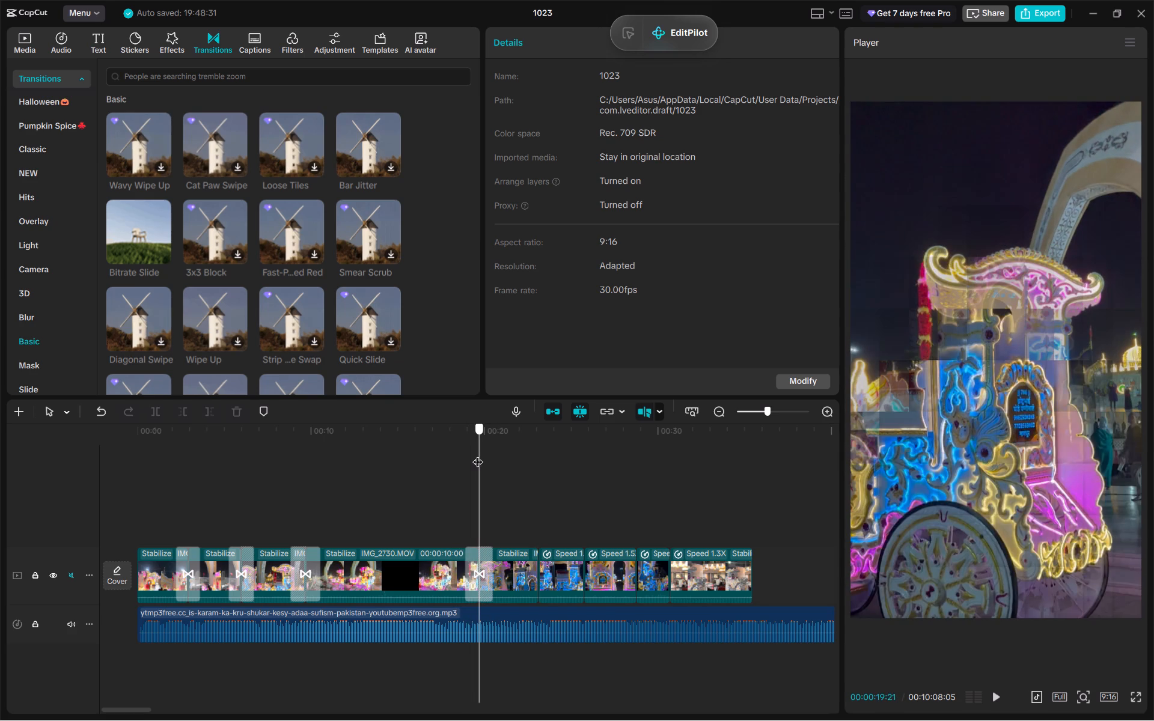
{"action": "left_click_drag", "start_coordinate": [478, 454], "coordinate": [462, 458]}
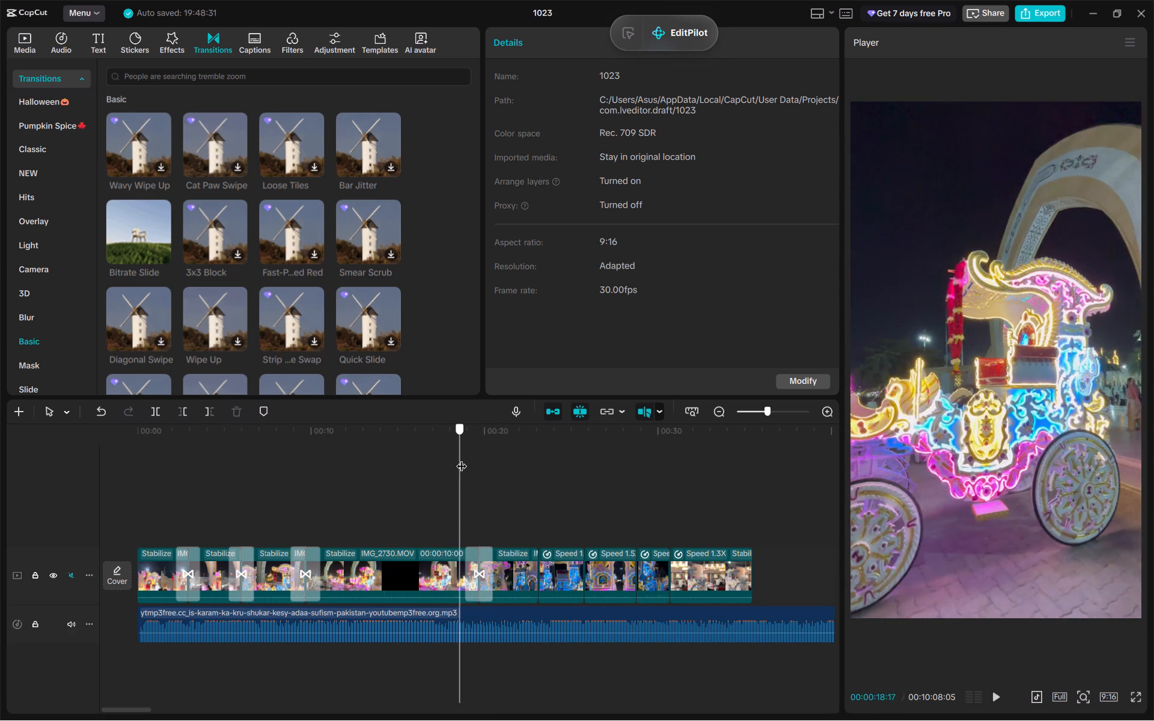
Move the playhead to the cut before the first speed-adjusted clip, near 23 seconds, and examine it.
{"action": "left_click_drag", "start_coordinate": [462, 458], "coordinate": [552, 473]}
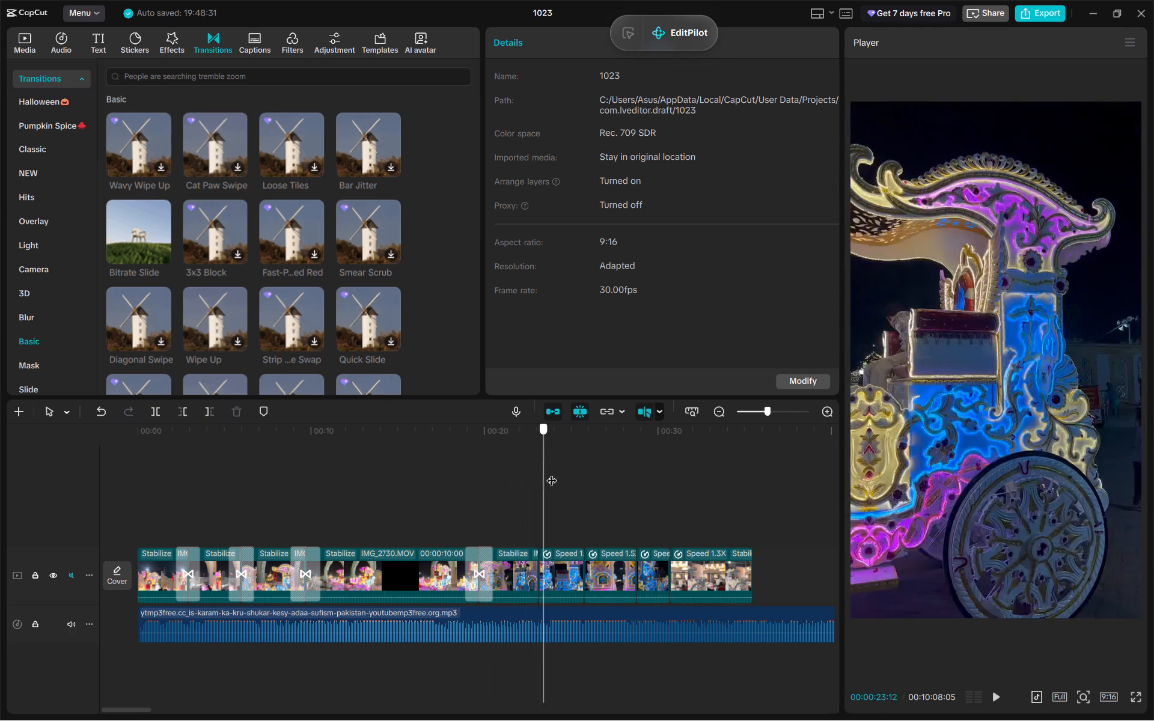
{"action": "left_click_drag", "start_coordinate": [552, 473], "coordinate": [543, 503]}
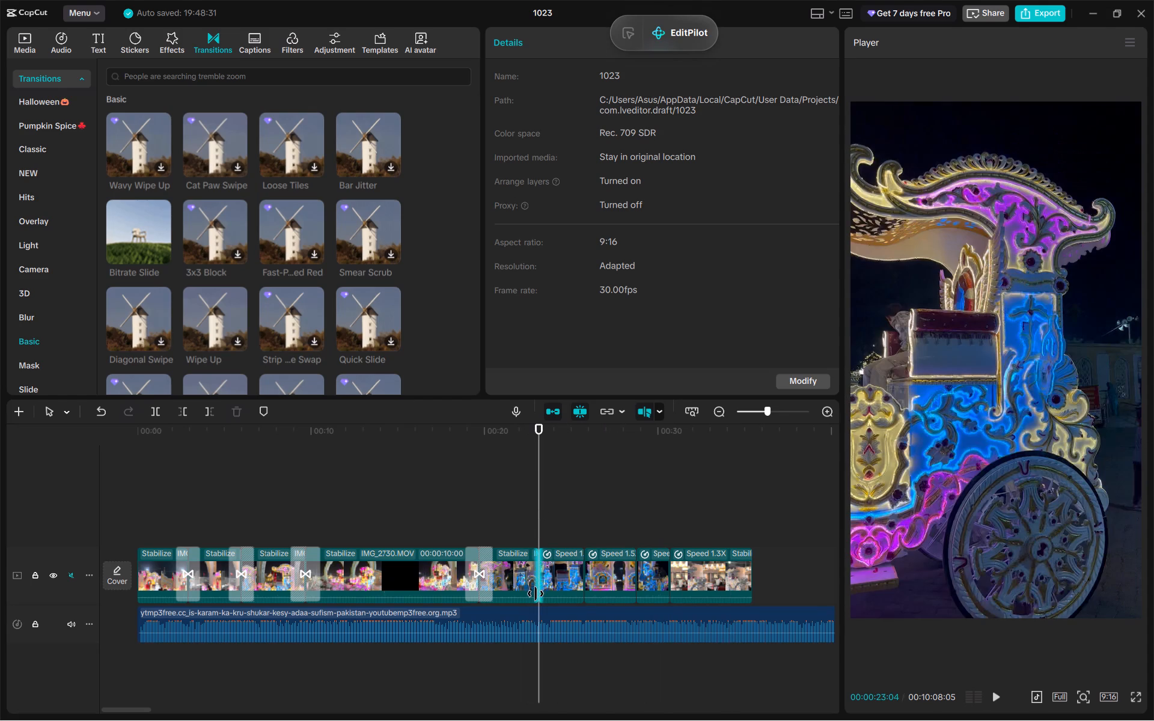
{"action": "left_click", "coordinate": [536, 594]}
{"action": "left_click", "coordinate": [549, 508]}
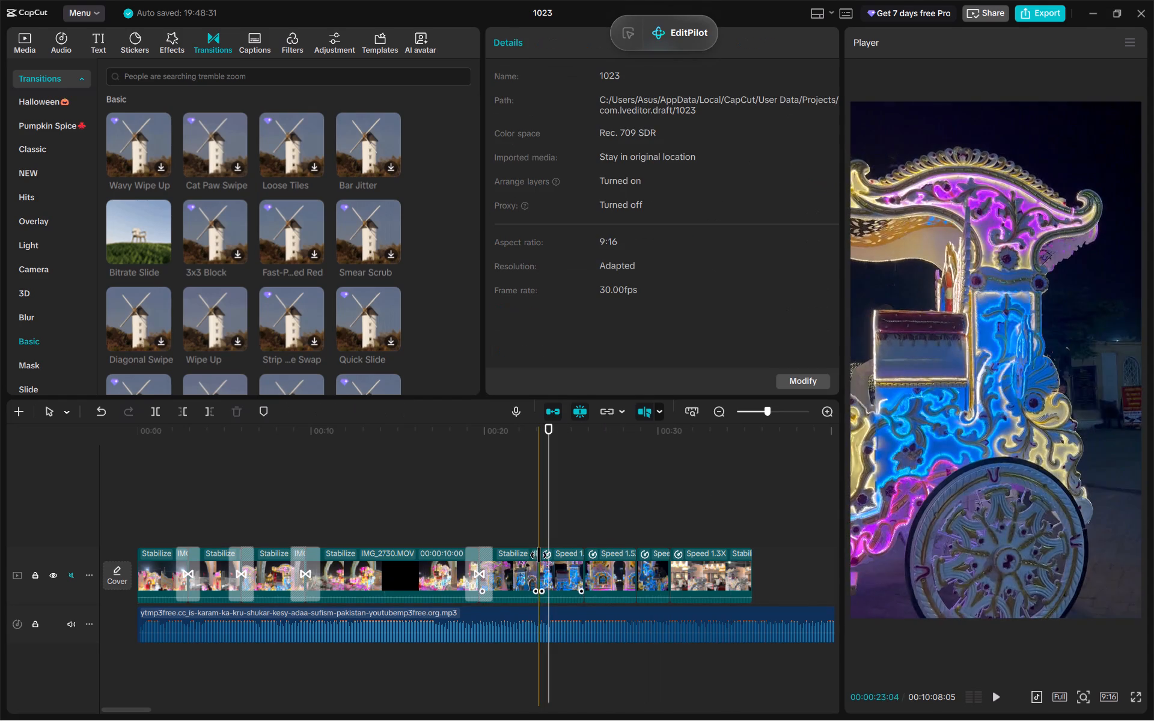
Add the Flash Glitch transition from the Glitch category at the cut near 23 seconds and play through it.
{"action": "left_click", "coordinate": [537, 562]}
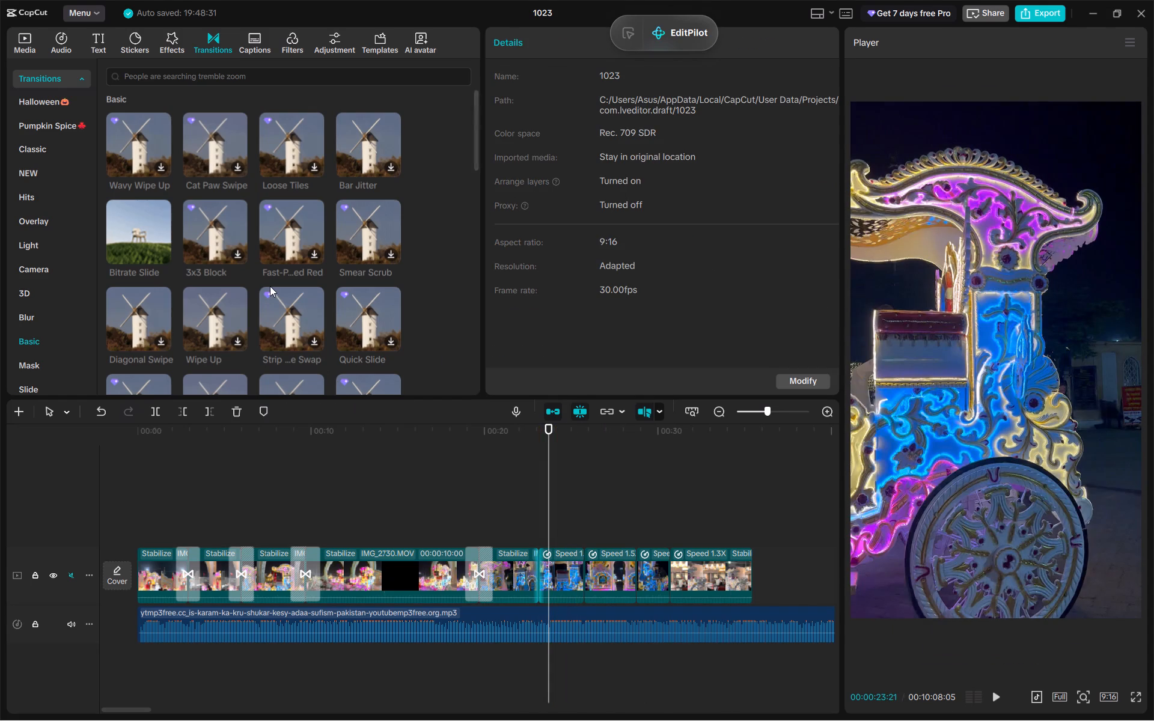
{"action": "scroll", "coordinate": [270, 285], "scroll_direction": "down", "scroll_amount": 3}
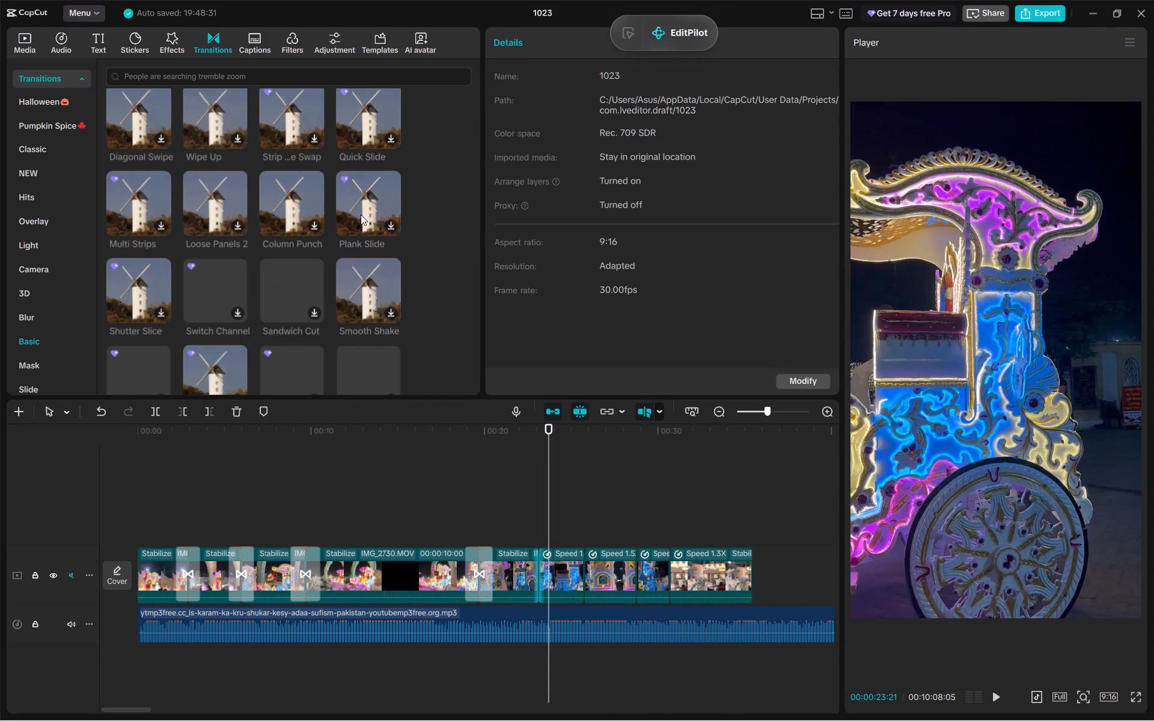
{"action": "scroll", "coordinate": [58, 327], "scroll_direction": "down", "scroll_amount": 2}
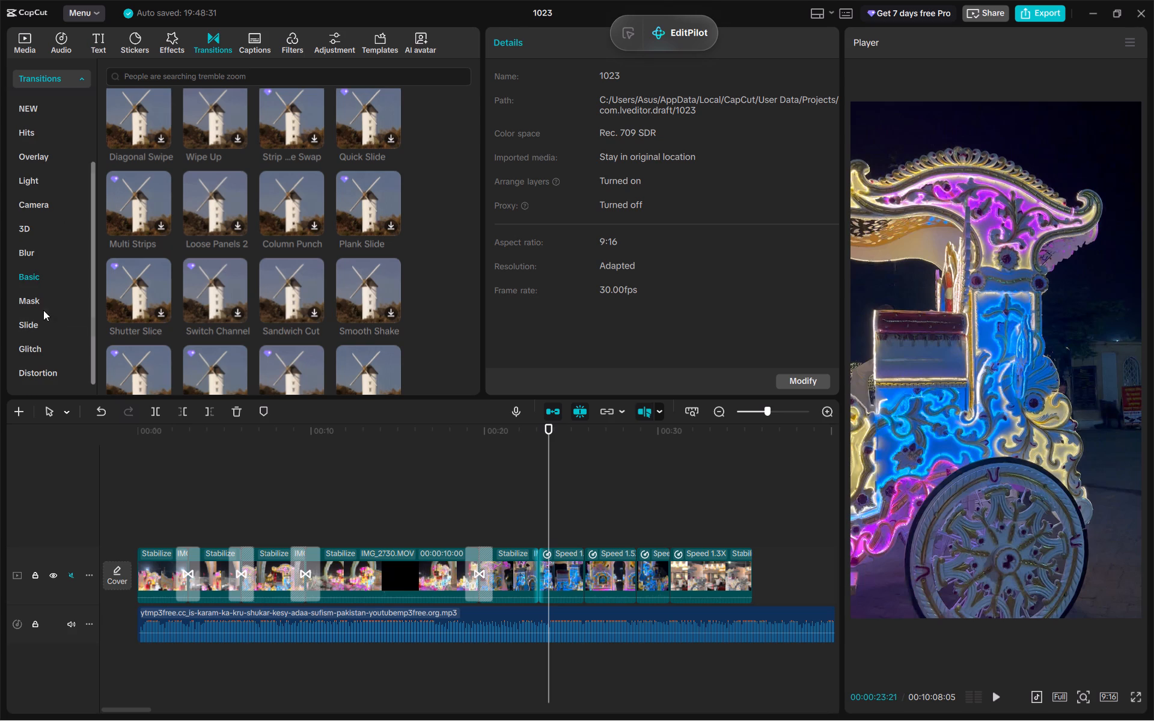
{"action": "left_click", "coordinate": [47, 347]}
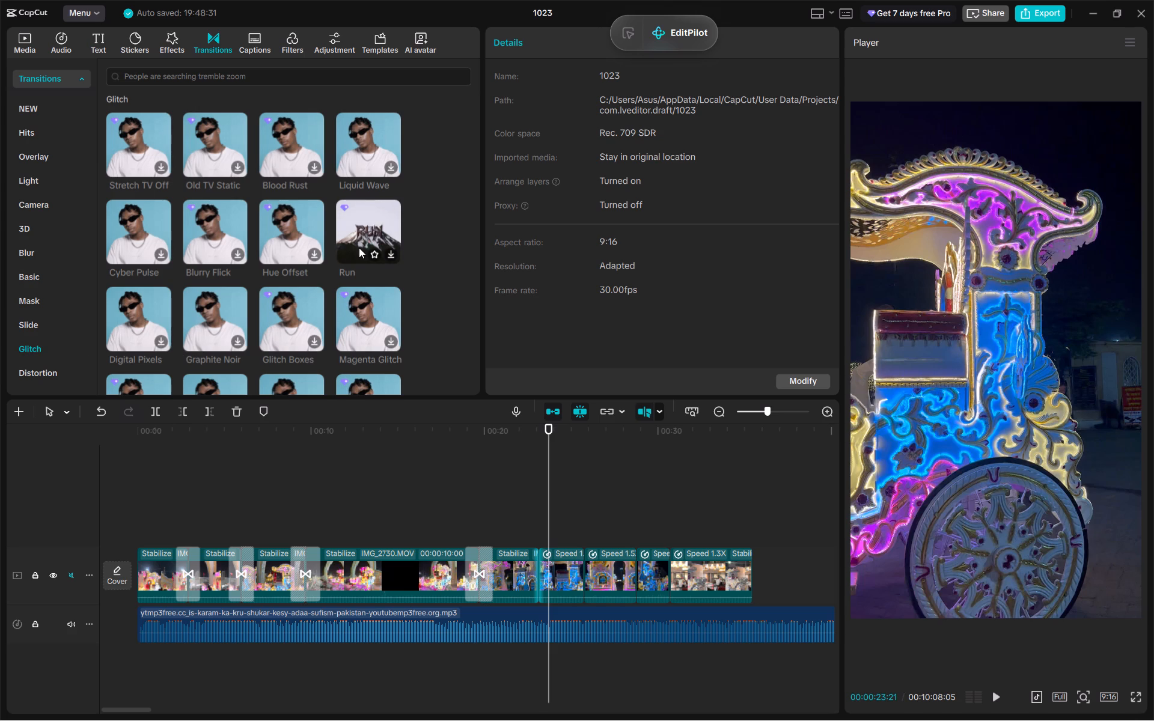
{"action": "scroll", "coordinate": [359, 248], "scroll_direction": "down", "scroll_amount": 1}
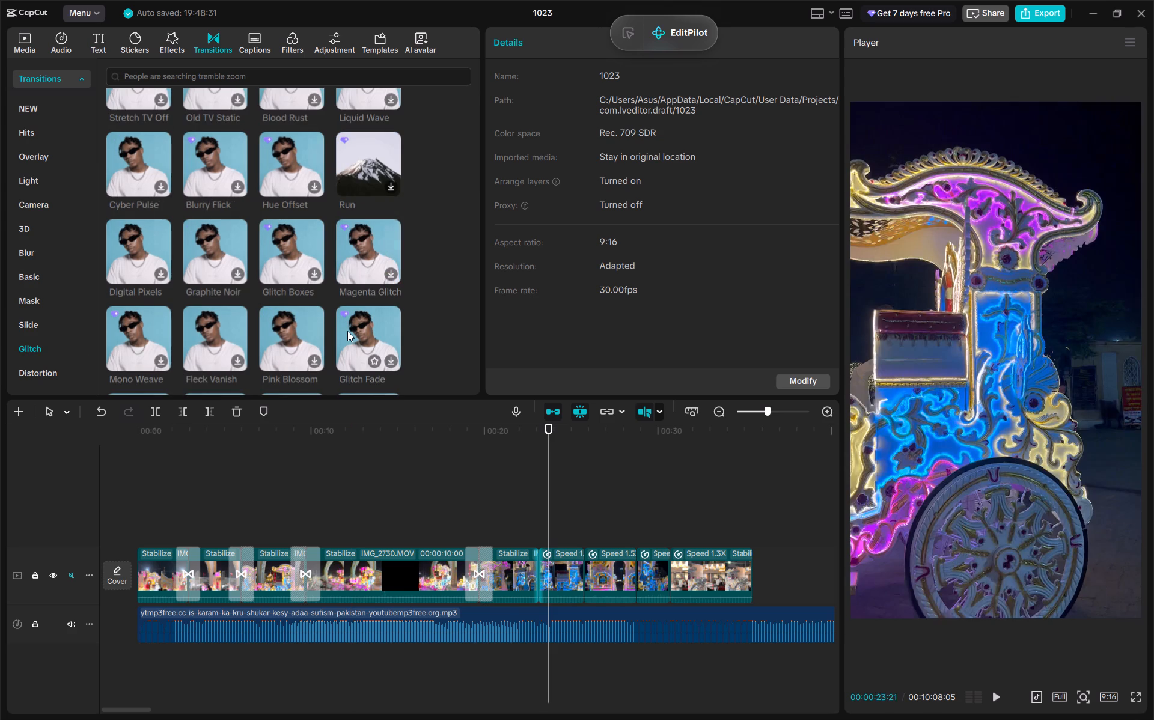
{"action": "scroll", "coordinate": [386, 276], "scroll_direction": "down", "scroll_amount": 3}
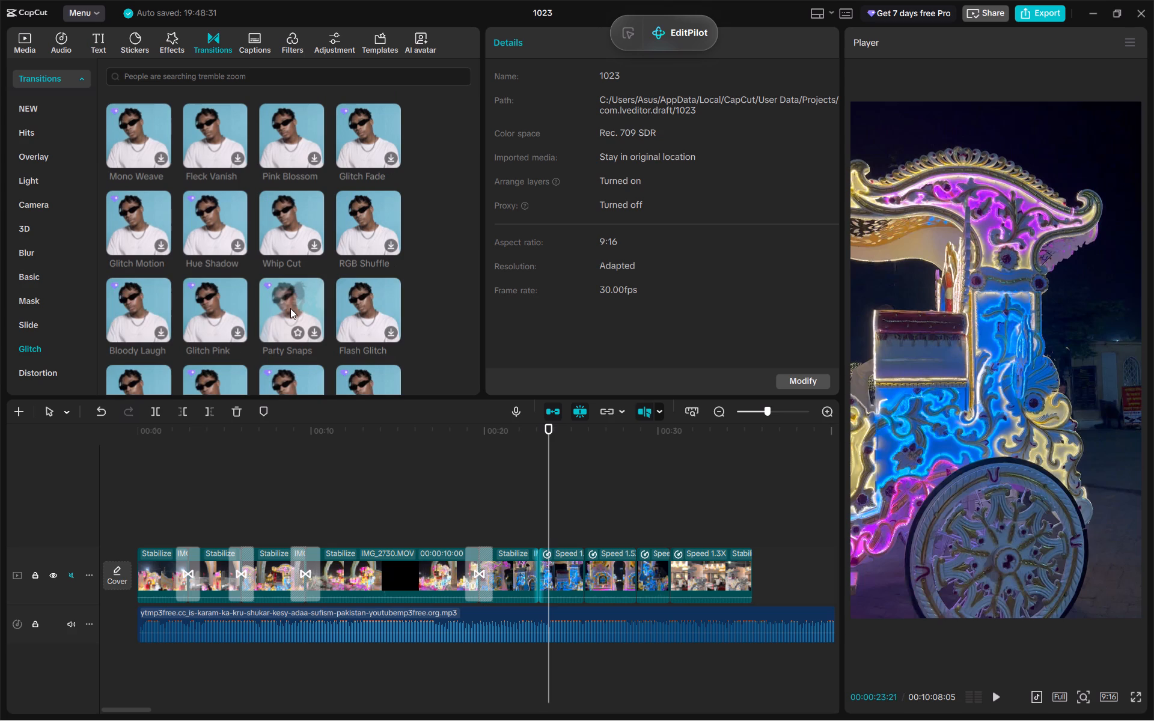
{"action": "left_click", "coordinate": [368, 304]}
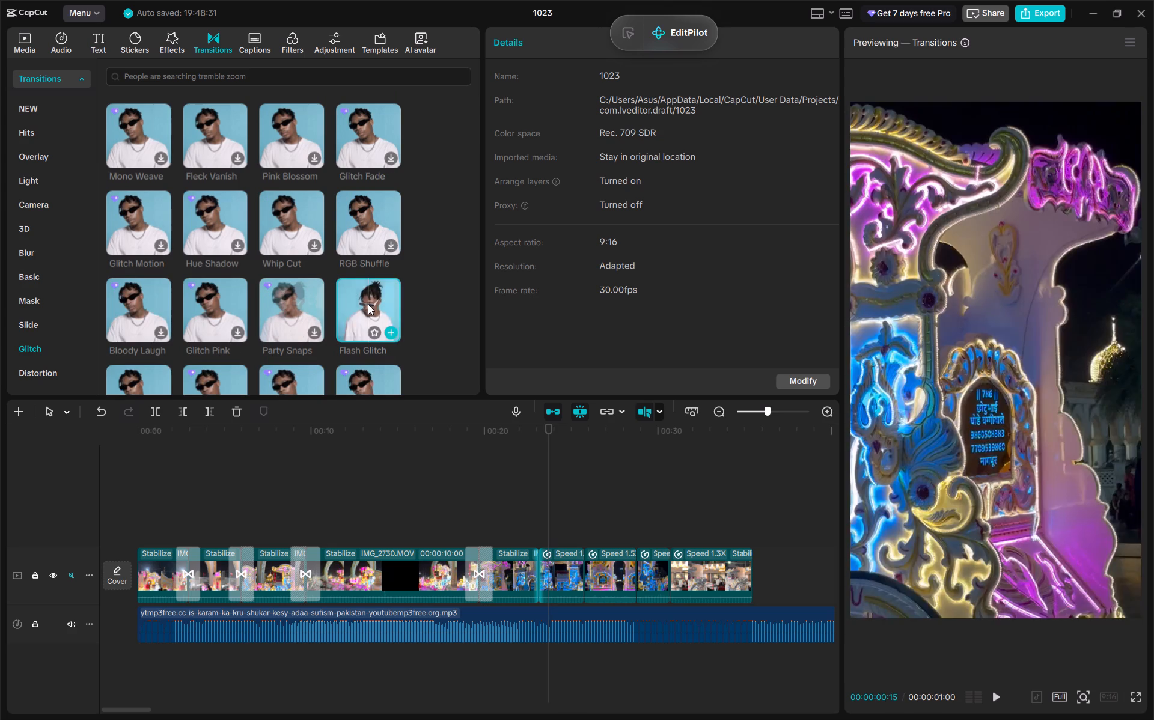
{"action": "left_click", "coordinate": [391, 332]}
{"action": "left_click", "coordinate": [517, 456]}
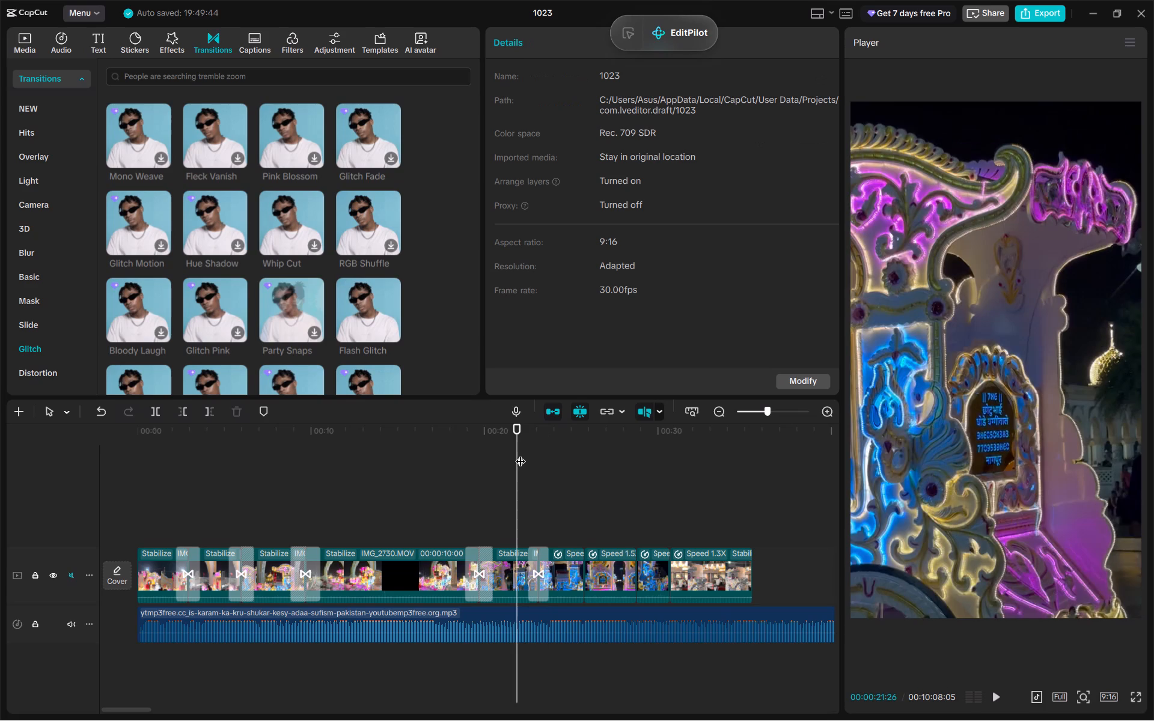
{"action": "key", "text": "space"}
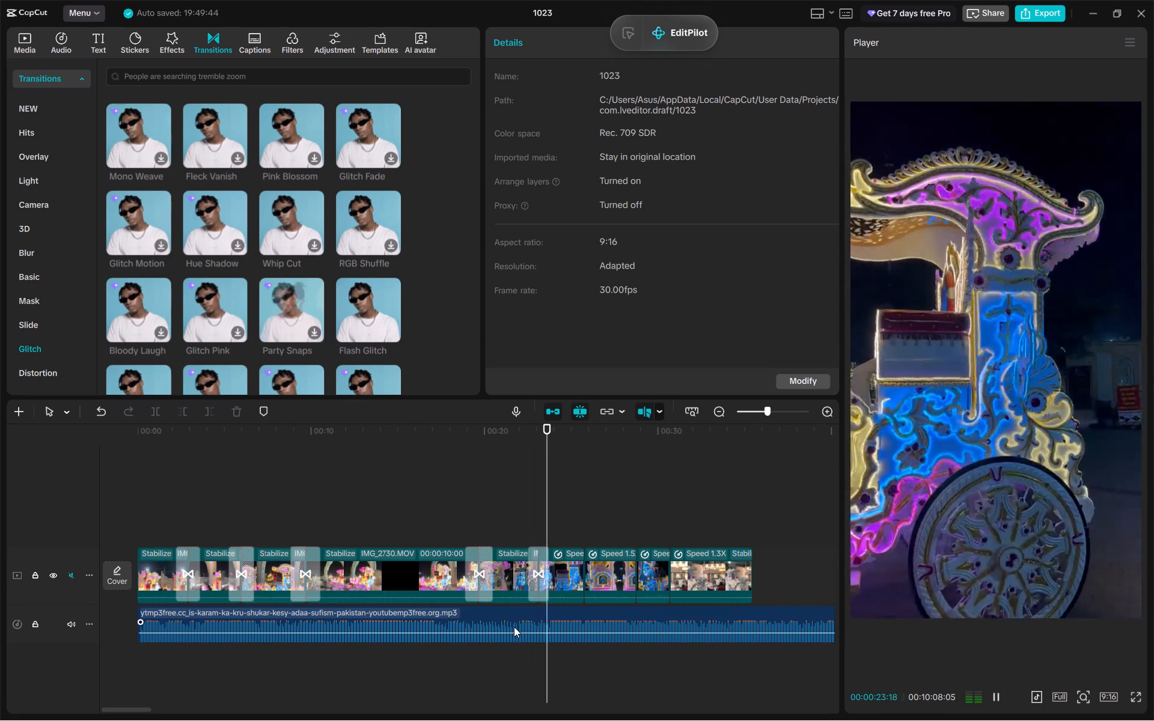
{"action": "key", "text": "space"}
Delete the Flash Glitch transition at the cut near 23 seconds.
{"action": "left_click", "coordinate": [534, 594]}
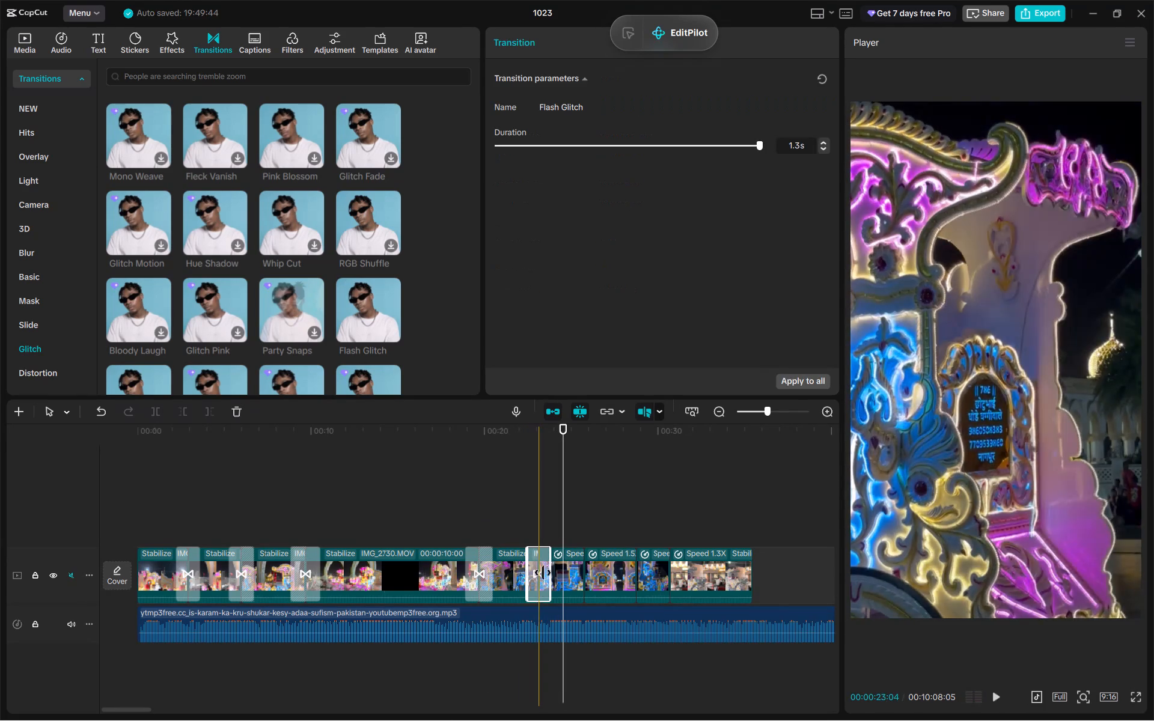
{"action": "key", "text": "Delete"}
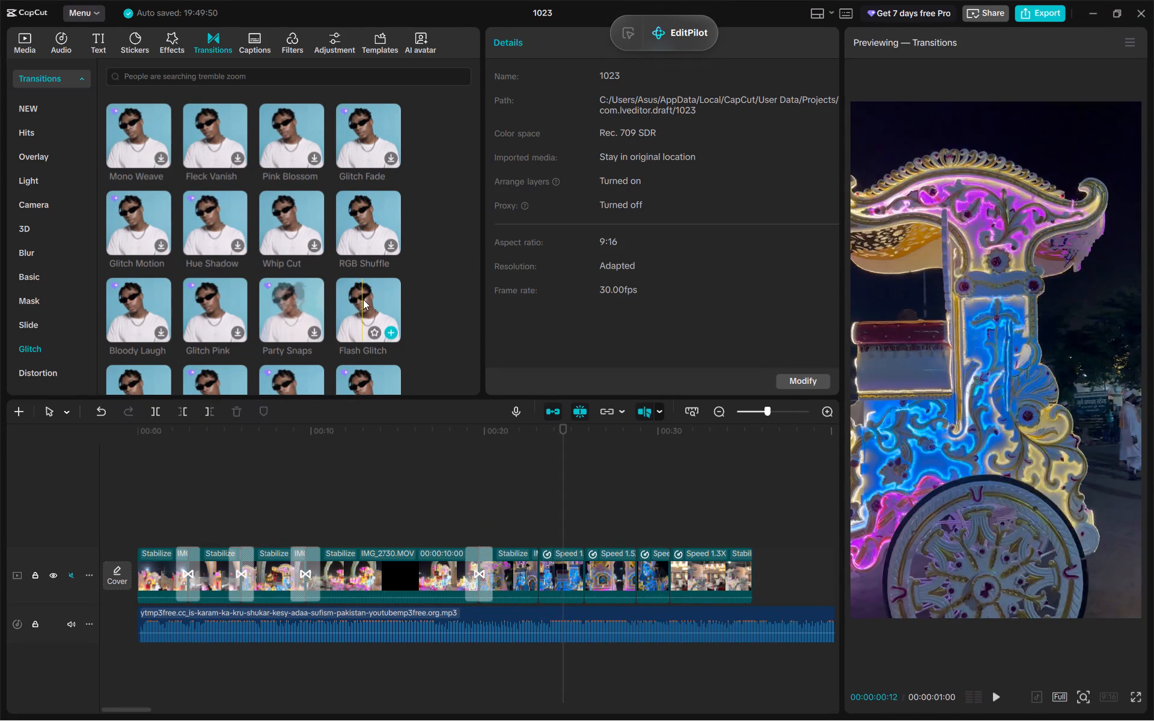
Browse the Glitch and Mask transitions and apply BW Scraps at the cut between the speed-adjusted clips near 25 seconds.
{"action": "scroll", "coordinate": [364, 299], "scroll_direction": "down", "scroll_amount": 1}
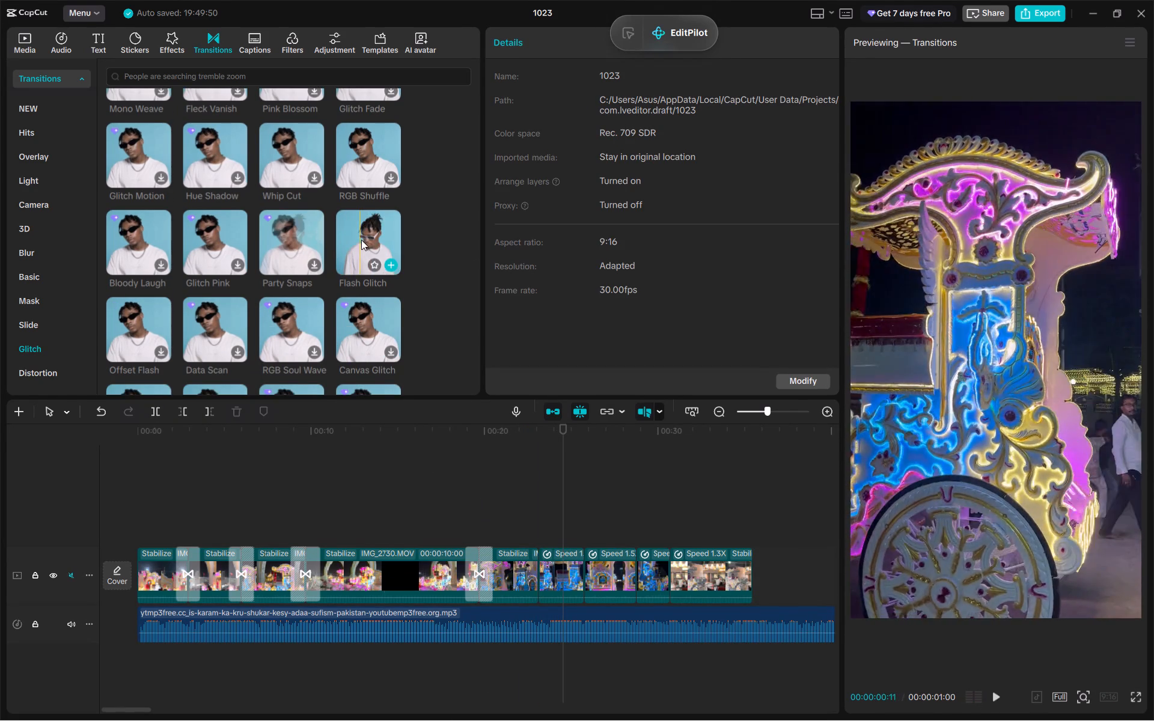
{"action": "scroll", "coordinate": [379, 327], "scroll_direction": "down", "scroll_amount": 1}
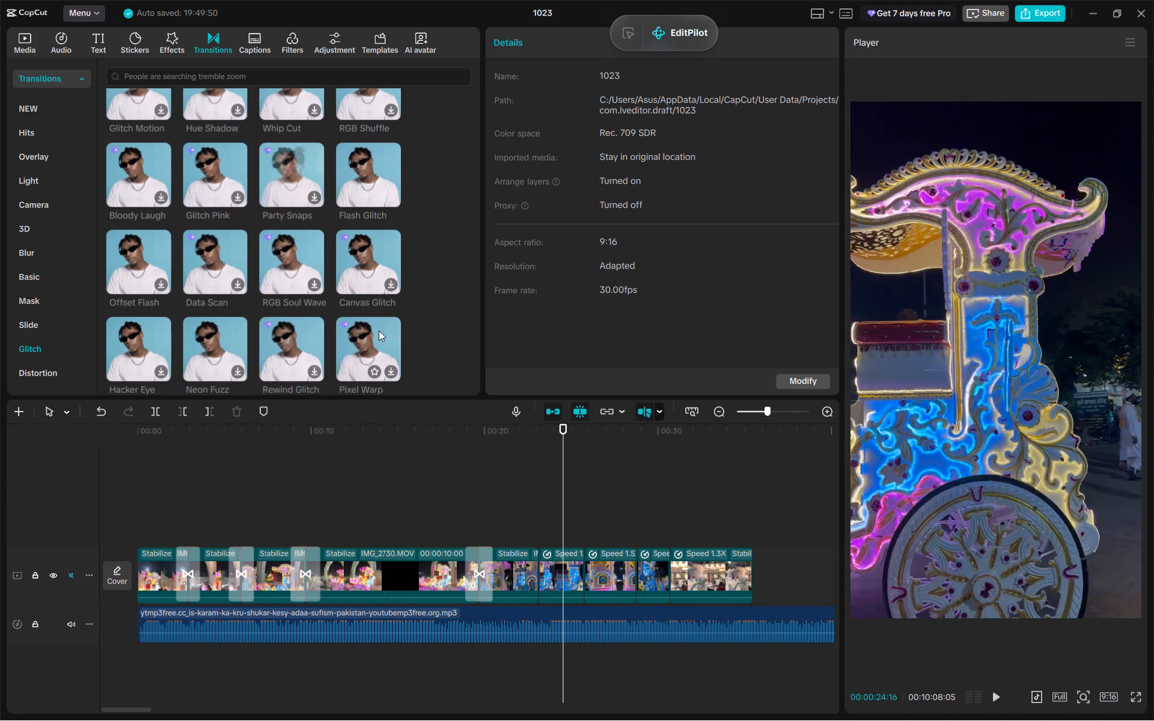
{"action": "scroll", "coordinate": [379, 330], "scroll_direction": "down", "scroll_amount": 2}
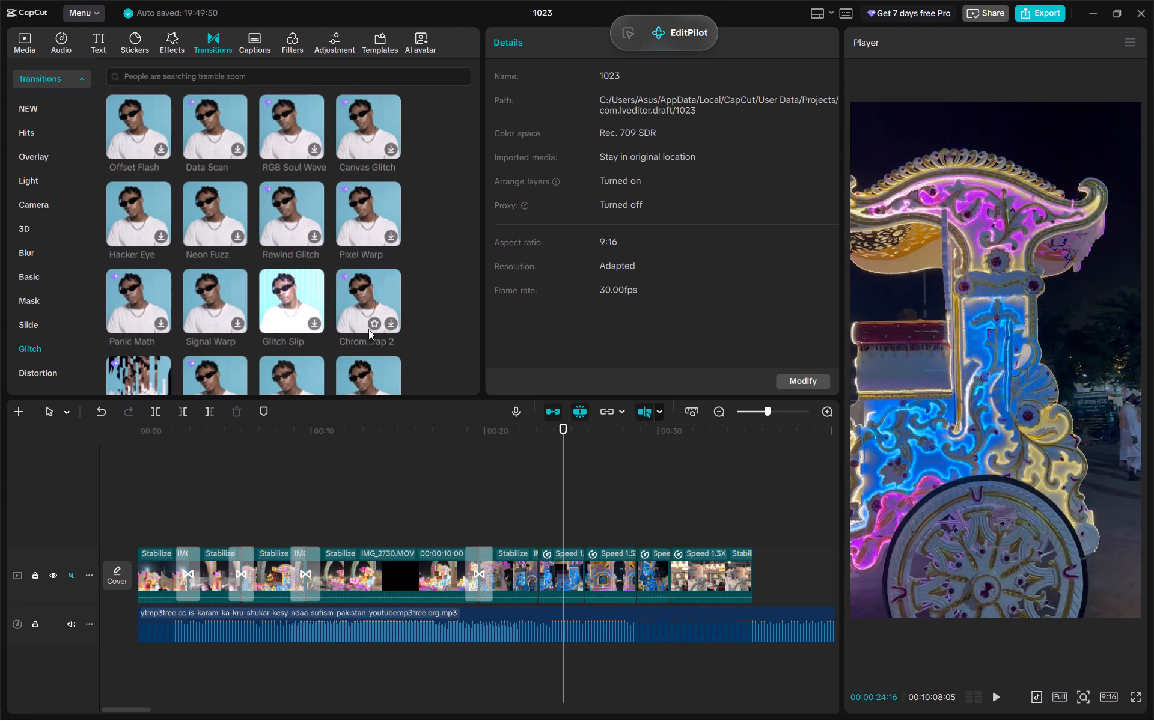
{"action": "scroll", "coordinate": [377, 327], "scroll_direction": "down", "scroll_amount": 1}
{"action": "scroll", "coordinate": [328, 335], "scroll_direction": "down", "scroll_amount": 2}
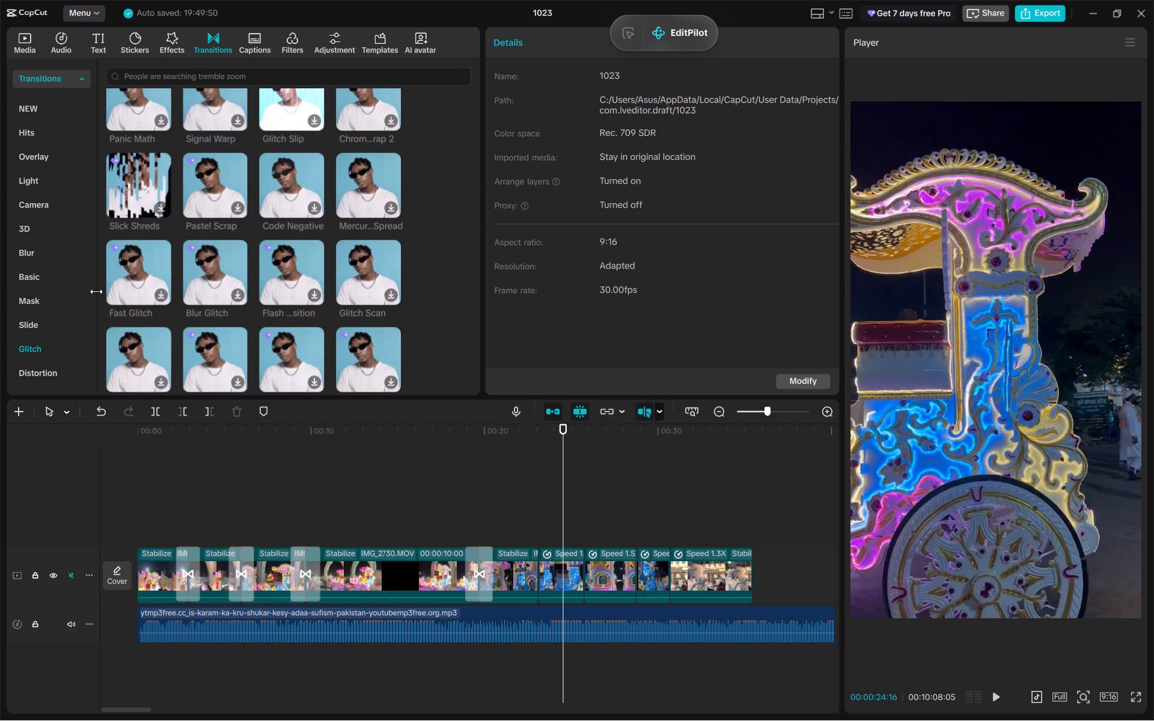
{"action": "scroll", "coordinate": [26, 343], "scroll_direction": "down", "scroll_amount": 2}
{"action": "left_click", "coordinate": [49, 302]}
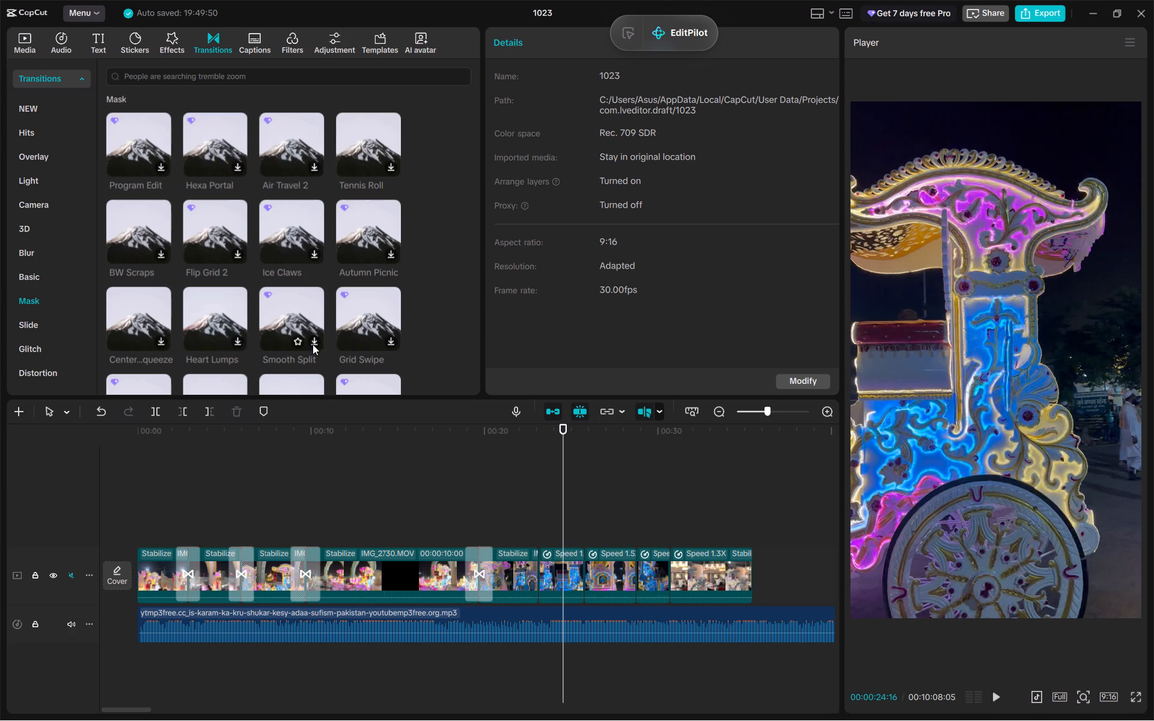
{"action": "left_click", "coordinate": [134, 228]}
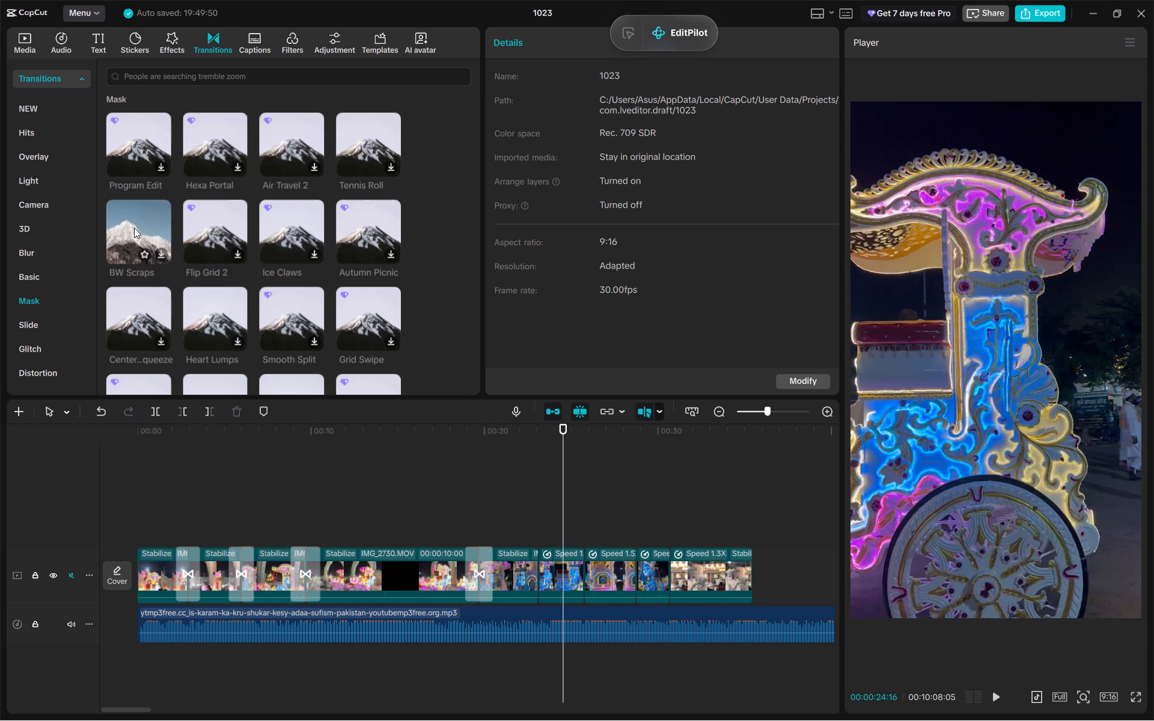
{"action": "left_click", "coordinate": [162, 249]}
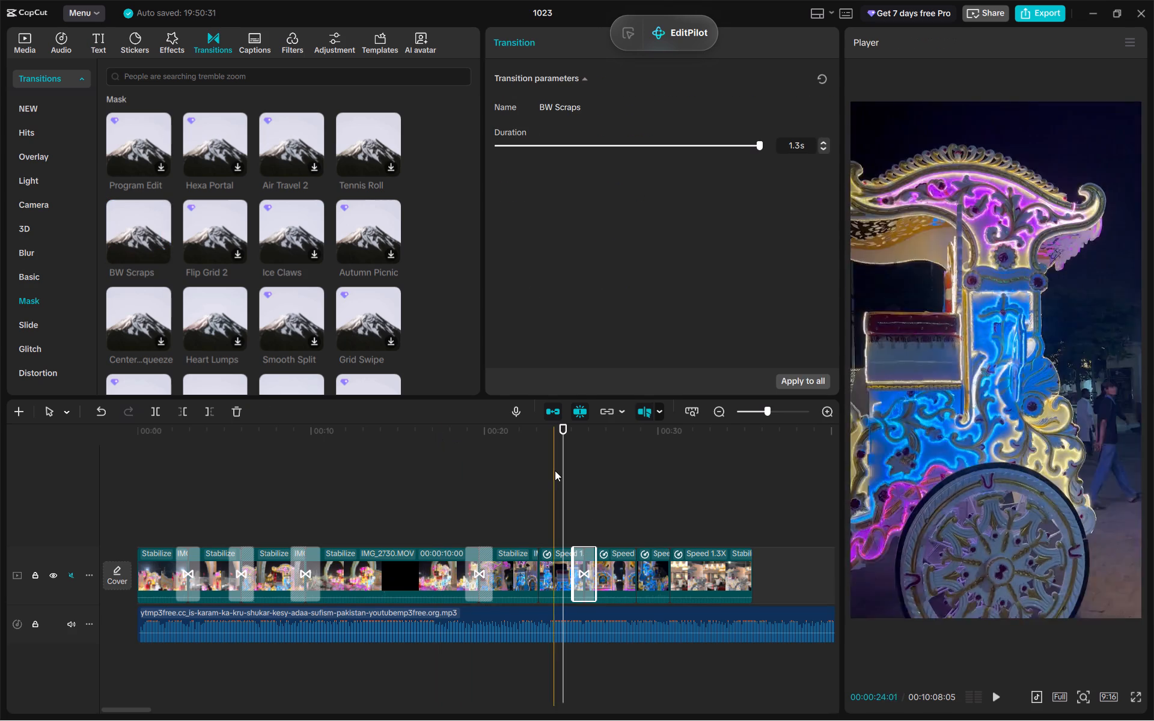
Add the BW Scraps transition at the cut near 23 seconds as well and play the section through.
{"action": "left_click_drag", "start_coordinate": [129, 237], "coordinate": [412, 536]}
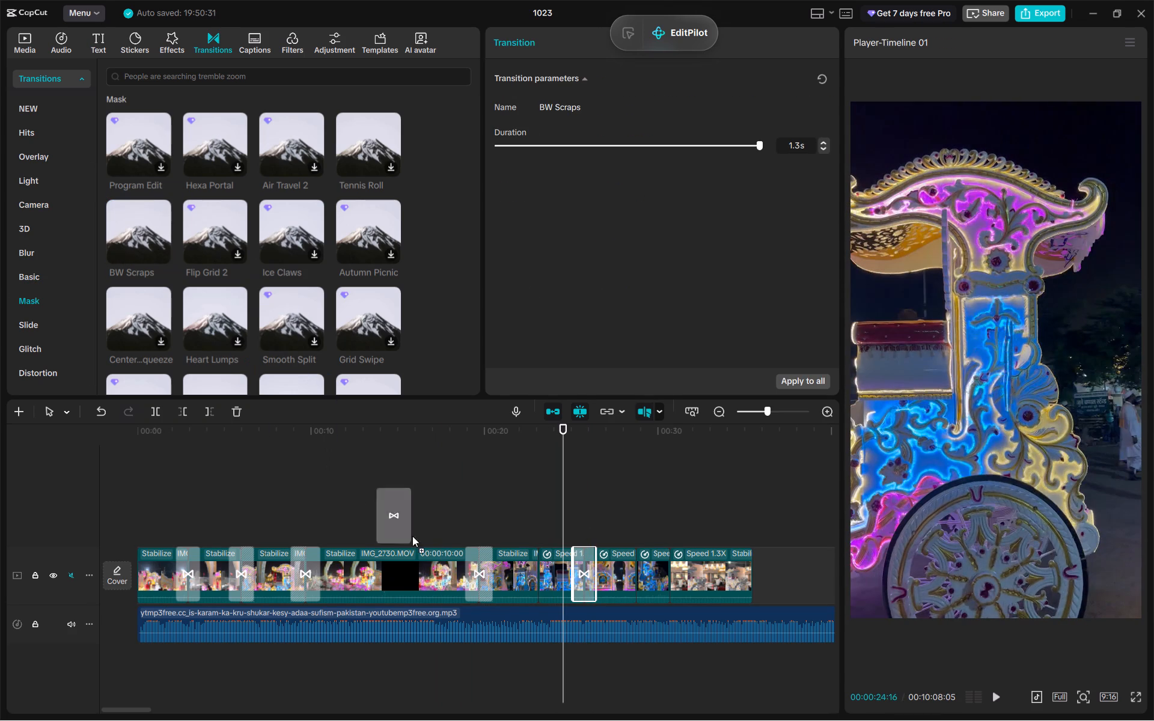
{"action": "left_click_drag", "start_coordinate": [412, 536], "coordinate": [525, 576]}
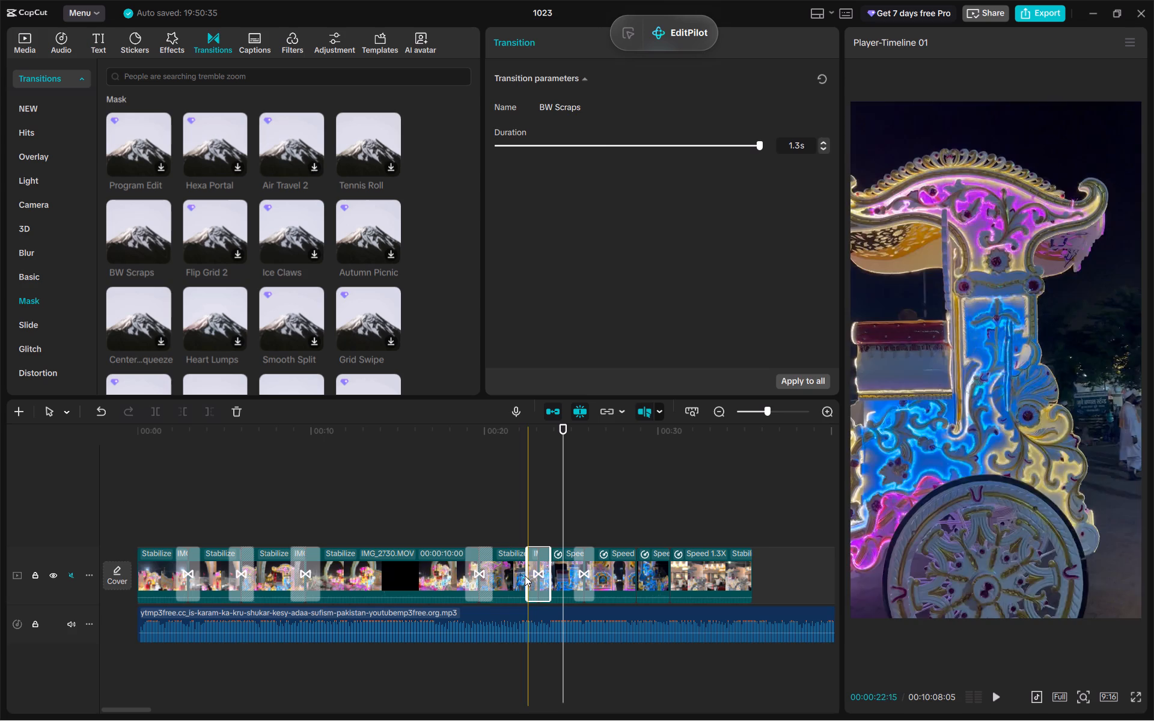
{"action": "left_click", "coordinate": [498, 498]}
{"action": "key", "text": "space"}
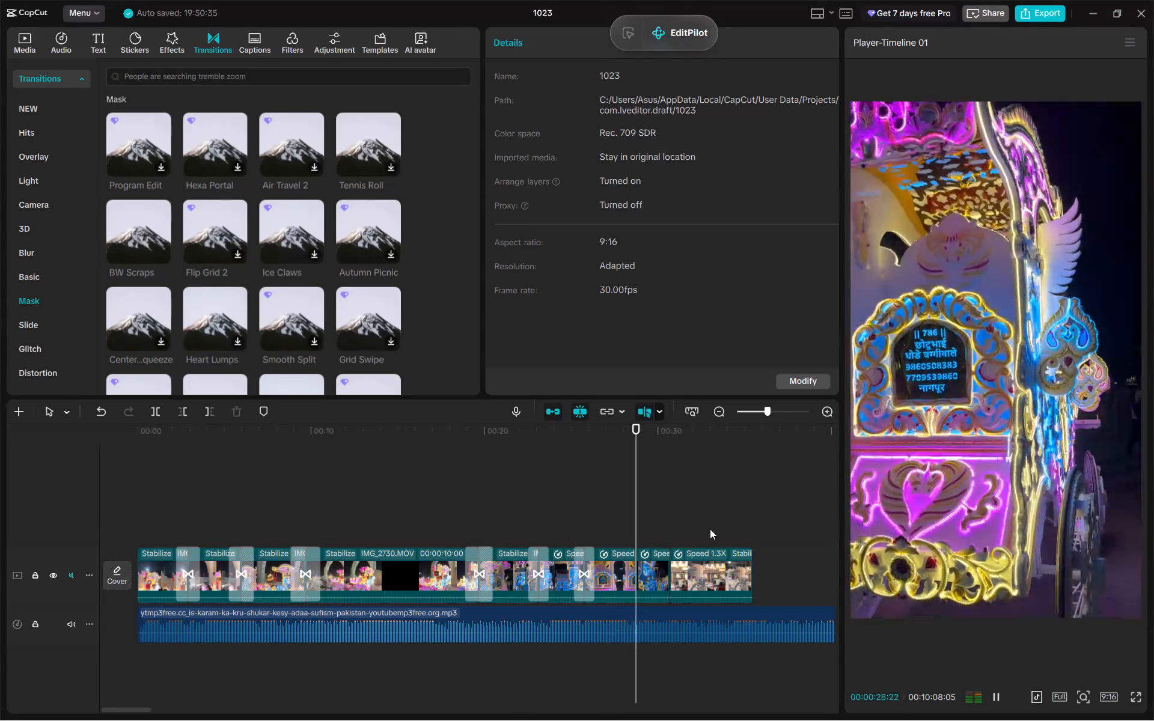
Trim off the soundtrack beyond the end of the last video clip, at about 35 seconds.
{"action": "left_click", "coordinate": [752, 515]}
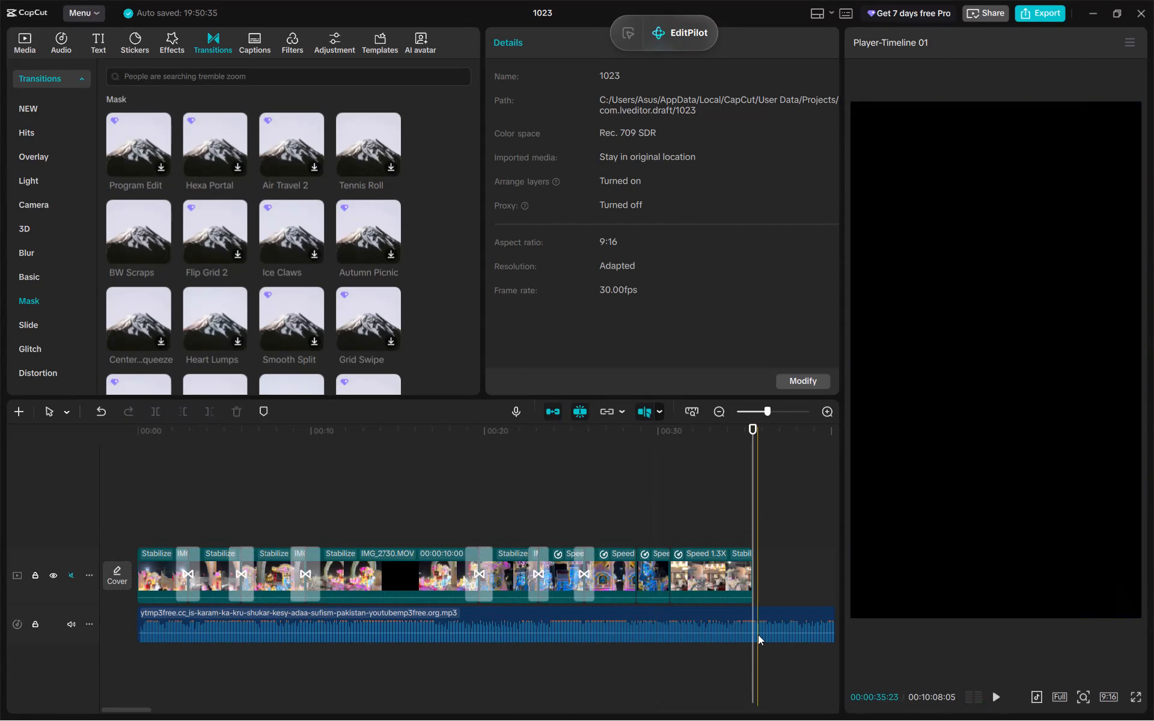
{"action": "left_click", "coordinate": [758, 634]}
{"action": "left_click", "coordinate": [212, 415]}
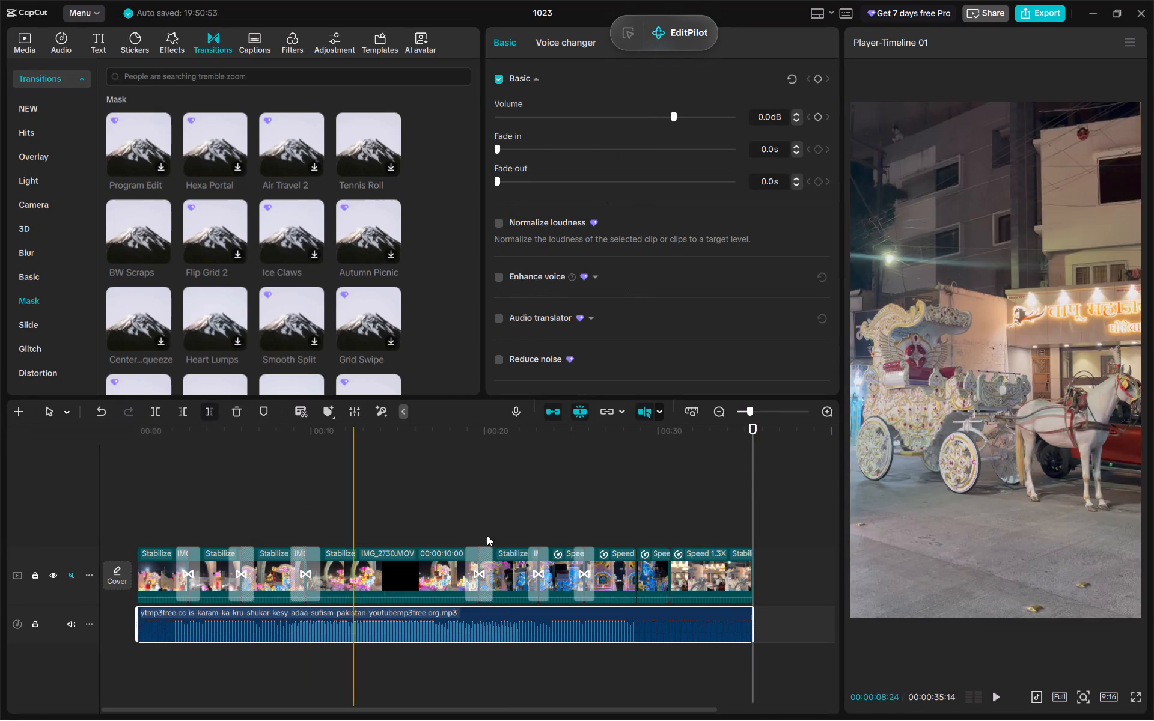
Give the trimmed soundtrack a fade-out of about 4 seconds and play the ending.
{"action": "left_click", "coordinate": [719, 609]}
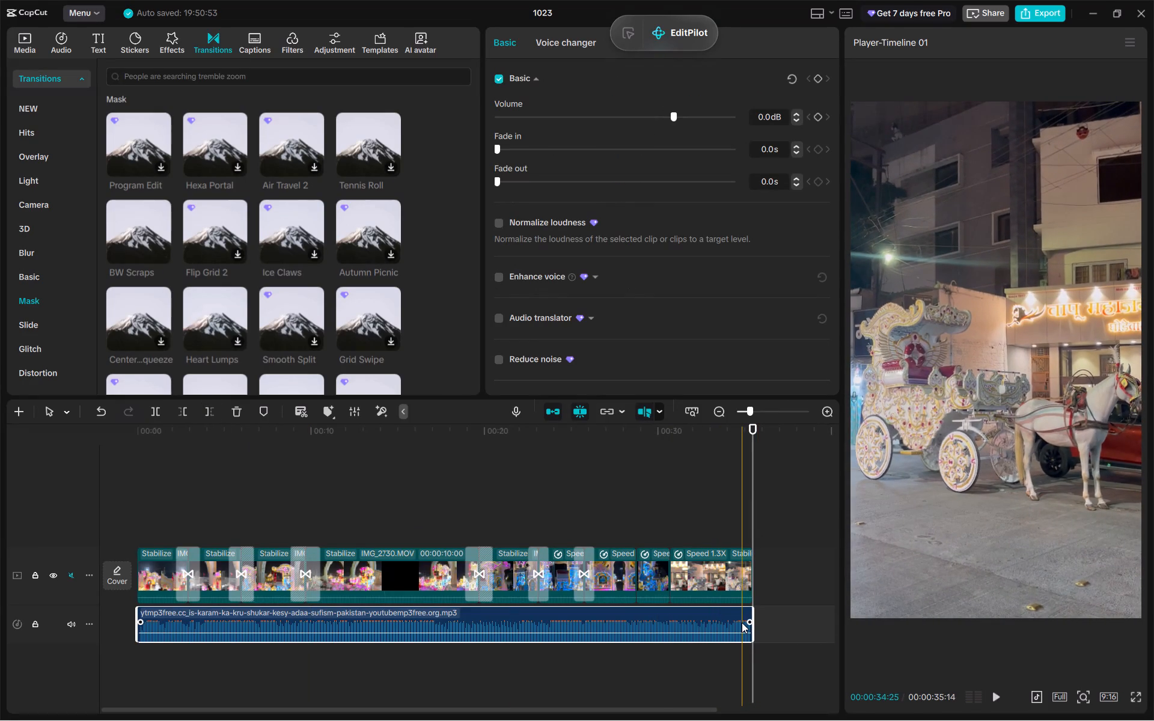
{"action": "left_click_drag", "start_coordinate": [747, 622], "coordinate": [670, 622]}
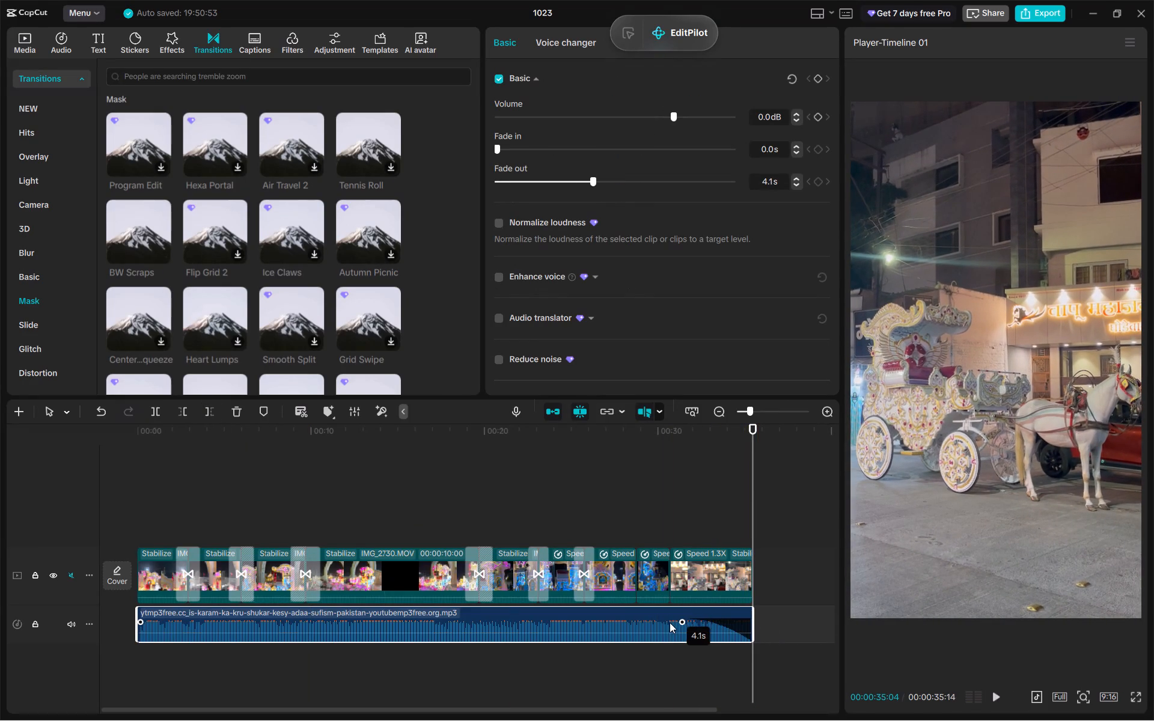
{"action": "left_click", "coordinate": [653, 526]}
{"action": "key", "text": "space"}
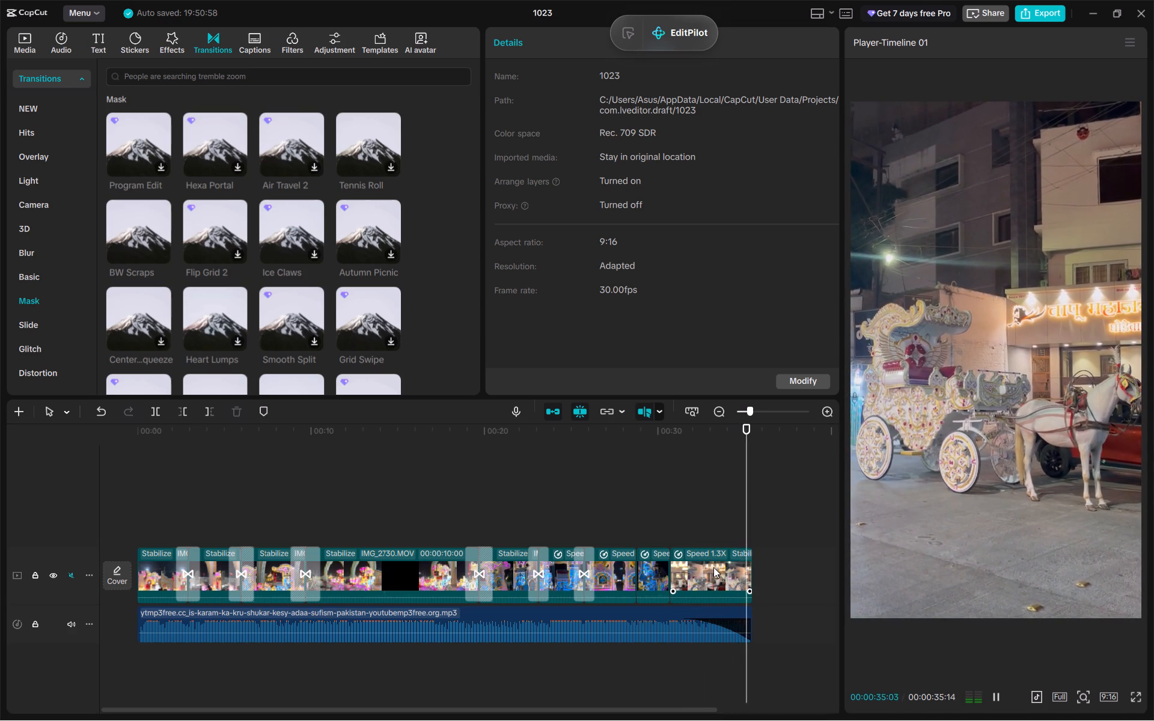
Move the final 1.3X white horse carriage footage earlier, to directly after the BW Scraps transition near 25 seconds, and play the new order.
{"action": "left_click_drag", "start_coordinate": [713, 567], "coordinate": [593, 567]}
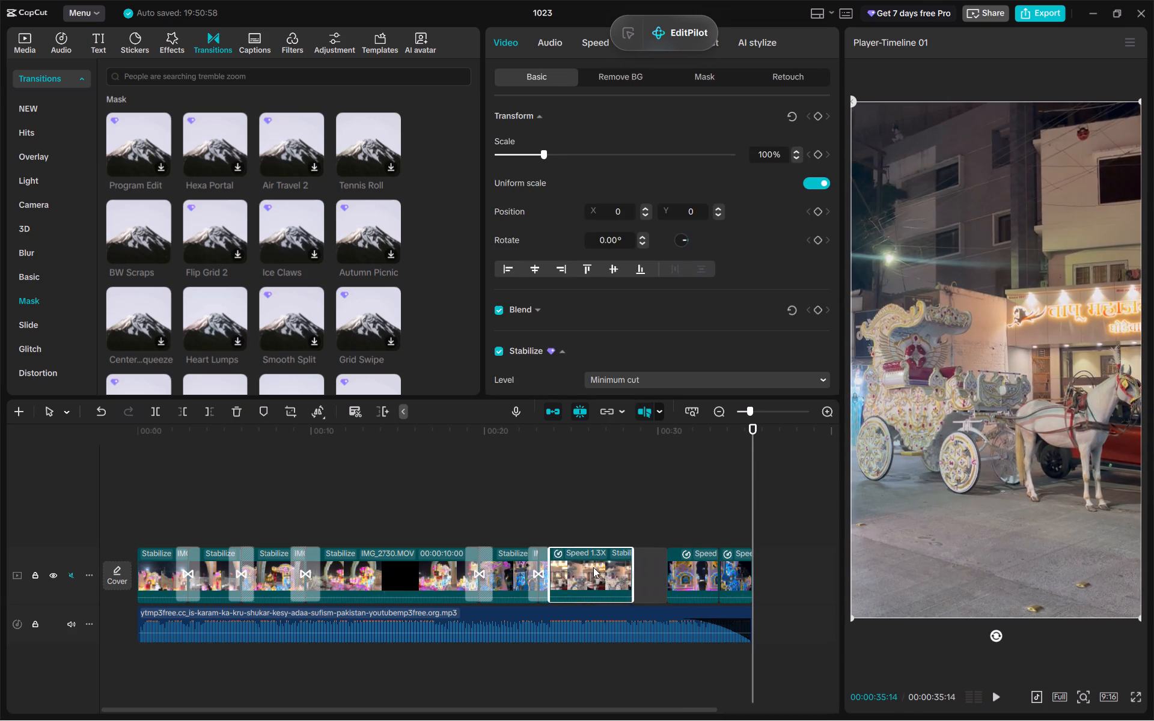
{"action": "left_click_drag", "start_coordinate": [593, 567], "coordinate": [601, 567]}
{"action": "left_click", "coordinate": [561, 493]}
{"action": "key", "text": "space"}
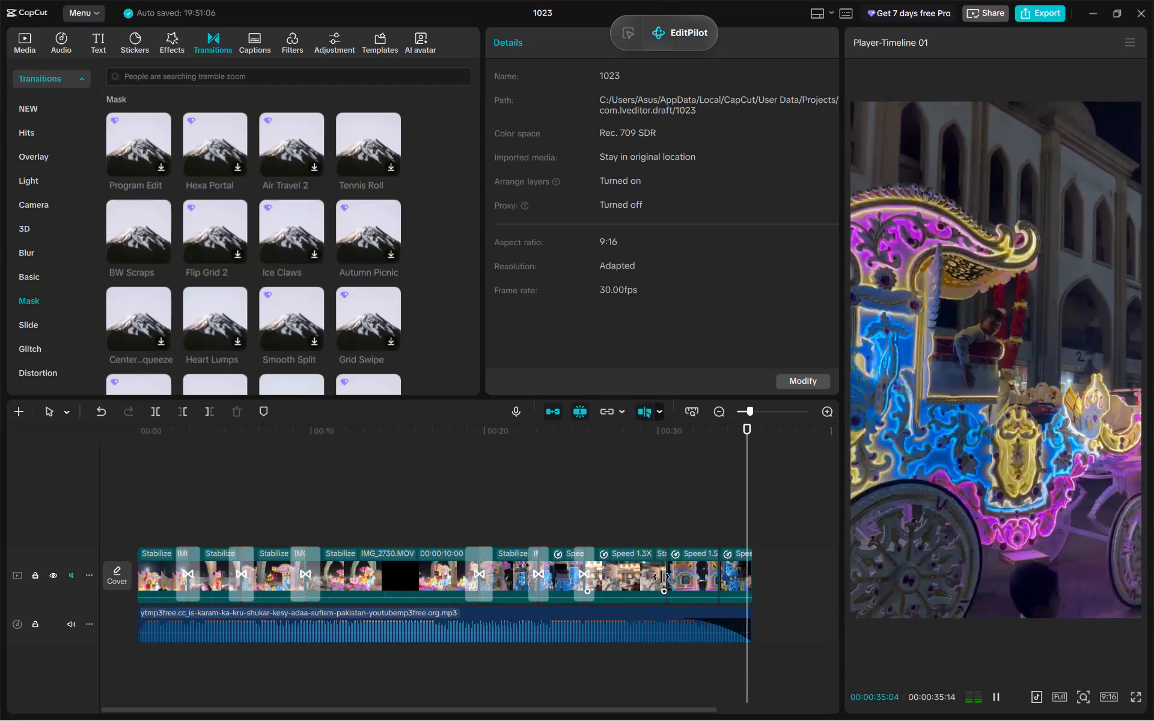
Add the Heavy Smudge blur transition at the cut after the moved white carriage footage, near 30 seconds, and play through it.
{"action": "left_click", "coordinate": [669, 574]}
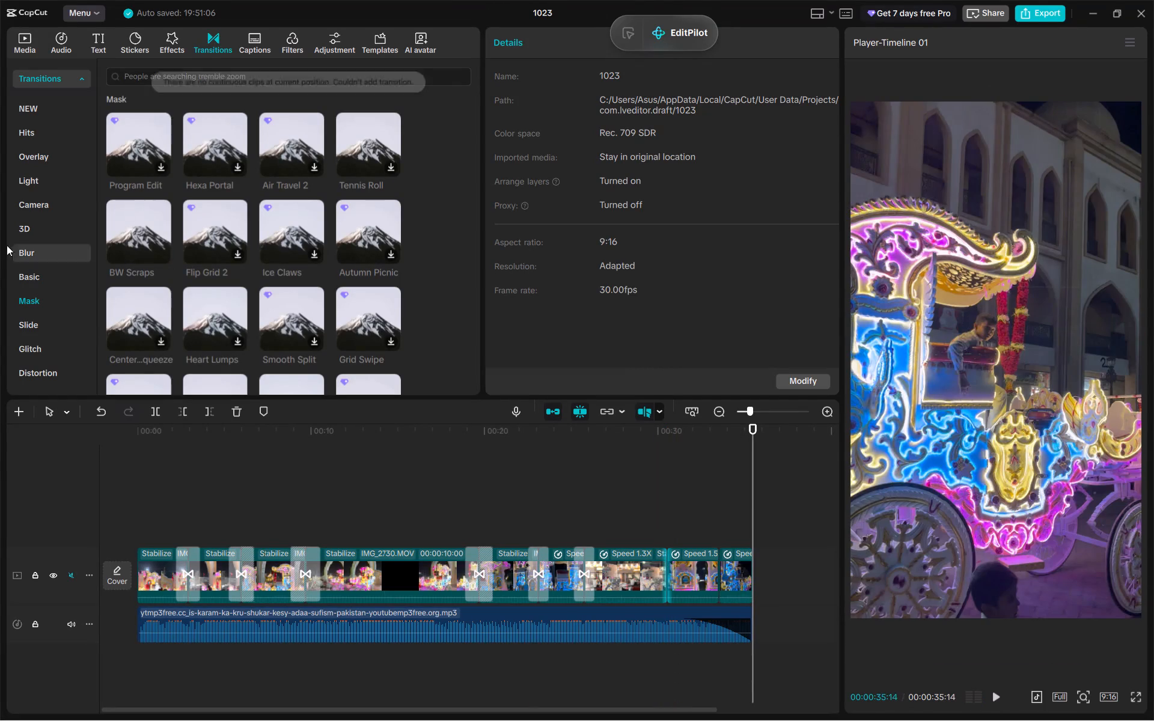
{"action": "left_click", "coordinate": [47, 262]}
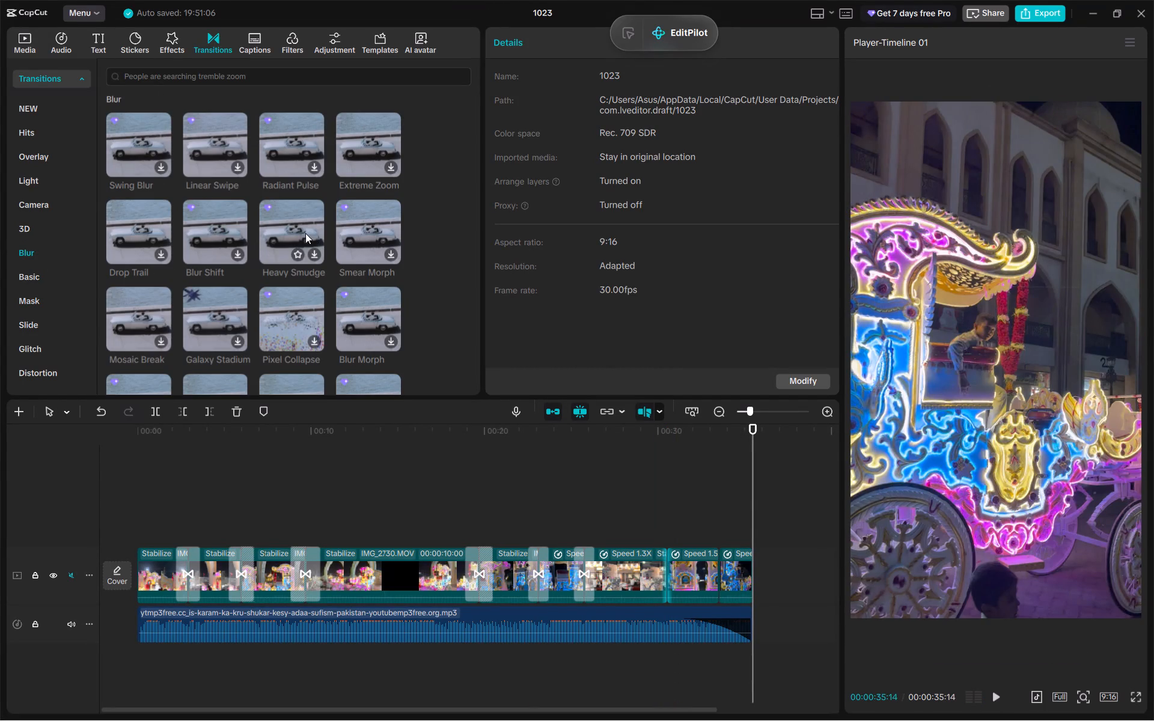
{"action": "left_click", "coordinate": [305, 233]}
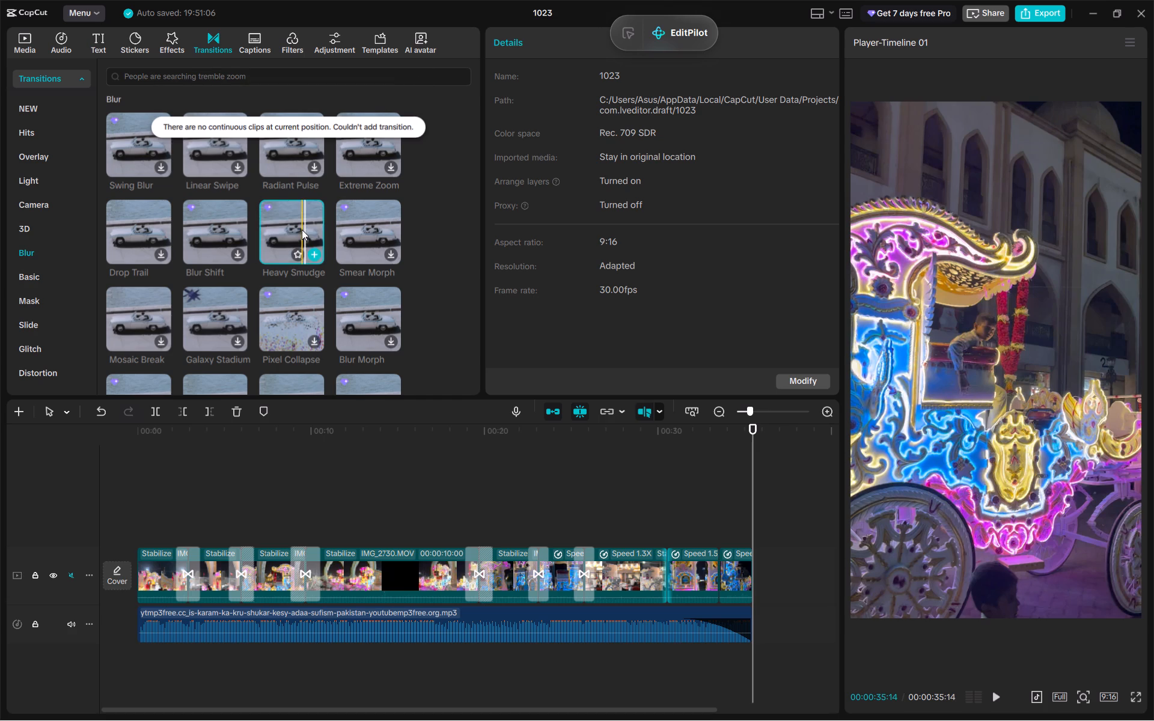
{"action": "left_click_drag", "start_coordinate": [301, 230], "coordinate": [647, 582]}
{"action": "left_click", "coordinate": [672, 497]}
{"action": "left_click", "coordinate": [638, 498]}
{"action": "key", "text": "space"}
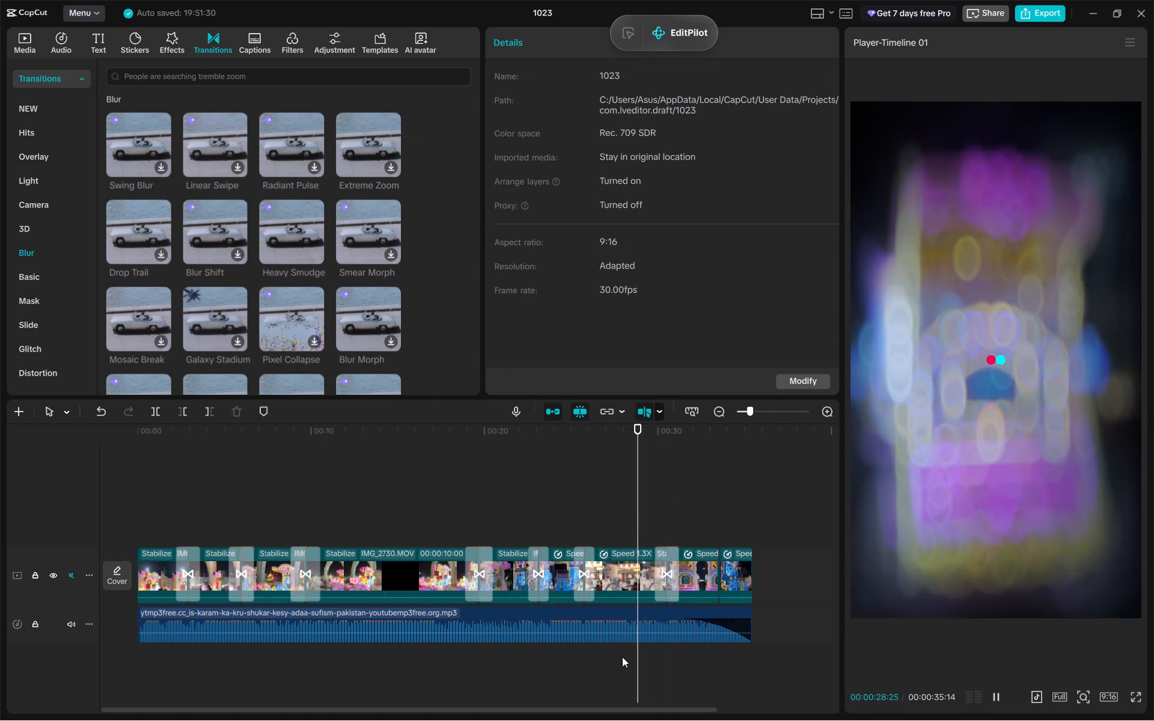
{"action": "key", "text": "space"}
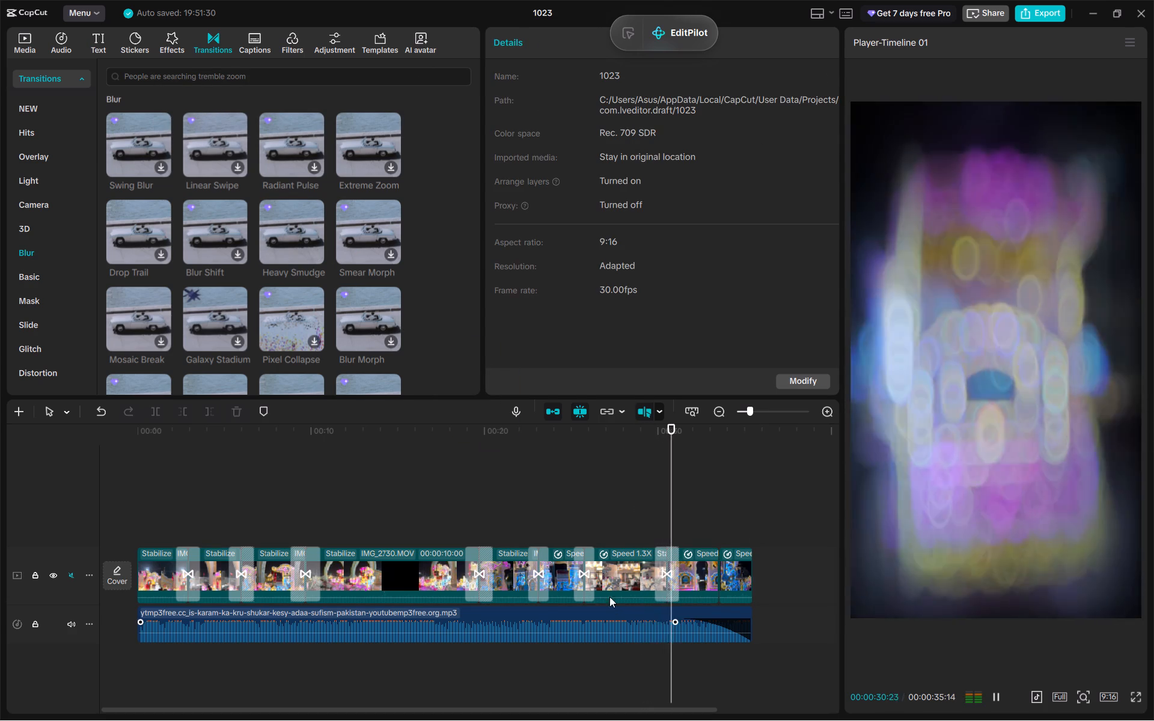
{"action": "left_click", "coordinate": [614, 526]}
{"action": "key", "text": "space"}
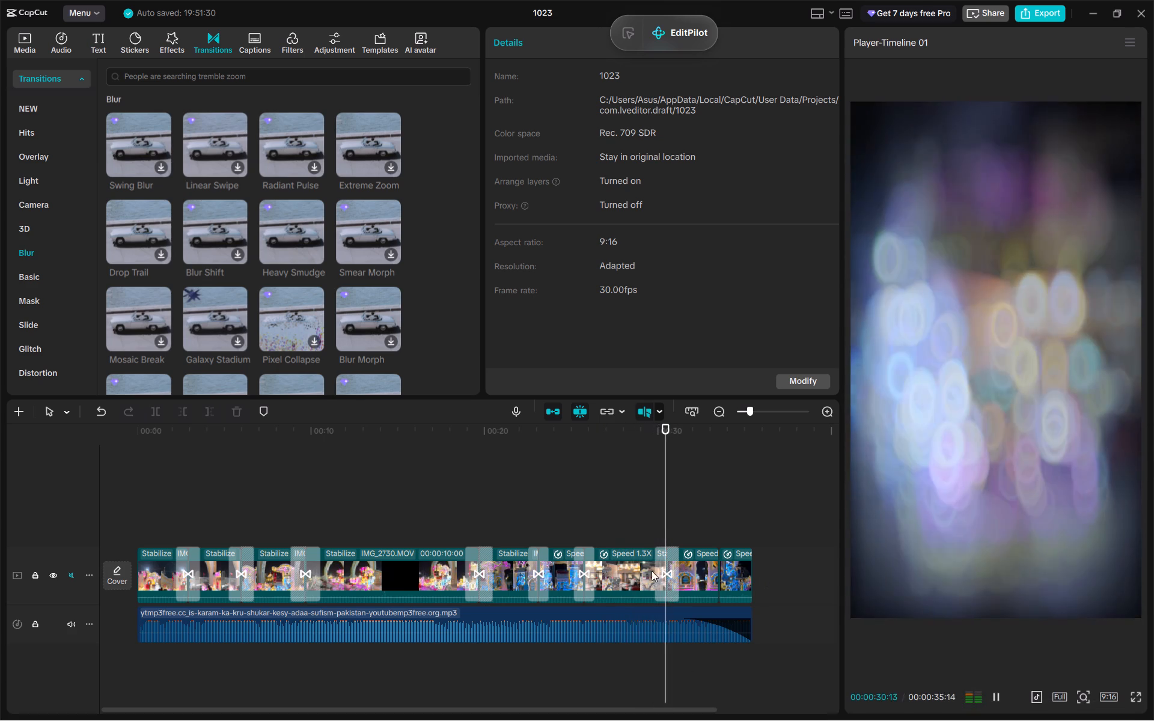
Remove the Heavy Smudge transition from the cut near 30 seconds.
{"action": "key", "text": "space"}
{"action": "left_click", "coordinate": [676, 561]}
{"action": "key", "text": "Delete"}
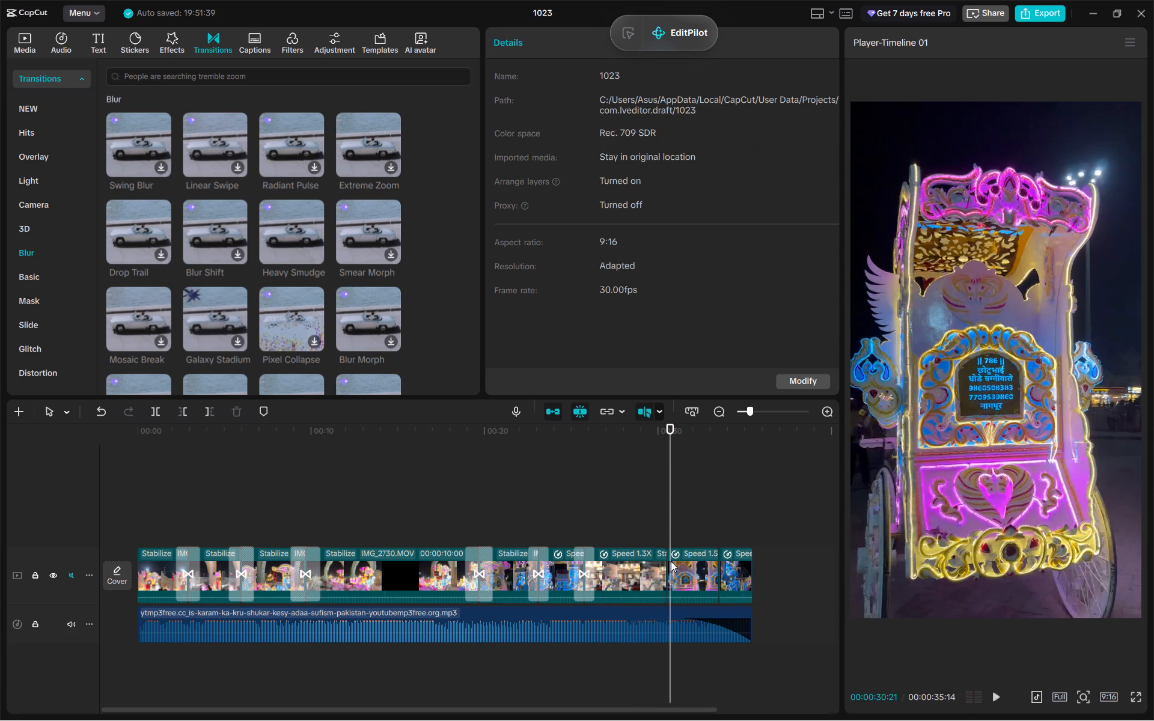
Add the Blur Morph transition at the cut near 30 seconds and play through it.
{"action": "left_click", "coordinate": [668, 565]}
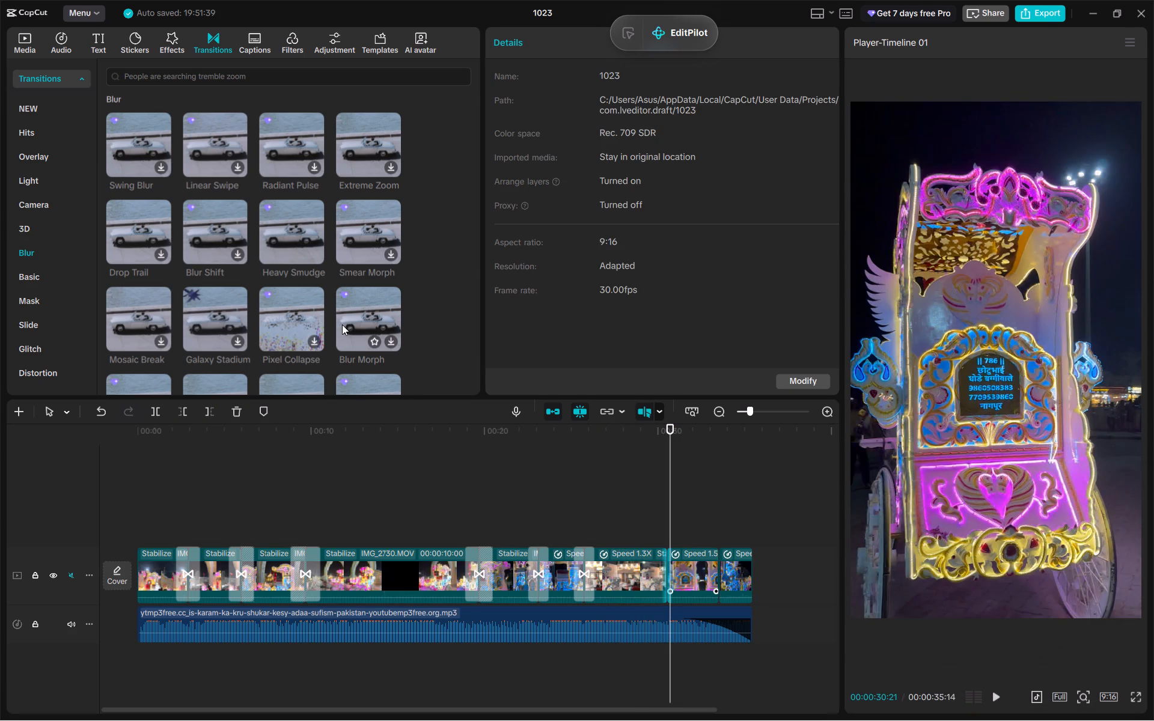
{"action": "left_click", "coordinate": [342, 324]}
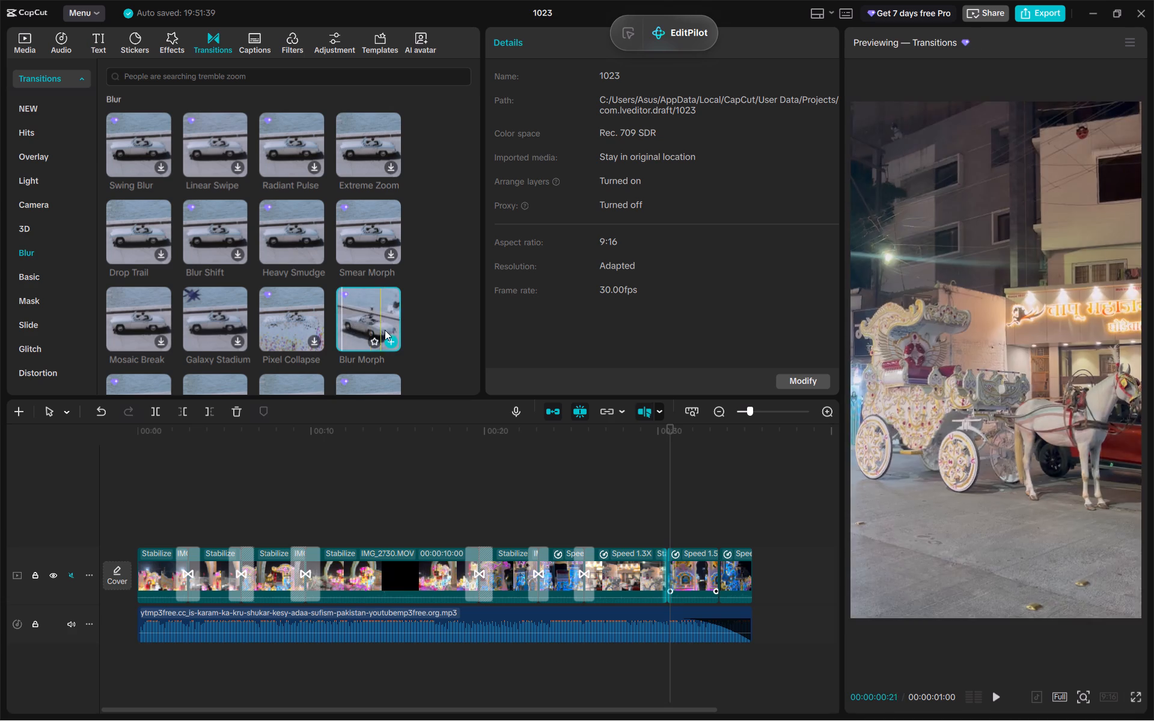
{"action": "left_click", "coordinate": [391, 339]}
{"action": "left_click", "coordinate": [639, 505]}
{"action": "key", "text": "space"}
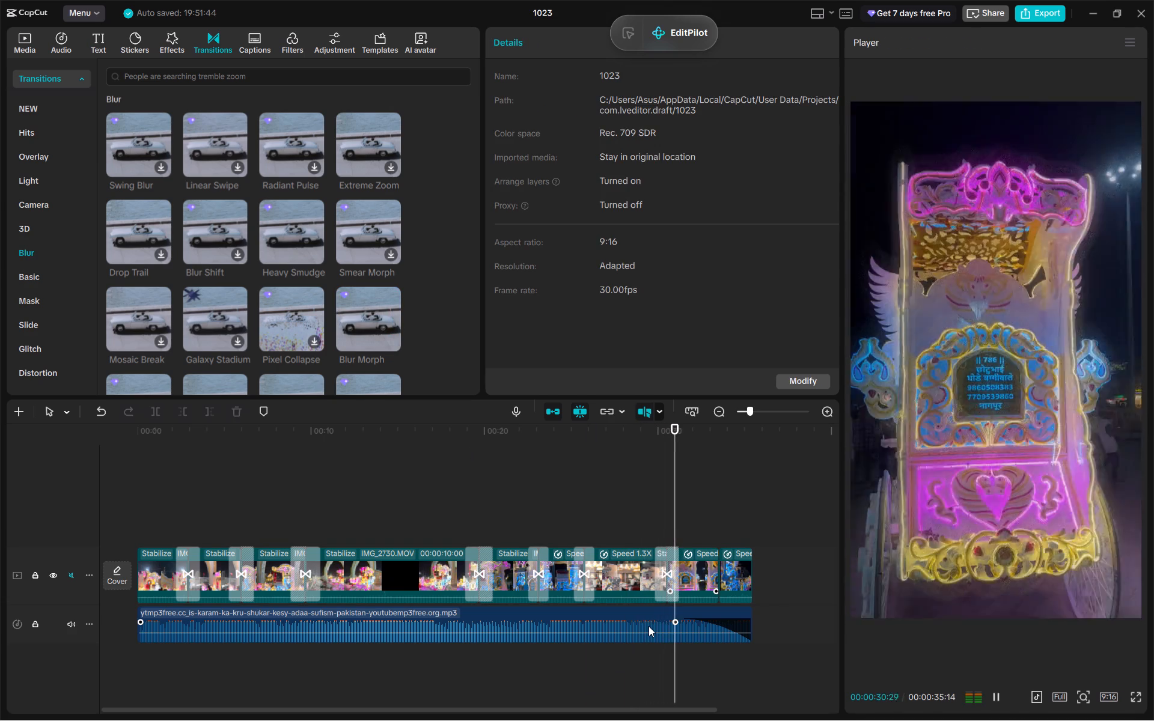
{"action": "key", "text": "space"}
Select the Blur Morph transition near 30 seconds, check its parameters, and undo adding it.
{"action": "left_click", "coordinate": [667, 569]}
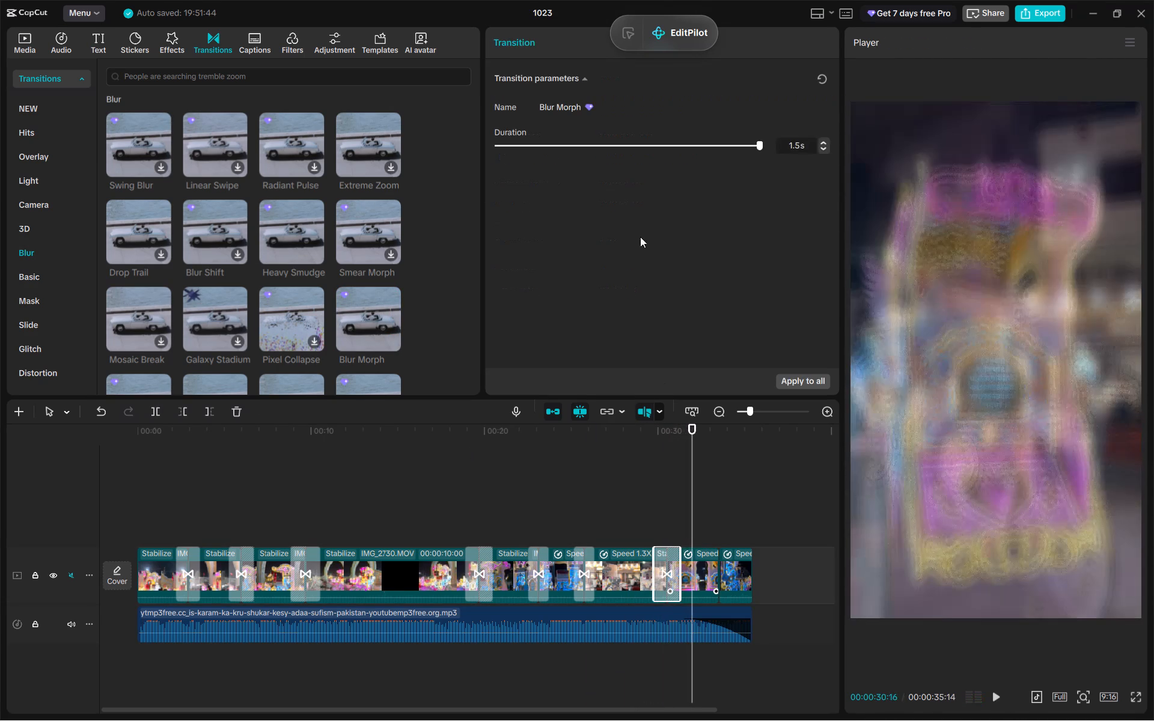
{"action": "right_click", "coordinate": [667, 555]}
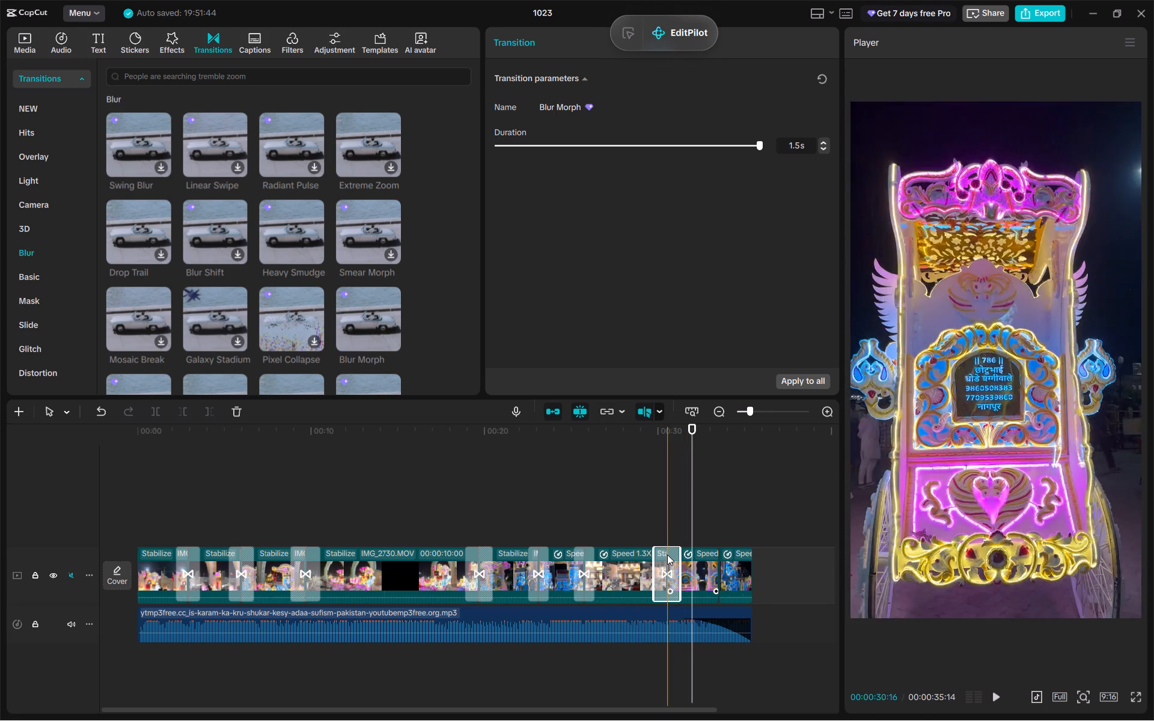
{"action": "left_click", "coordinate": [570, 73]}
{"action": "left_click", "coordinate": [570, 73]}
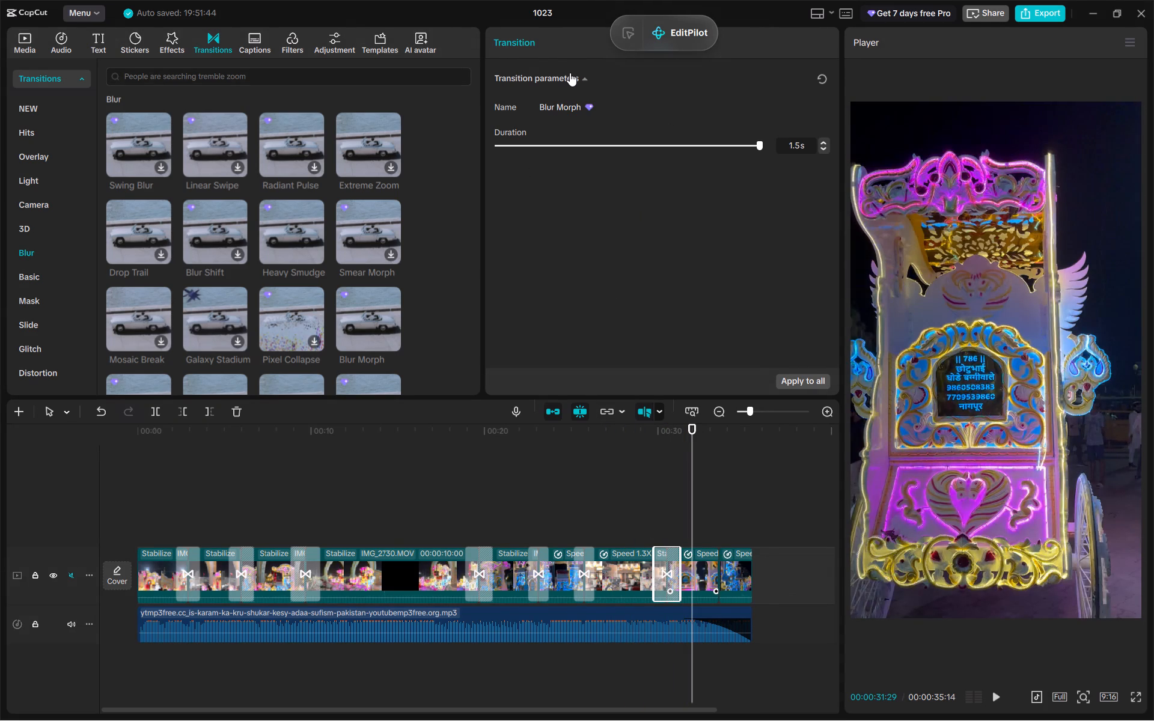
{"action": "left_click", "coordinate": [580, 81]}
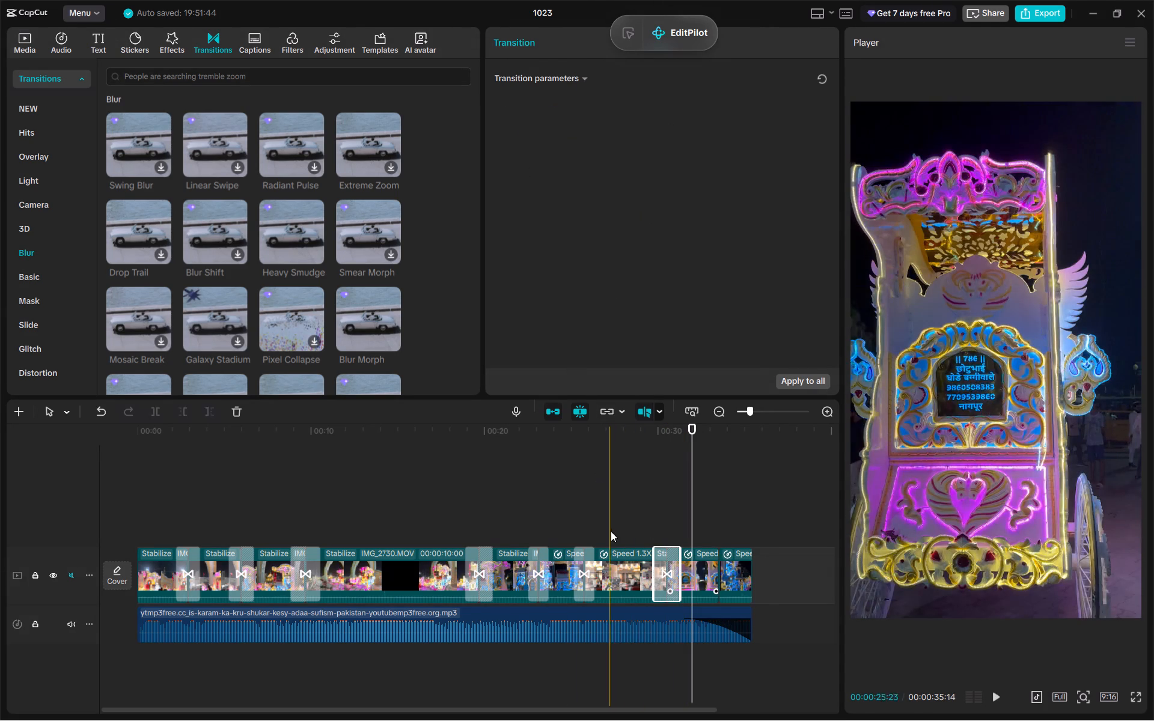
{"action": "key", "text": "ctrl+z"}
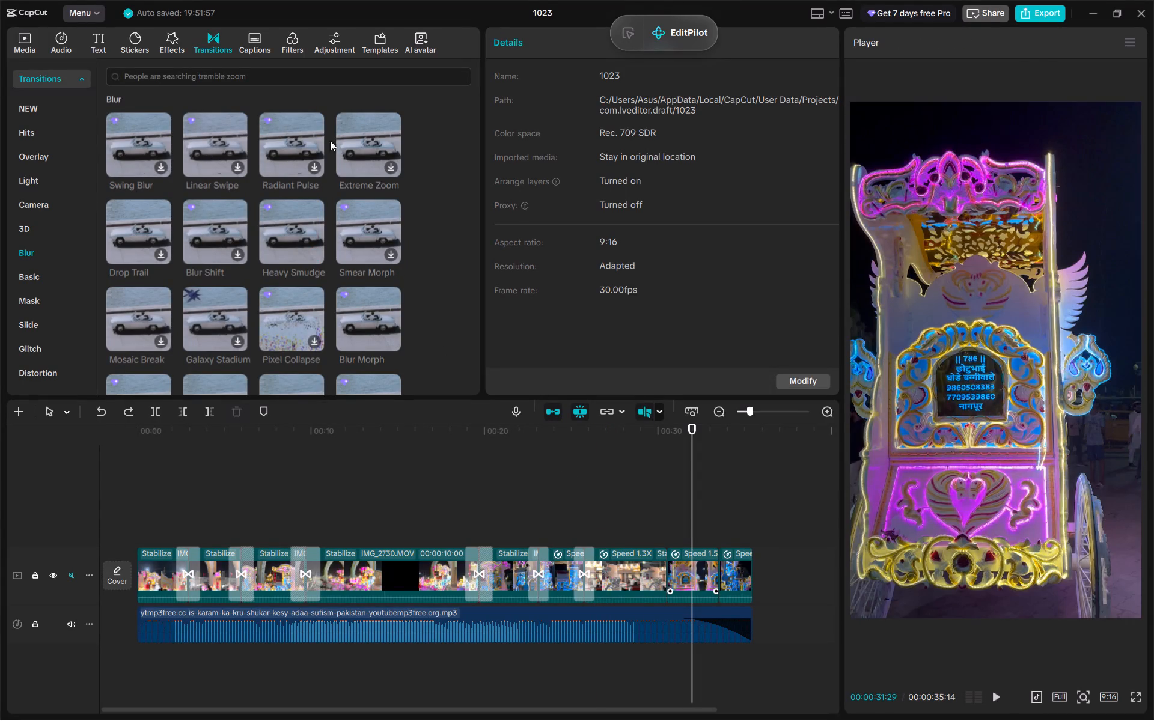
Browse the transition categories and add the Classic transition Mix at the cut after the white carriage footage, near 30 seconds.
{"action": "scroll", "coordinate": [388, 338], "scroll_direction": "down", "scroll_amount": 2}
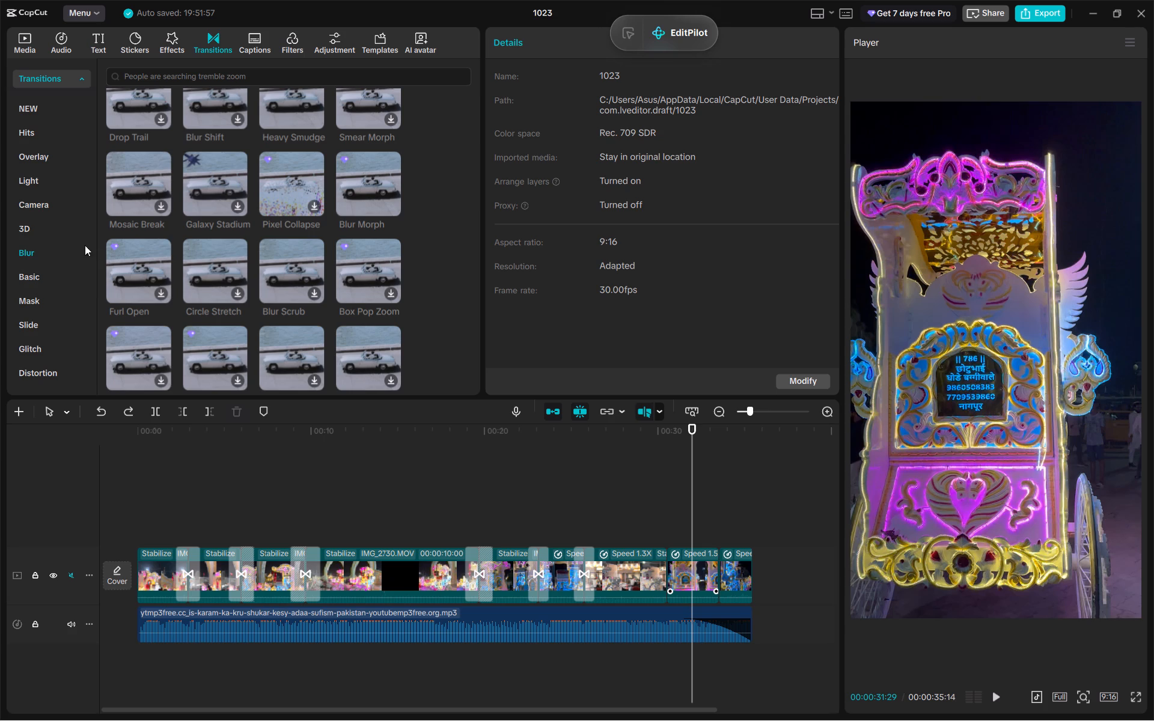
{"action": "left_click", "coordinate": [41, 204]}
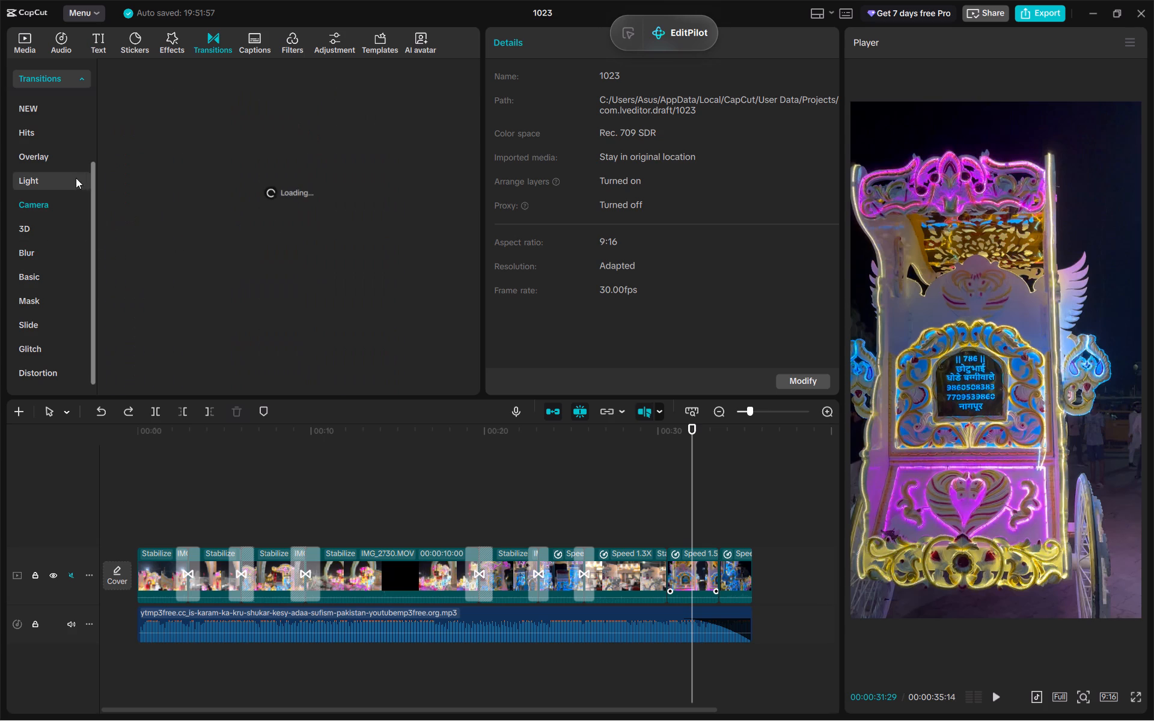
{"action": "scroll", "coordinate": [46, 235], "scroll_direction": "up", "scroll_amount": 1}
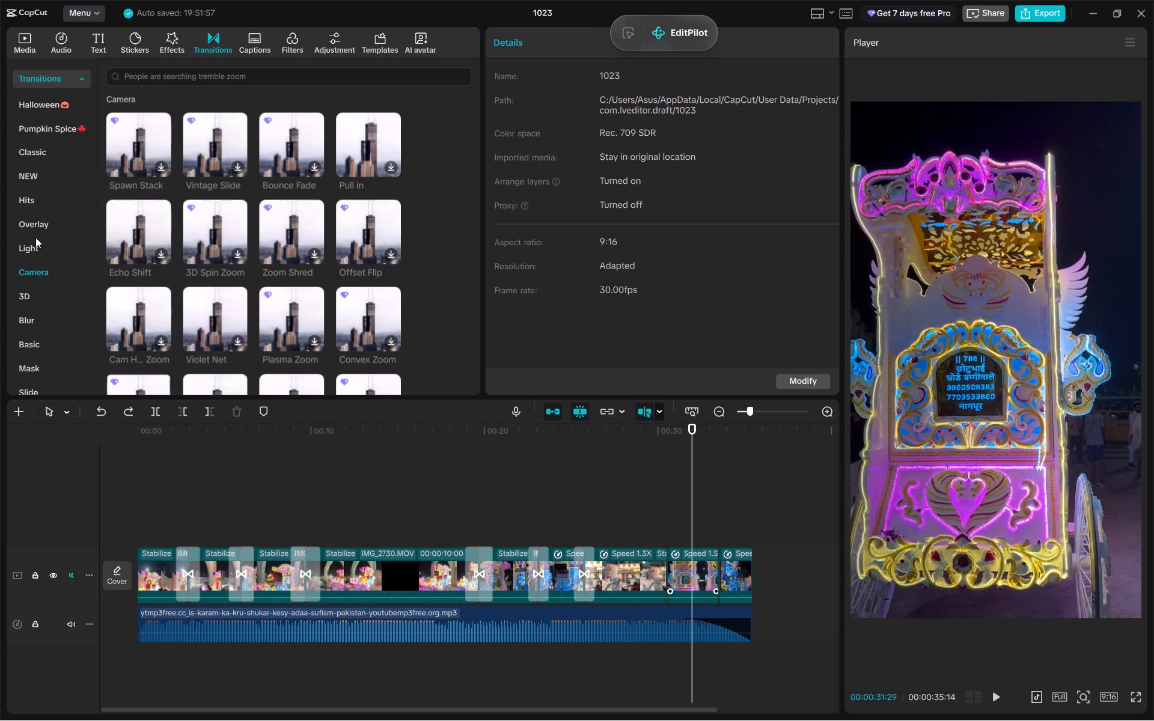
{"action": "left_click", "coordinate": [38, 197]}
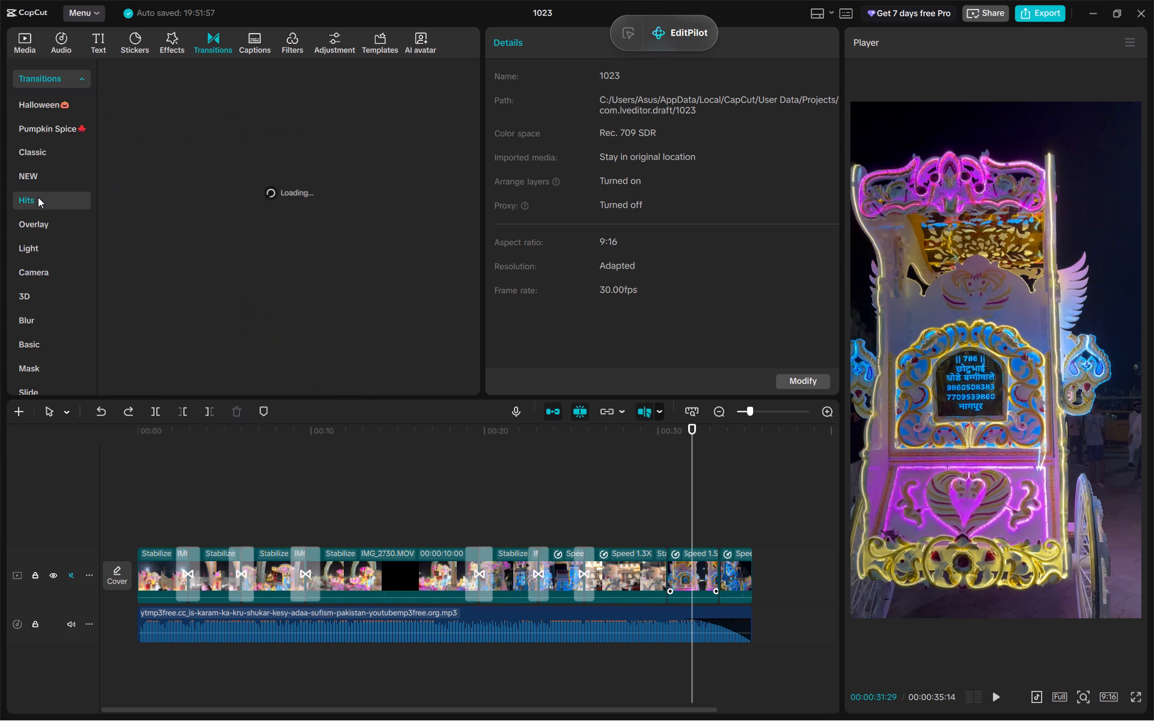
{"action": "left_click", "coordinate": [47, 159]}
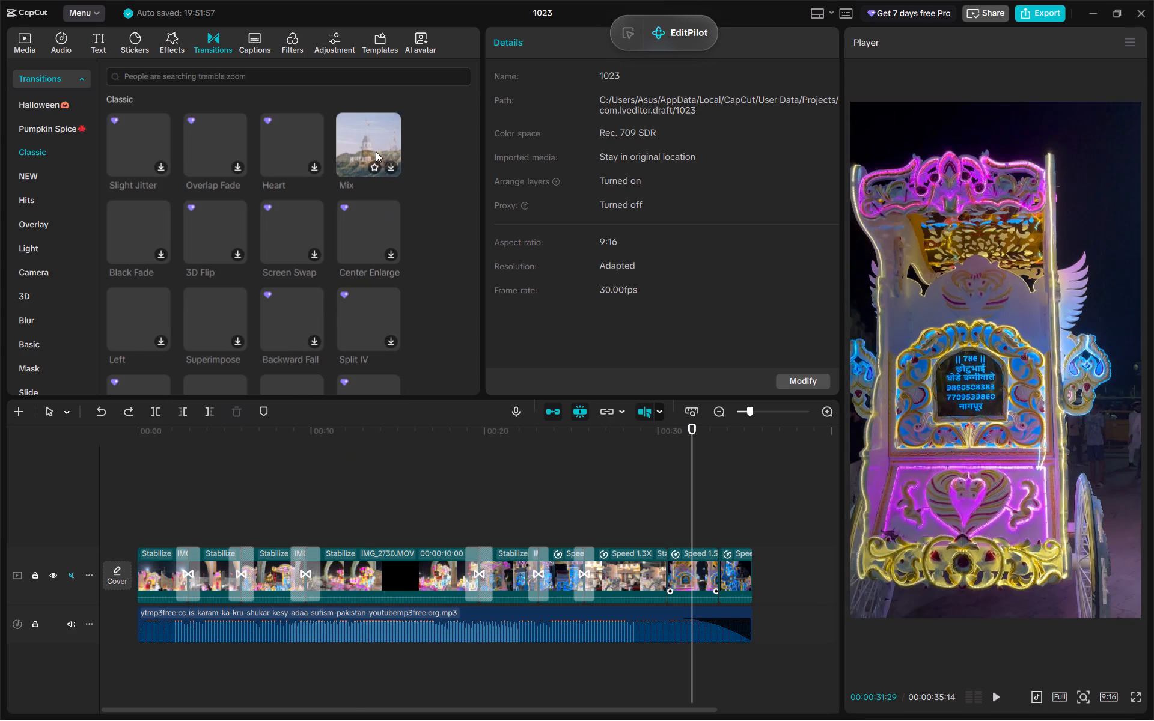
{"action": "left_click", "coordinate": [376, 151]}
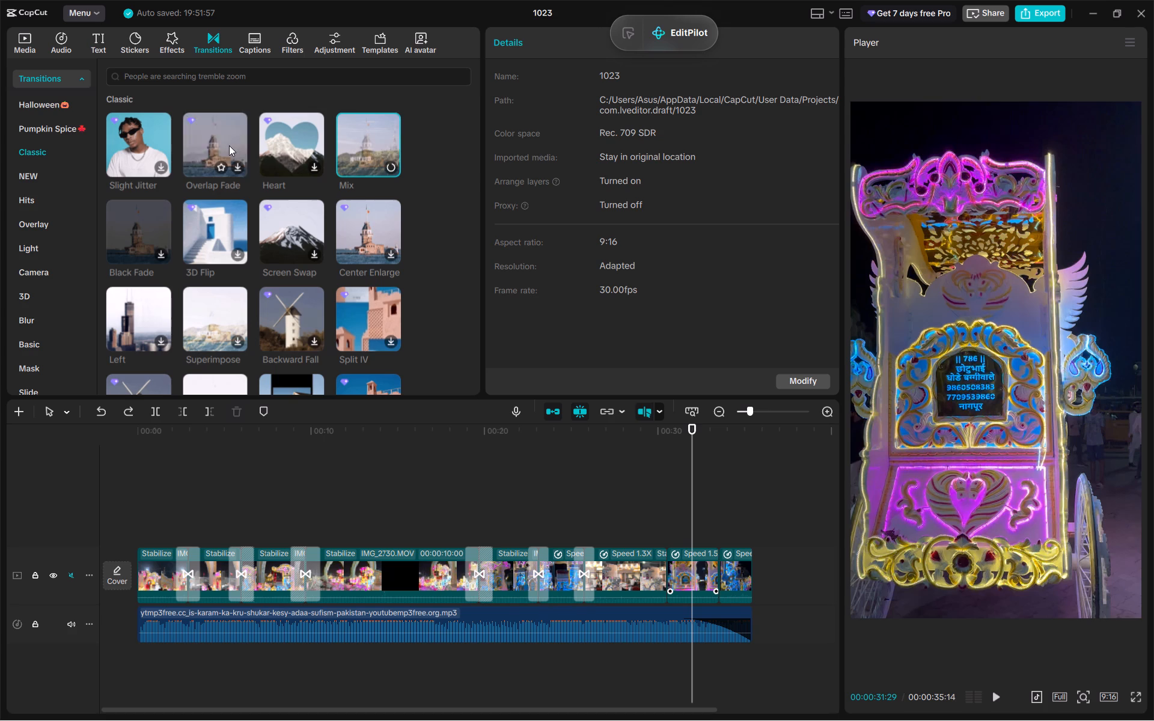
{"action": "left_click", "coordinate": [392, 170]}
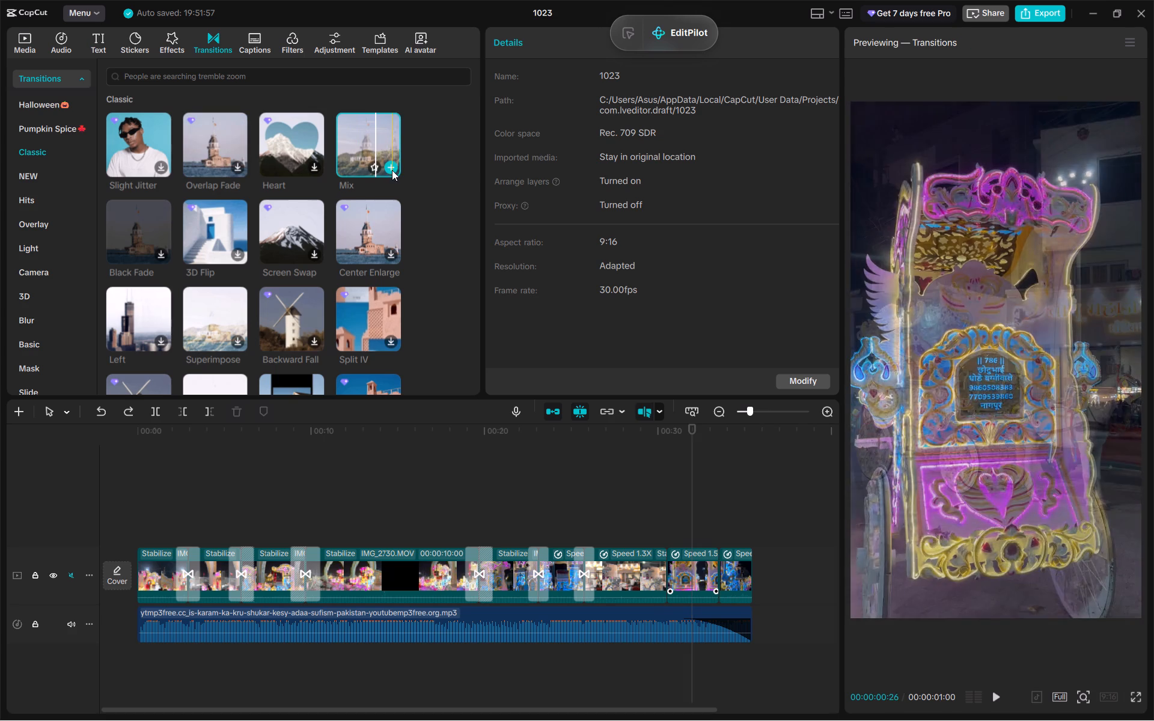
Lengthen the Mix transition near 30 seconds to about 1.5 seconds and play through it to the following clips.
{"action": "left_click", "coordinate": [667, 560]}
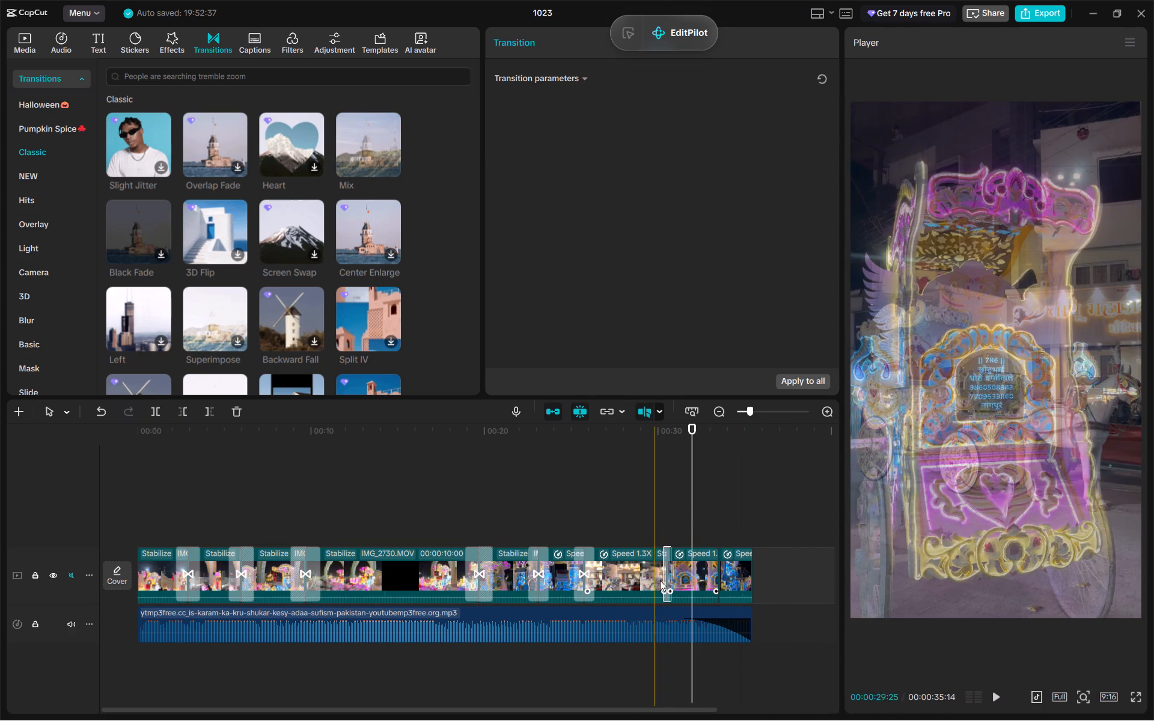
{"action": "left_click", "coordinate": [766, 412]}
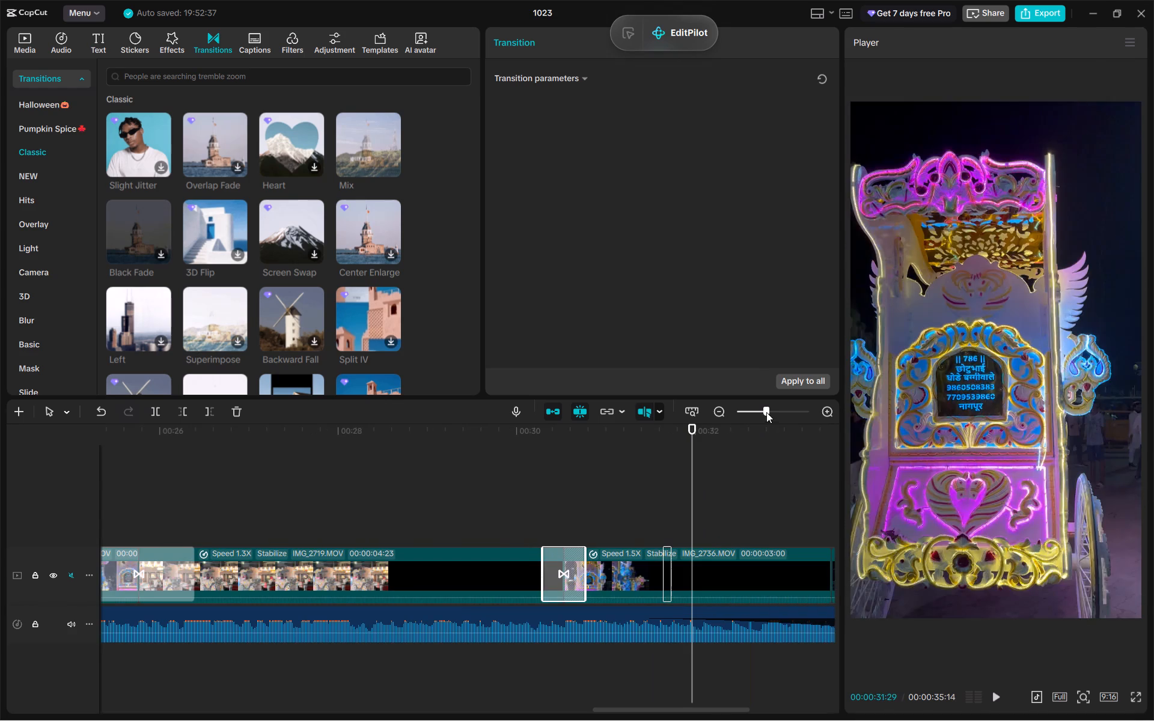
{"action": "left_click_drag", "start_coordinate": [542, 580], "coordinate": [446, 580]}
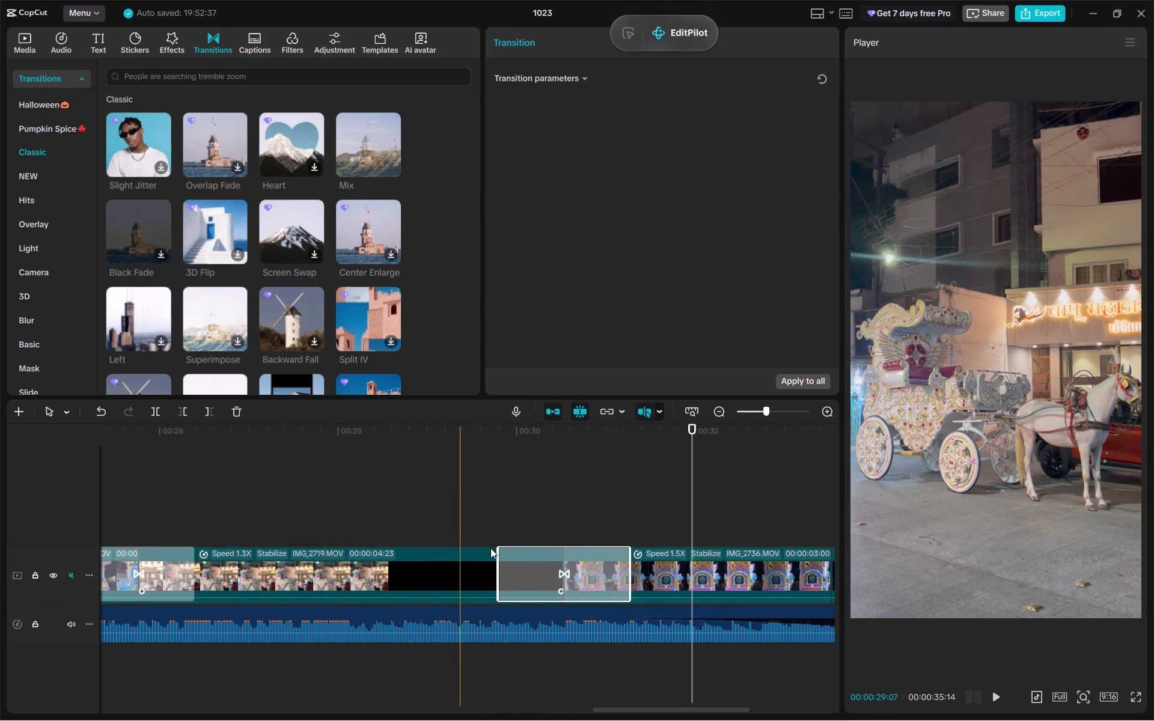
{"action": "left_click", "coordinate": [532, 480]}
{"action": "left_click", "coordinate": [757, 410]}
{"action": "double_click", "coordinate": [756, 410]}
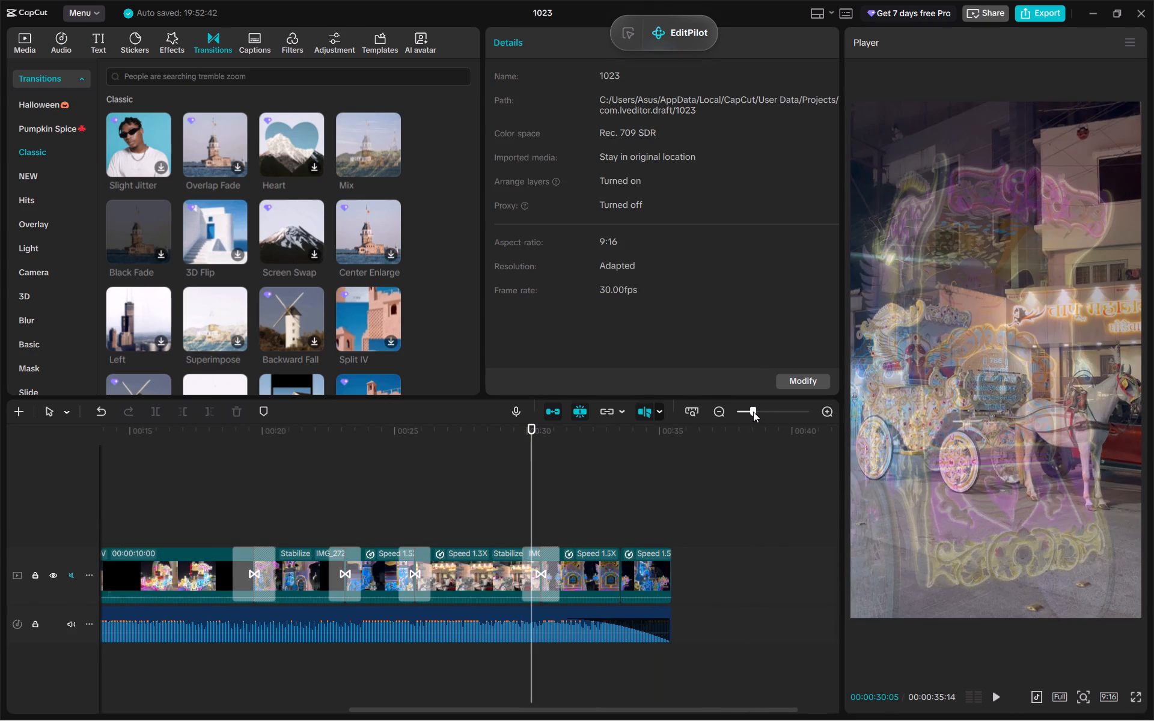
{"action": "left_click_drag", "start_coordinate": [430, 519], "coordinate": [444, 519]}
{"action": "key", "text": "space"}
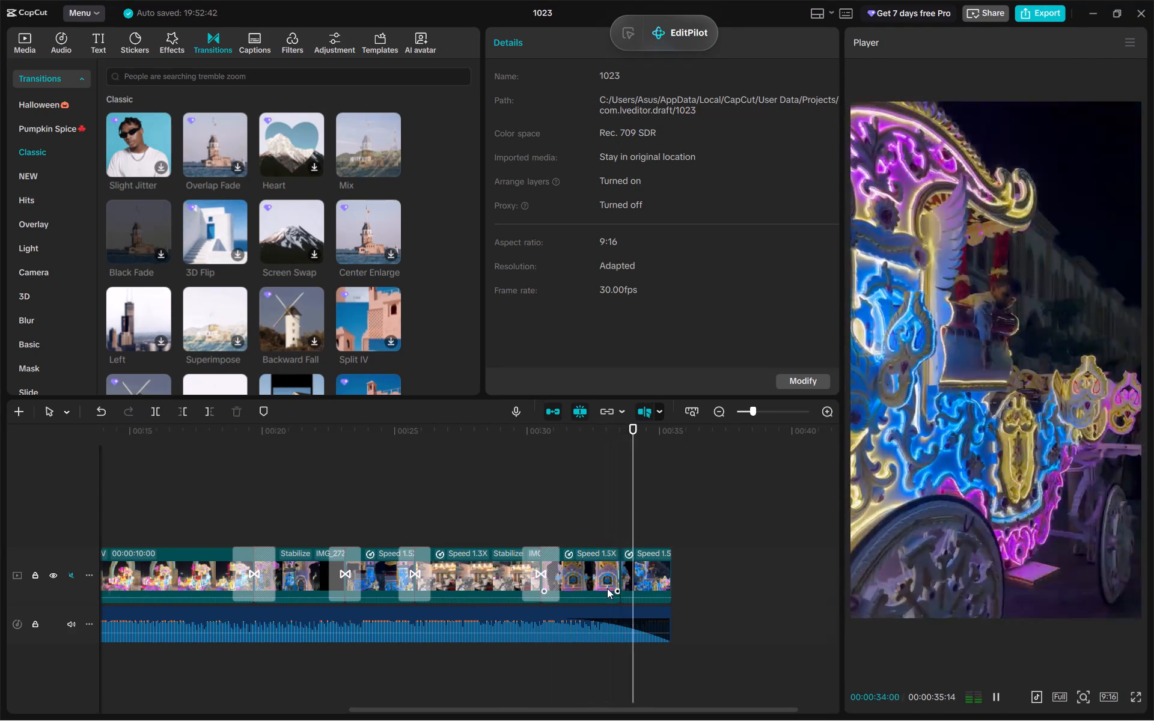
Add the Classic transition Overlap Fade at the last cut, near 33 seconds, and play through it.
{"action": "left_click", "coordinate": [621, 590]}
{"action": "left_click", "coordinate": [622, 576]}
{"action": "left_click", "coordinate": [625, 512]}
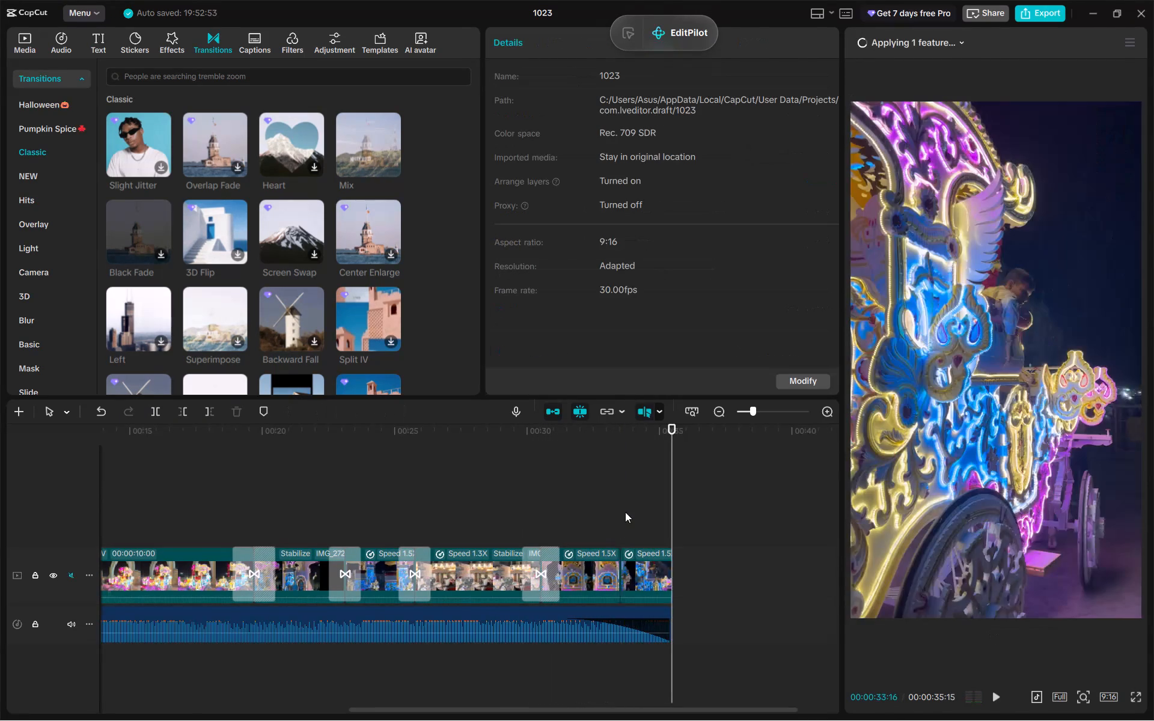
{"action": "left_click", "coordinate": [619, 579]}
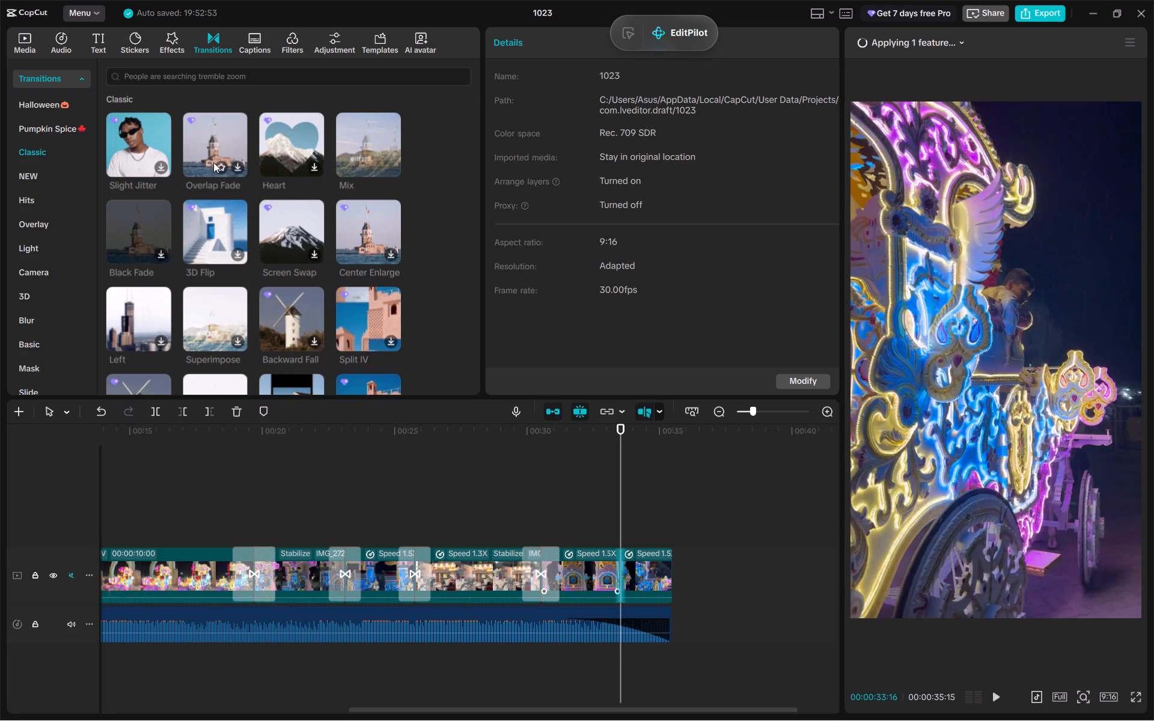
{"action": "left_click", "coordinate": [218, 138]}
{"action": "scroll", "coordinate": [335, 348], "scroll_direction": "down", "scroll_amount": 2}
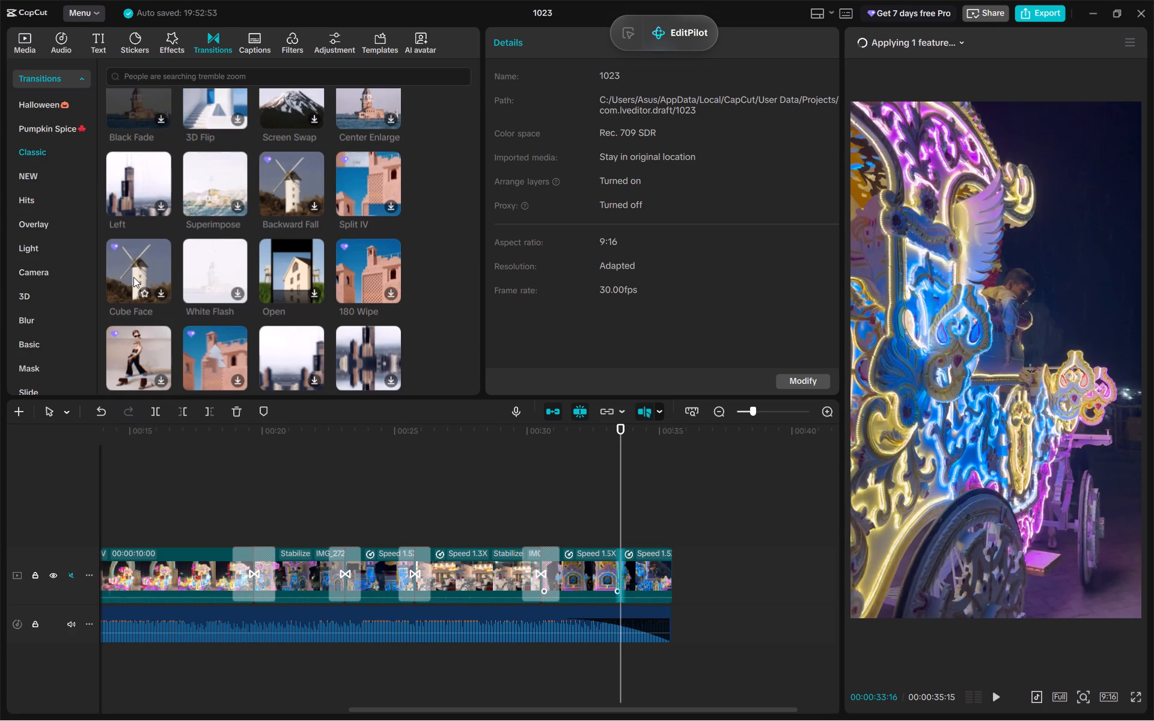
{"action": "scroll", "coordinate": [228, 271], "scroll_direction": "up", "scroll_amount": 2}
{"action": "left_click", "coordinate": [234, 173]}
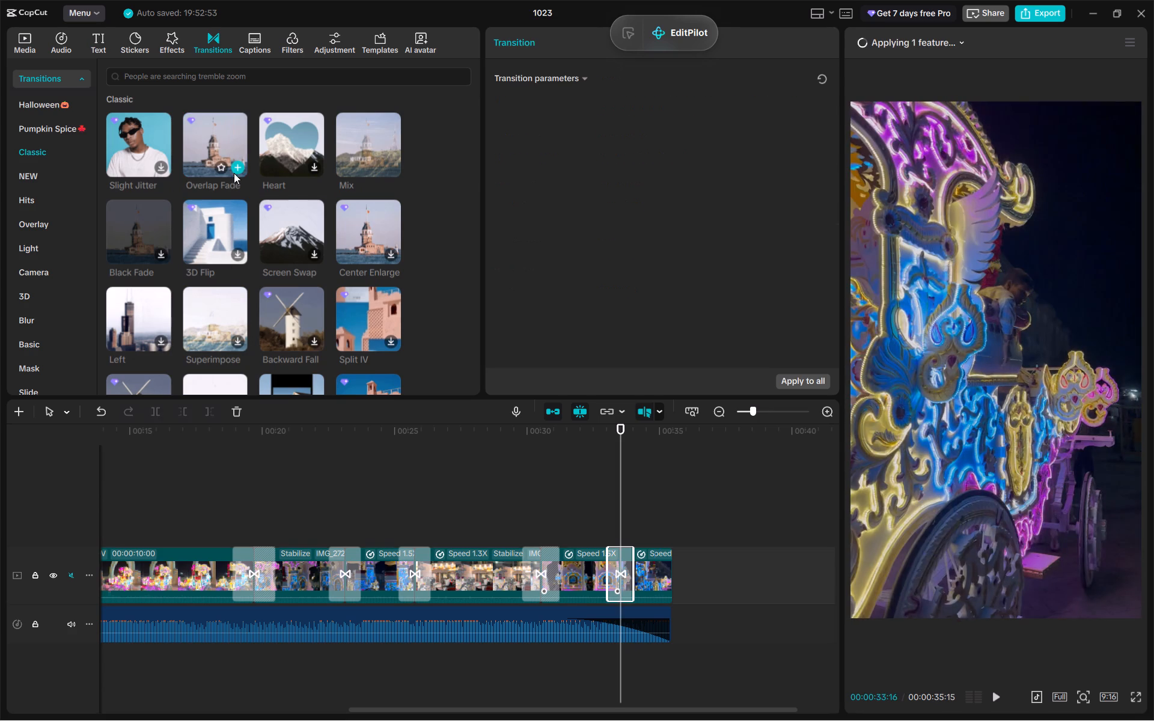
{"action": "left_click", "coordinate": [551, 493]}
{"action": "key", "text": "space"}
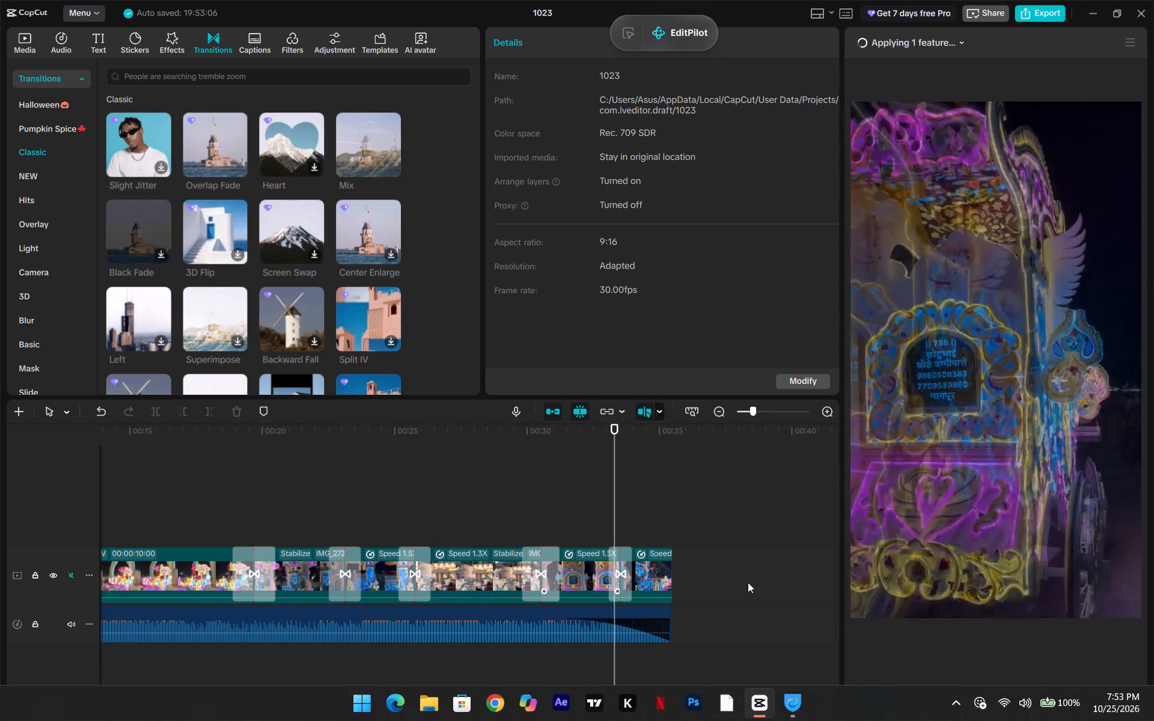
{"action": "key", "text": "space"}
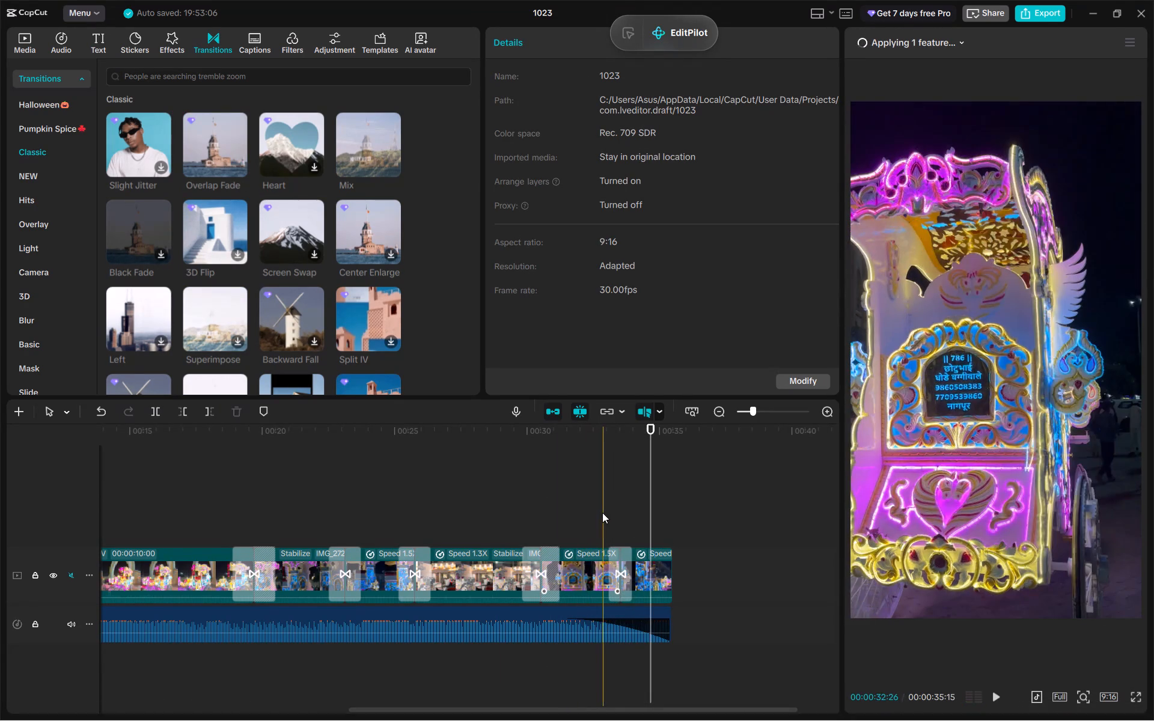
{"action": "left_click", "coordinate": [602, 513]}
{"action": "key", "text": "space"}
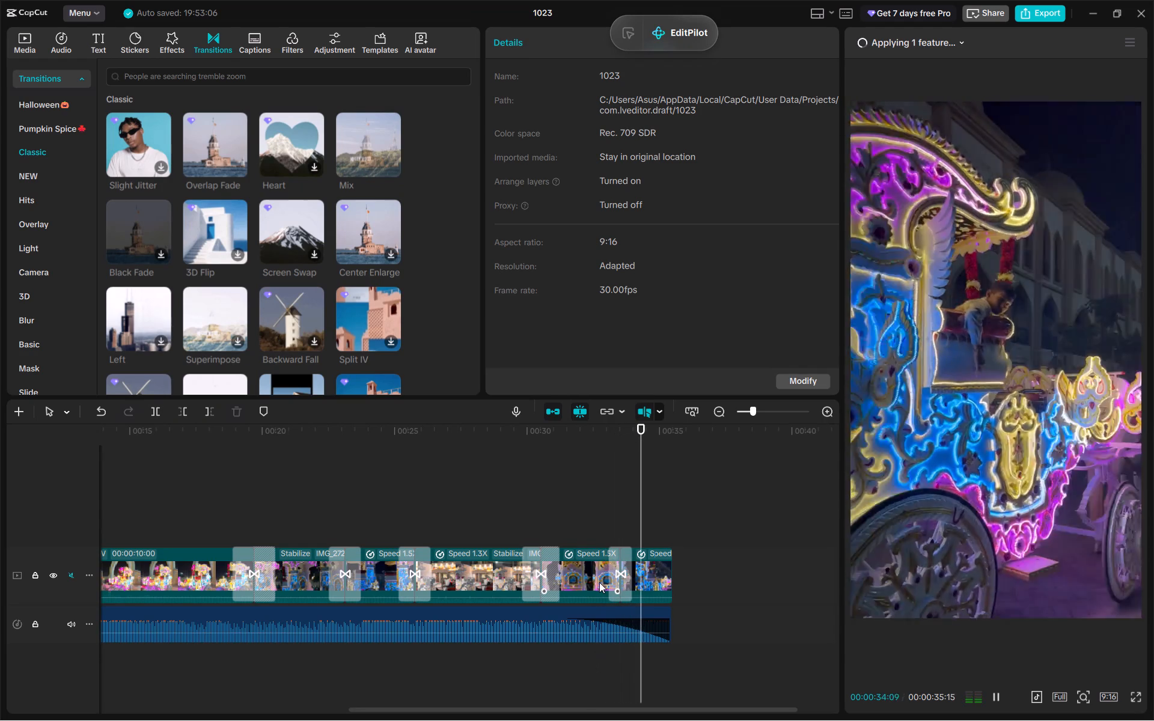
Delete the final clip of the blue and pink lit carriage, after about 33 seconds.
{"action": "left_click", "coordinate": [663, 580]}
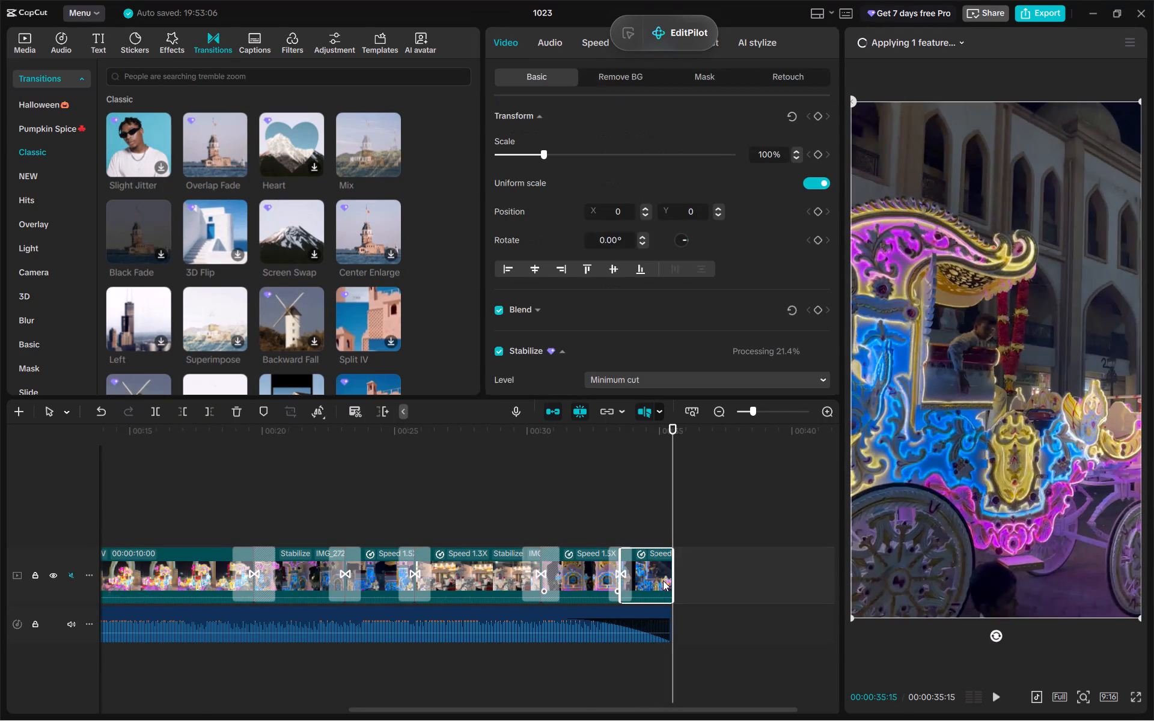
{"action": "key", "text": "Delete"}
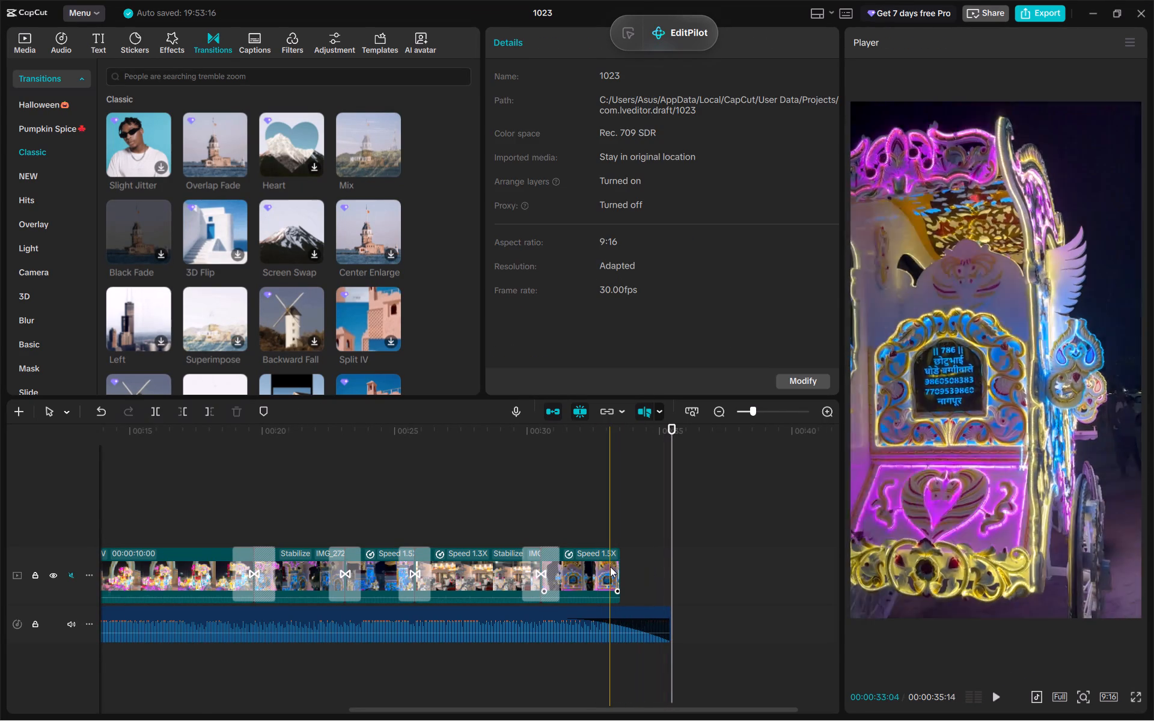
Move the 1.3X white horse carriage clip to the end of the video, after the 1.5X lit carriage clip.
{"action": "left_click", "coordinate": [610, 567]}
{"action": "left_click_drag", "start_coordinate": [504, 576], "coordinate": [602, 570]}
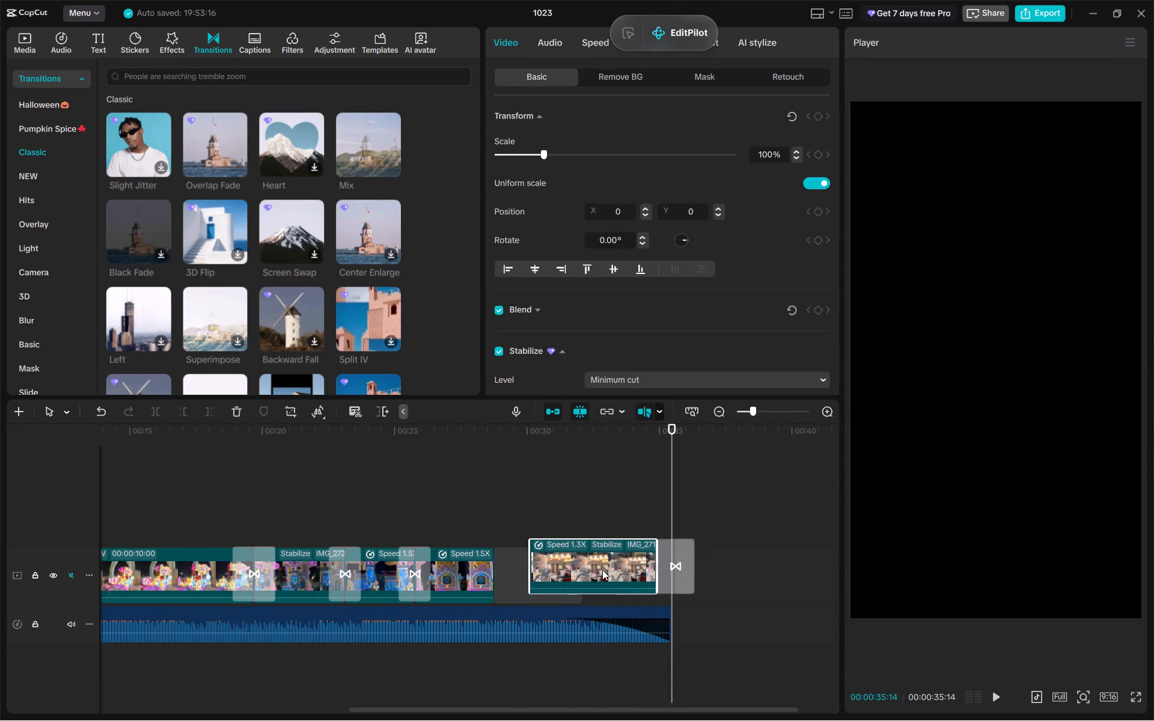
{"action": "left_click_drag", "start_coordinate": [602, 570], "coordinate": [591, 574]}
{"action": "left_click", "coordinate": [579, 525]}
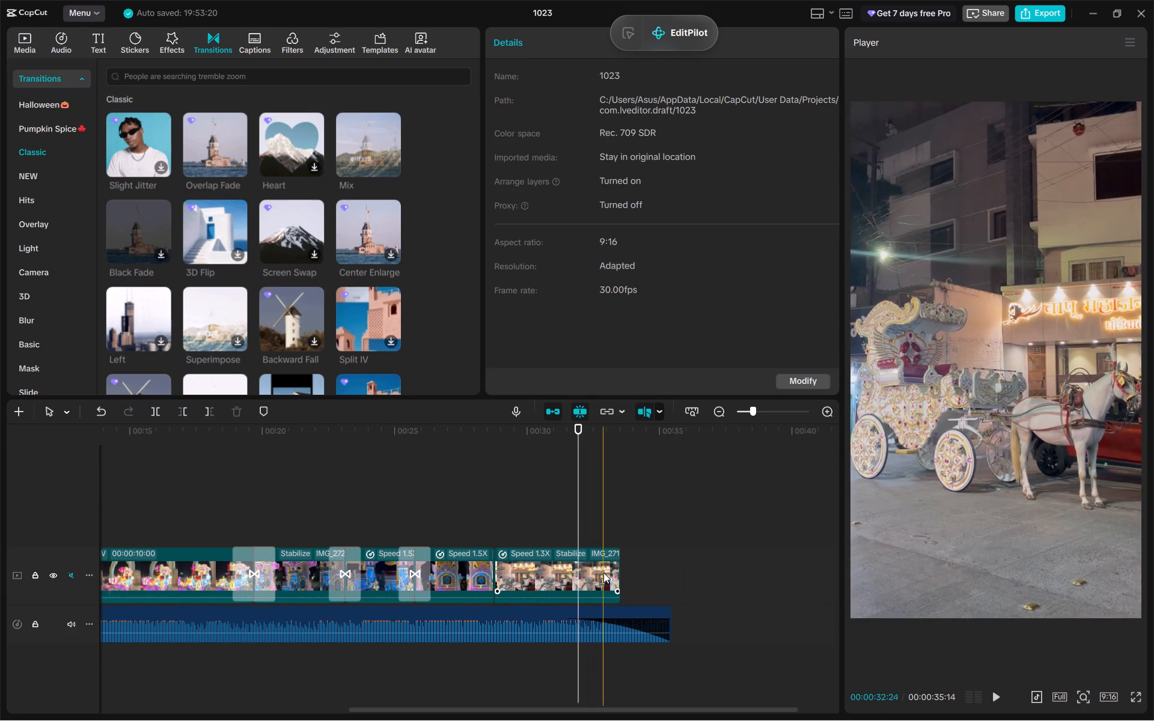
{"action": "left_click", "coordinate": [603, 573]}
Add the Mix transition at the cut before the moved white carriage clip, near 28 seconds, and select it.
{"action": "left_click", "coordinate": [495, 576]}
{"action": "left_click", "coordinate": [478, 511]}
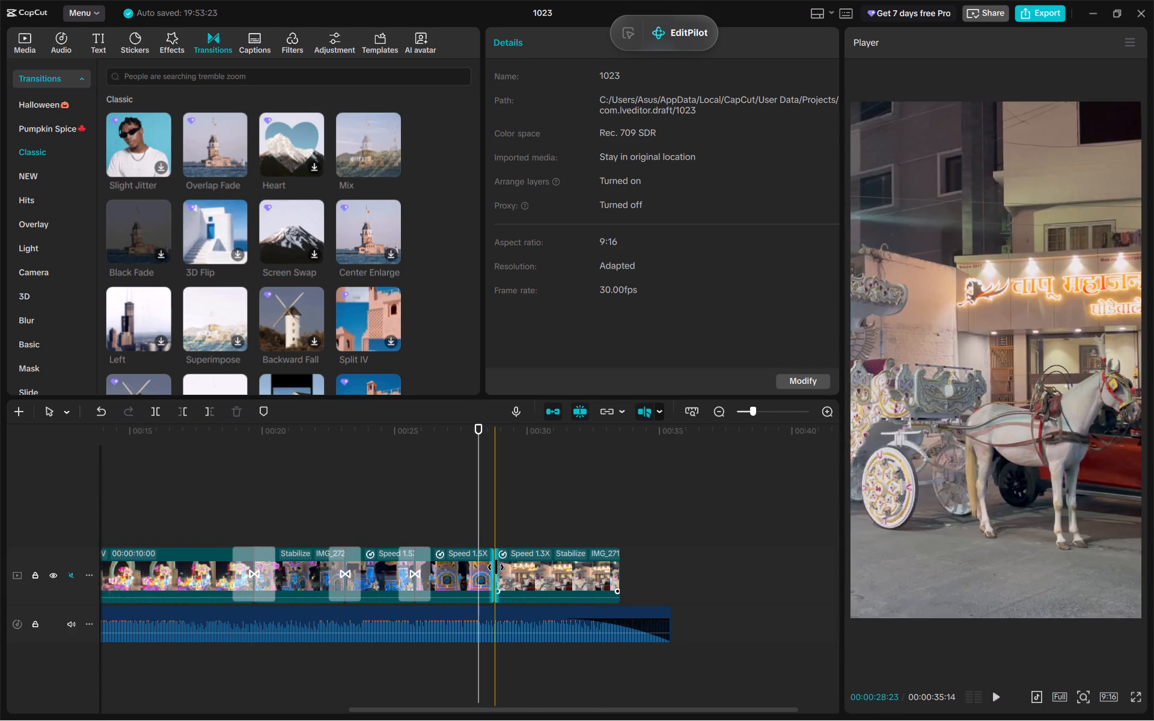
{"action": "left_click", "coordinate": [496, 567]}
{"action": "left_click", "coordinate": [392, 163]}
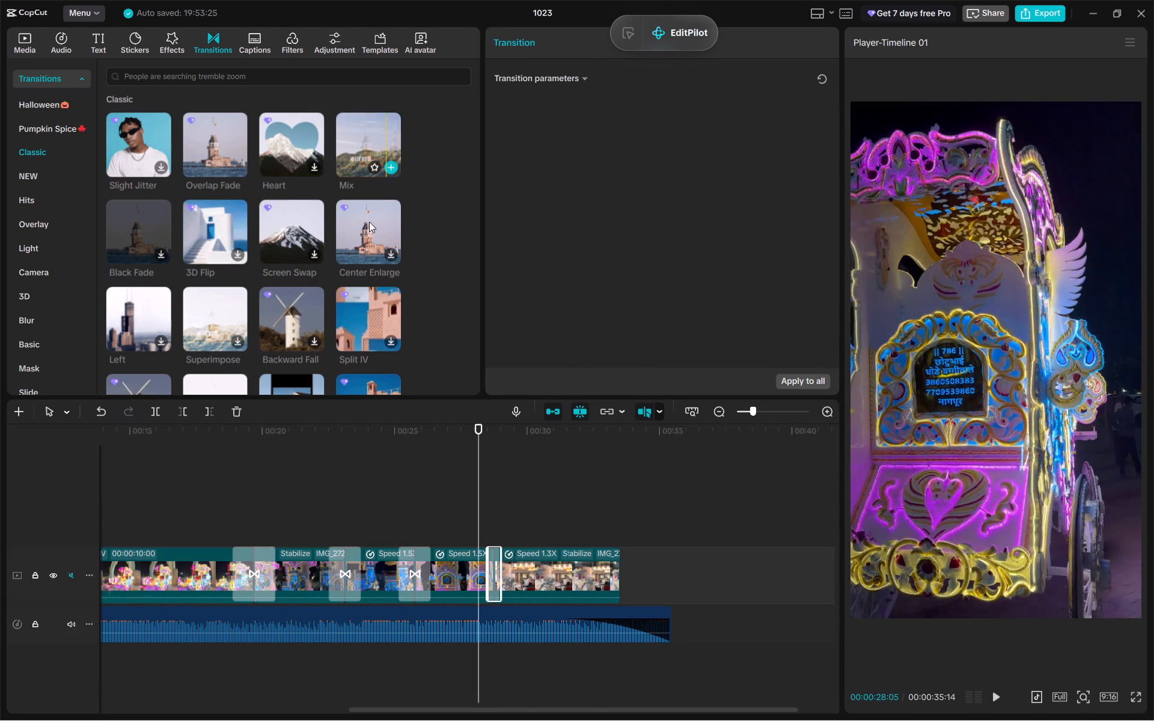
{"action": "left_click", "coordinate": [454, 515]}
{"action": "left_click", "coordinate": [493, 568]}
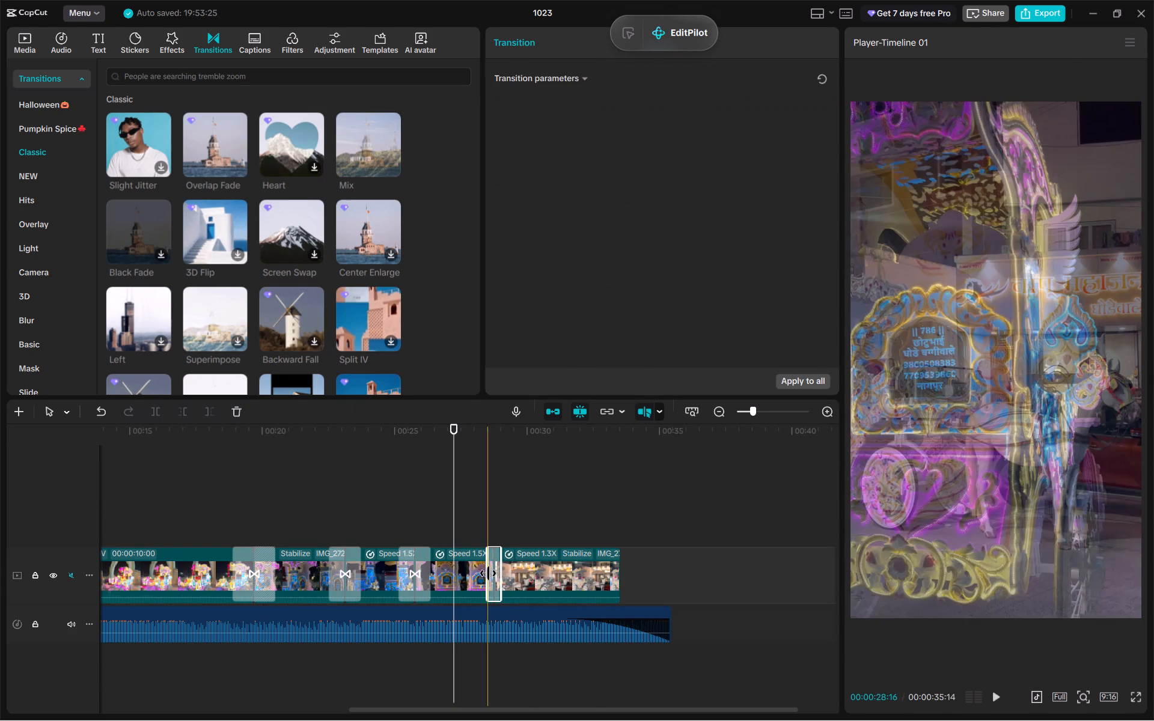
Lengthen the Mix transition before the final white carriage clip and play through it.
{"action": "left_click_drag", "start_coordinate": [488, 573], "coordinate": [463, 576]}
{"action": "left_click", "coordinate": [442, 528]}
{"action": "key", "text": "space"}
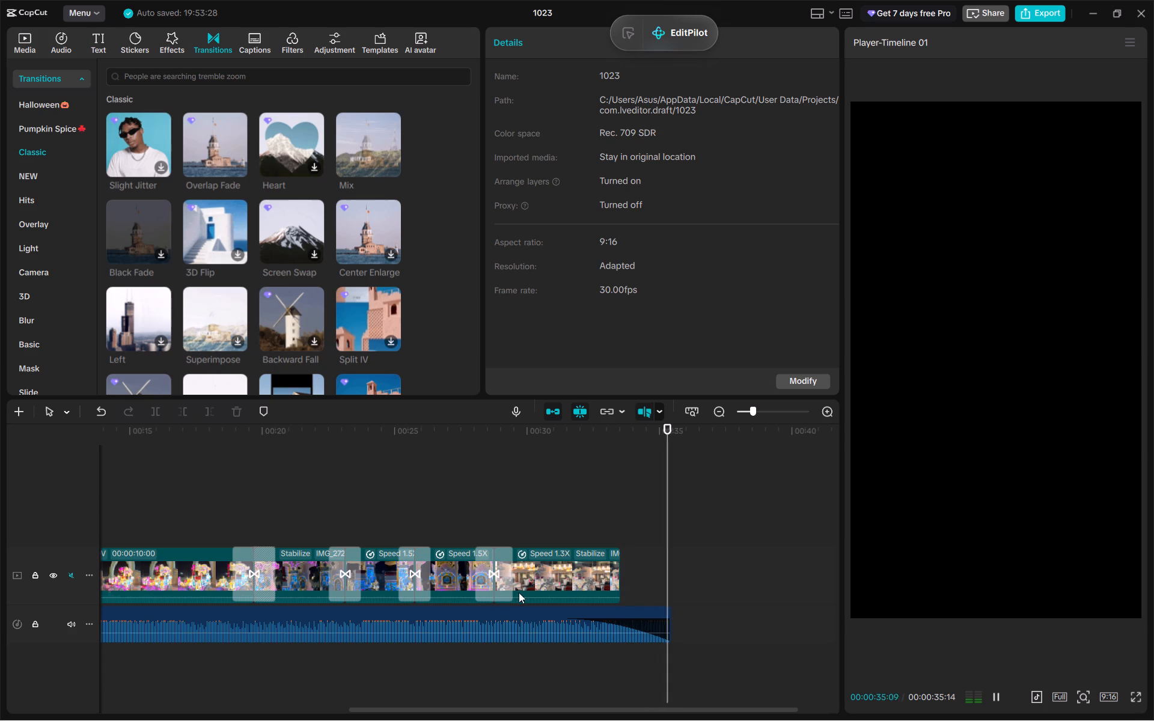
Remove the fade-out from the soundtrack and play the ending.
{"action": "left_click_drag", "start_coordinate": [552, 620], "coordinate": [697, 623]}
{"action": "left_click", "coordinate": [614, 500]}
{"action": "key", "text": "space"}
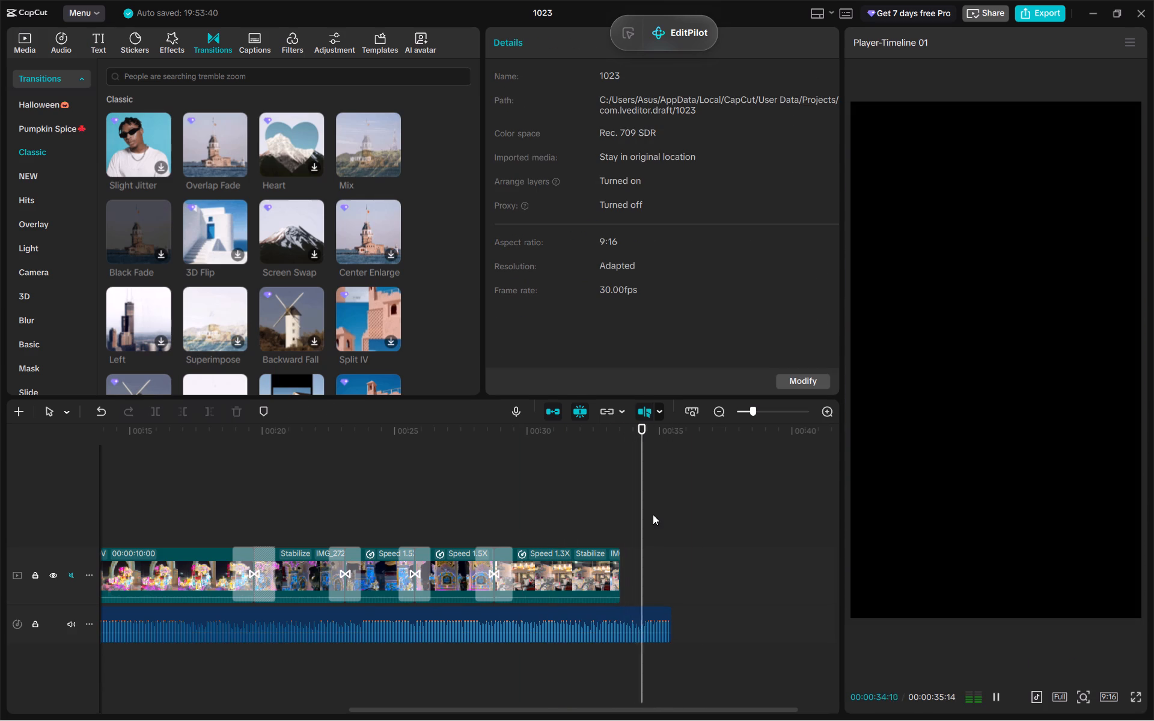
Extend the end of the soundtrack past the last video clip to about 40 seconds.
{"action": "left_click", "coordinate": [671, 606]}
{"action": "left_click_drag", "start_coordinate": [672, 613], "coordinate": [683, 614]}
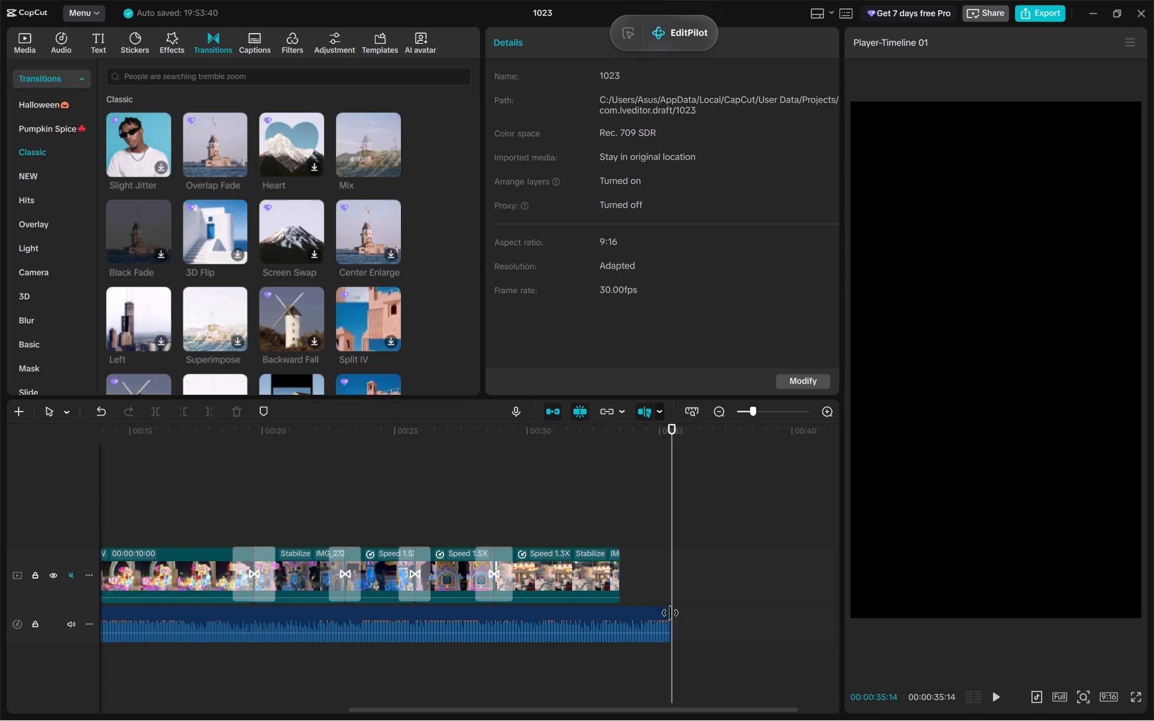
{"action": "left_click", "coordinate": [667, 613]}
{"action": "left_click_drag", "start_coordinate": [674, 614], "coordinate": [702, 614]}
{"action": "left_click", "coordinate": [648, 562]}
{"action": "key", "text": "space"}
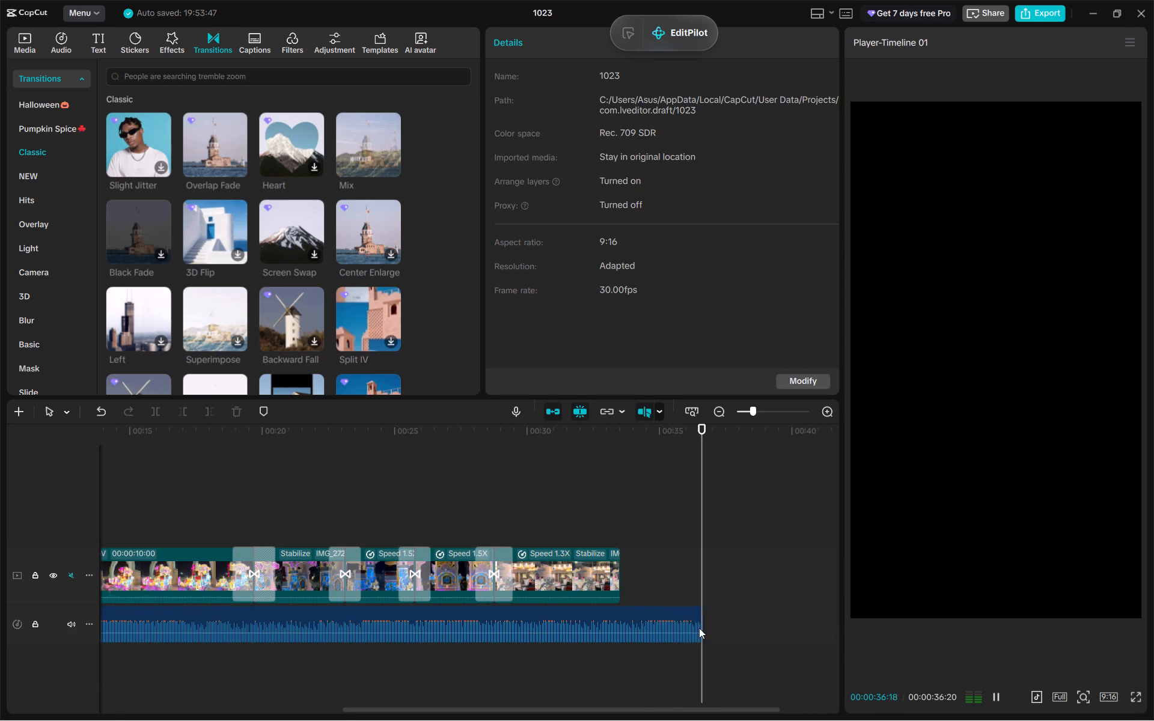
{"action": "left_click_drag", "start_coordinate": [703, 627], "coordinate": [741, 625]}
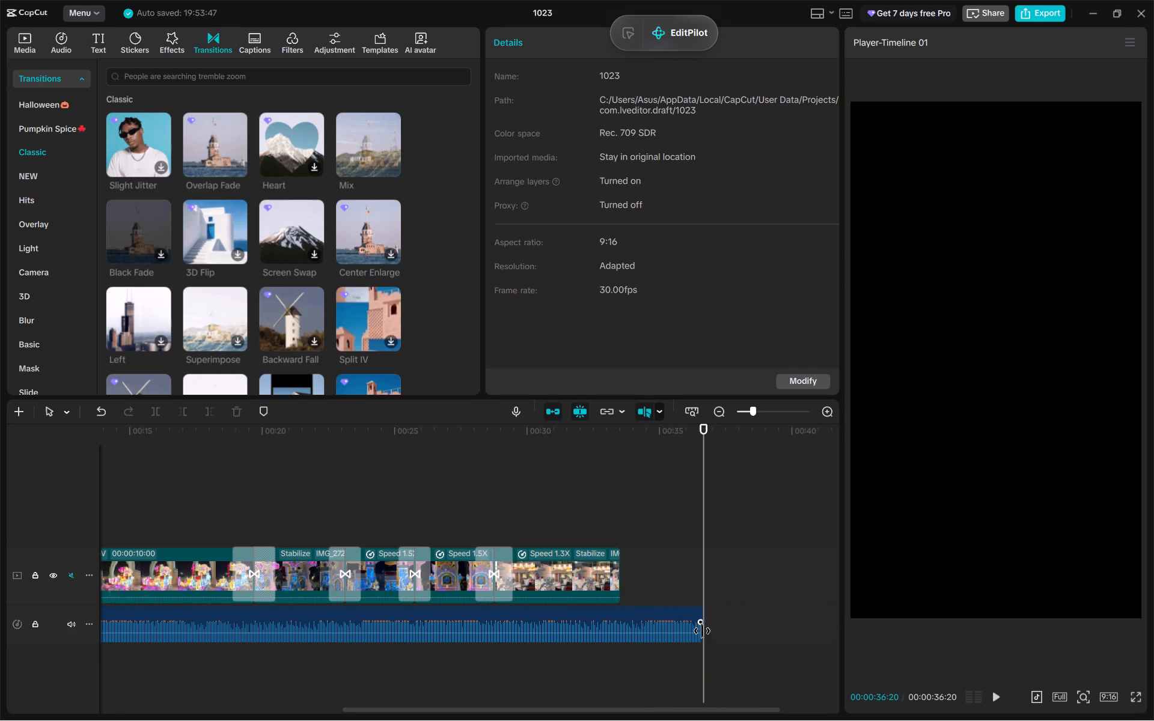
{"action": "left_click_drag", "start_coordinate": [702, 631], "coordinate": [800, 630]}
{"action": "key", "text": "space"}
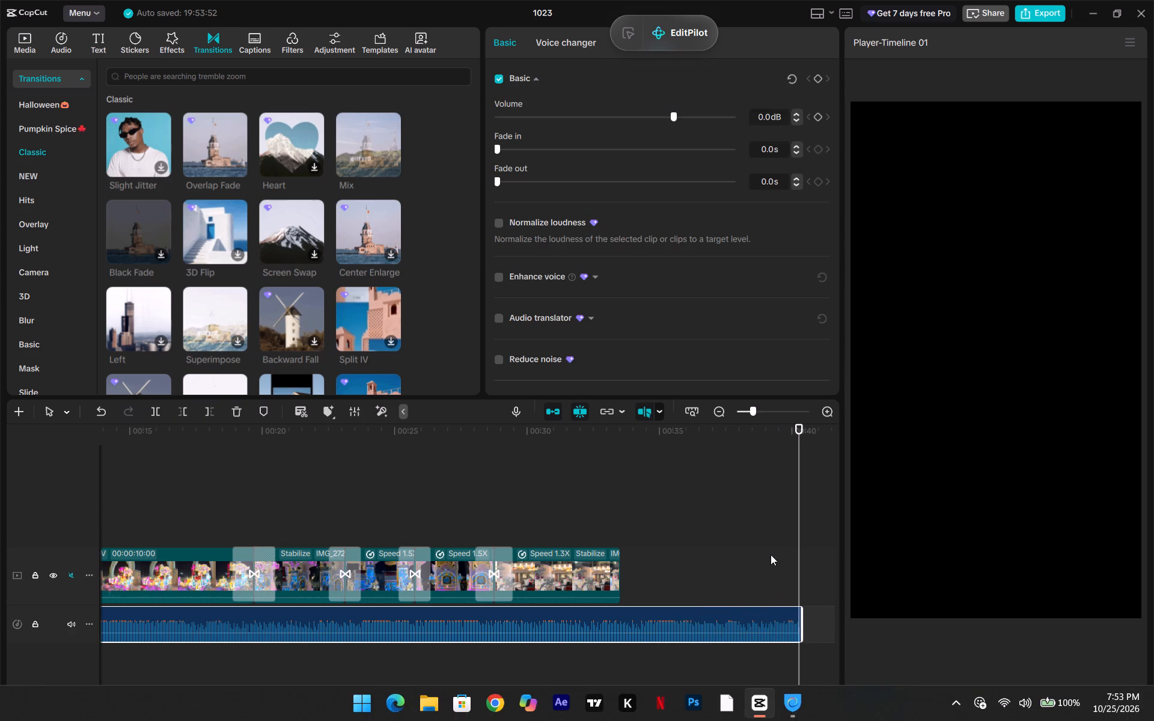
Listen to the soundtrack's extended tail and cut off everything after 00:00:38:07.
{"action": "left_click", "coordinate": [704, 542]}
{"action": "key", "text": "space"}
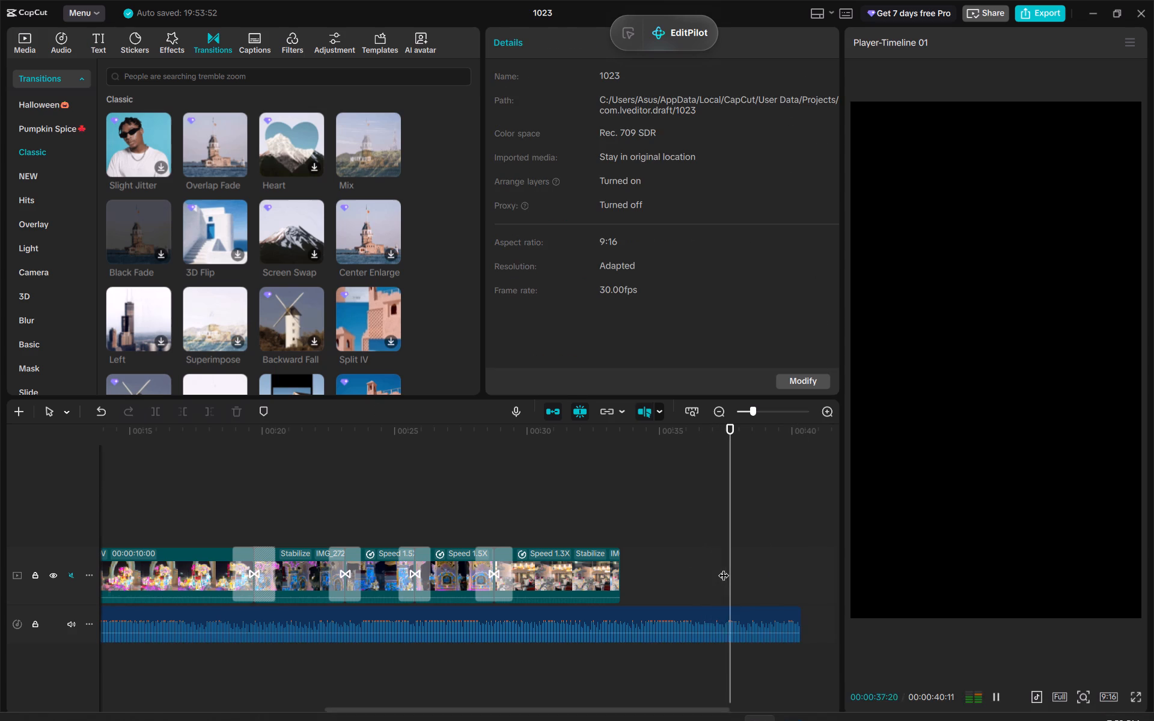
{"action": "key", "text": "space"}
{"action": "key", "text": "space"}
{"action": "key", "text": "space"}
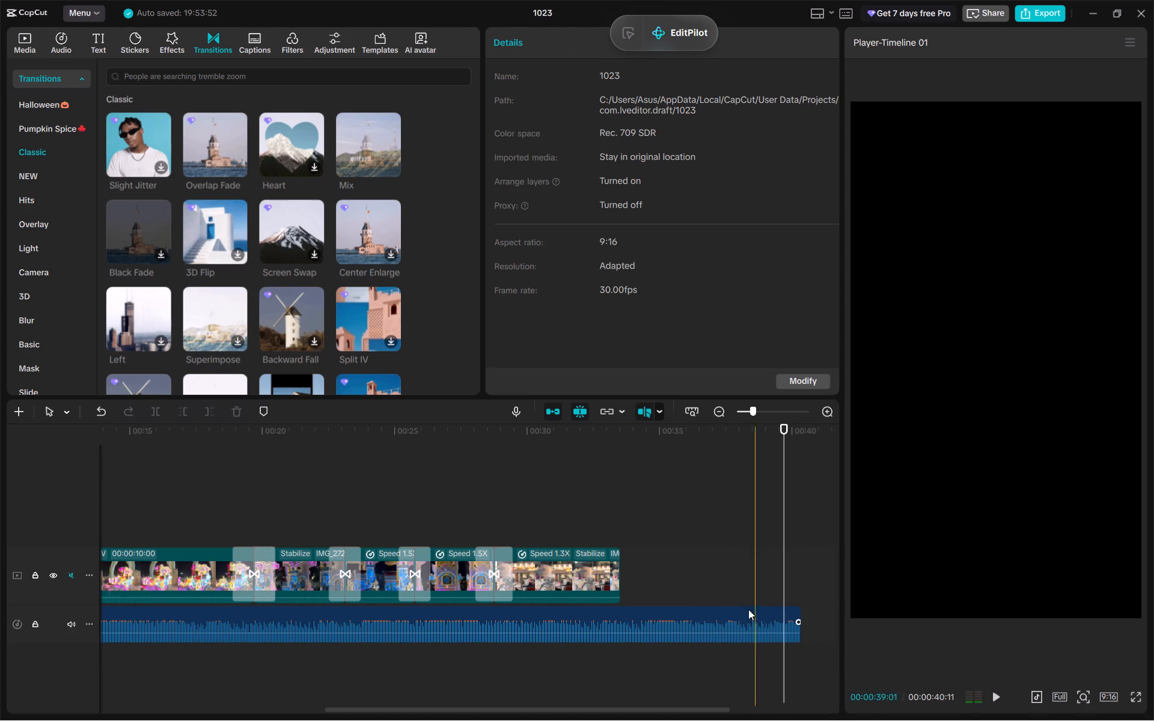
{"action": "left_click", "coordinate": [659, 548]}
{"action": "key", "text": "space"}
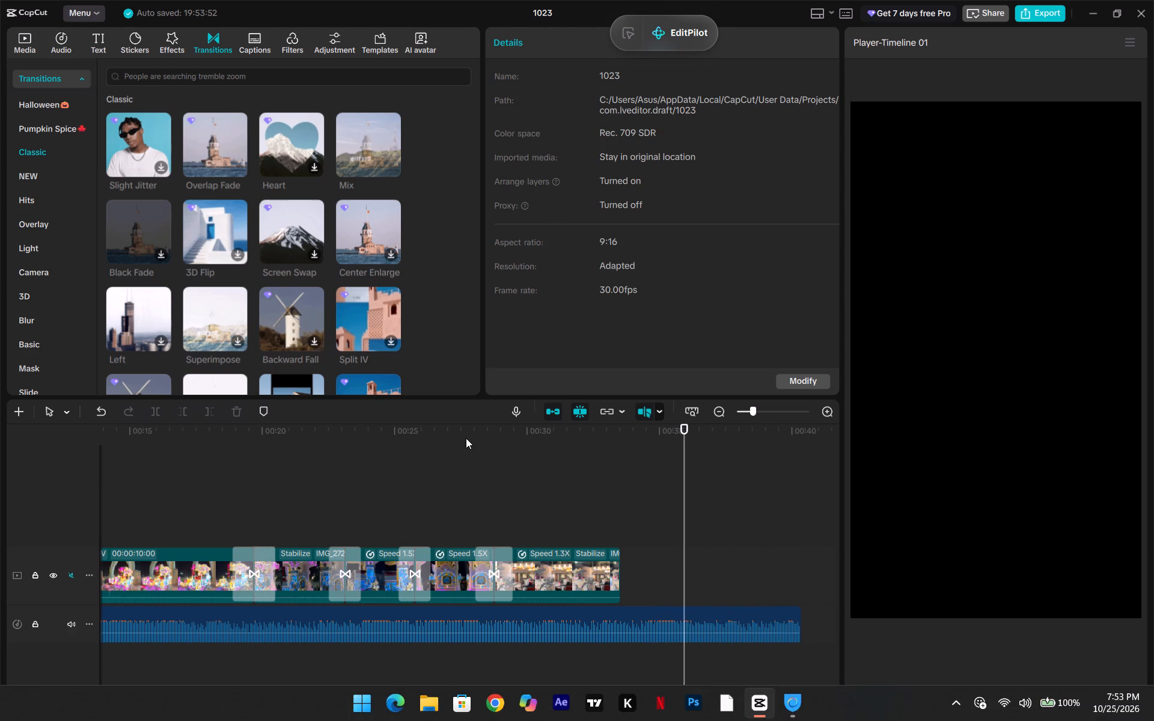
{"action": "left_click", "coordinate": [572, 616]}
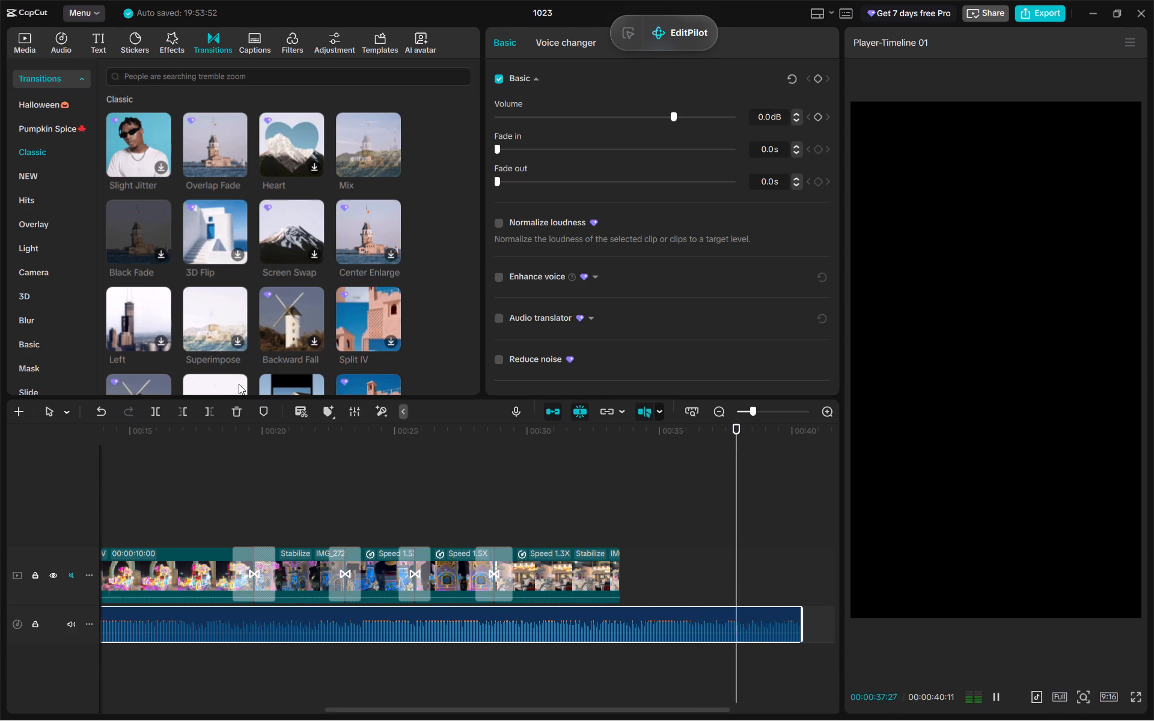
{"action": "left_click", "coordinate": [221, 406]}
{"action": "key", "text": "space"}
{"action": "left_click", "coordinate": [653, 475]}
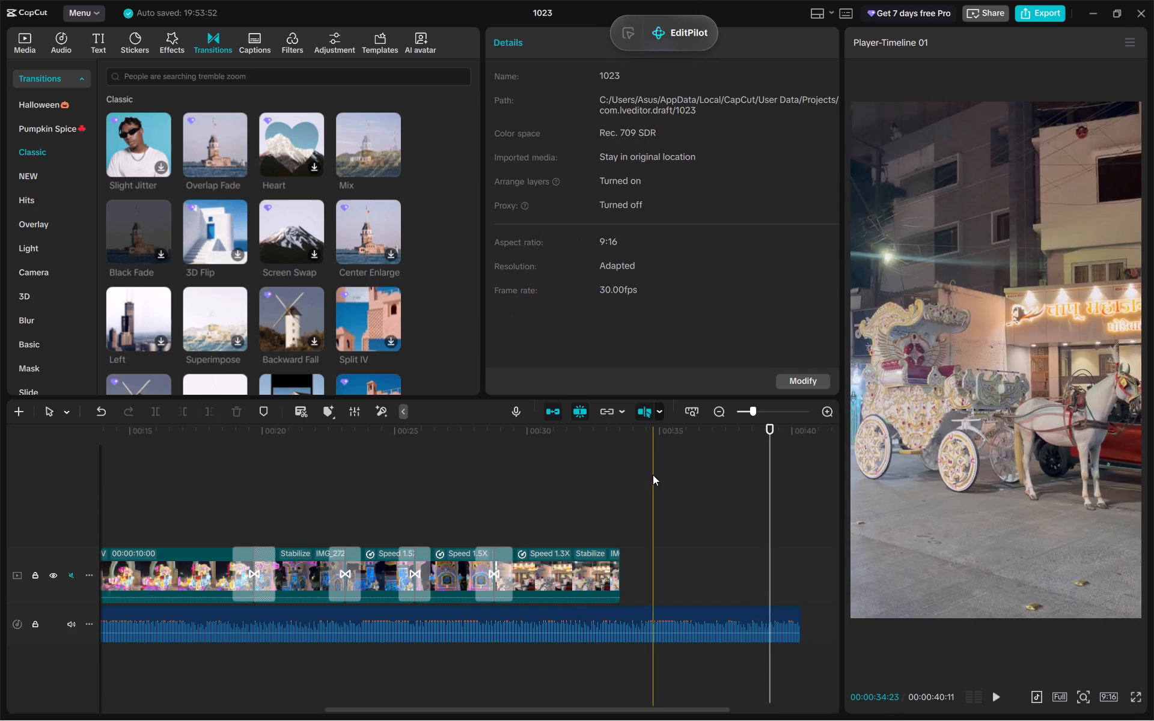
{"action": "key", "text": "space"}
{"action": "left_click", "coordinate": [435, 616]}
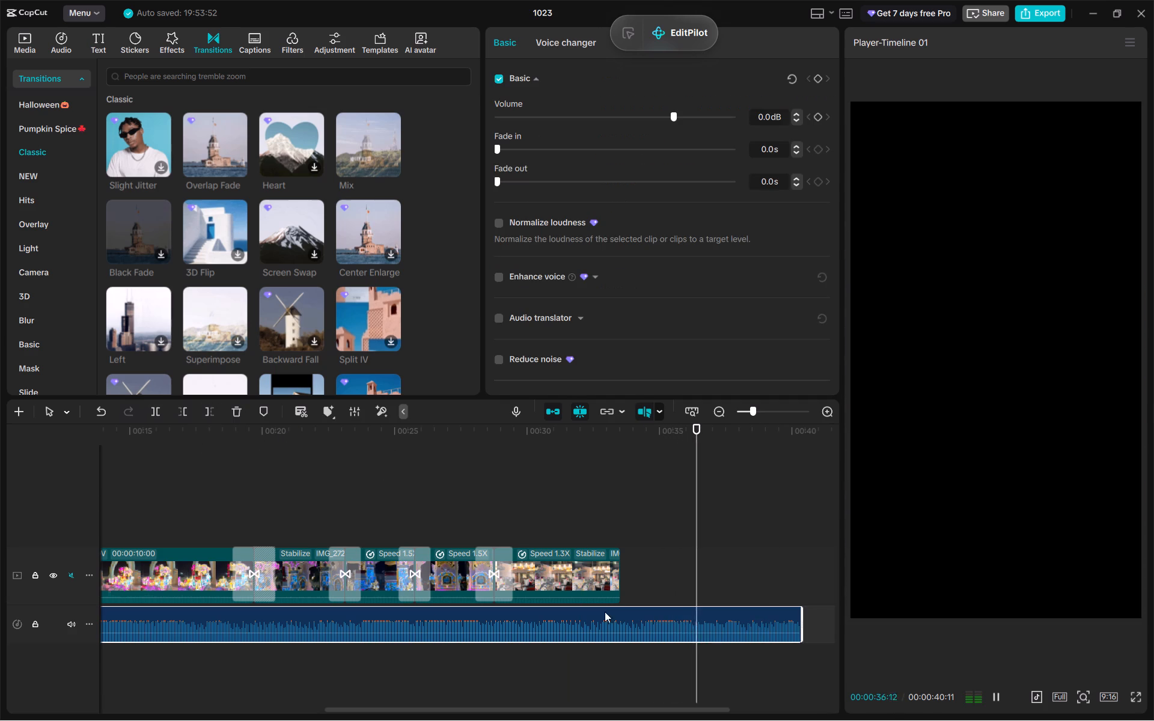
{"action": "left_click", "coordinate": [210, 414]}
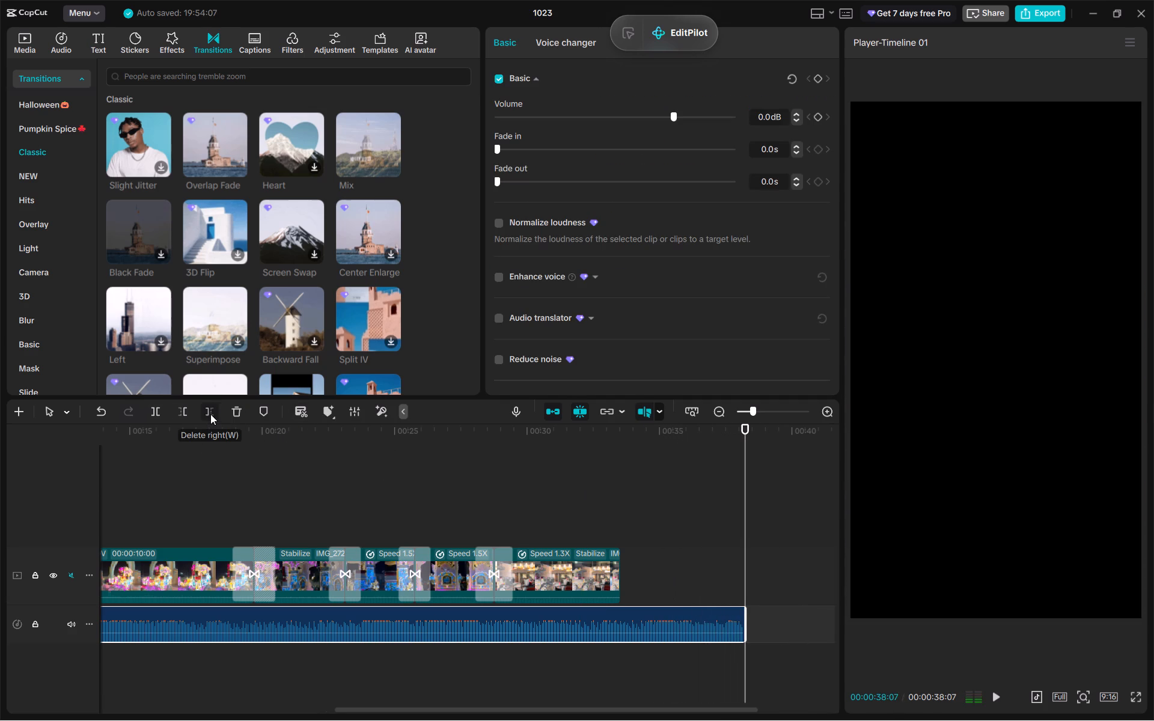
Play the trimmed ending and scrub back through the clips to examine the carriage's lit signboard near 26 seconds.
{"action": "left_click", "coordinate": [624, 505]}
{"action": "key", "text": "space"}
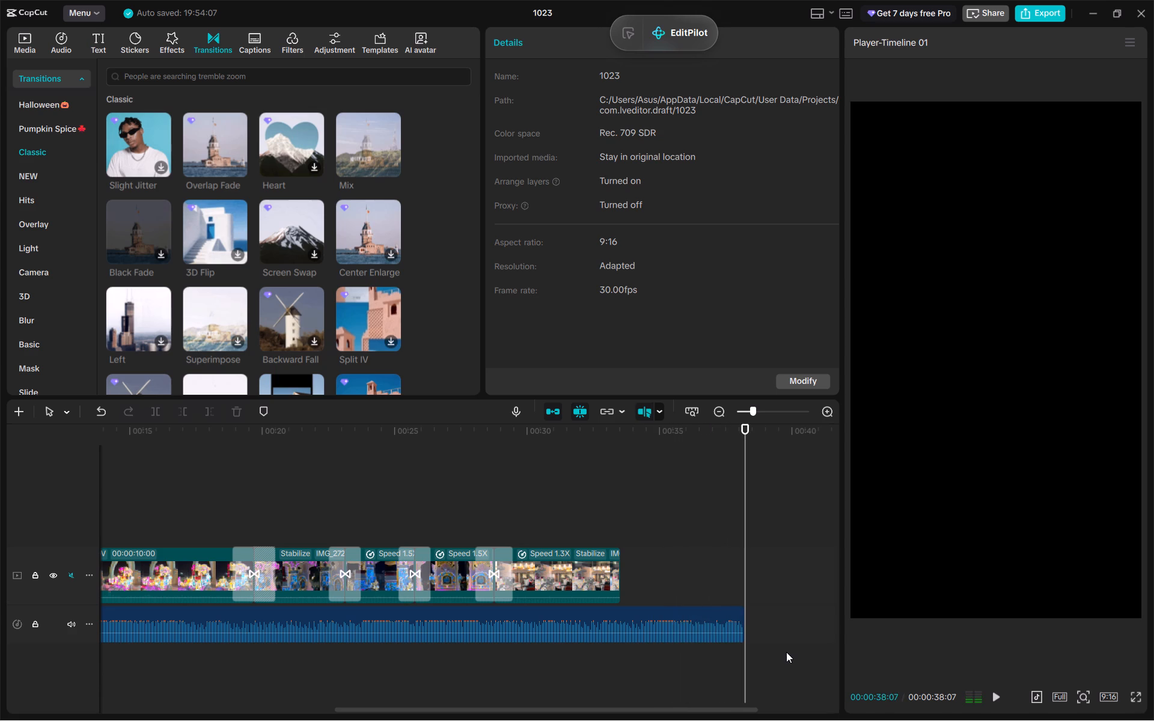
{"action": "left_click", "coordinate": [740, 609]}
{"action": "left_click", "coordinate": [683, 525]}
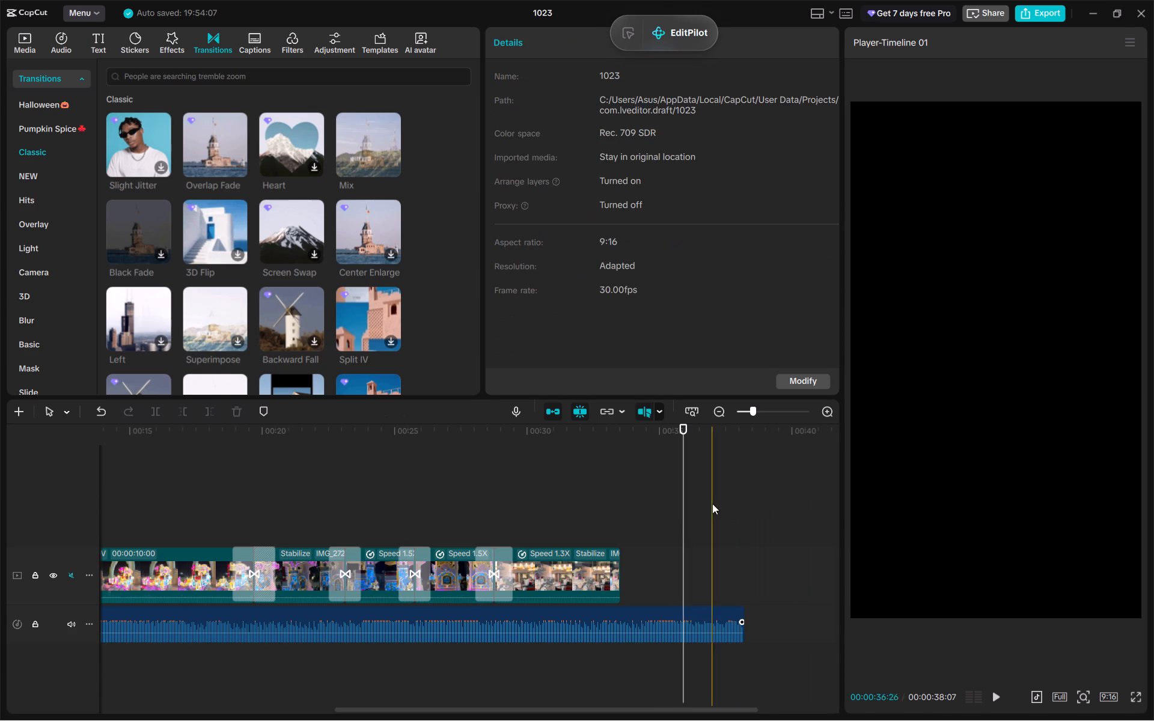
{"action": "left_click_drag", "start_coordinate": [687, 510], "coordinate": [454, 526]}
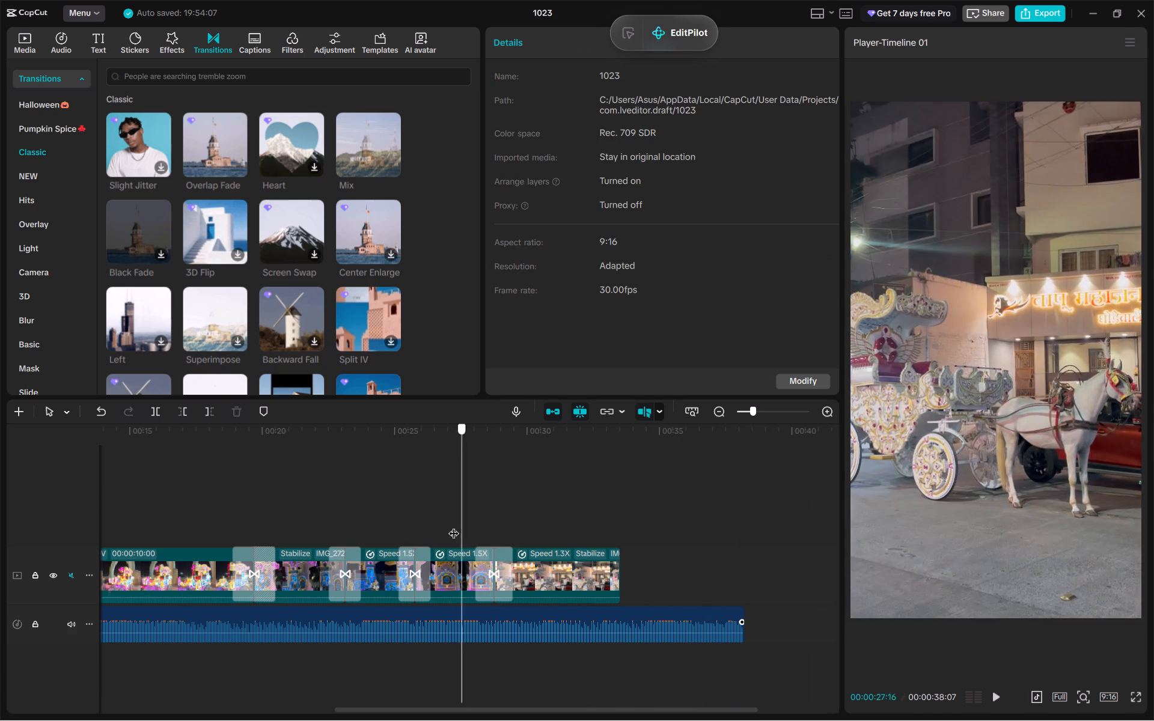
{"action": "left_click_drag", "start_coordinate": [454, 526], "coordinate": [356, 564]}
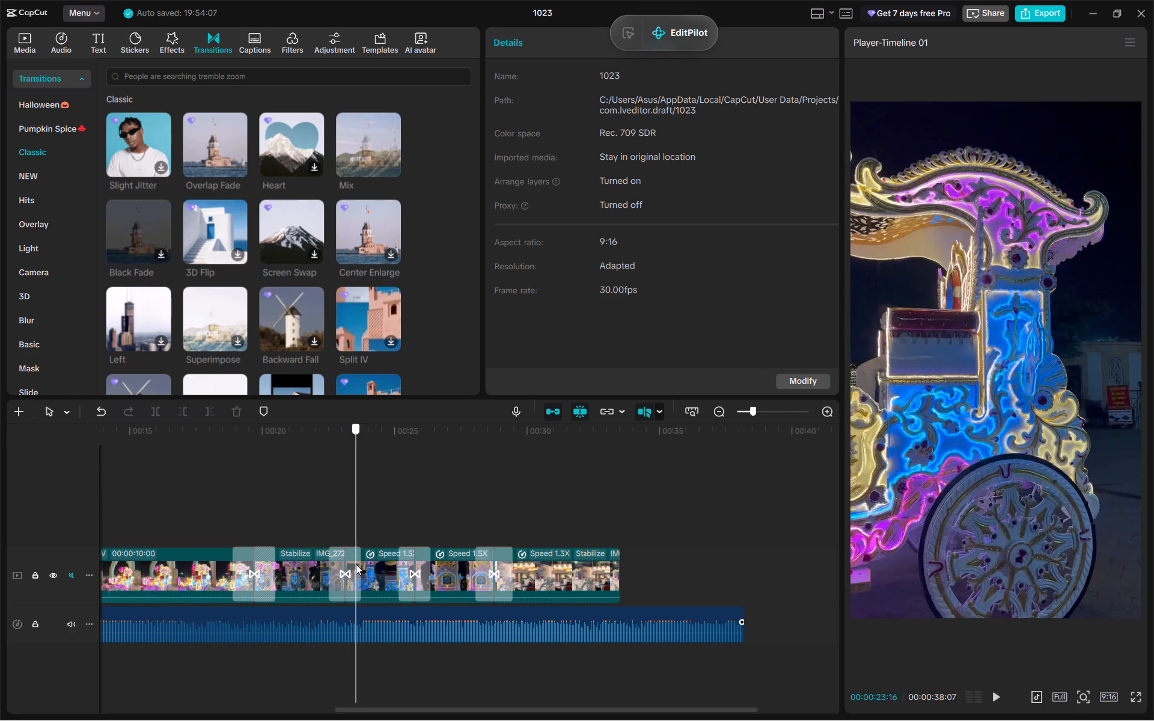
{"action": "left_click_drag", "start_coordinate": [356, 564], "coordinate": [411, 565]}
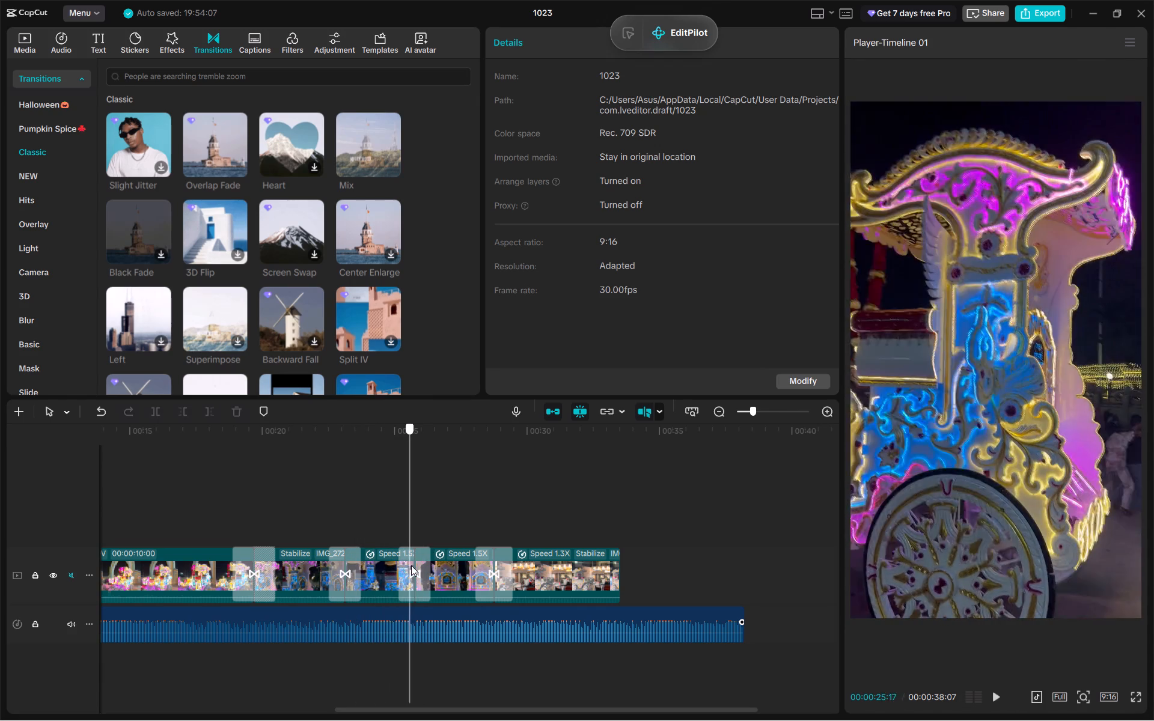
{"action": "left_click_drag", "start_coordinate": [411, 565], "coordinate": [420, 566]}
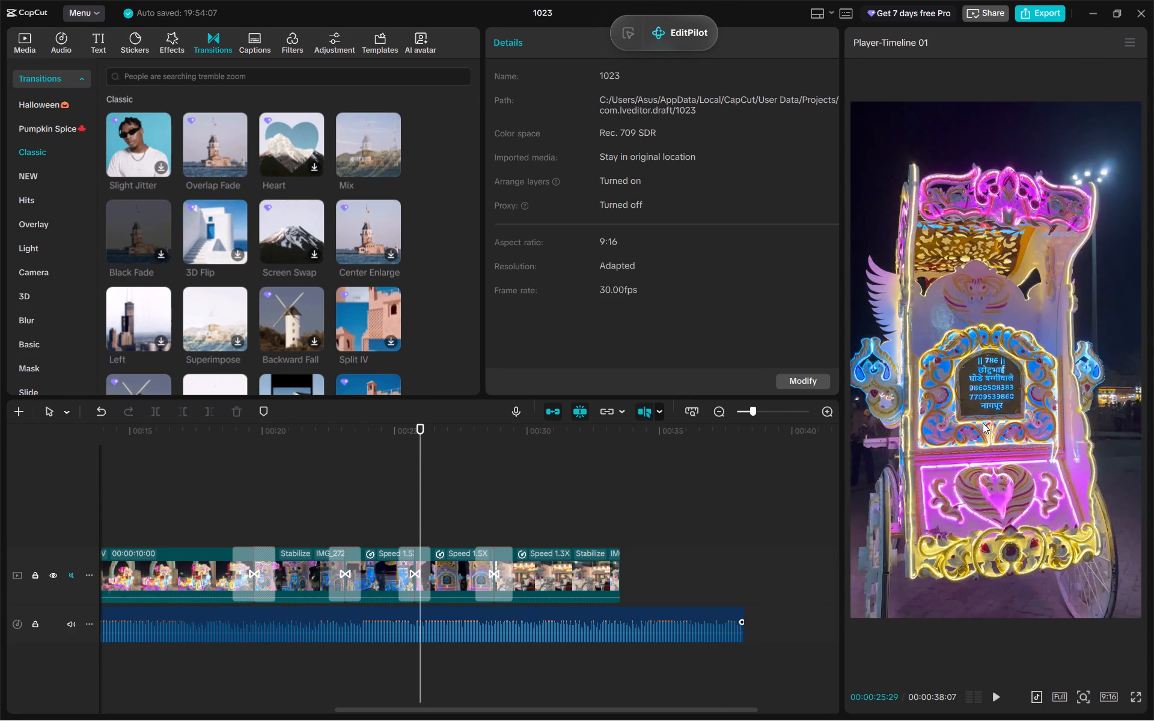
{"action": "scroll", "coordinate": [983, 423], "scroll_direction": "up", "scroll_amount": 3}
Add a default text clip at 00:00:33:16, where the last video clip ends.
{"action": "left_click", "coordinate": [638, 526]}
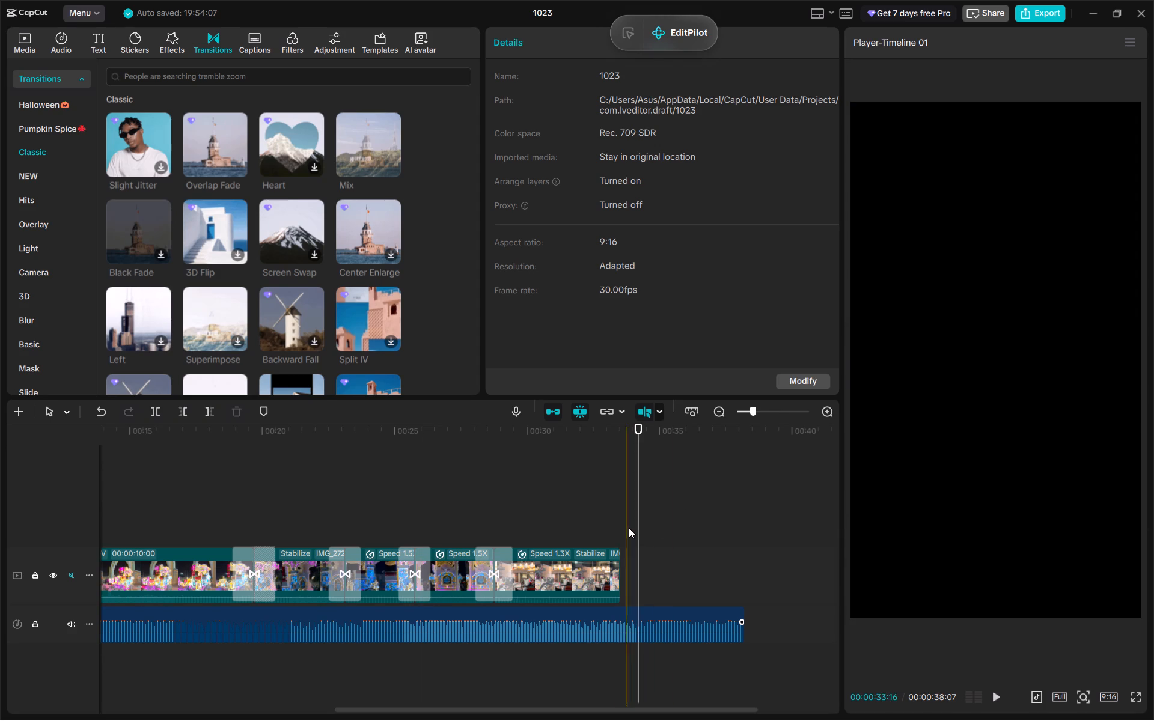
{"action": "left_click_drag", "start_coordinate": [637, 528], "coordinate": [619, 531]}
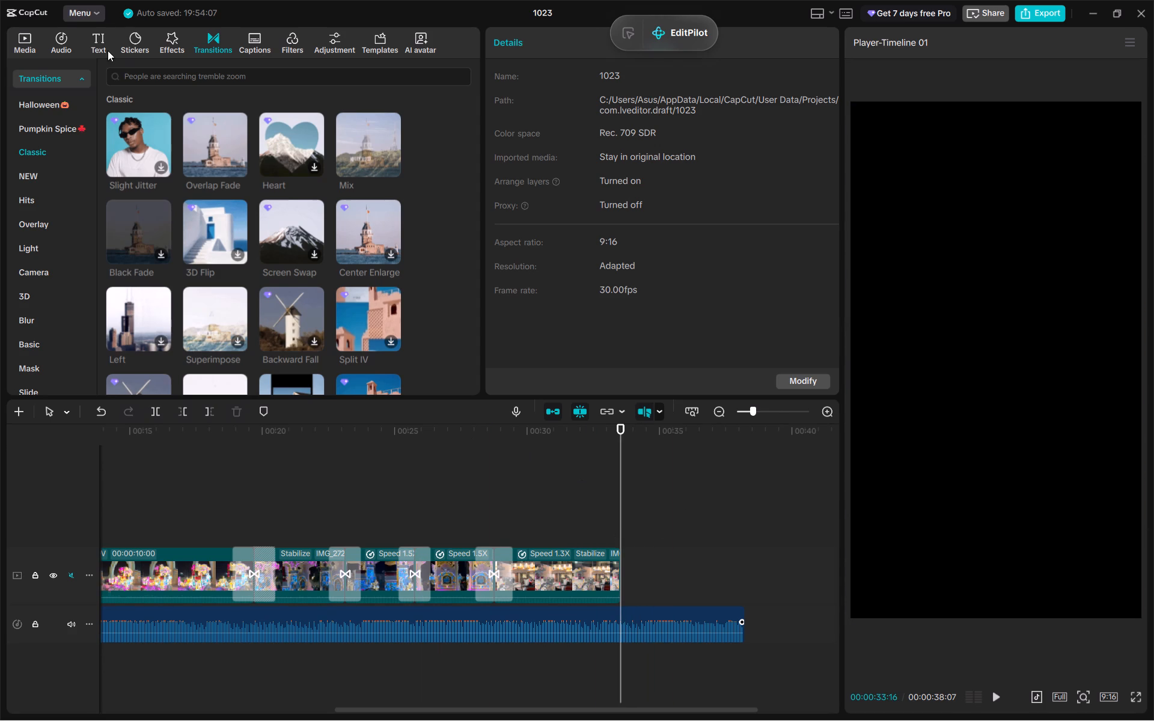
{"action": "left_click", "coordinate": [102, 44]}
{"action": "left_click", "coordinate": [127, 107]}
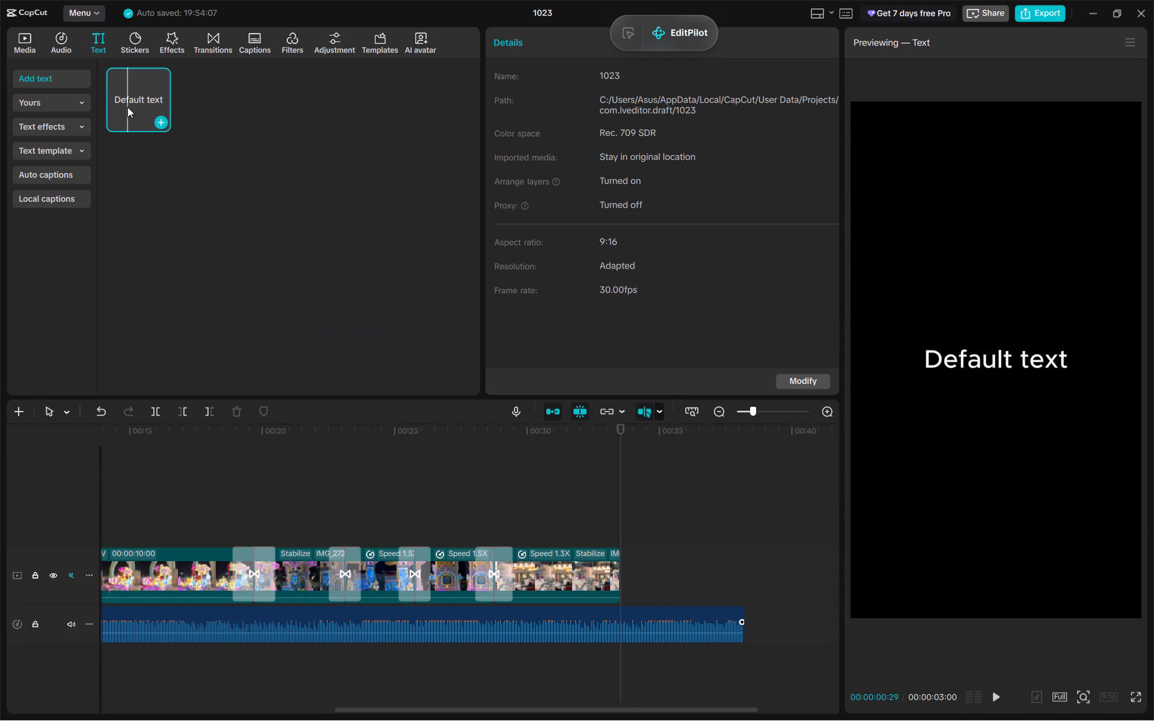
{"action": "left_click", "coordinate": [162, 123]}
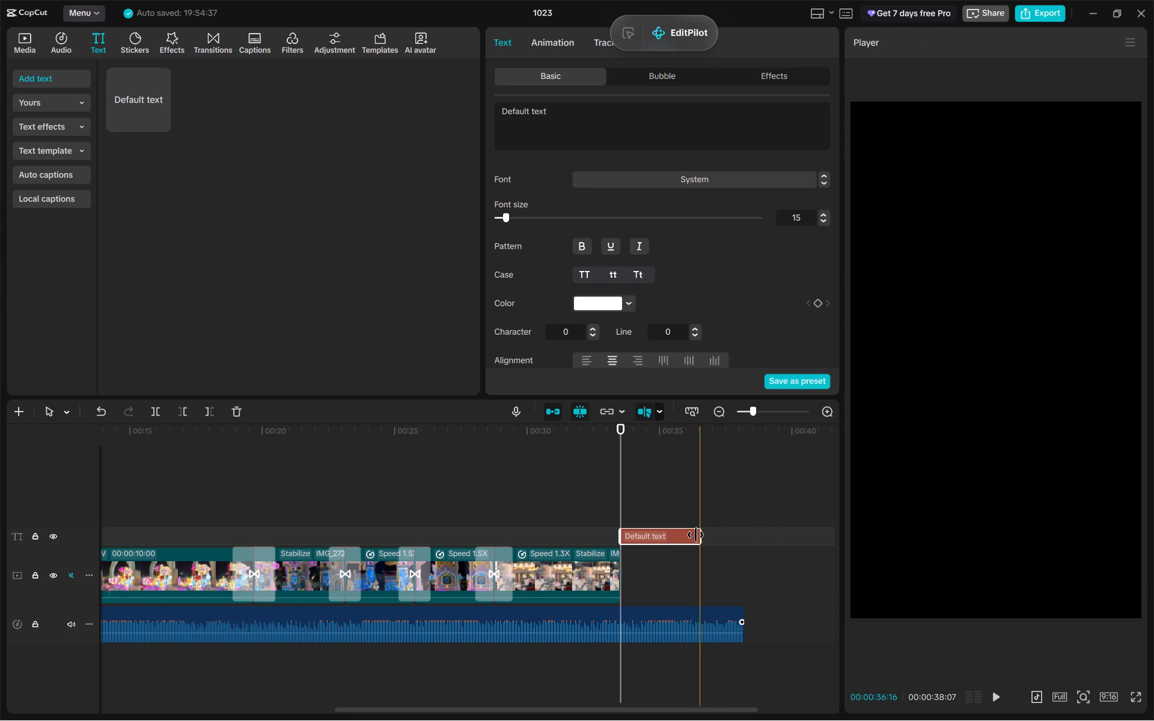
Replace the default text with "Chotu Bhai".
{"action": "double_click", "coordinate": [624, 135]}
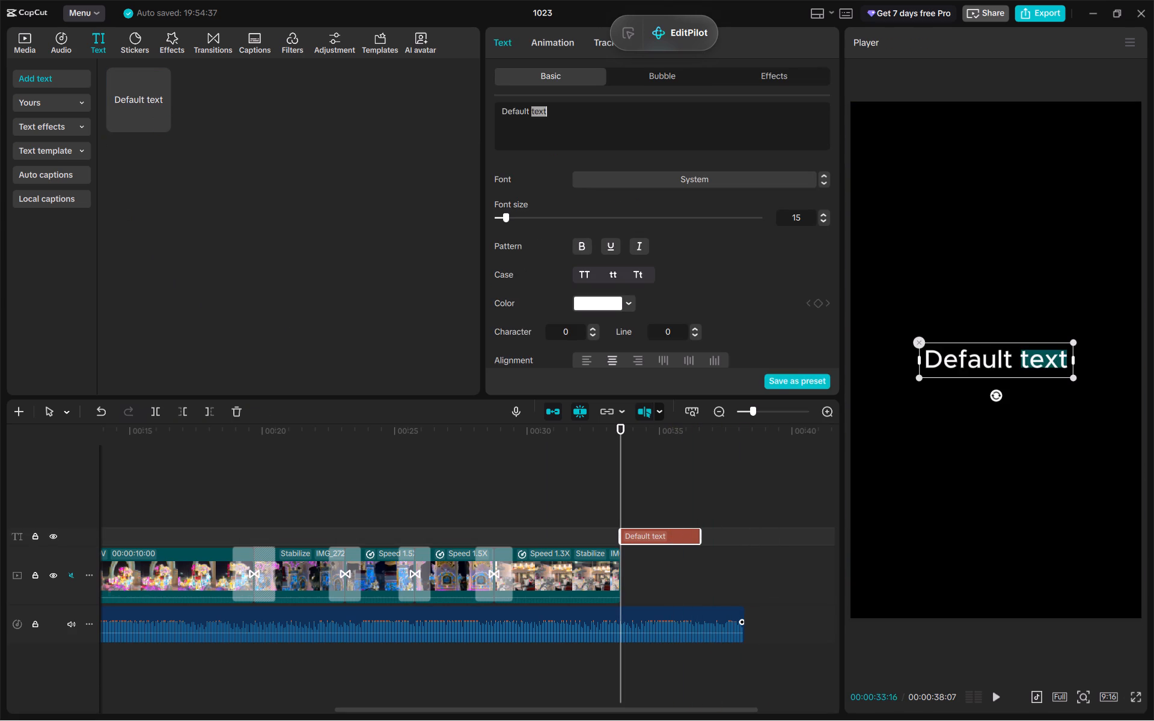
{"action": "key", "text": "BackSpace"}
{"action": "key", "text": "BackSpace"}
{"action": "key", "text": "BackSpace"}
{"action": "key", "text": "BackSpace"}
{"action": "key", "text": "BackSpace"}
{"action": "key", "text": "BackSpace"}
{"action": "key", "text": "BackSpace"}
{"action": "key", "text": "BackSpace"}
{"action": "key", "text": "BackSpace"}
{"action": "key", "text": "BackSpace"}
{"action": "key", "text": "BackSpace"}
{"action": "key", "text": "BackSpace"}
{"action": "key", "text": "BackSpace"}
{"action": "key", "text": "BackSpace"}
{"action": "key", "text": "BackSpace"}
{"action": "key", "text": "BackSpace"}
{"action": "key", "text": "BackSpace"}
{"action": "key", "text": "BackSpace"}
{"action": "key", "text": "BackSpace"}
{"action": "key", "text": "BackSpace"}
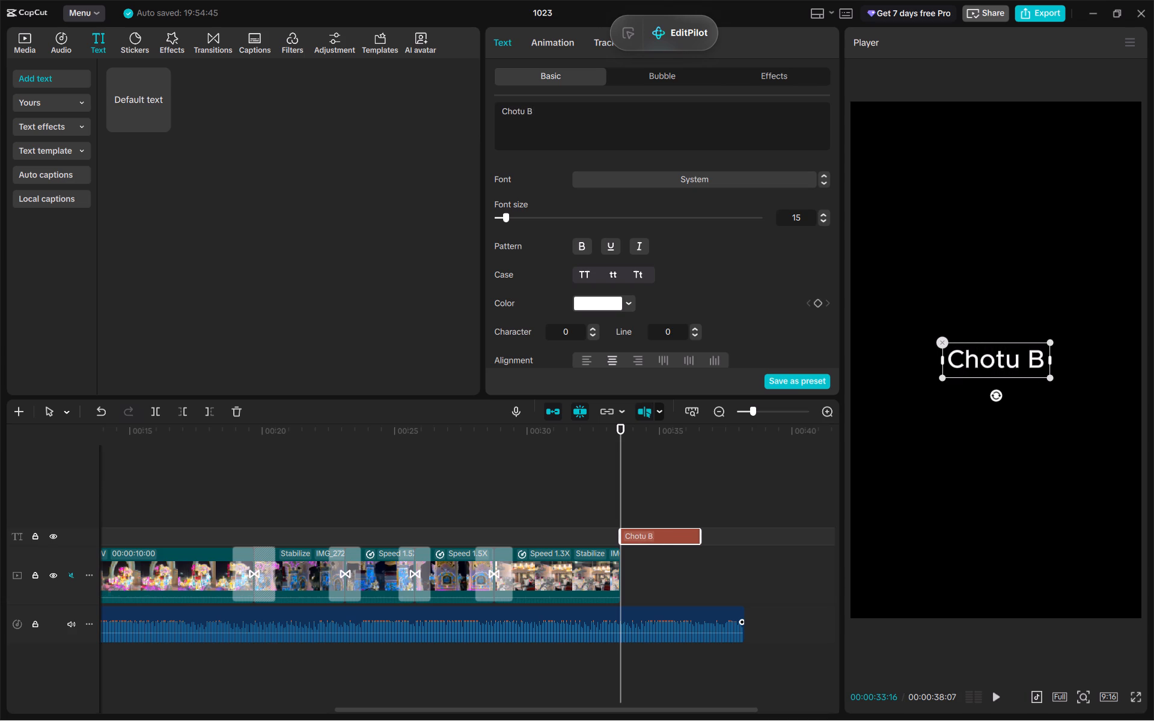
{"action": "key", "text": "BackSpace"}
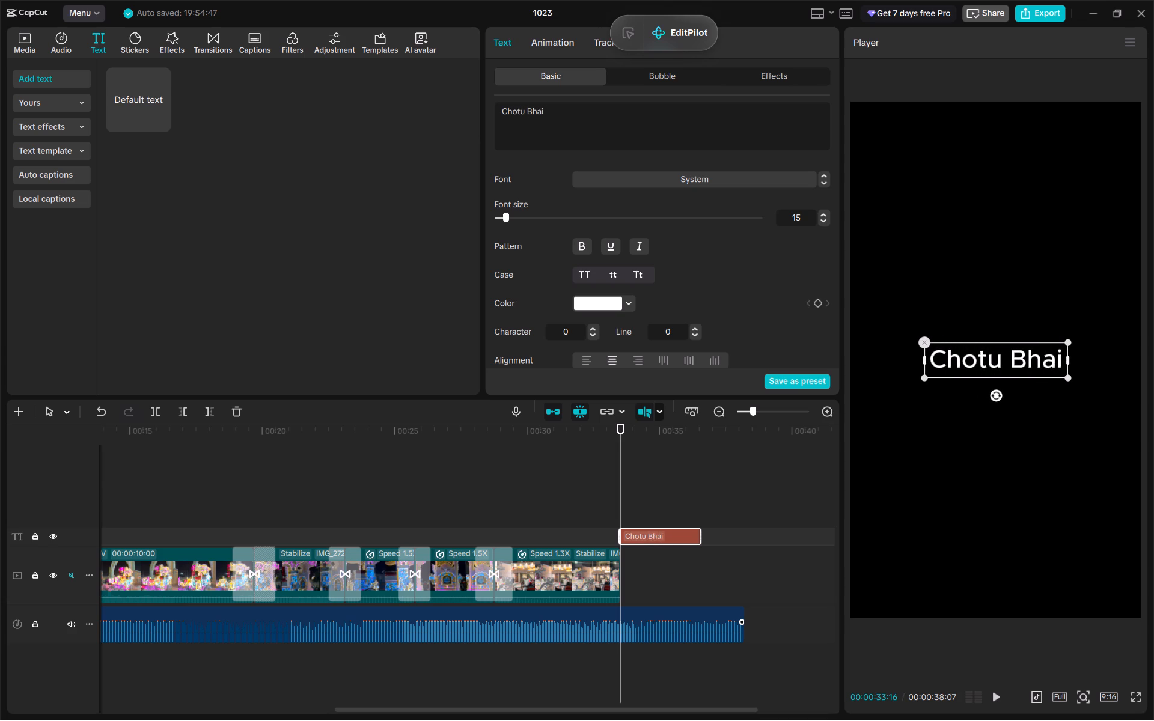
{"action": "key", "text": "BackSpace"}
{"action": "key", "text": "i"}
Search the fonts for "hindi", try several of the results, and set the "Chotu Bhai" title's font to Mali-Bd.
{"action": "left_click", "coordinate": [658, 186]}
{"action": "left_click", "coordinate": [703, 178]}
{"action": "left_click", "coordinate": [695, 168]}
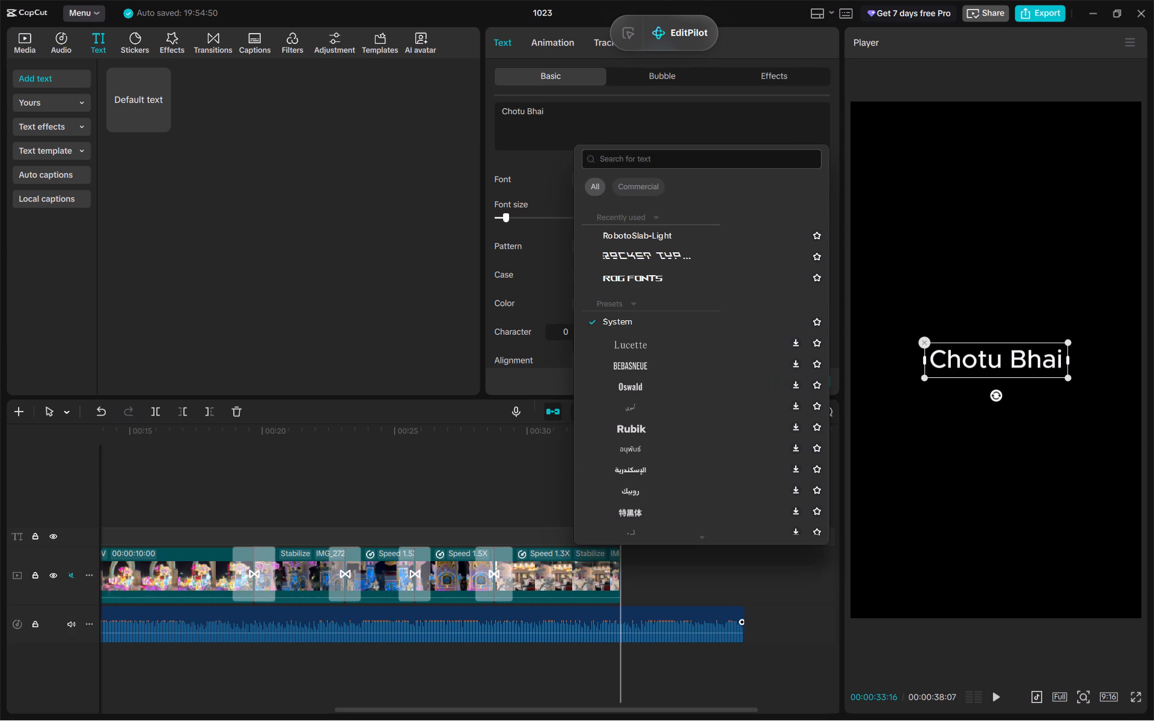
{"action": "type", "text": "hi"}
{"action": "type", "text": "nd"}
{"action": "key", "text": "i"}
{"action": "key", "text": "Return"}
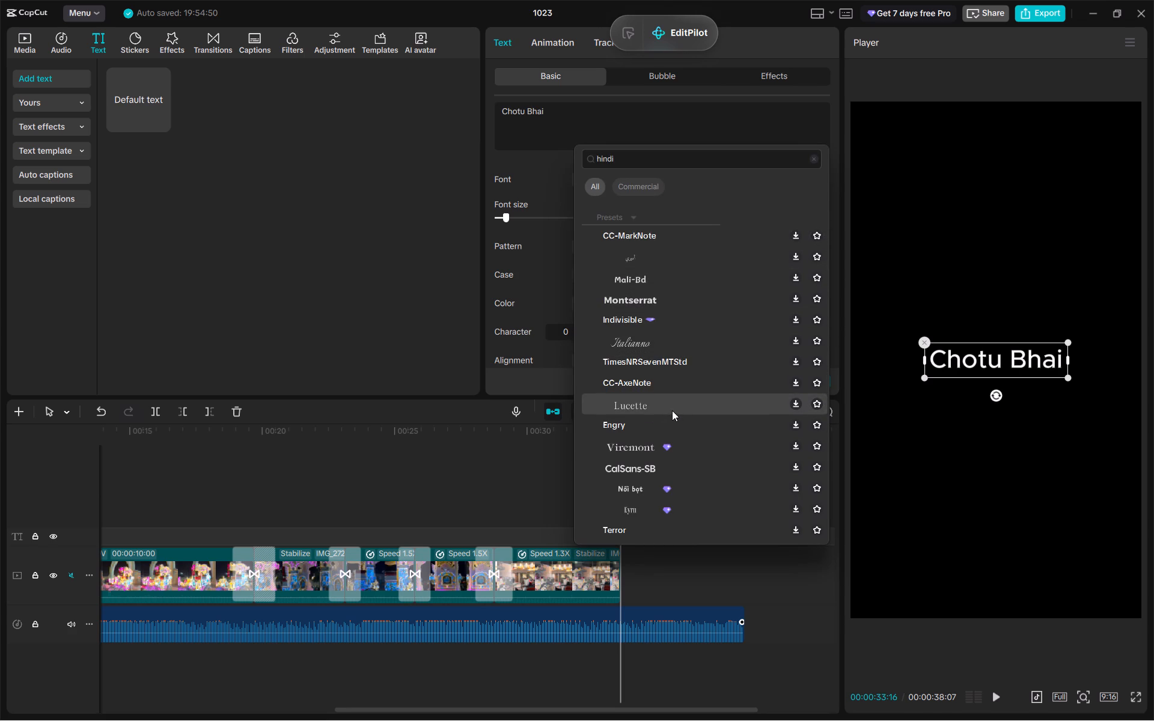
{"action": "left_click", "coordinate": [657, 399]}
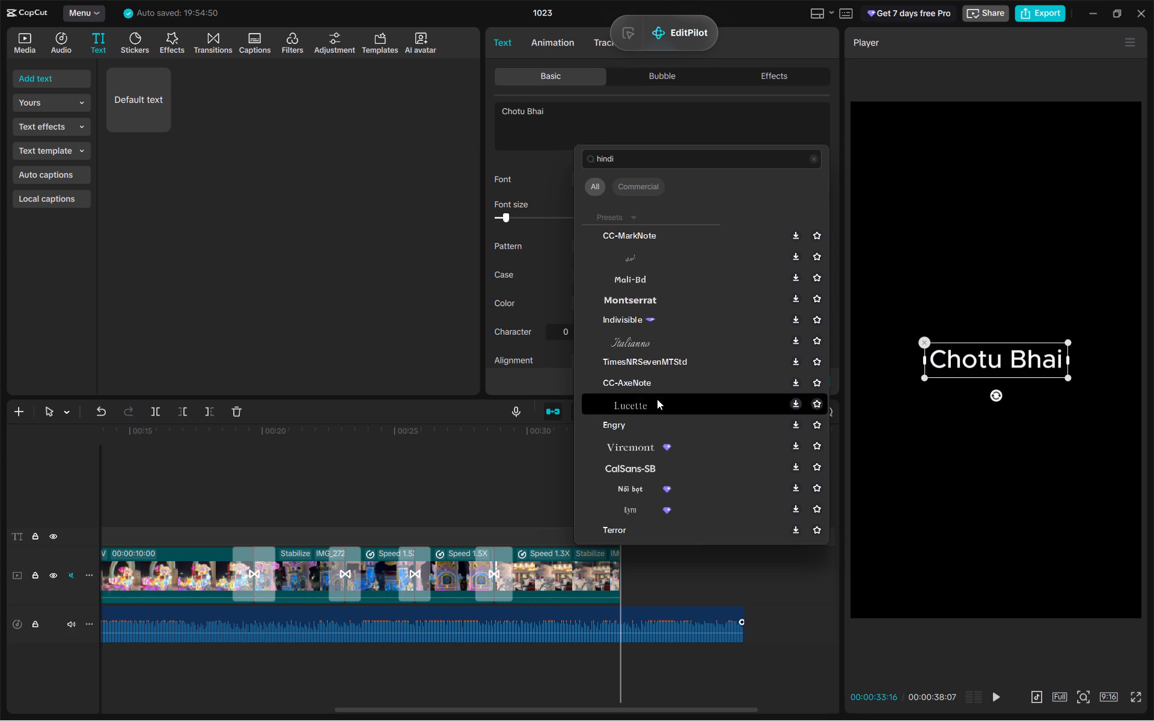
{"action": "left_click", "coordinate": [644, 286]}
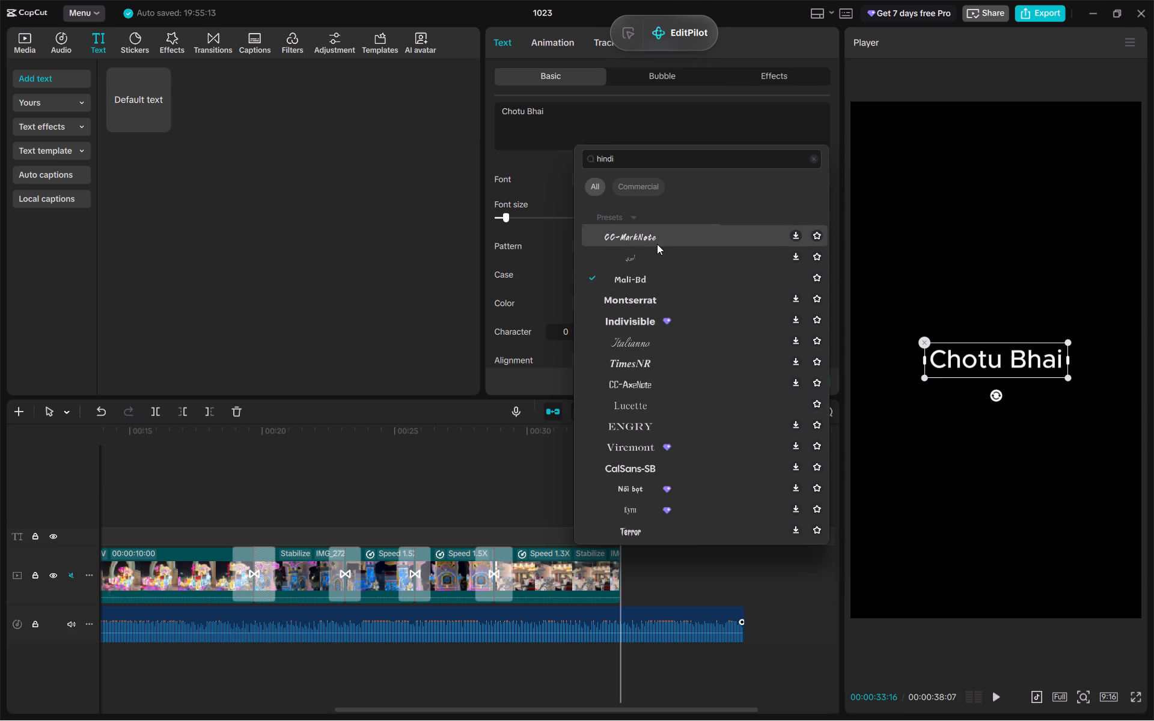
{"action": "left_click", "coordinate": [657, 241]}
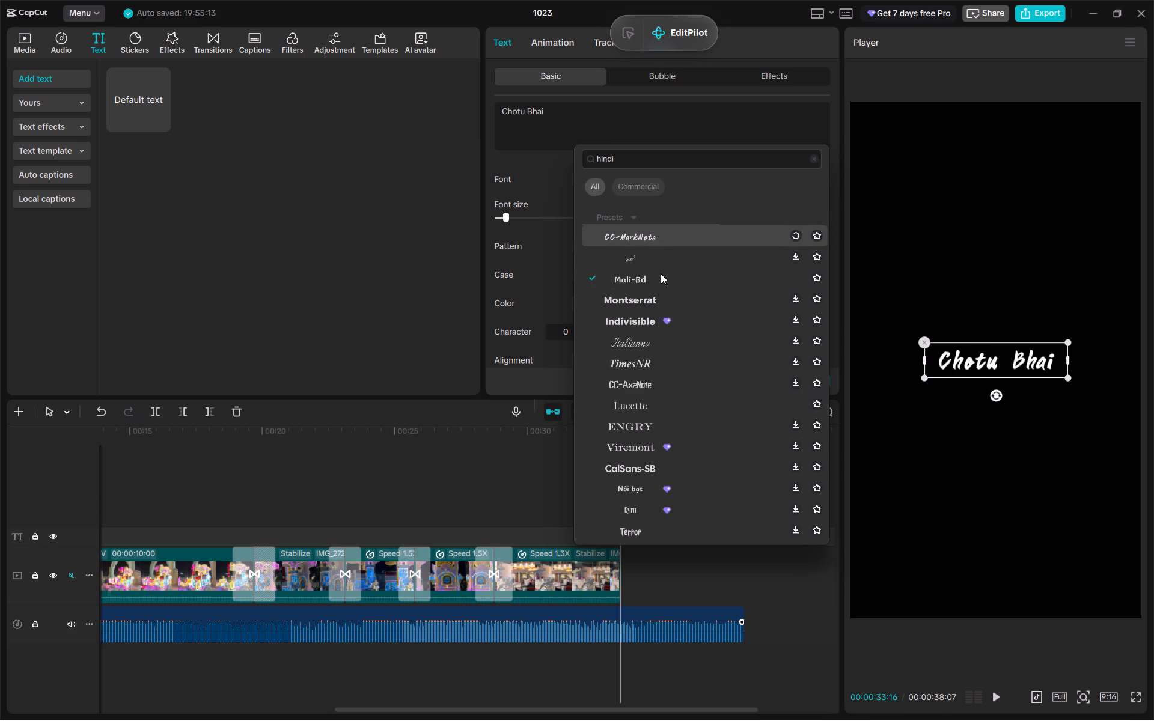
{"action": "left_click", "coordinate": [670, 296]}
{"action": "left_click", "coordinate": [670, 280]}
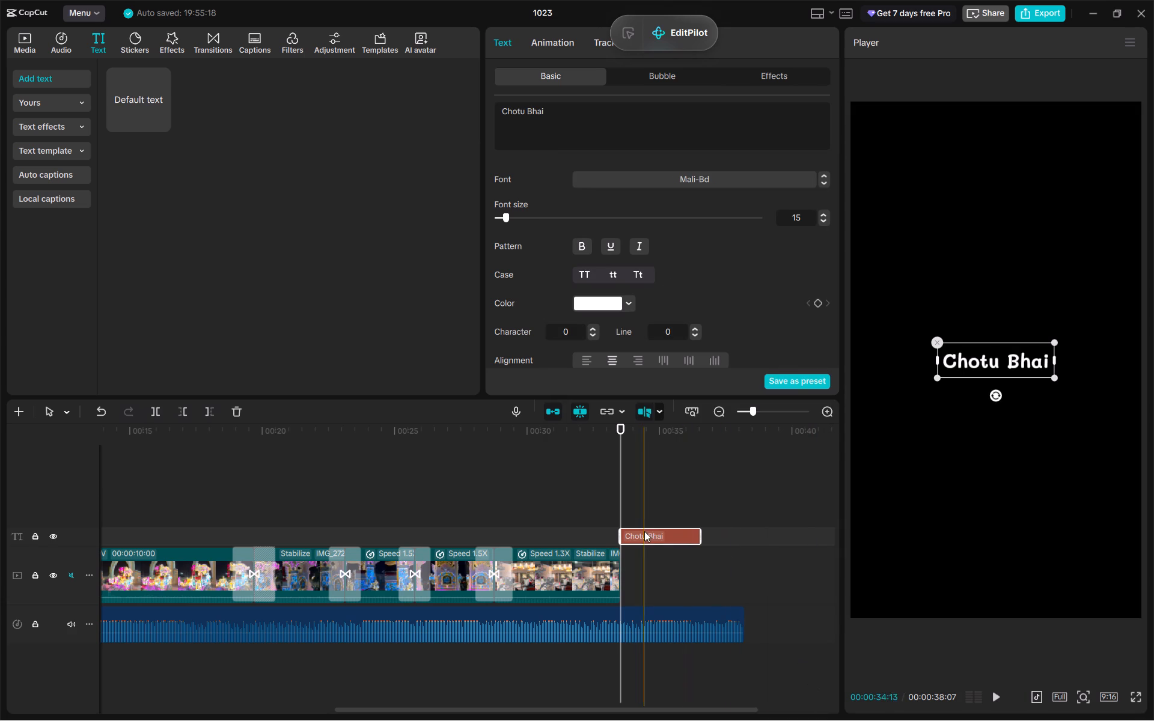
Extend the "Chotu Bhai" text clip to end with the soundtrack at 00:00:38:07.
{"action": "left_click", "coordinate": [661, 507]}
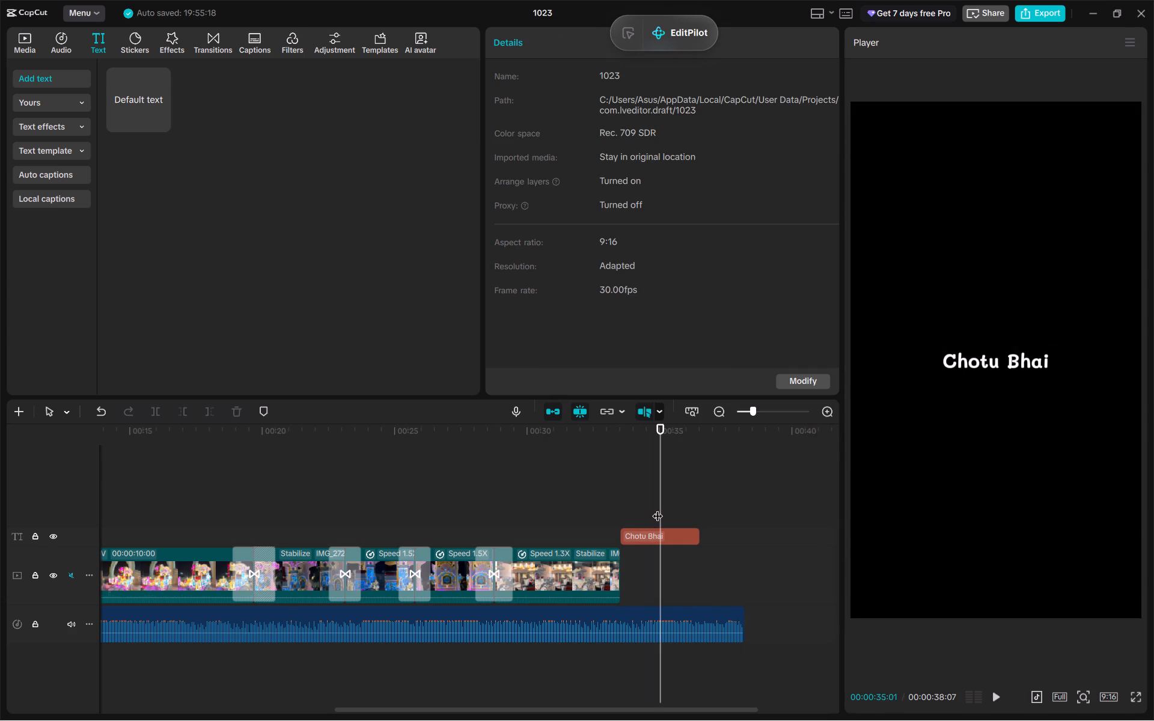
{"action": "left_click_drag", "start_coordinate": [658, 508], "coordinate": [748, 507]}
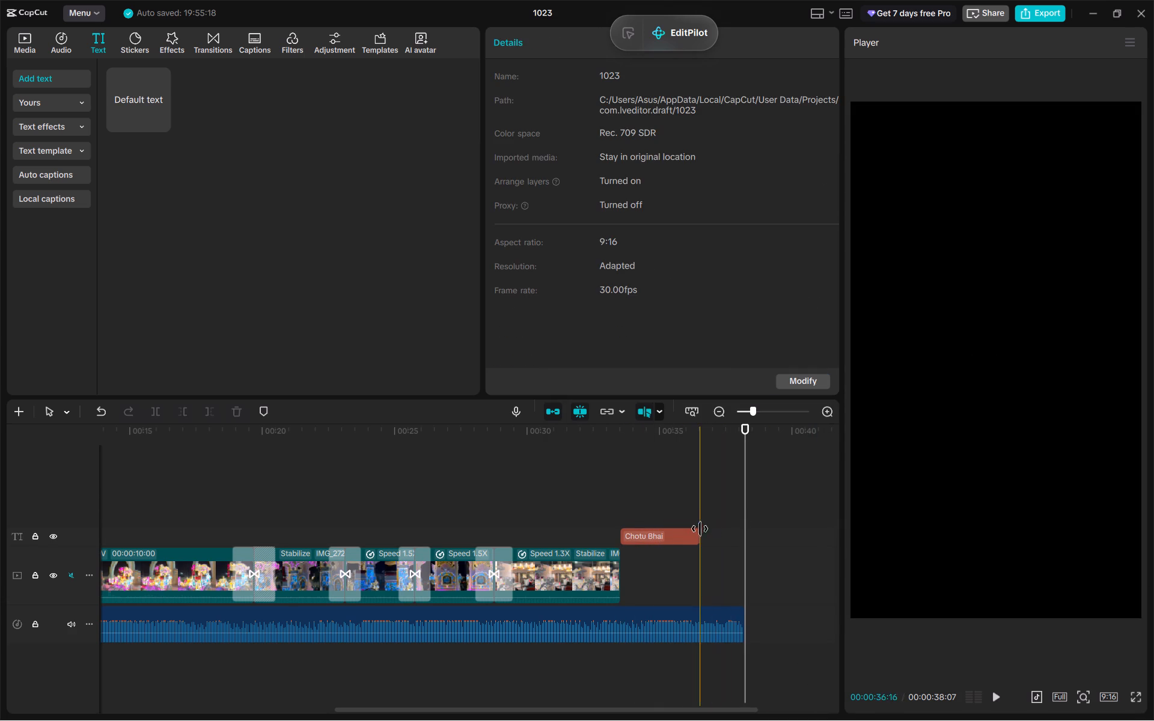
{"action": "left_click", "coordinate": [691, 531]}
{"action": "left_click_drag", "start_coordinate": [698, 532], "coordinate": [739, 534]}
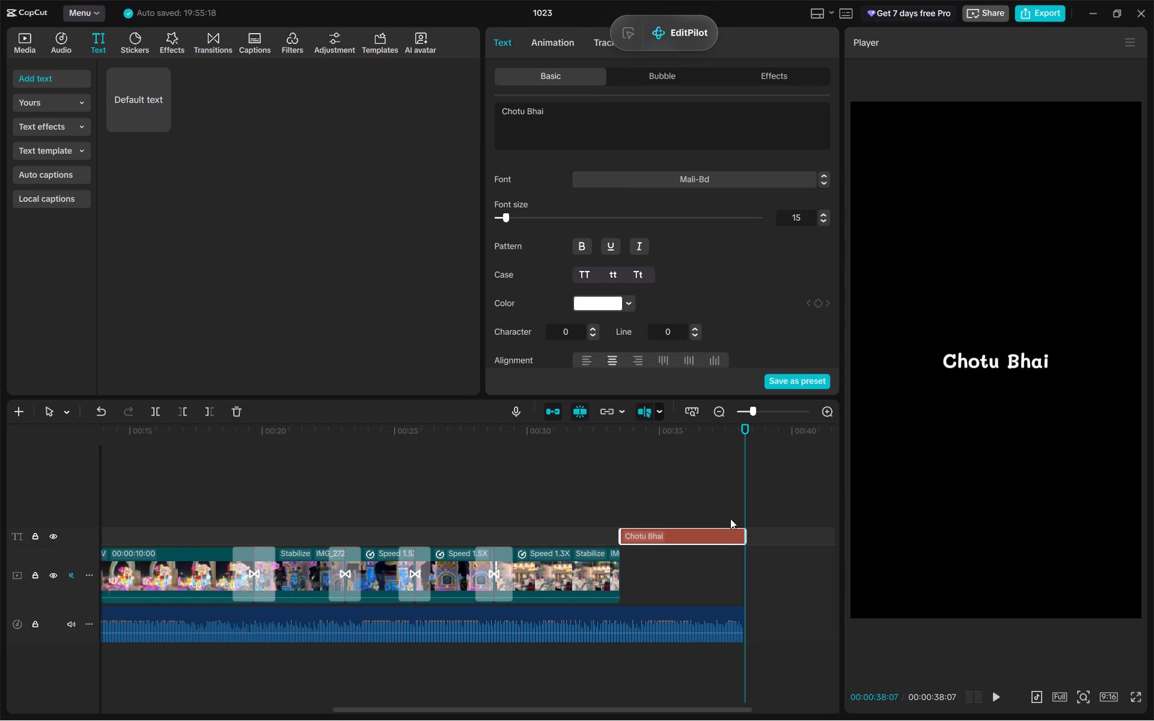
Duplicate the "Chotu Bhai" text clip onto a second text track, starting at 00:00:33:16.
{"action": "left_click", "coordinate": [722, 508]}
{"action": "left_click_drag", "start_coordinate": [722, 514], "coordinate": [672, 518]}
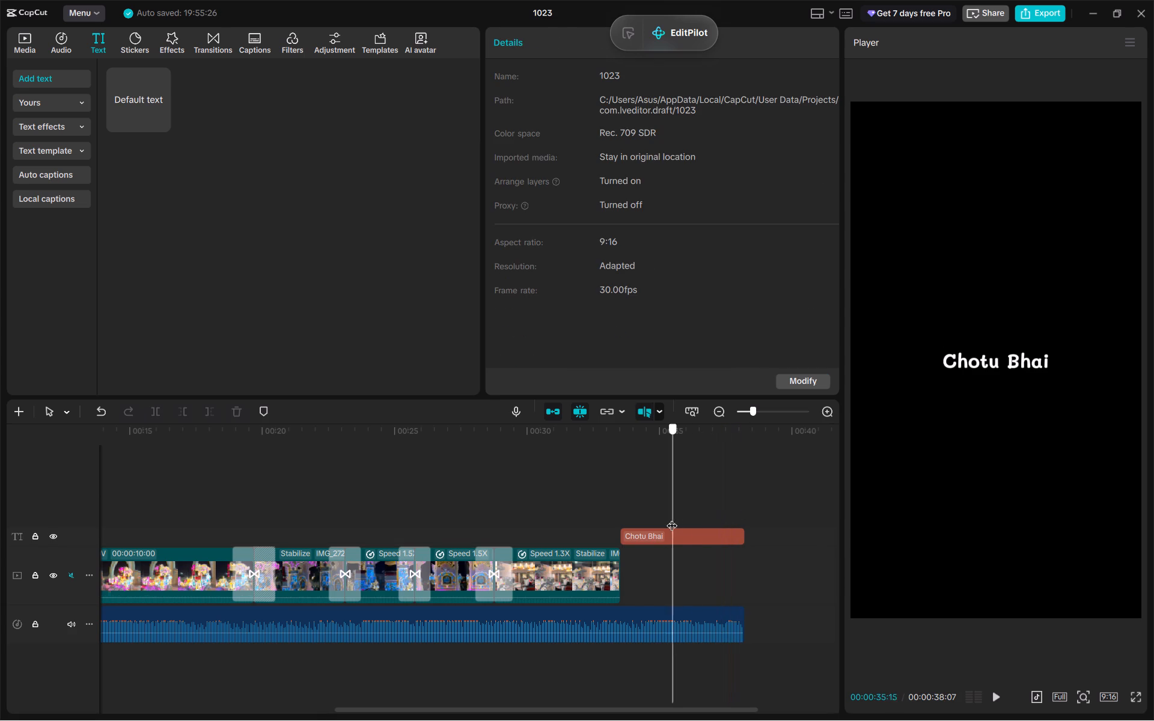
{"action": "left_click_drag", "start_coordinate": [672, 518], "coordinate": [684, 518]}
{"action": "left_click", "coordinate": [683, 529]}
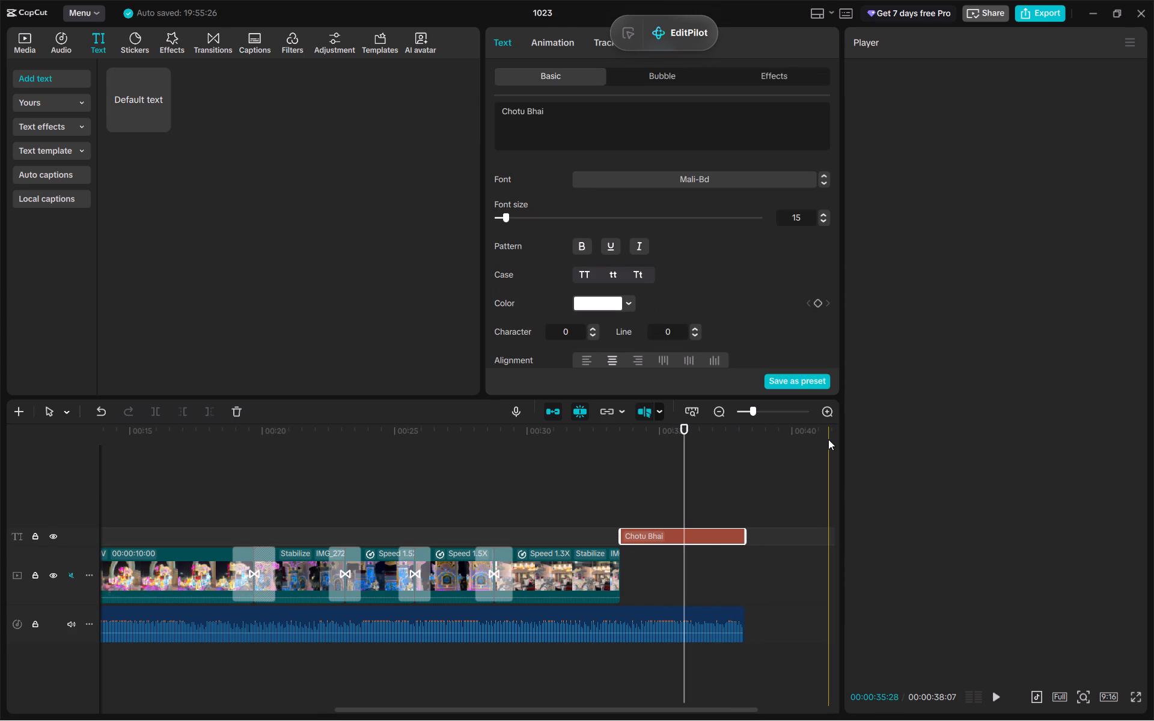
{"action": "key", "text": "ctrl+d"}
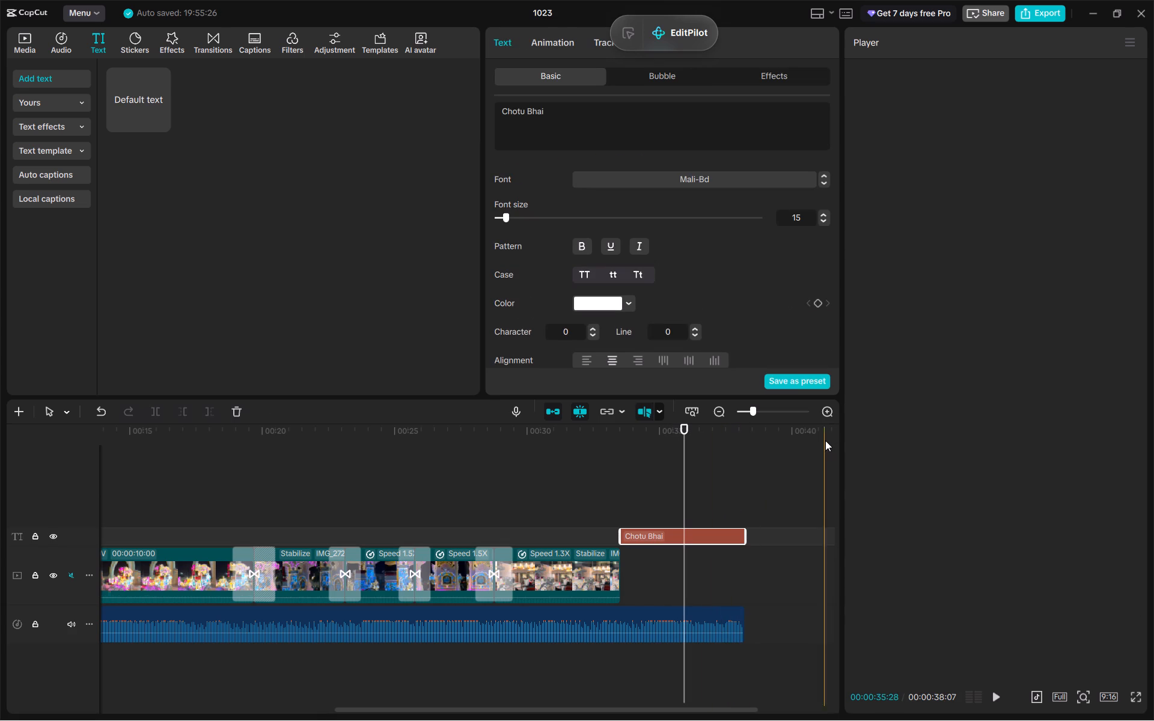
{"action": "left_click_drag", "start_coordinate": [682, 505], "coordinate": [624, 510]}
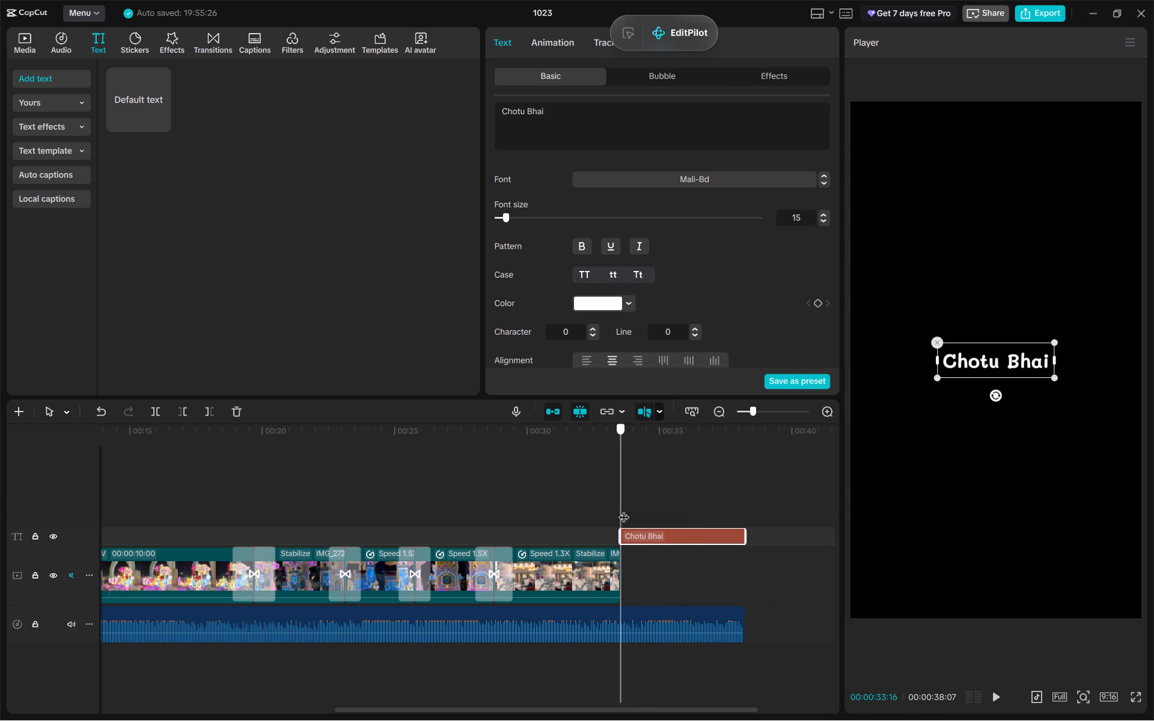
{"action": "left_click_drag", "start_coordinate": [624, 510], "coordinate": [623, 510]}
{"action": "right_click", "coordinate": [647, 538]}
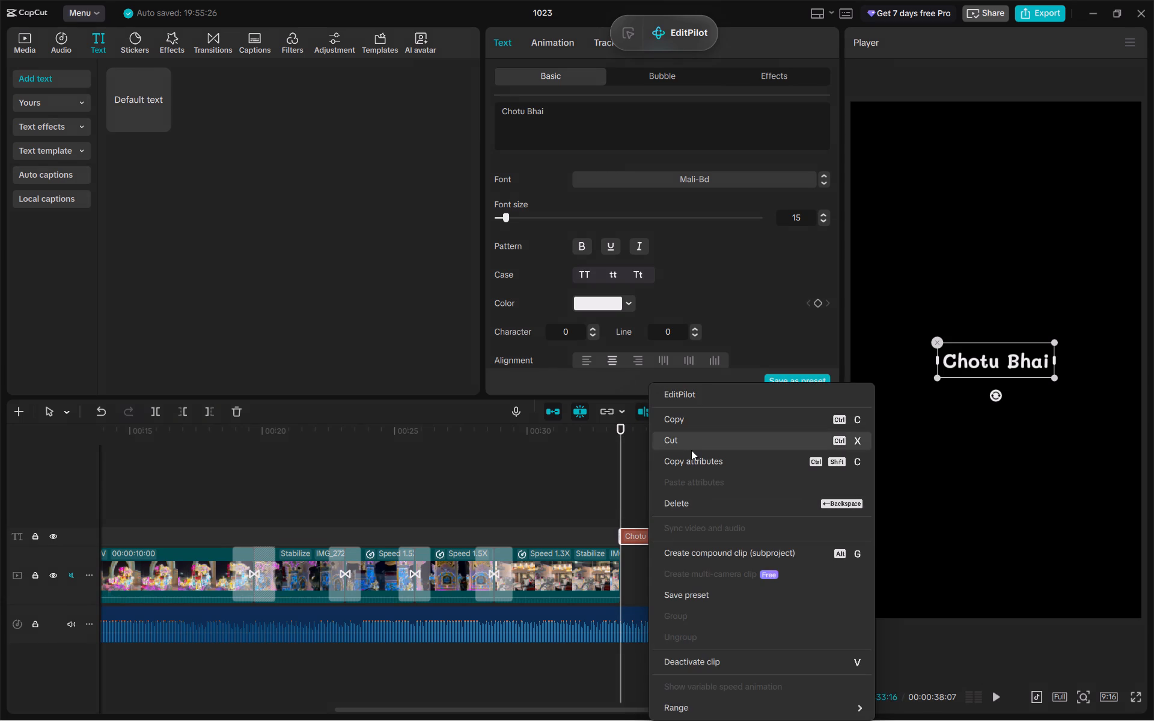
{"action": "left_click", "coordinate": [688, 419]}
{"action": "right_click", "coordinate": [656, 453]}
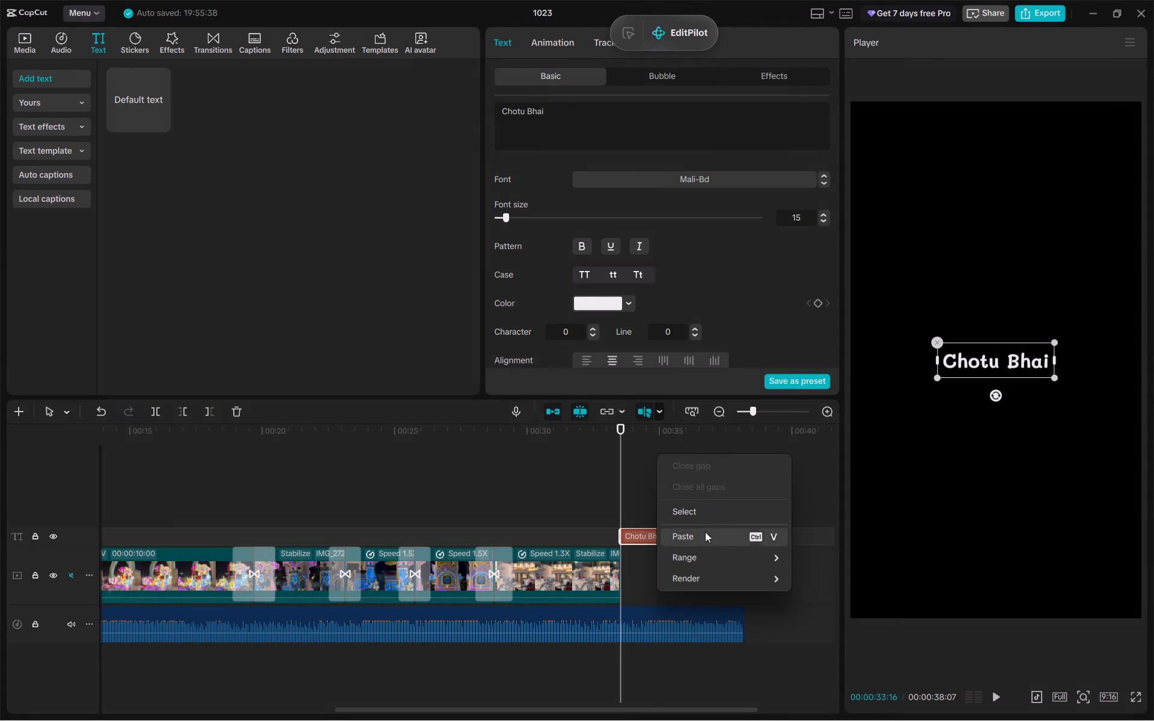
{"action": "left_click", "coordinate": [705, 535]}
Open the lower "Chotu Bhai" text clip's wording for editing and select its text.
{"action": "left_click_drag", "start_coordinate": [621, 491], "coordinate": [652, 497]}
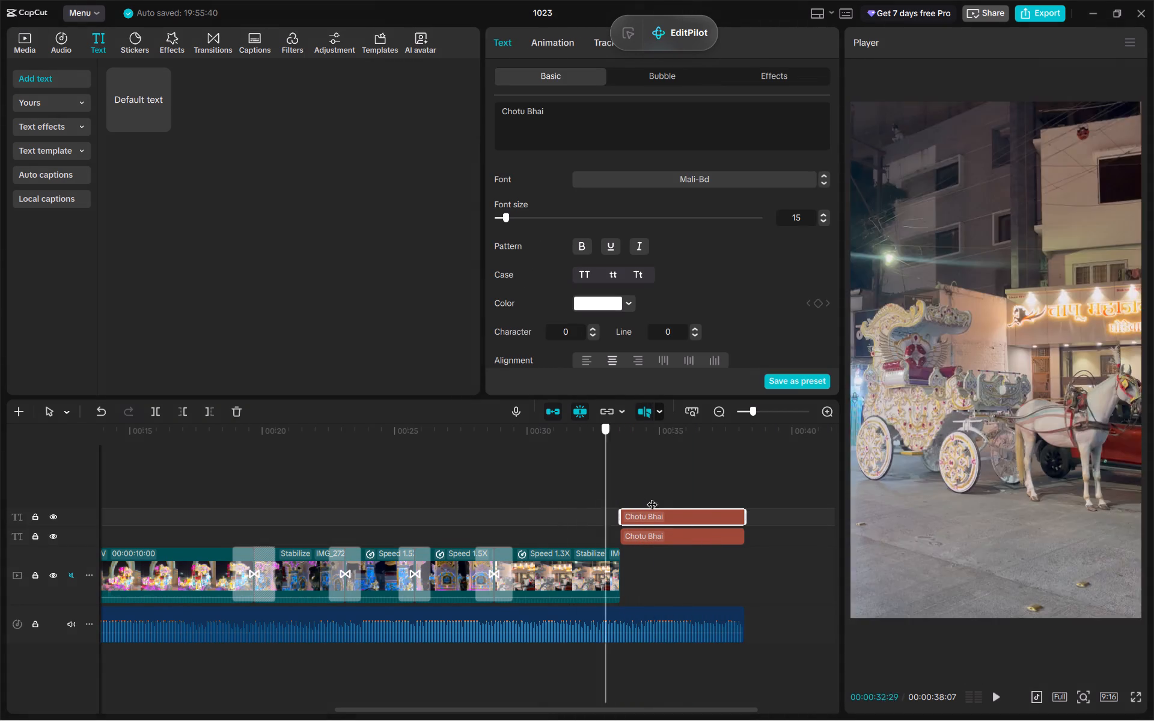
{"action": "left_click_drag", "start_coordinate": [652, 497], "coordinate": [642, 503]}
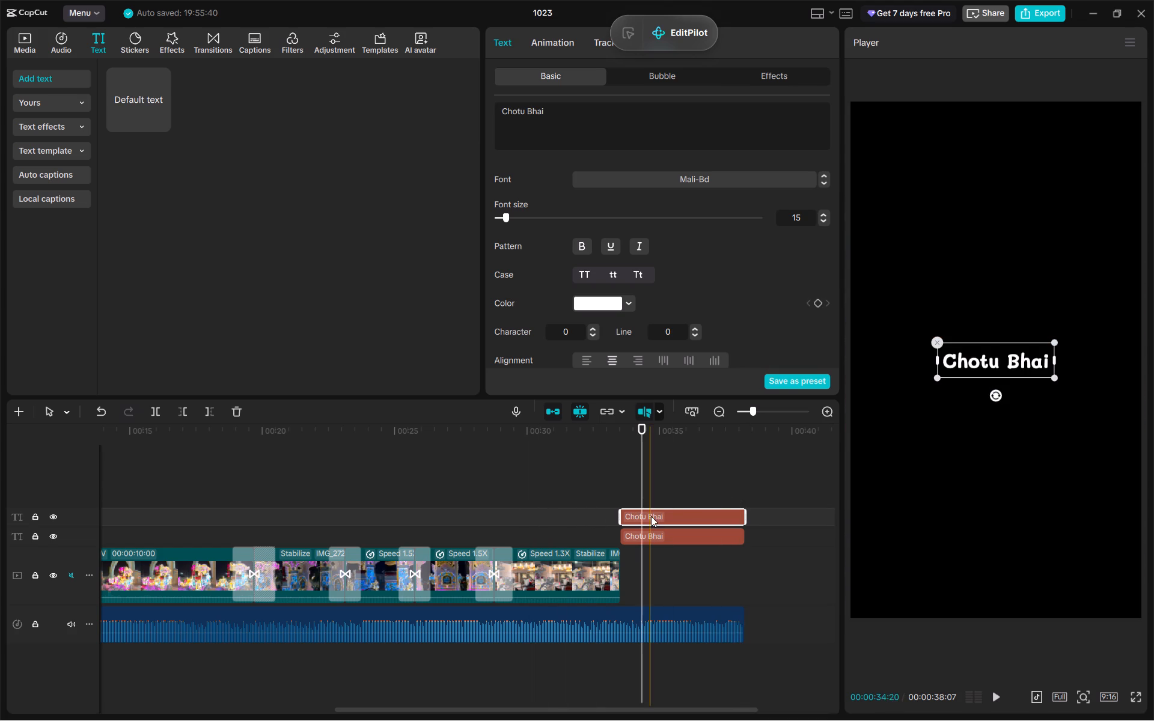
{"action": "left_click_drag", "start_coordinate": [651, 516], "coordinate": [652, 550]}
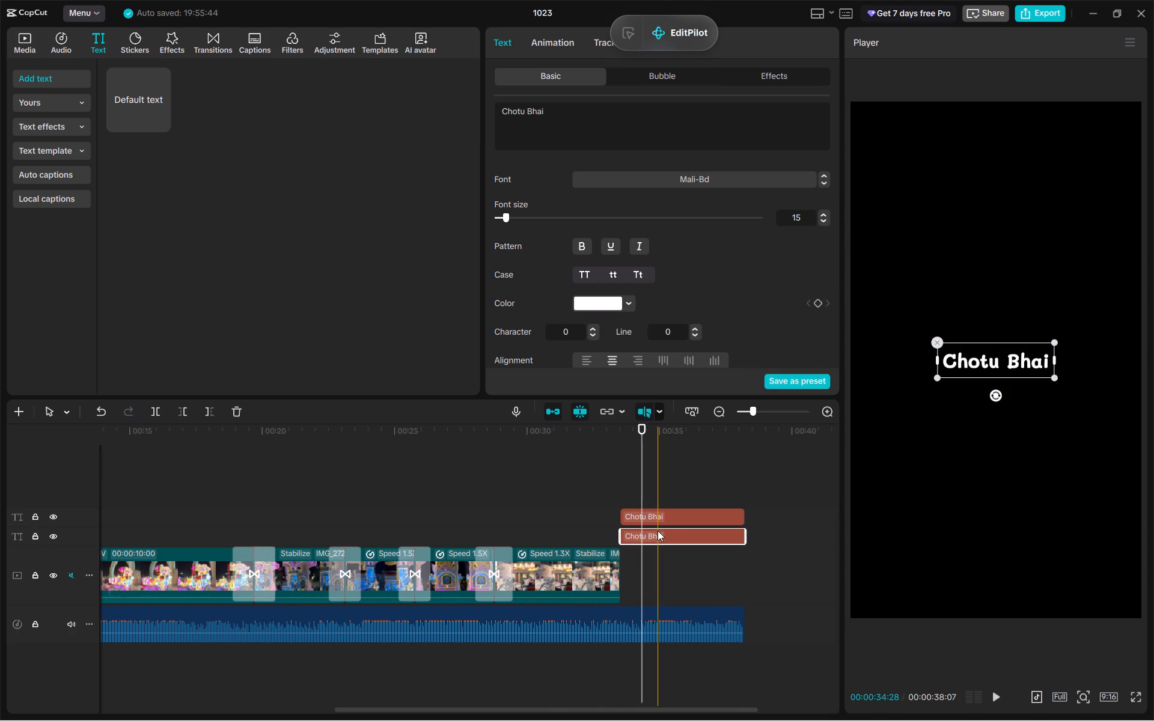
{"action": "double_click", "coordinate": [570, 118]}
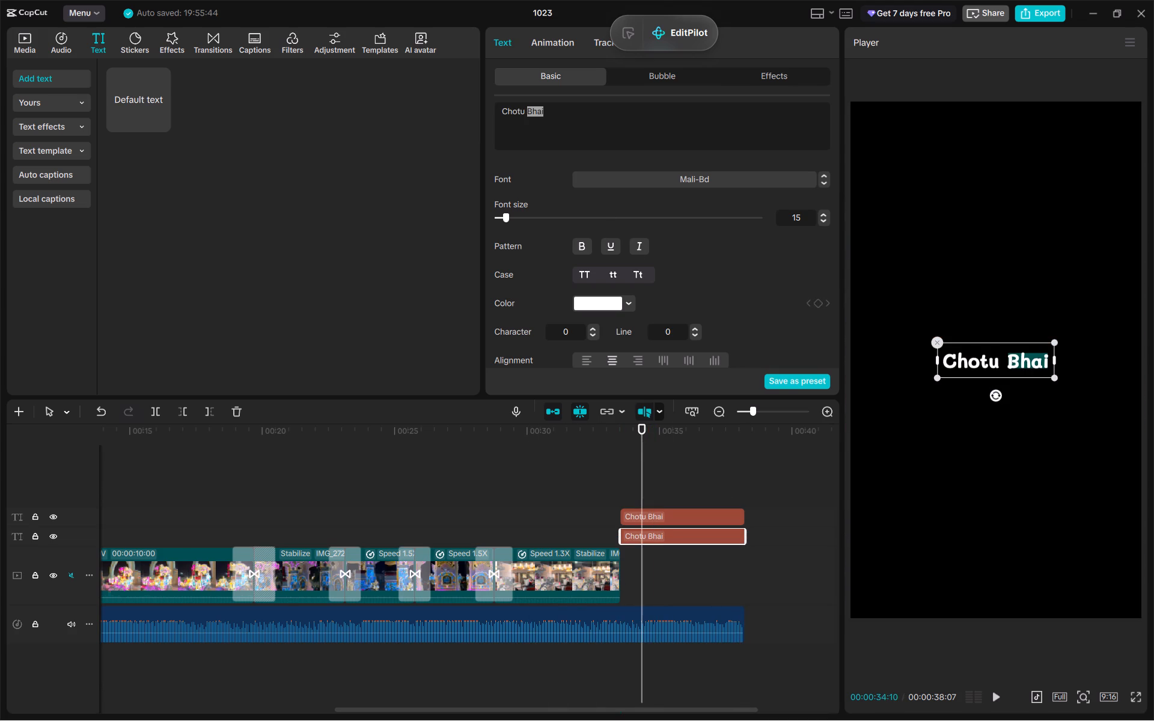
{"action": "double_click", "coordinate": [570, 118]}
{"action": "double_click", "coordinate": [570, 118]}
Deselect the text clip and open the application with the K logo.
{"action": "left_click", "coordinate": [774, 559]}
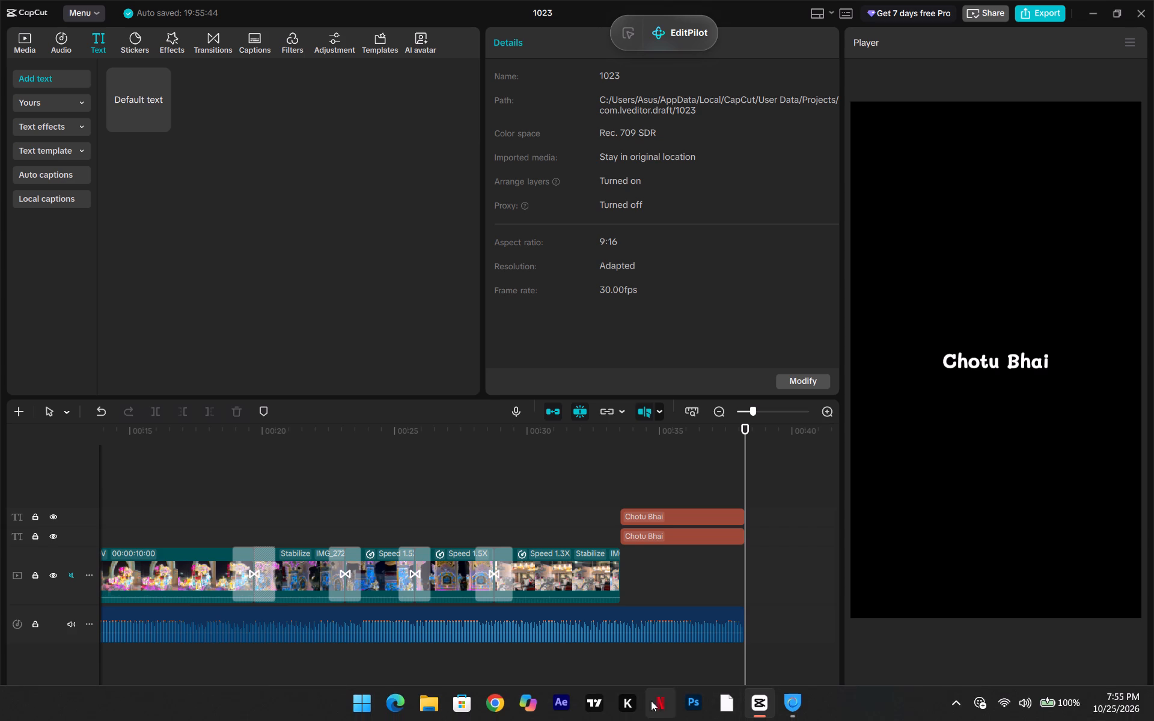
{"action": "left_click", "coordinate": [633, 701]}
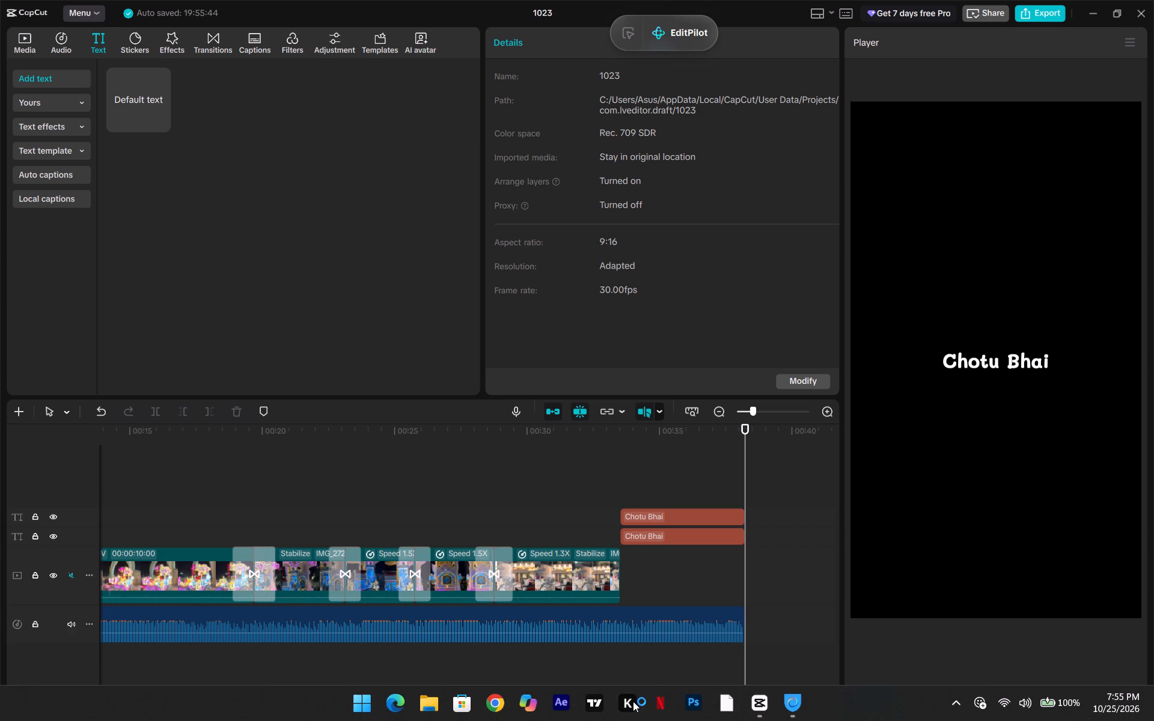
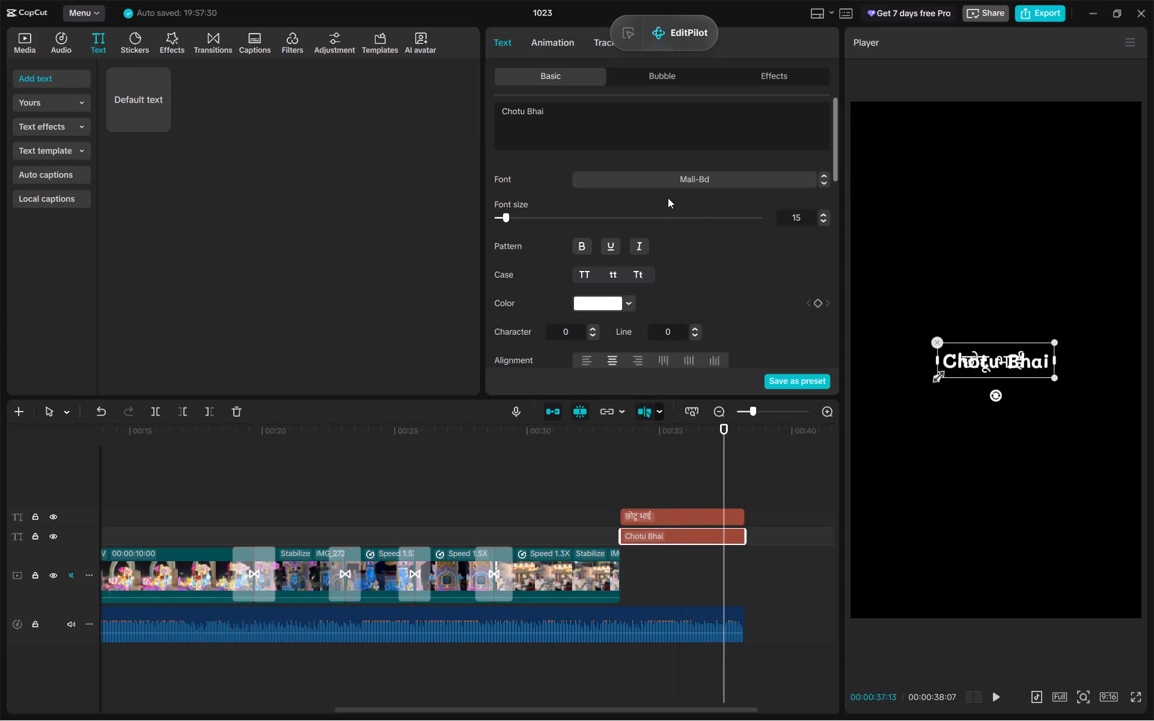
Replace the lower "Chotu Bhai" text clip's wording with the copied text "घोड़े बग्गीवाले".
{"action": "left_click_drag", "start_coordinate": [561, 119], "coordinate": [493, 117]}
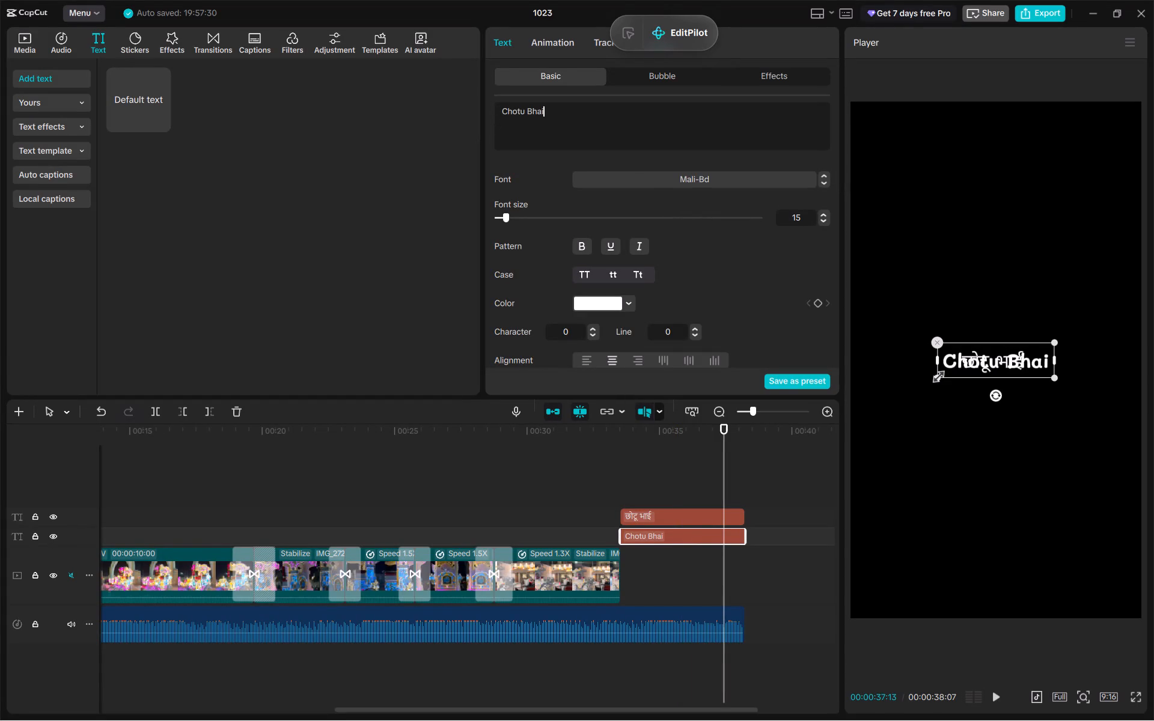
{"action": "left_click_drag", "start_coordinate": [545, 112], "coordinate": [487, 102]}
{"action": "key", "text": "BackSpace"}
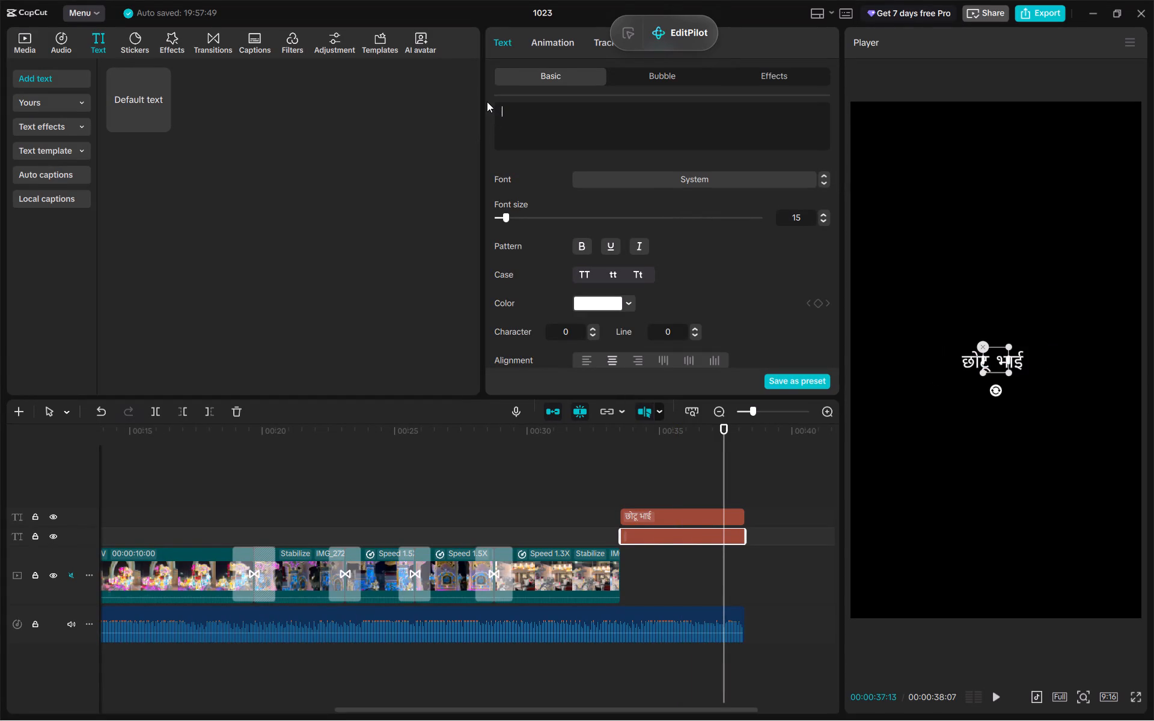
{"action": "key", "text": "ctrl+v"}
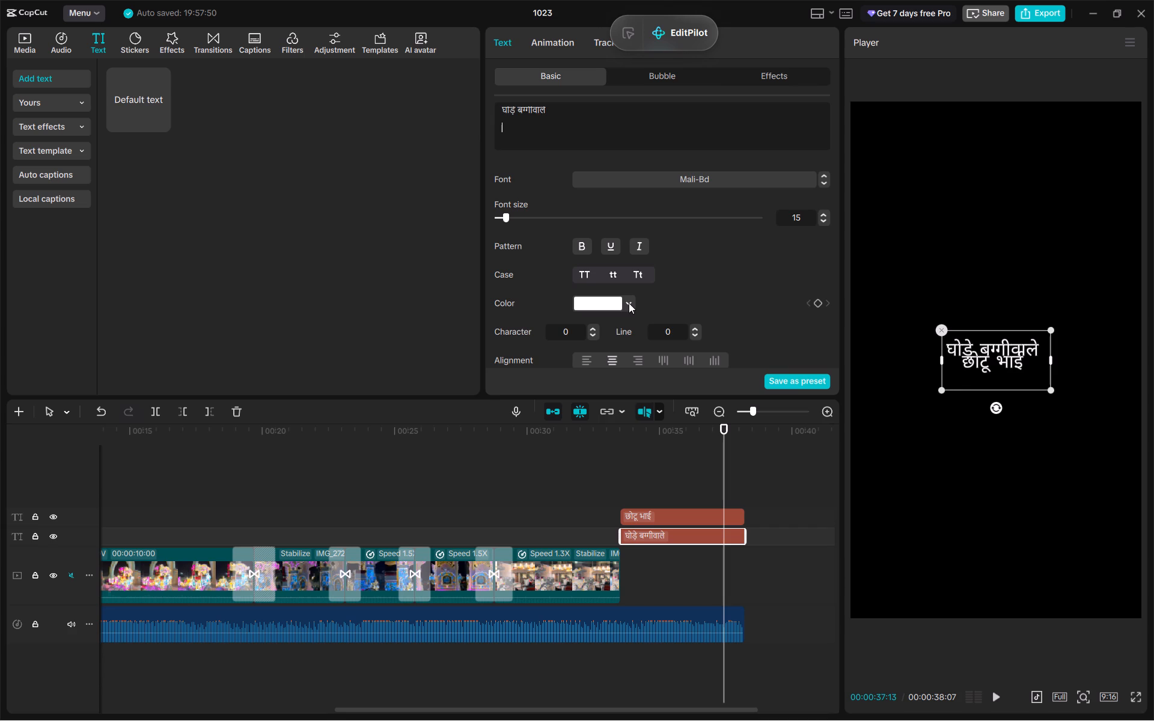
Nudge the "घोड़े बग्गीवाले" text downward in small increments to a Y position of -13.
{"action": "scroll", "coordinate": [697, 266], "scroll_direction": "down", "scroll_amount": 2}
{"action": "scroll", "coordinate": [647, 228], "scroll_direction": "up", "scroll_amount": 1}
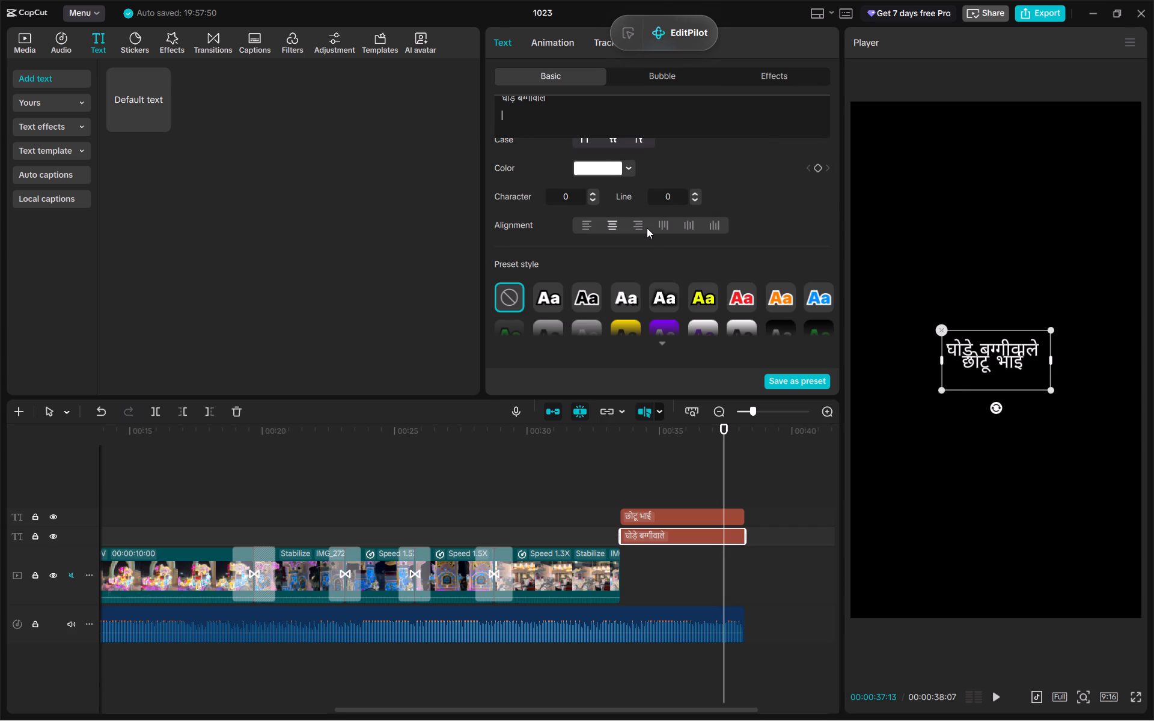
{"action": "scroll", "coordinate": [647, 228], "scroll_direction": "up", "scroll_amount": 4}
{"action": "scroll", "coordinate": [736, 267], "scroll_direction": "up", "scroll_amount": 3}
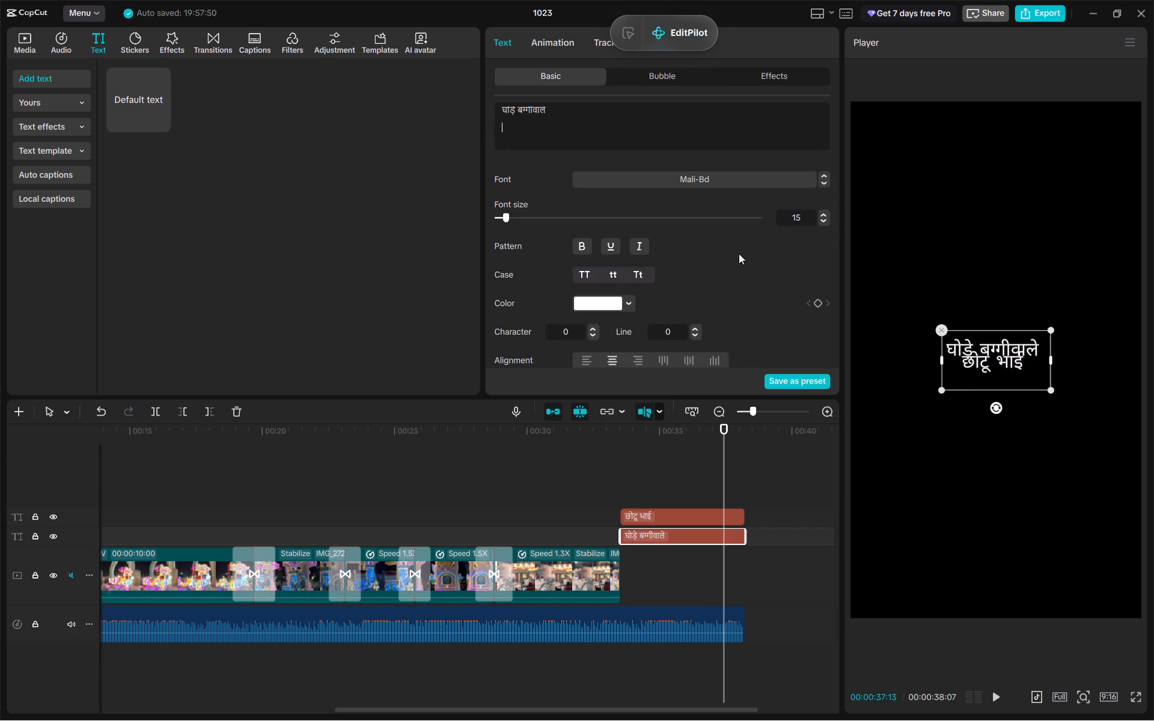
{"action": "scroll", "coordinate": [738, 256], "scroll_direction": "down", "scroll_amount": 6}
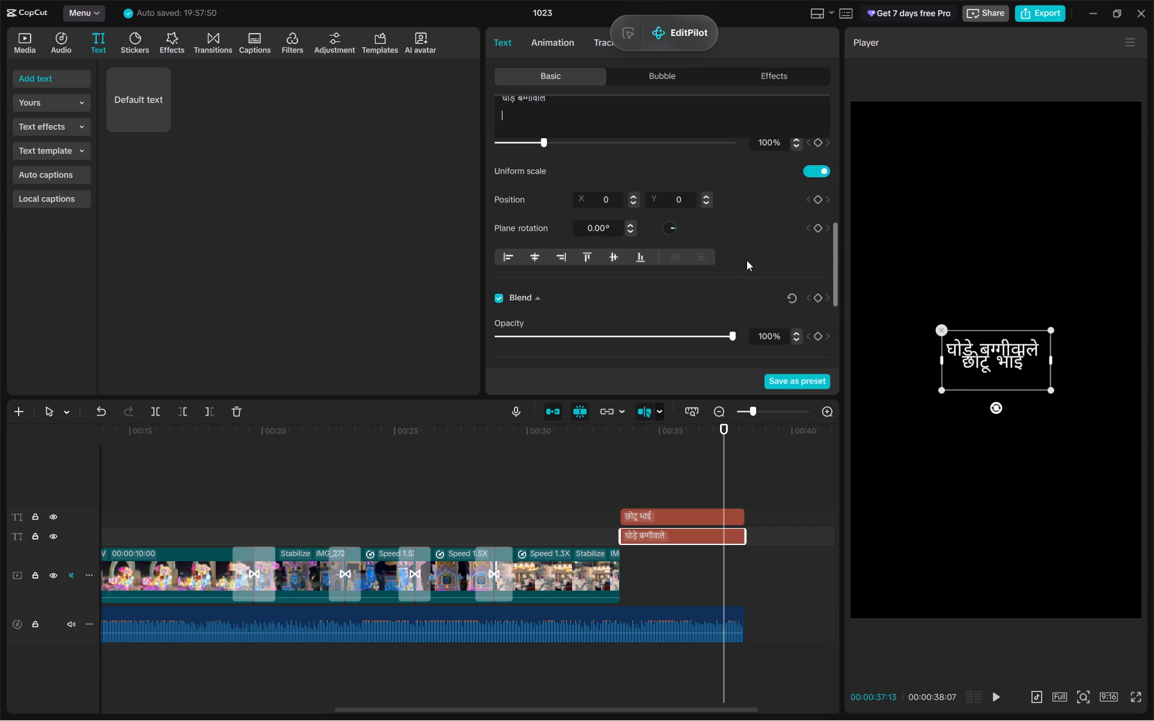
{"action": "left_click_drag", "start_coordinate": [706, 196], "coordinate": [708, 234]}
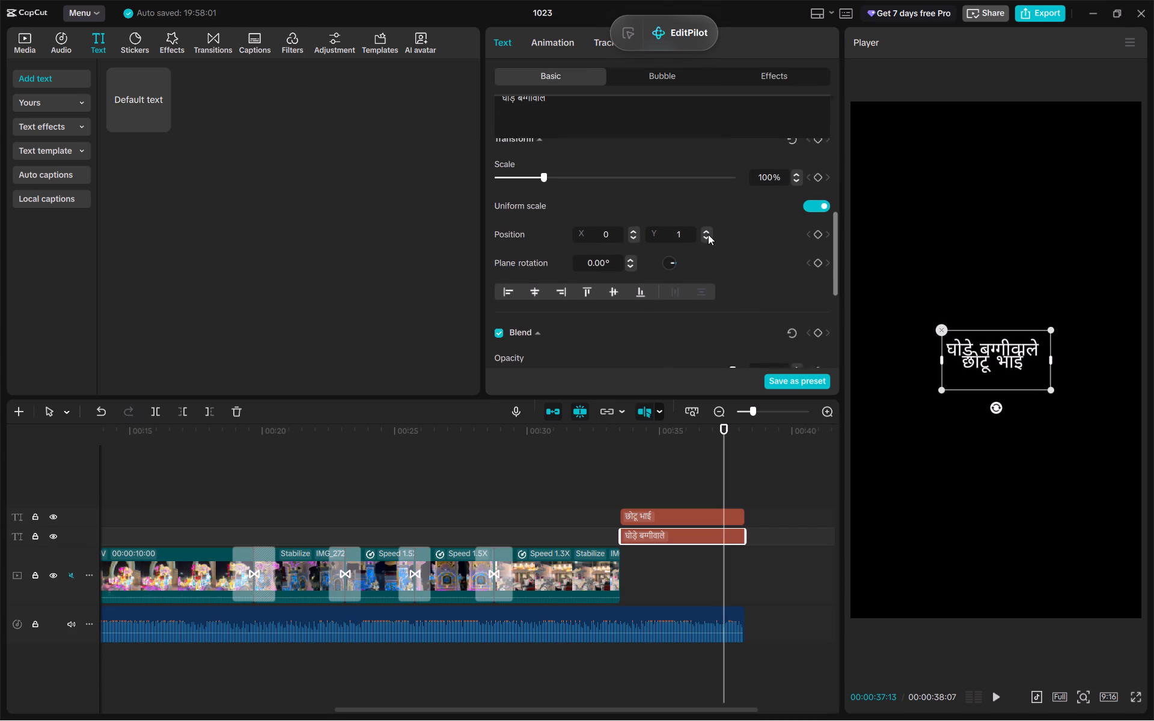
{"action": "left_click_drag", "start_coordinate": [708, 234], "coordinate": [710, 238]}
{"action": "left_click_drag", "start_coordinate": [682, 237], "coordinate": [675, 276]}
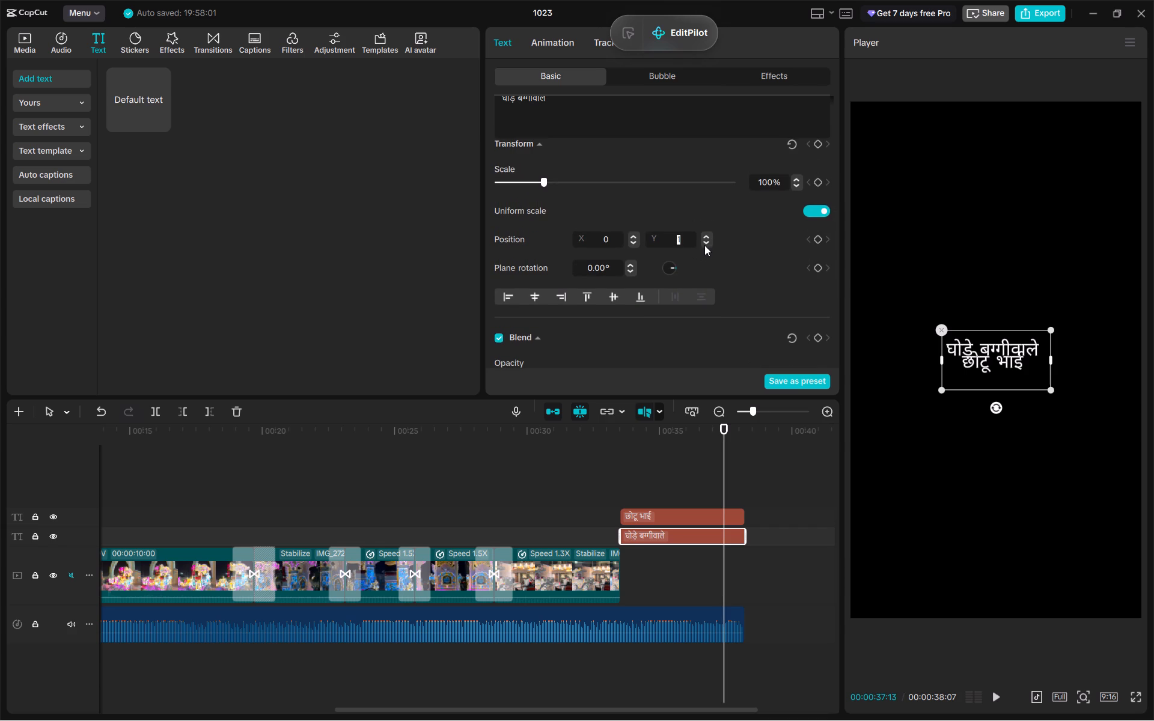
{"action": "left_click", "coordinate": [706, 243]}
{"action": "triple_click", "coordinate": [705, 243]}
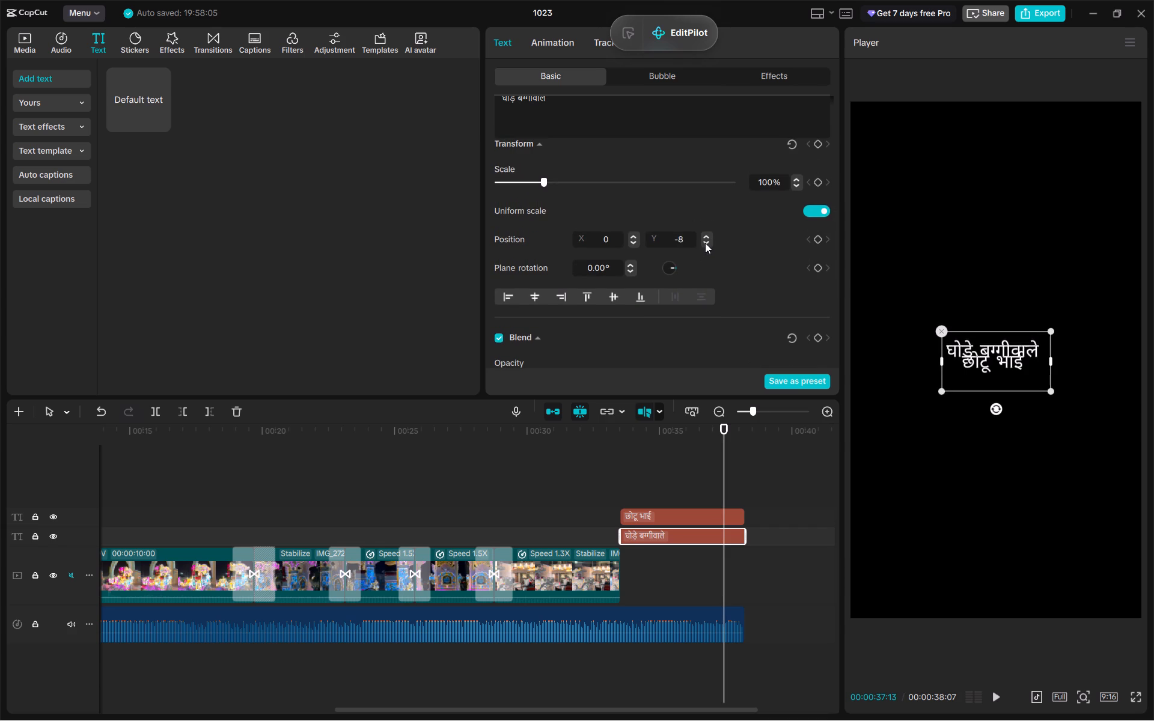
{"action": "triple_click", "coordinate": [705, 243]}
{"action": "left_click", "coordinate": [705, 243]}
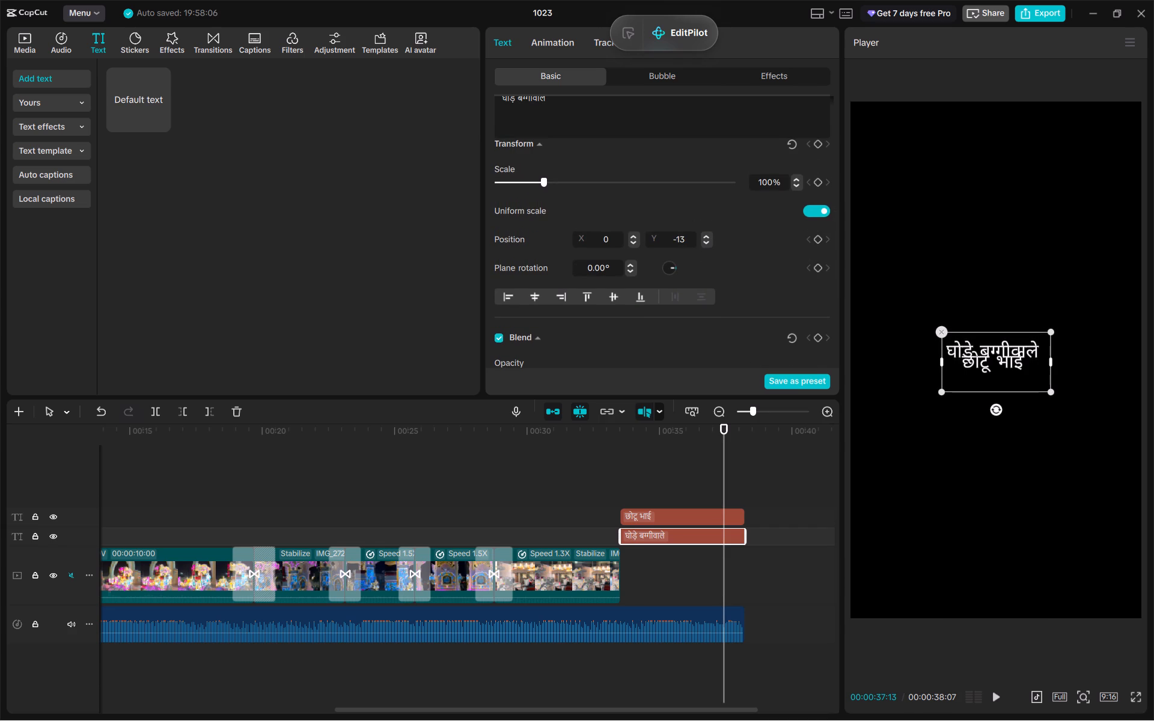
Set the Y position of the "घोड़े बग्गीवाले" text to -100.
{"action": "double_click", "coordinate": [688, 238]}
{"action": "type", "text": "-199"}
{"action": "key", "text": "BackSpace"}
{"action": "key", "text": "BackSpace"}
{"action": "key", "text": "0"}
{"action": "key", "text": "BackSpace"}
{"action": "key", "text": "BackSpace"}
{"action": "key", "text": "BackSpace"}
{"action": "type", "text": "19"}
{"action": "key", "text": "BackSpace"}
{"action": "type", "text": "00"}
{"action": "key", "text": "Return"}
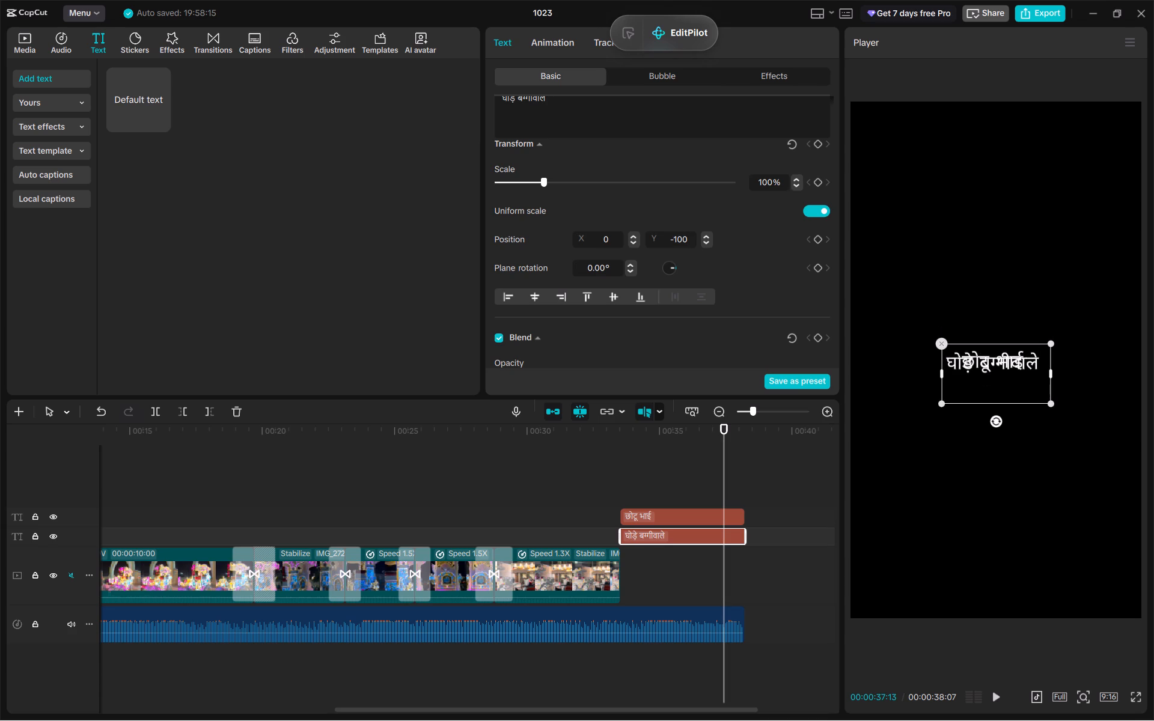
Set the Y position of the "घोड़े बग्गीवाले" text to -299 and deselect the clip.
{"action": "double_click", "coordinate": [688, 238]}
{"action": "key", "text": "2"}
{"action": "type", "text": "99"}
{"action": "key", "text": "Return"}
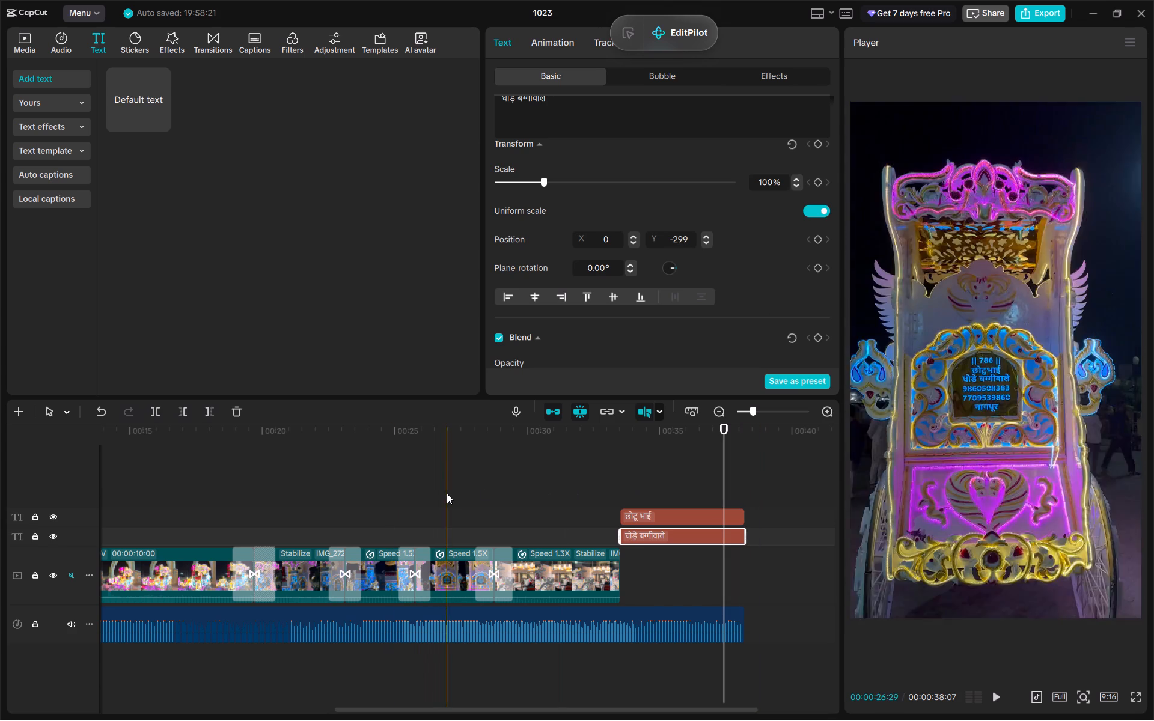
{"action": "left_click", "coordinate": [447, 493]}
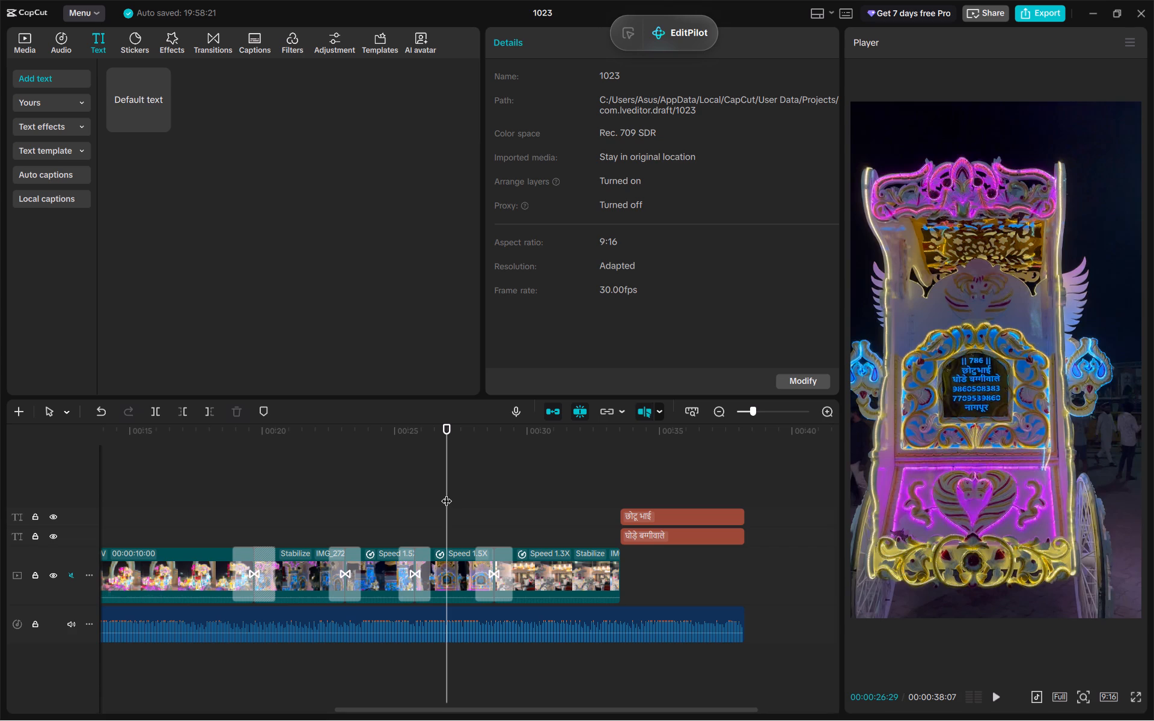
Duplicate the "घोड़े बग्गीवाले" text clip at 00:00:33:16 and move the copy to the lowest text track.
{"action": "left_click", "coordinate": [710, 531]}
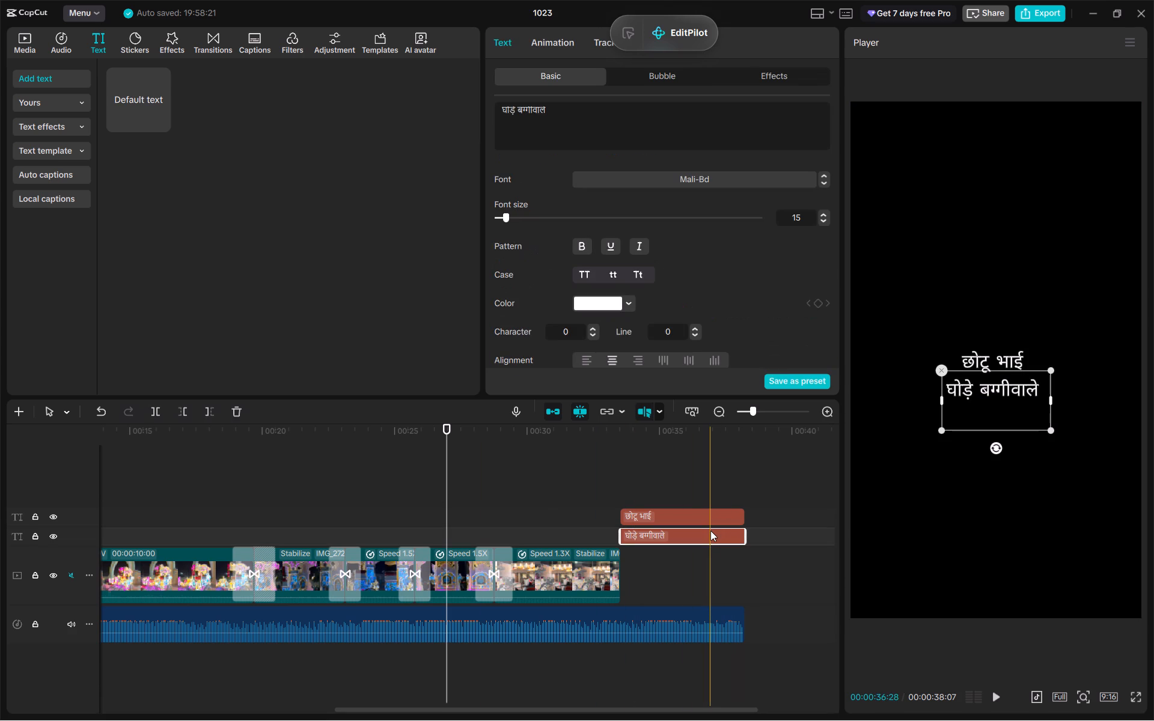
{"action": "left_click", "coordinate": [626, 513]}
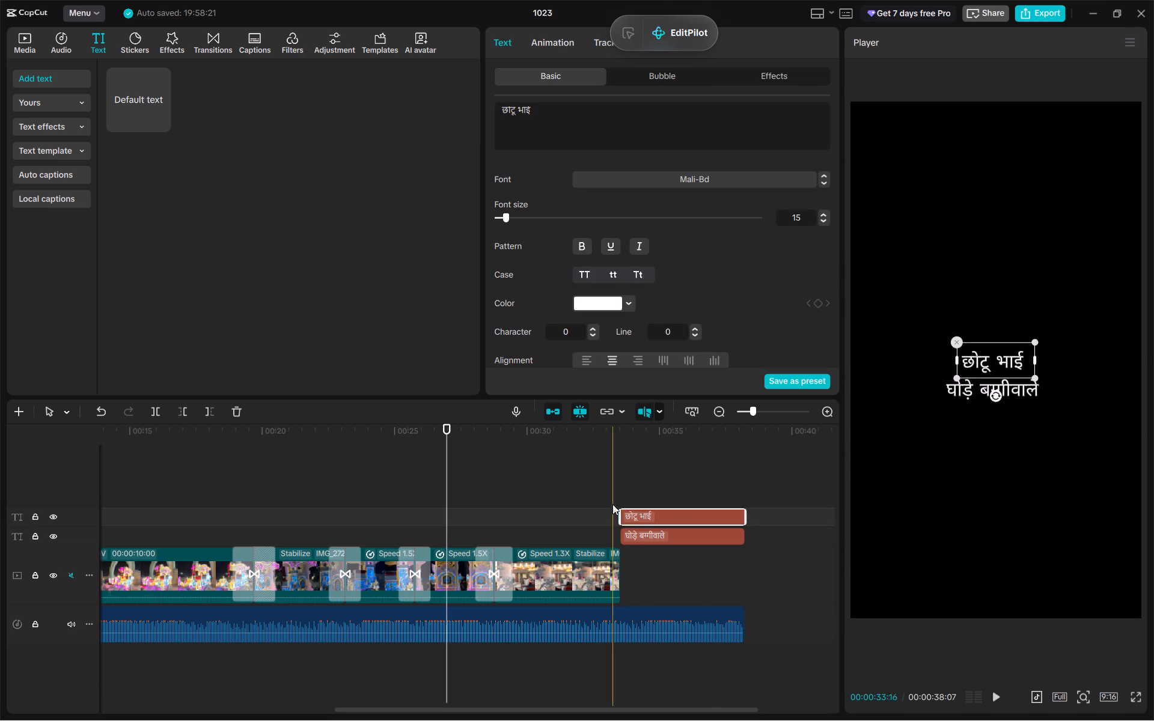
{"action": "left_click", "coordinate": [620, 480]}
{"action": "left_click", "coordinate": [641, 520]}
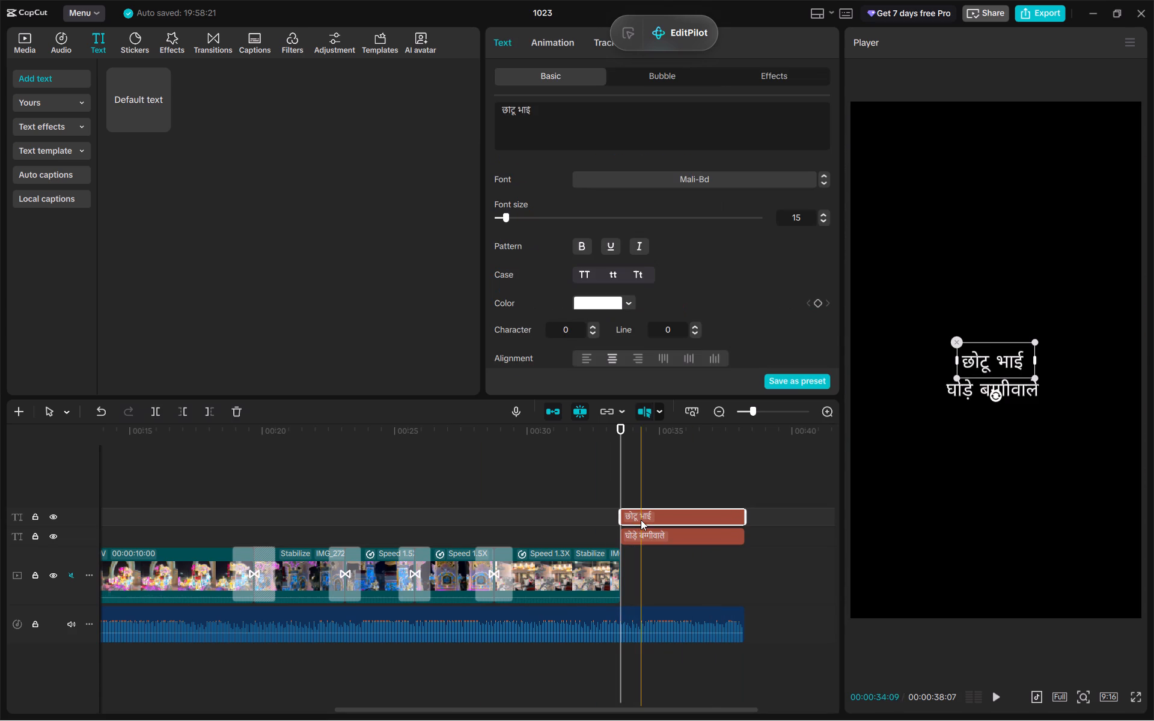
{"action": "left_click", "coordinate": [649, 534]}
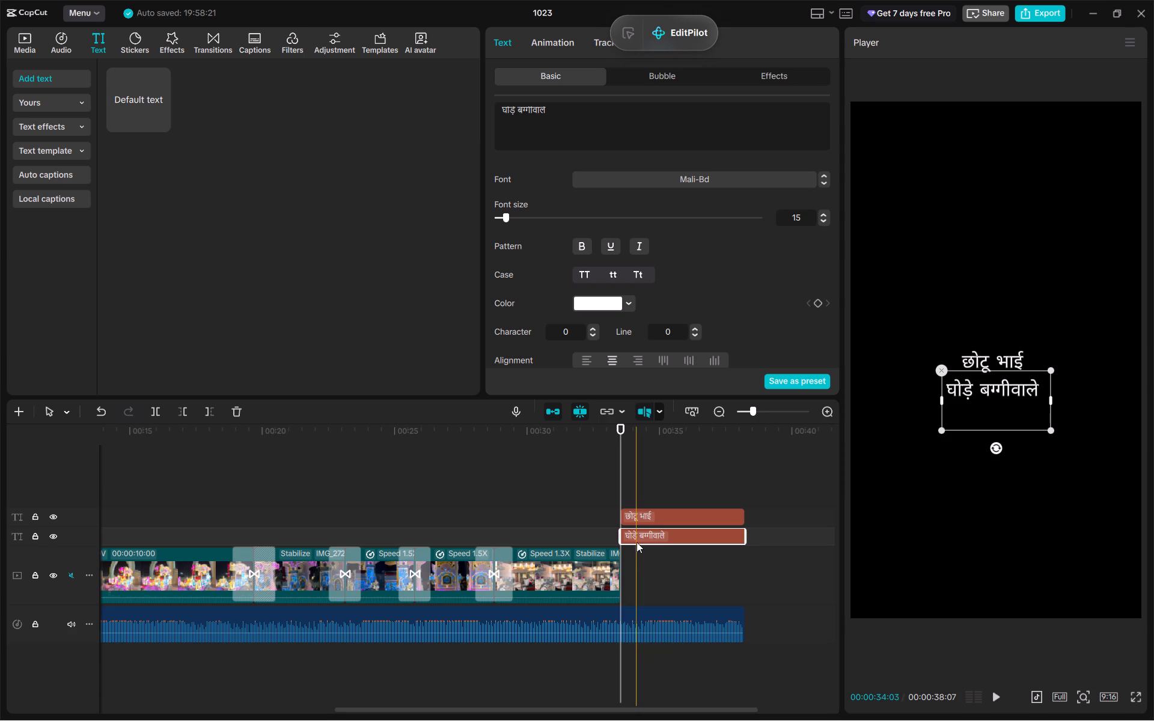
{"action": "right_click", "coordinate": [636, 529]}
{"action": "left_click", "coordinate": [671, 416]}
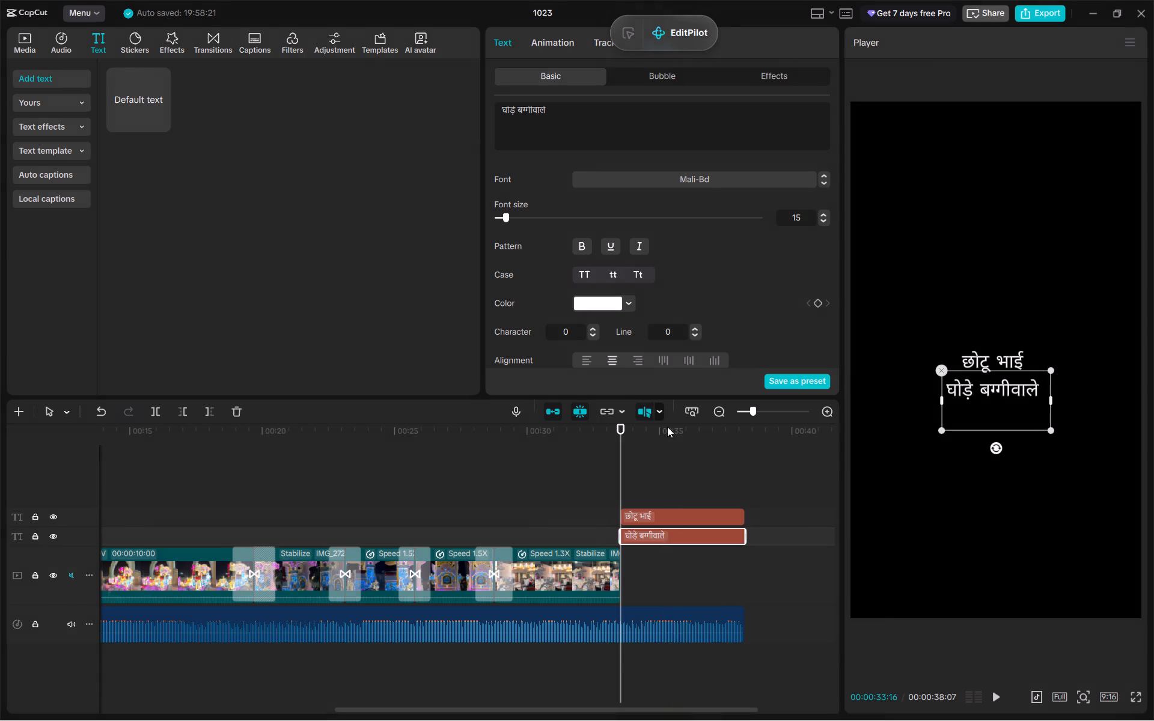
{"action": "right_click", "coordinate": [624, 482]}
{"action": "left_click", "coordinate": [656, 568]}
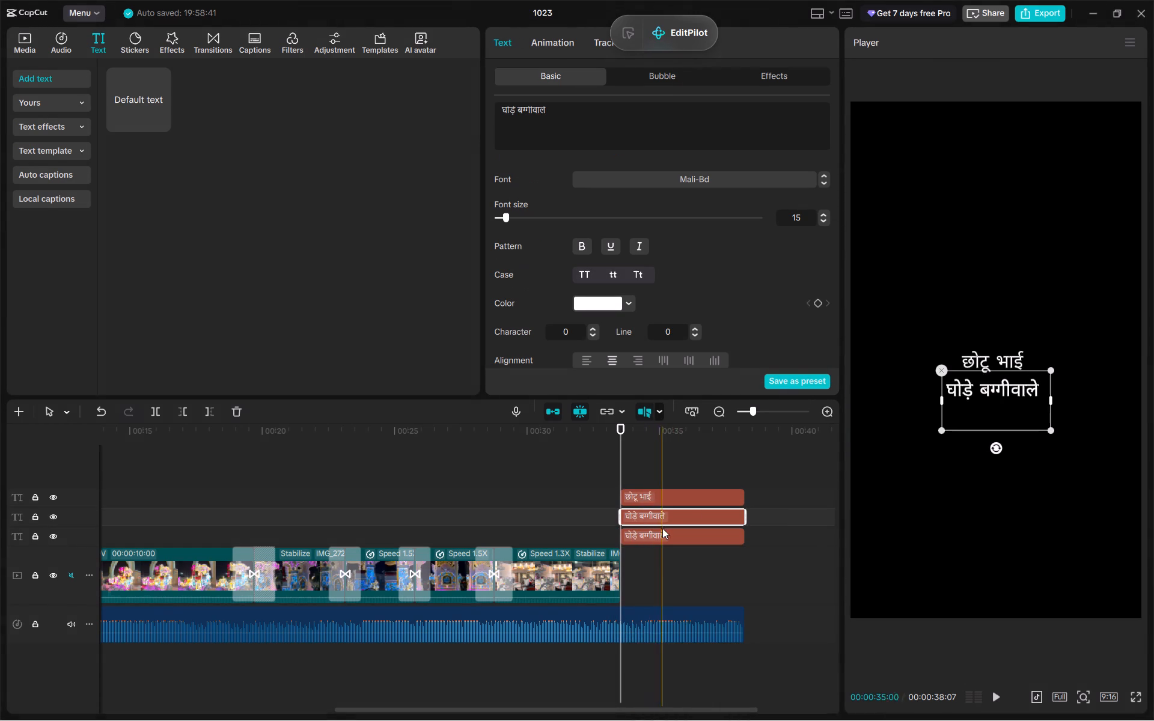
{"action": "left_click_drag", "start_coordinate": [659, 520], "coordinate": [659, 551]}
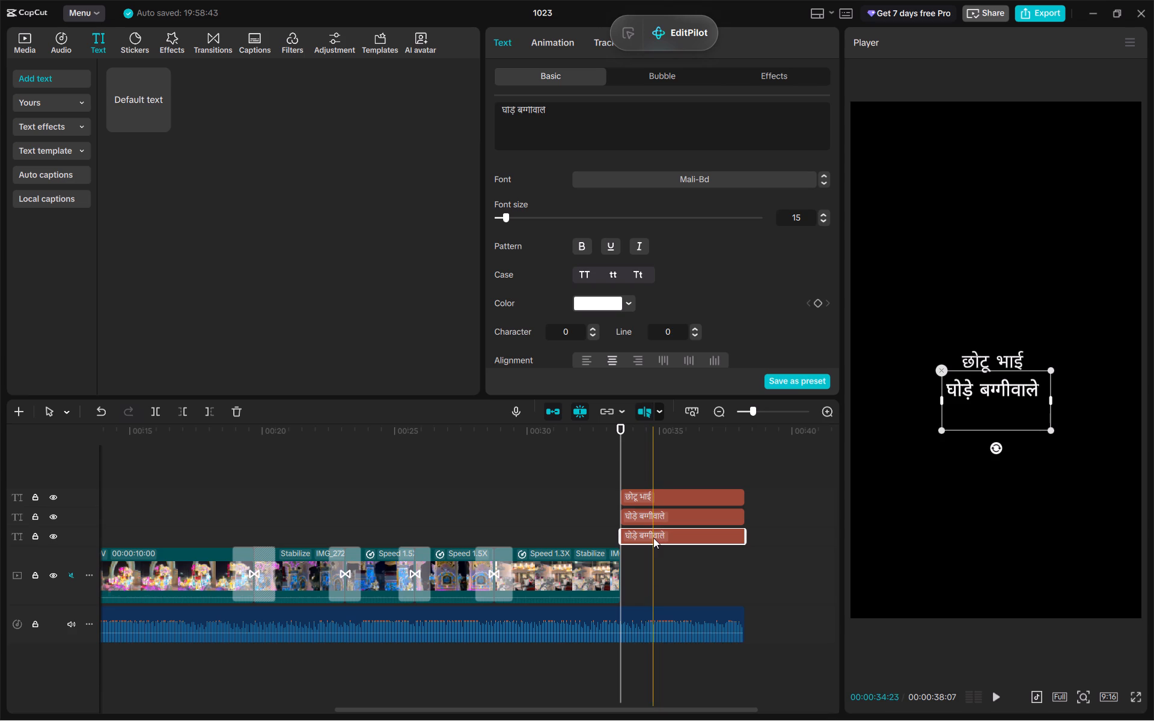
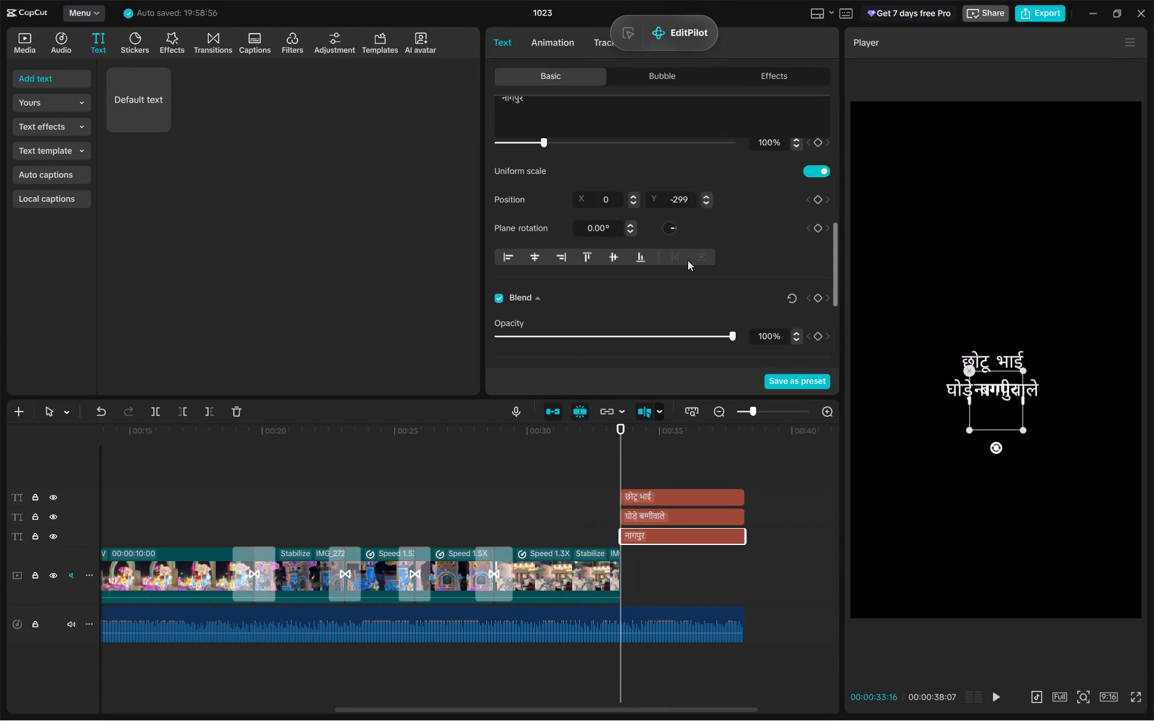
Set the Y position of the "नागपुर" text to -499 and deselect the clip.
{"action": "left_click", "coordinate": [678, 195]}
{"action": "key", "text": "BackSpace"}
{"action": "key", "text": "4"}
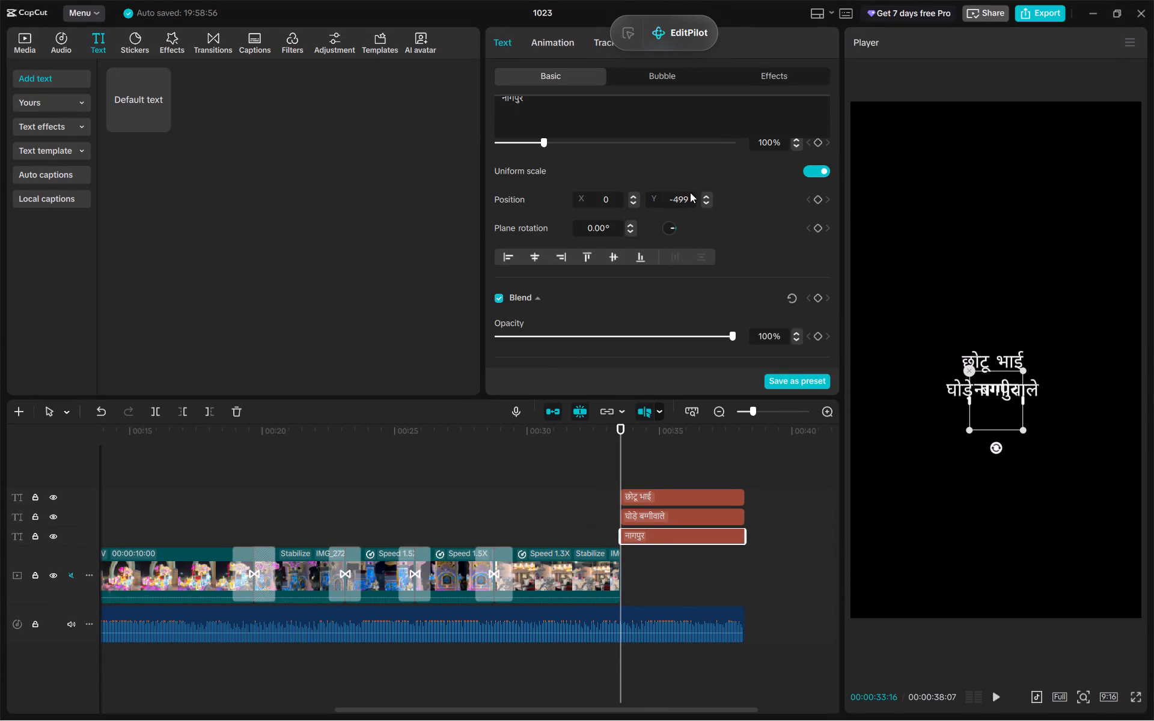
{"action": "key", "text": "Return"}
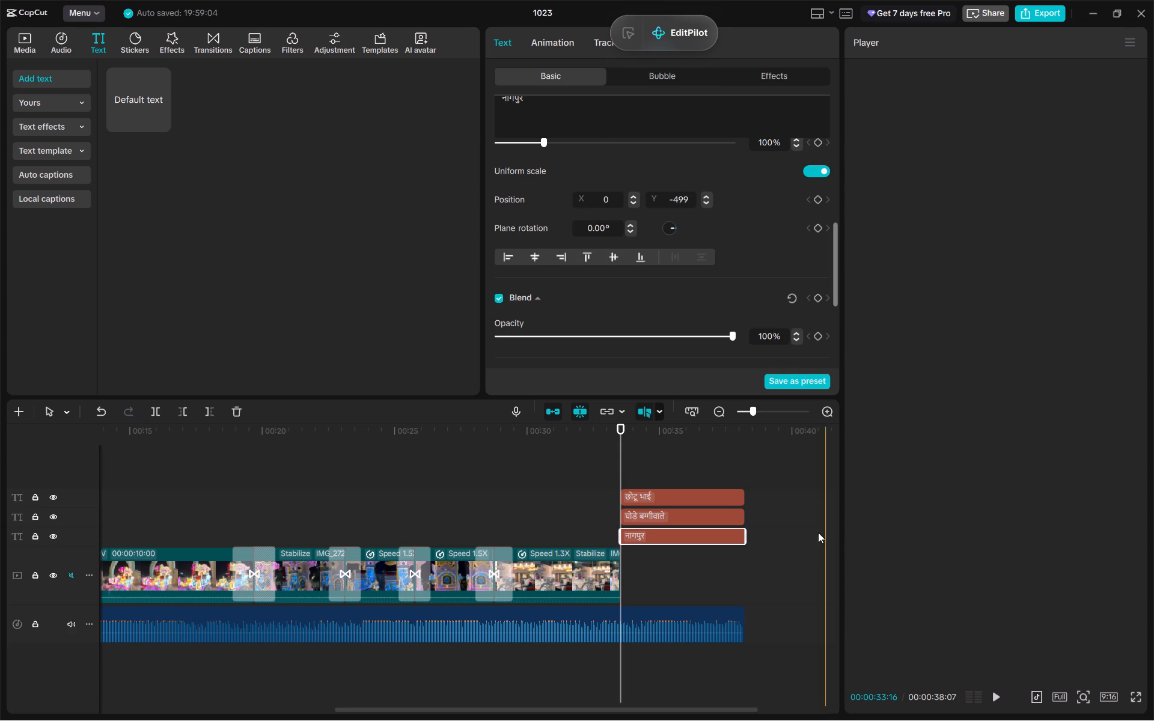
{"action": "left_click", "coordinate": [818, 532]}
Select all three Hindi title clips and move them up together to around the middle of the frame, keeping them horizontally centred.
{"action": "left_click_drag", "start_coordinate": [755, 472], "coordinate": [640, 547]}
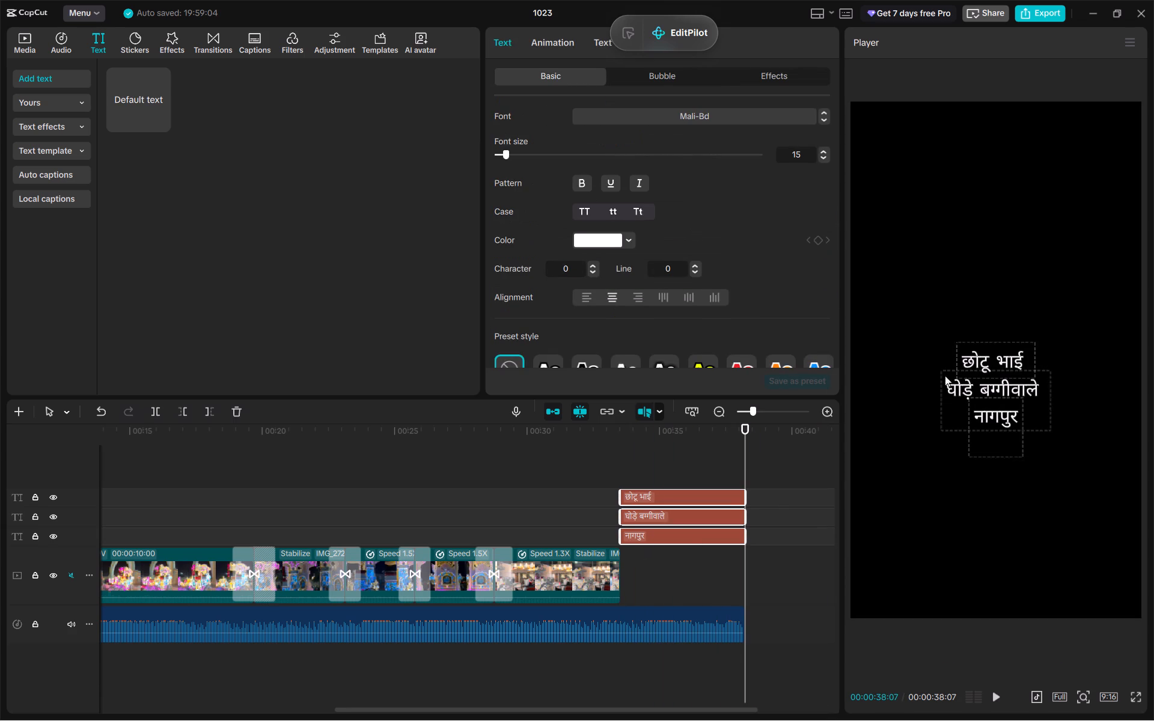
{"action": "left_click_drag", "start_coordinate": [1000, 379], "coordinate": [999, 318]}
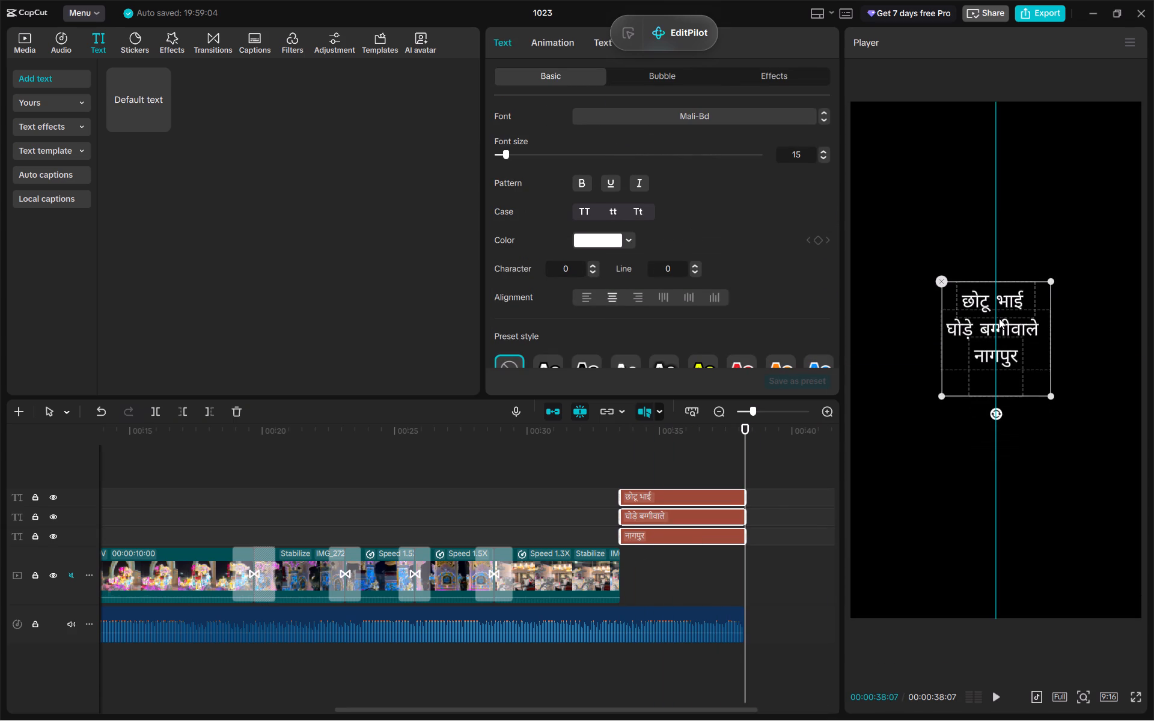
{"action": "left_click_drag", "start_coordinate": [999, 318], "coordinate": [1000, 342]}
{"action": "left_click", "coordinate": [924, 547]}
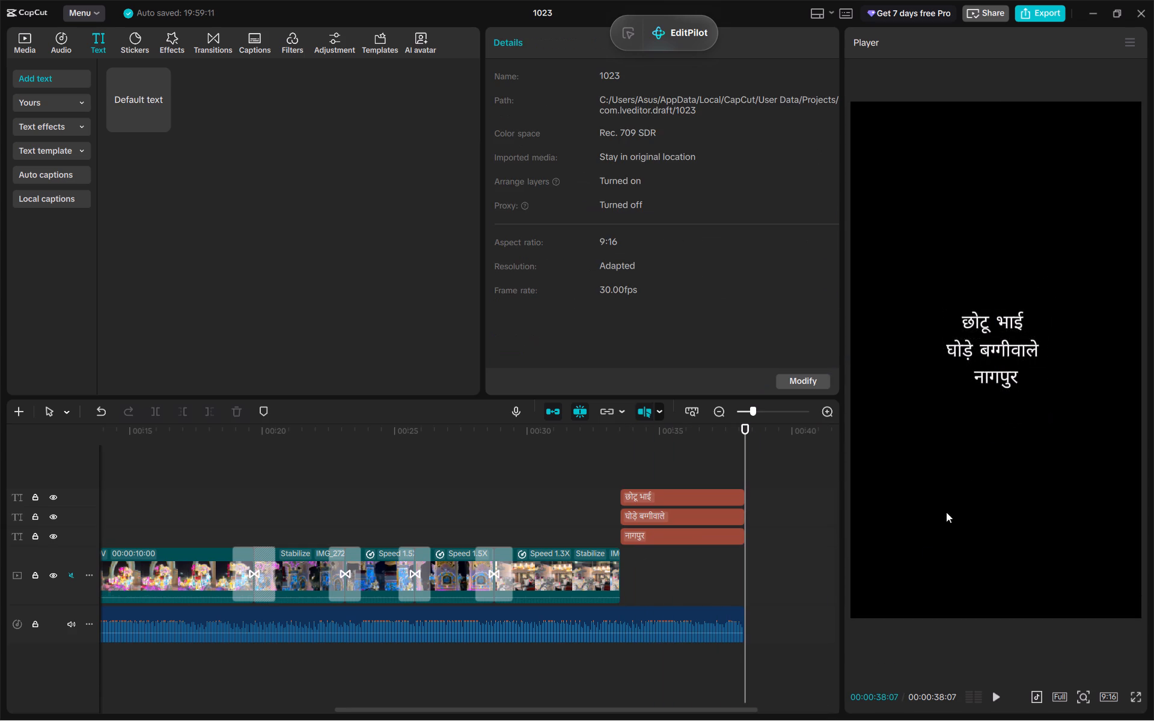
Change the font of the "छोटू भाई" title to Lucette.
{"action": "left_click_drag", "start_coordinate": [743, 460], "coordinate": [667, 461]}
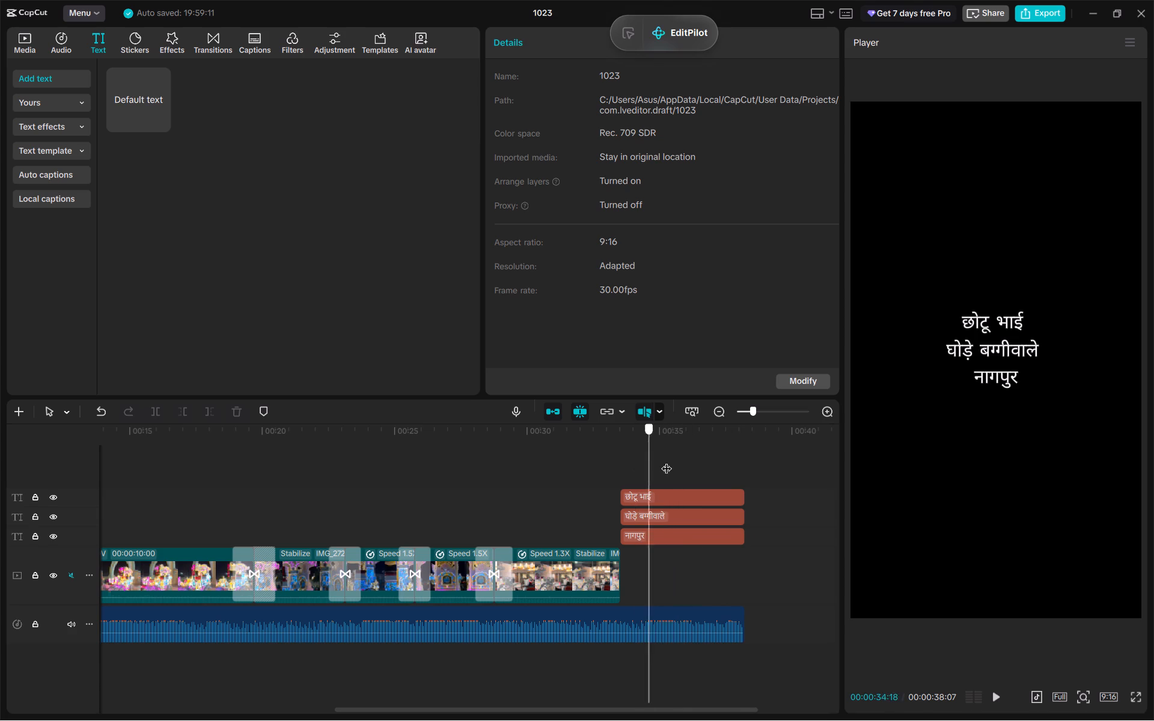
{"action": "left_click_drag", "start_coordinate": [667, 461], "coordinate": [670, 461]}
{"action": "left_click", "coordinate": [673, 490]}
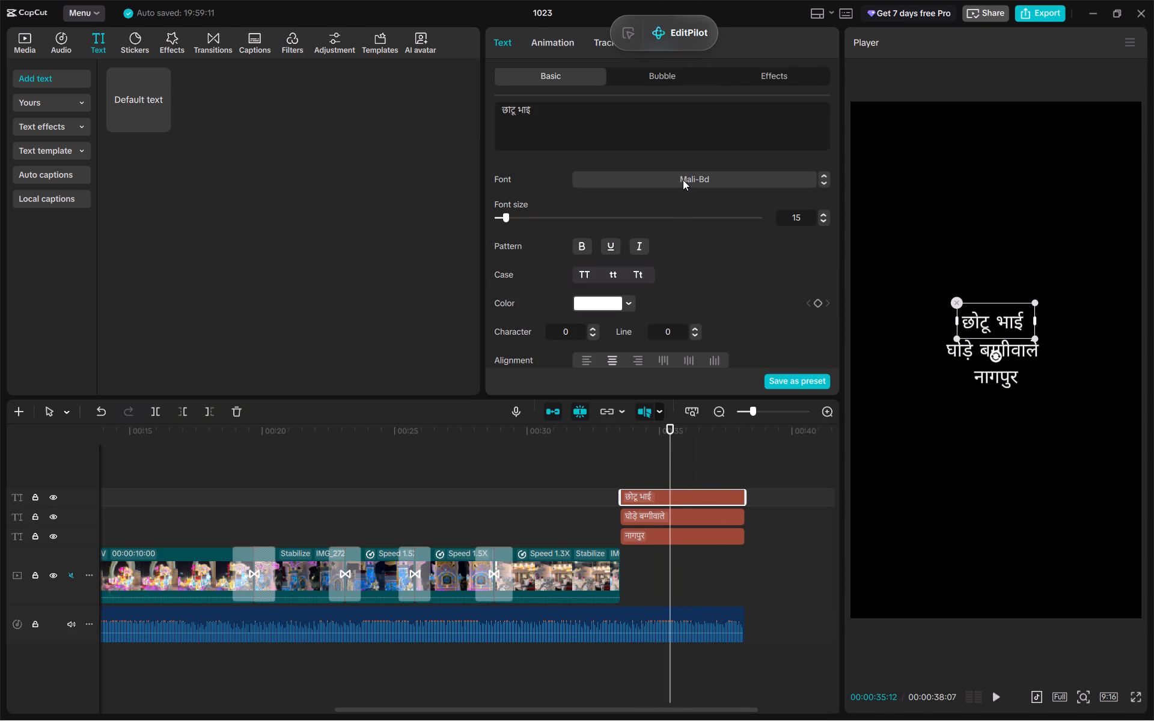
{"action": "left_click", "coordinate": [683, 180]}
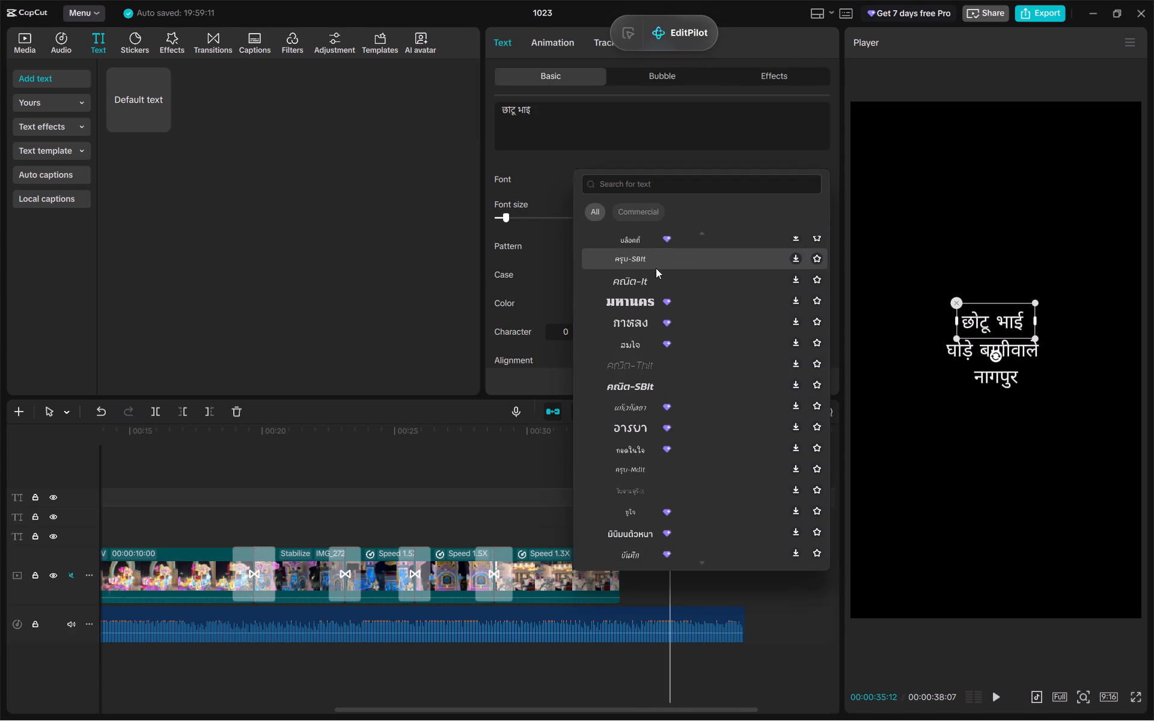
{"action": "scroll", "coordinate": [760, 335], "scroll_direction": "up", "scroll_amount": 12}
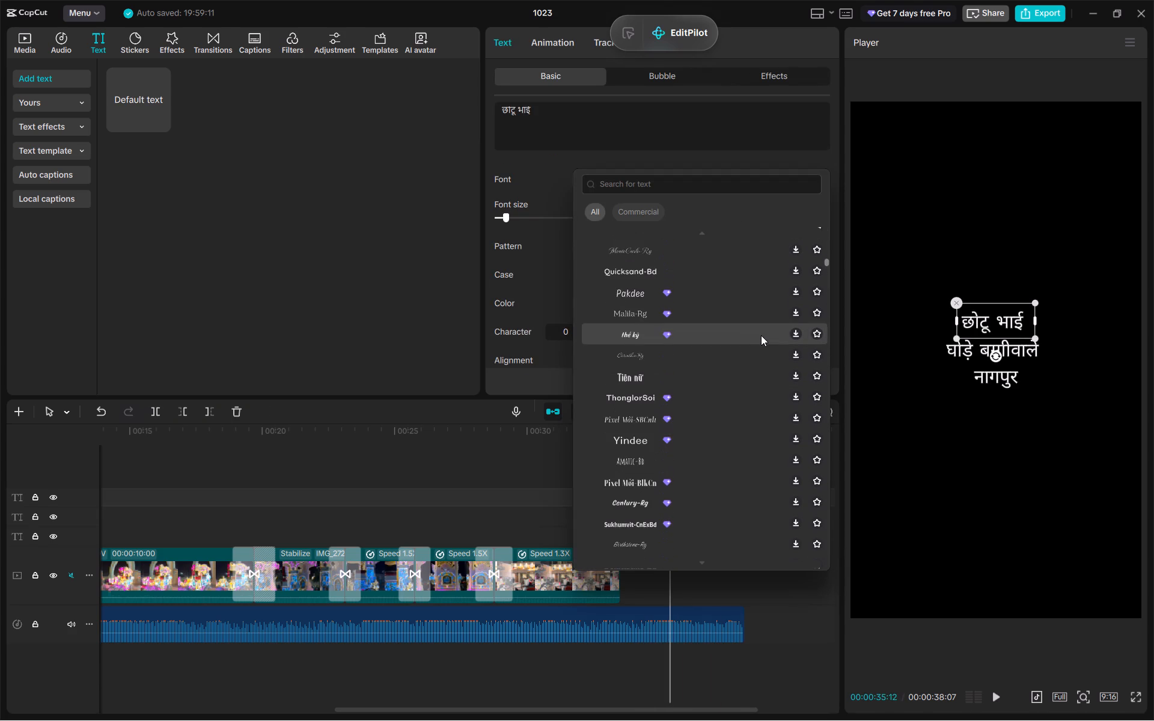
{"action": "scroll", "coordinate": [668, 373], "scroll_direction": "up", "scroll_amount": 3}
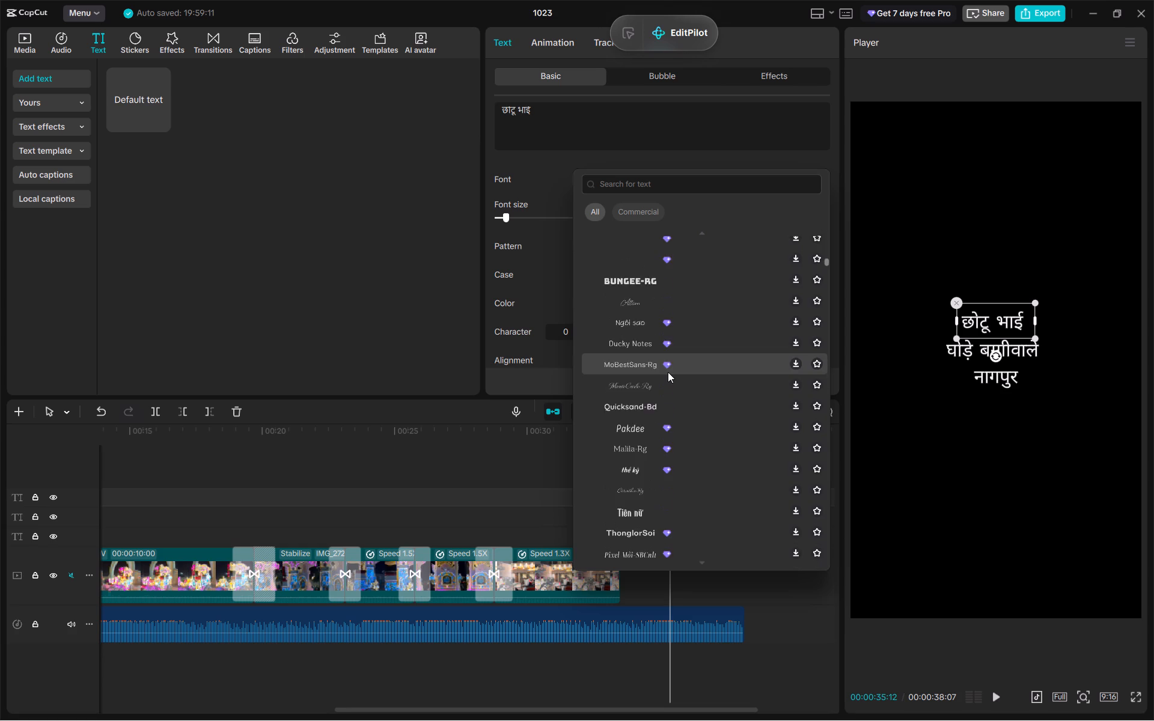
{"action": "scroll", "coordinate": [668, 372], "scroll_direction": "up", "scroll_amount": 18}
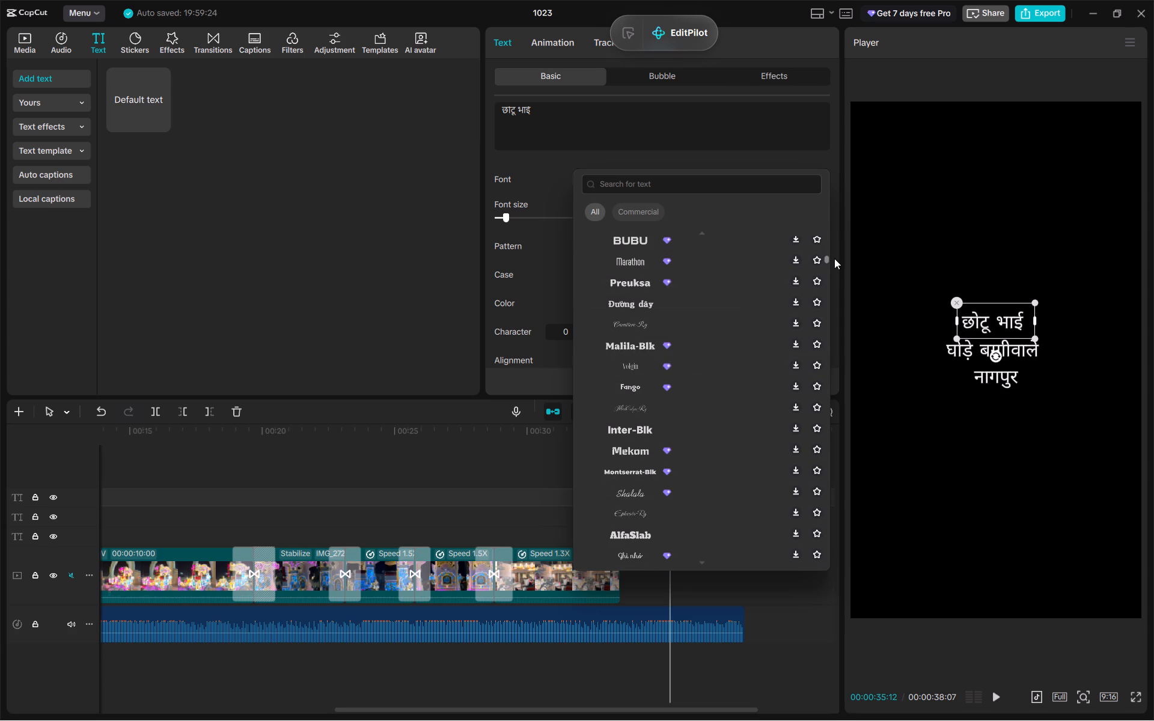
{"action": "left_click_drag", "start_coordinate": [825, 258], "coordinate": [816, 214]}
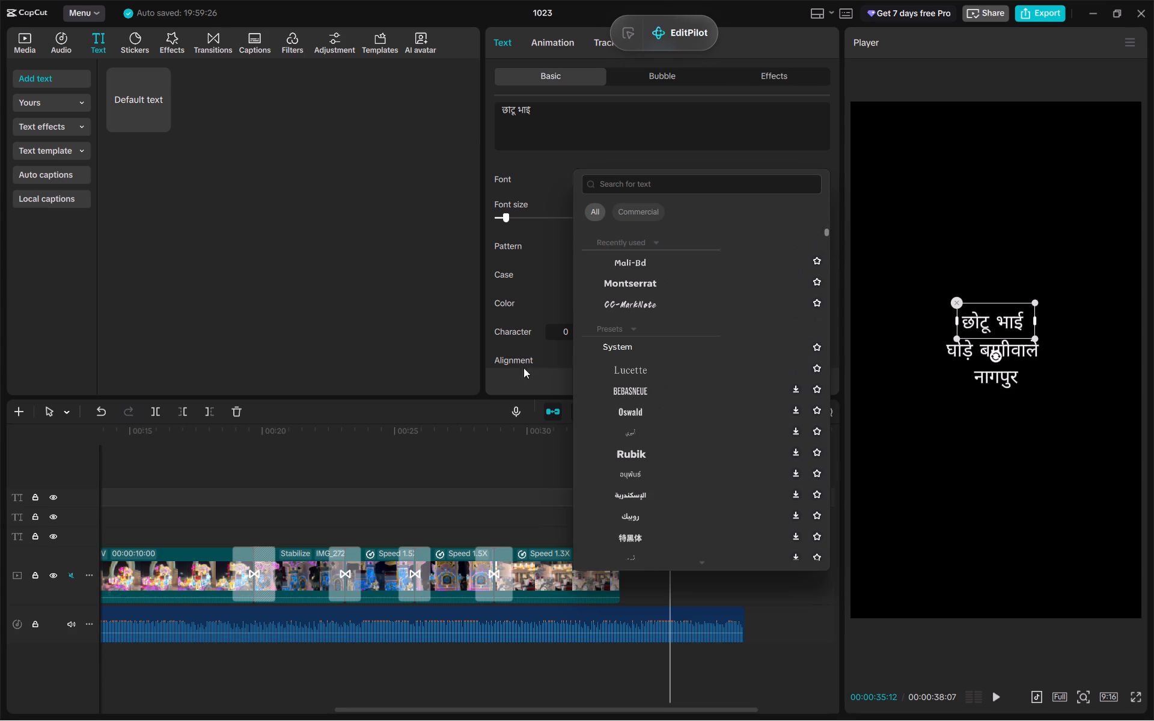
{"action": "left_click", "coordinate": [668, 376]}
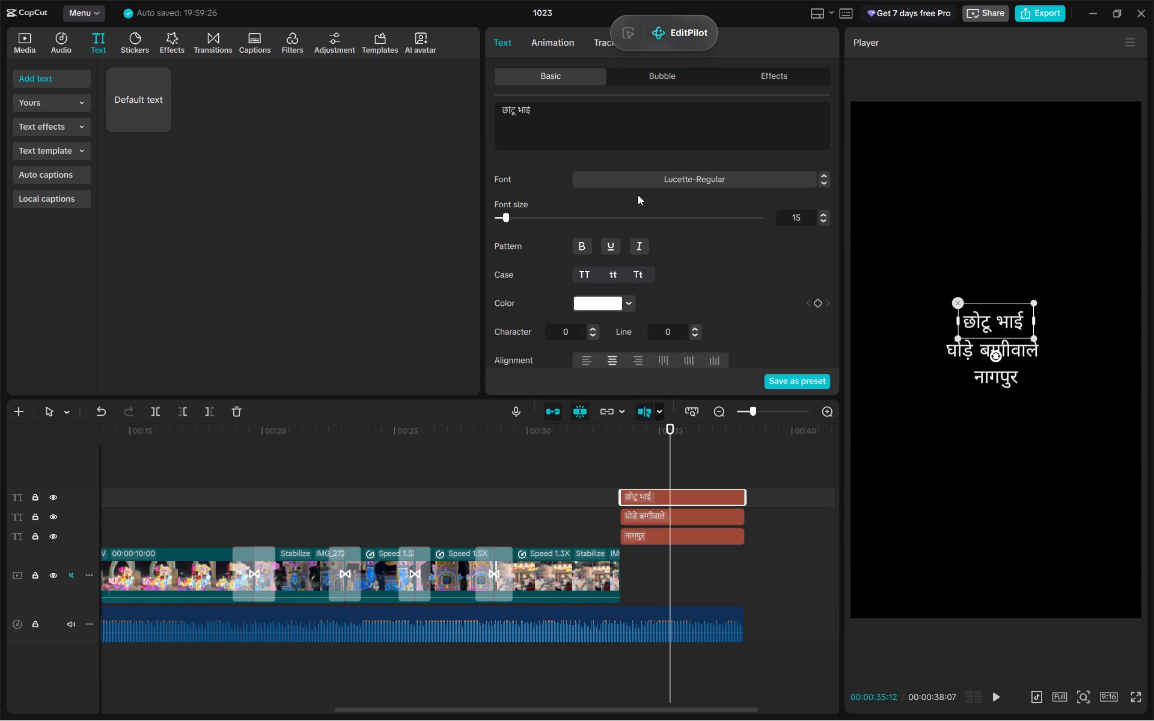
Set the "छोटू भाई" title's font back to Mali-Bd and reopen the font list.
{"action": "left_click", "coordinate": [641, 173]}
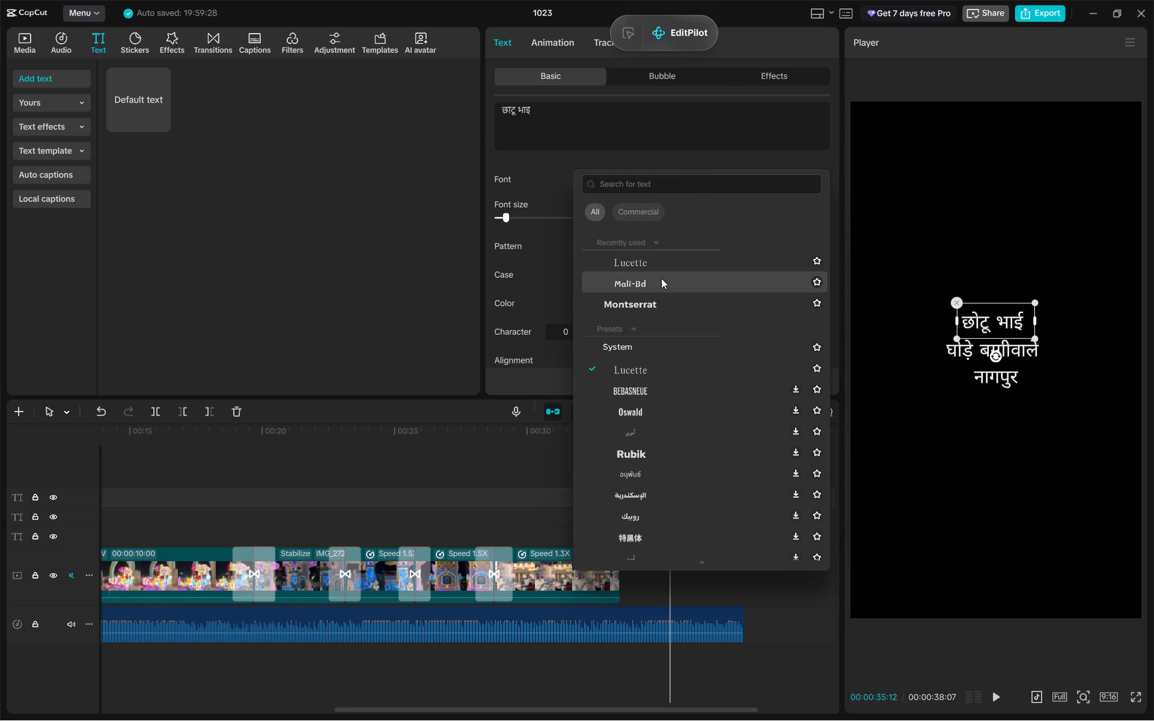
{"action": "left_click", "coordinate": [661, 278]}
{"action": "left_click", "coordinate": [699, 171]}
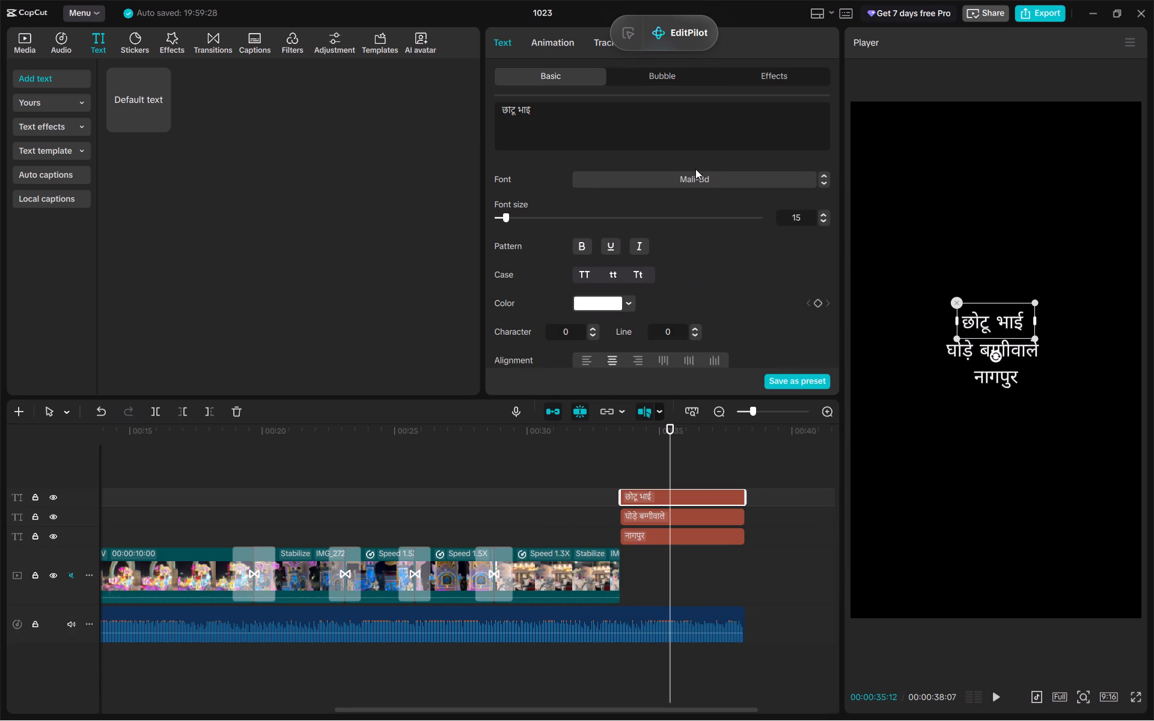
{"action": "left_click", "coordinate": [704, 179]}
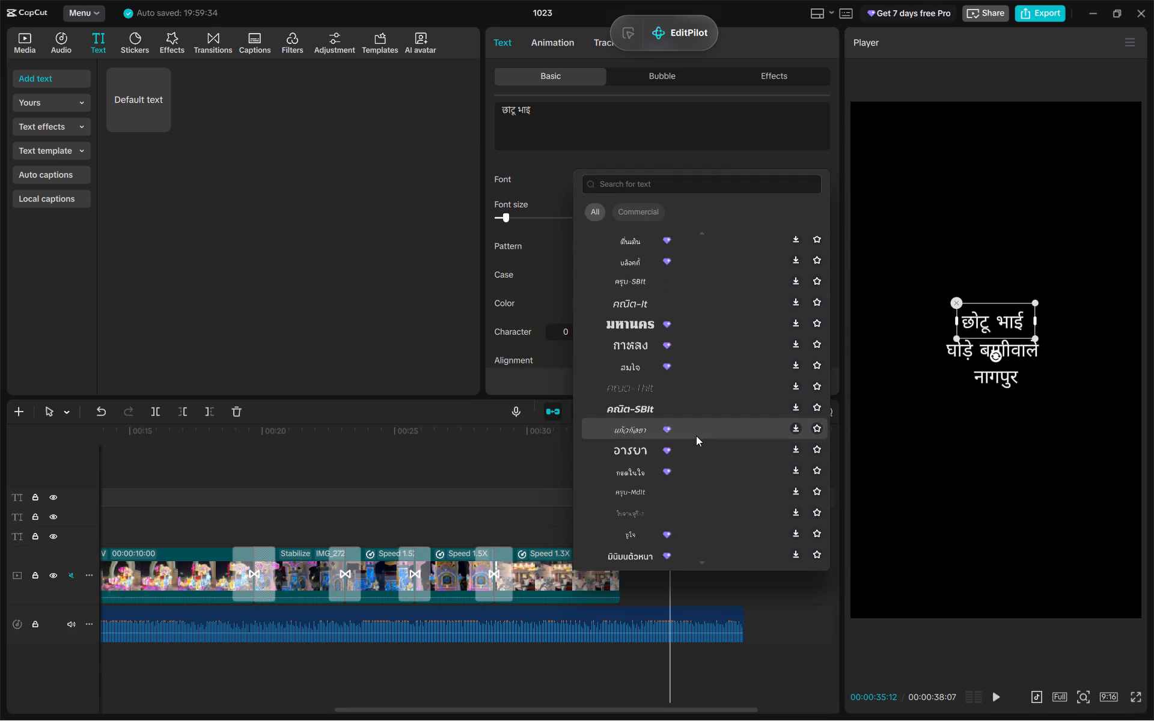
Switch to Google Chrome with the first user profile and open the DaFont website.
{"action": "left_click", "coordinate": [1099, 13]}
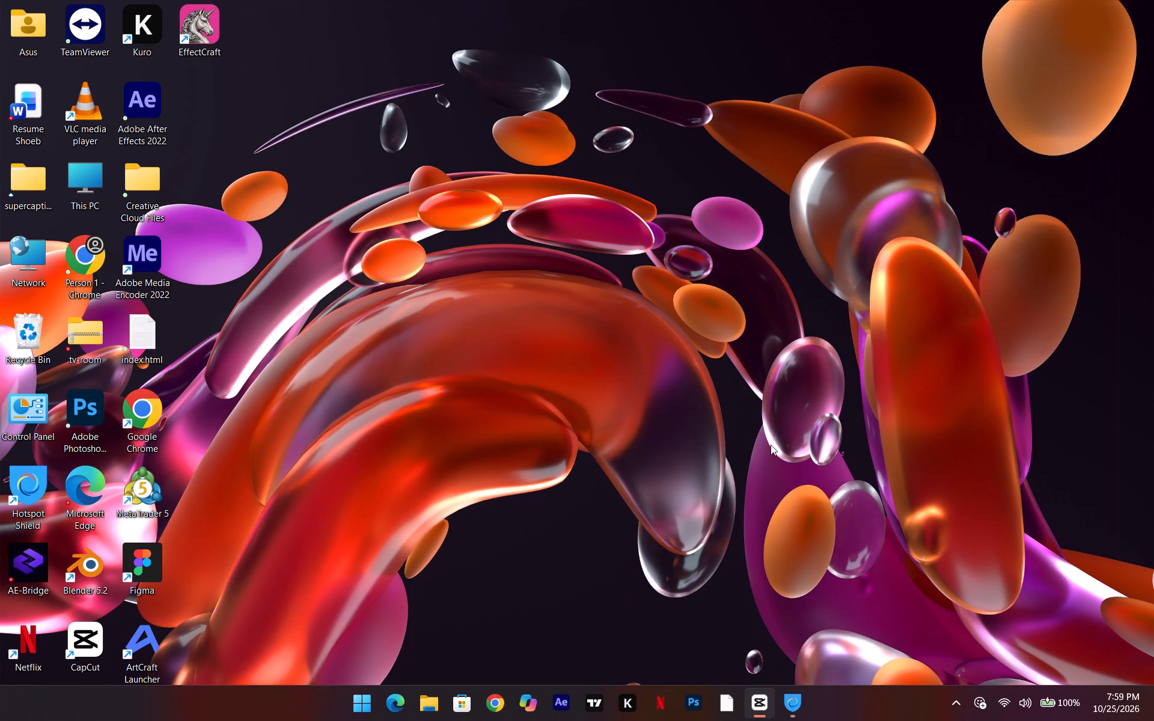
{"action": "left_click", "coordinate": [507, 702]}
{"action": "left_click", "coordinate": [373, 359]}
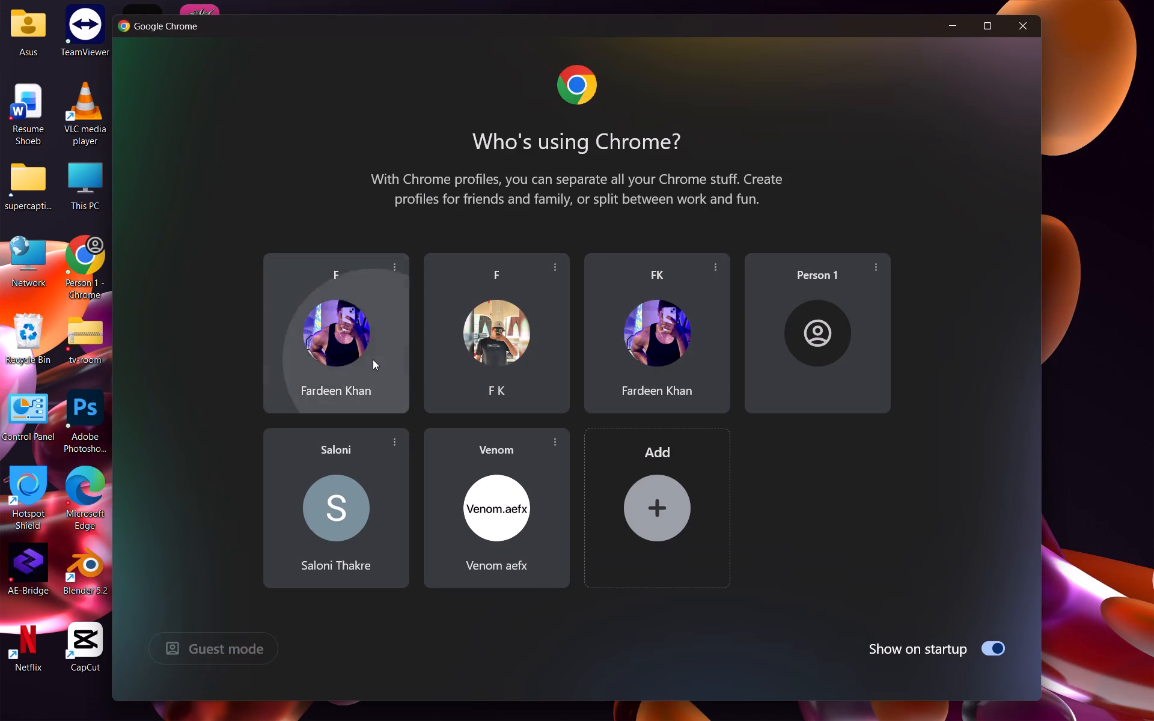
{"action": "left_click", "coordinate": [615, 422]}
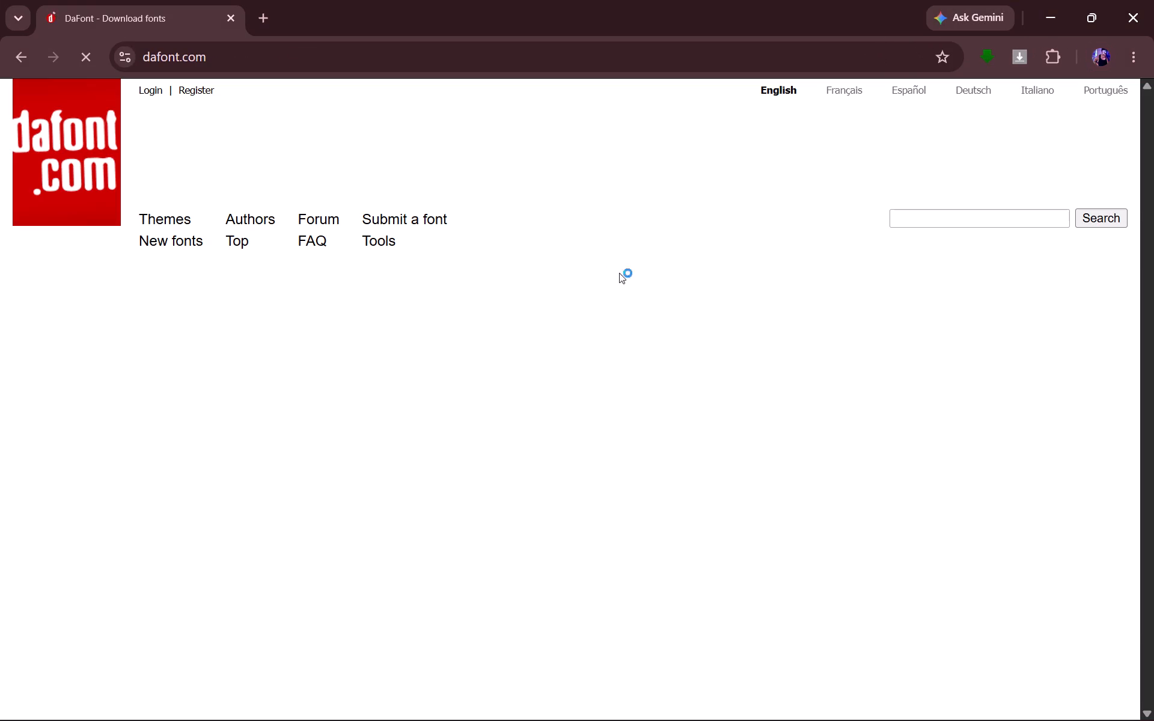
Search DaFont for "hindi" and examine the font previews in the results.
{"action": "left_click", "coordinate": [912, 221]}
{"action": "type", "text": "hindi"}
{"action": "key", "text": "Return"}
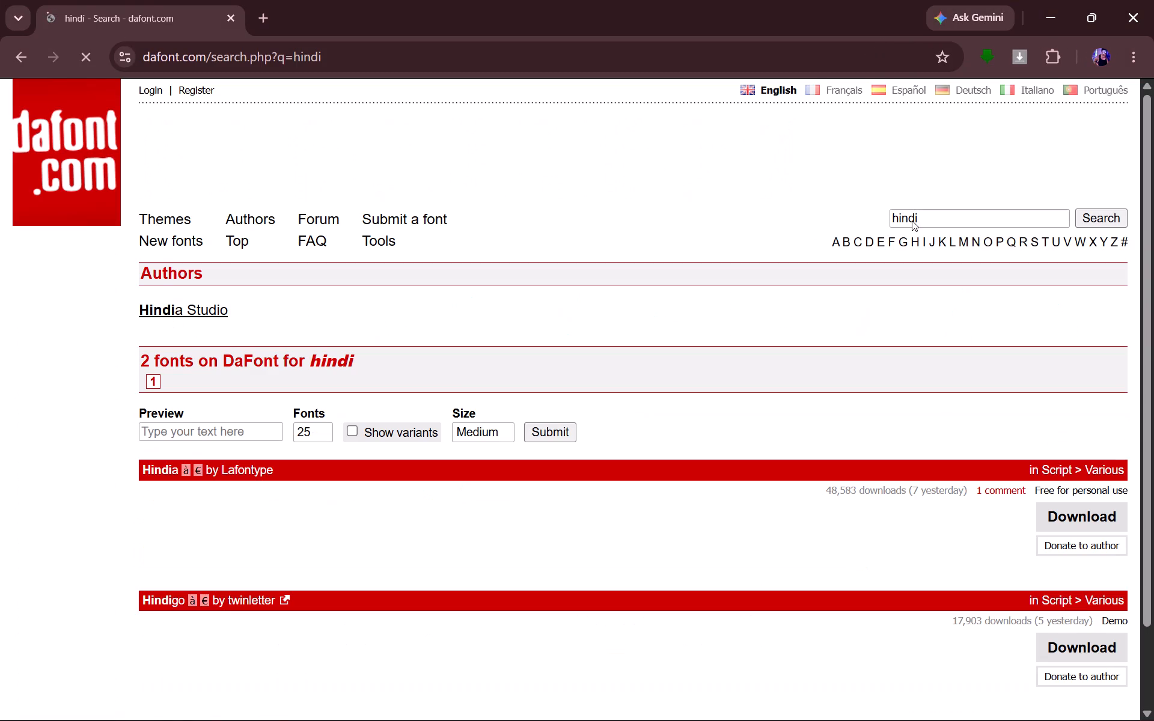
{"action": "scroll", "coordinate": [605, 541], "scroll_direction": "down", "scroll_amount": 6}
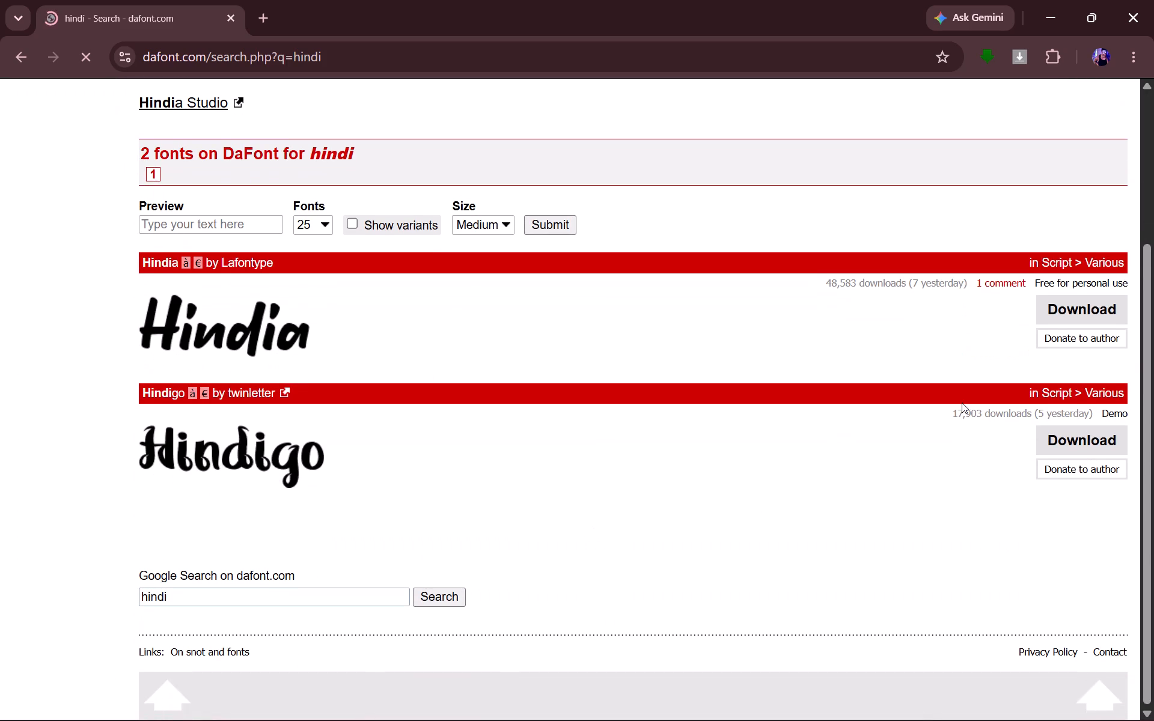
{"action": "scroll", "coordinate": [496, 468], "scroll_direction": "up", "scroll_amount": 2}
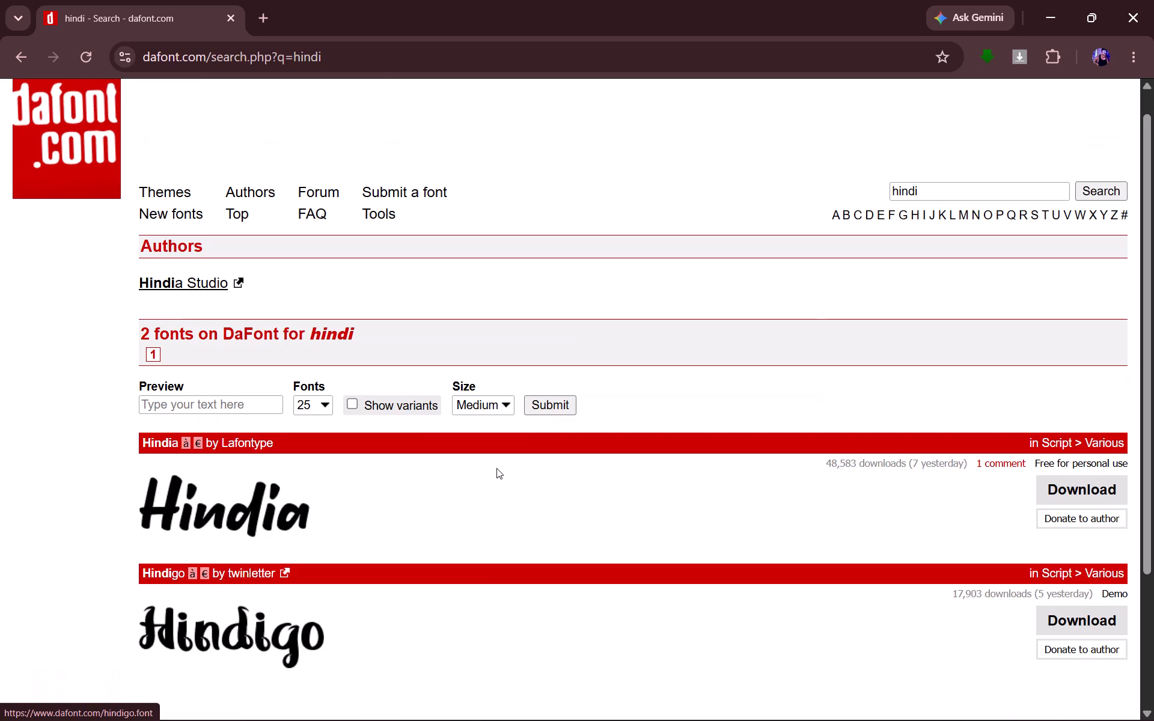
{"action": "scroll", "coordinate": [470, 519], "scroll_direction": "up", "scroll_amount": 2}
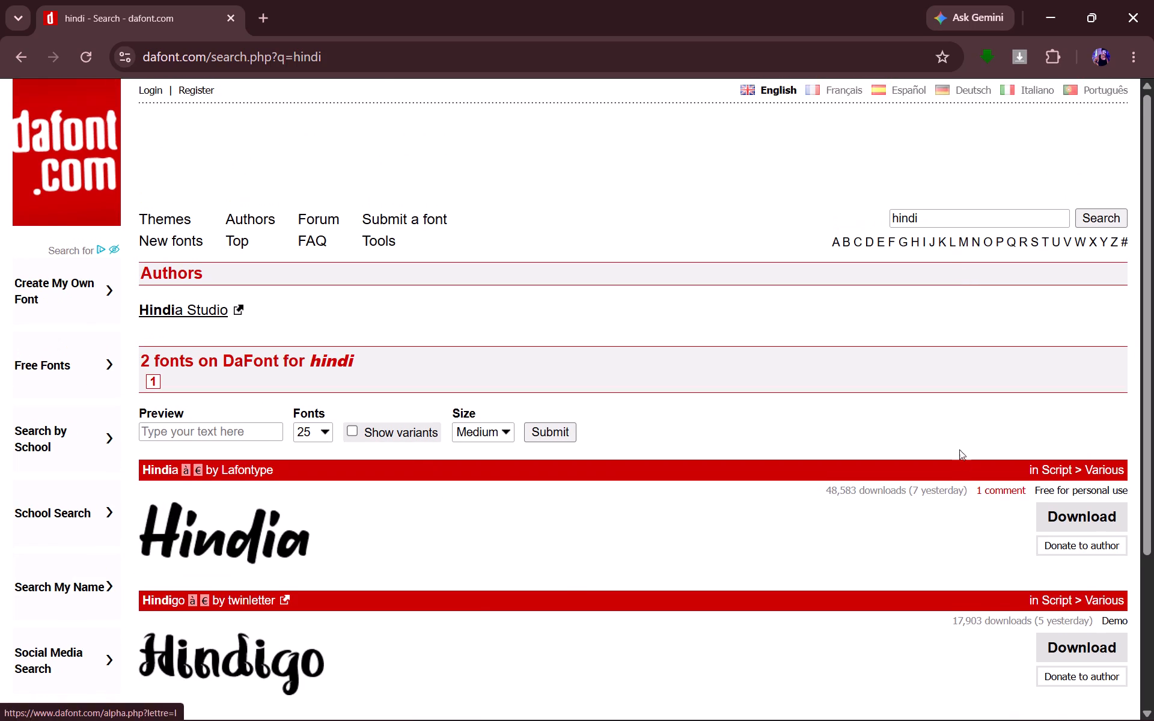
{"action": "scroll", "coordinate": [960, 461], "scroll_direction": "down", "scroll_amount": 3}
{"action": "scroll", "coordinate": [975, 395], "scroll_direction": "up", "scroll_amount": 2}
Search DaFont for "devnagri" instead.
{"action": "double_click", "coordinate": [966, 195]}
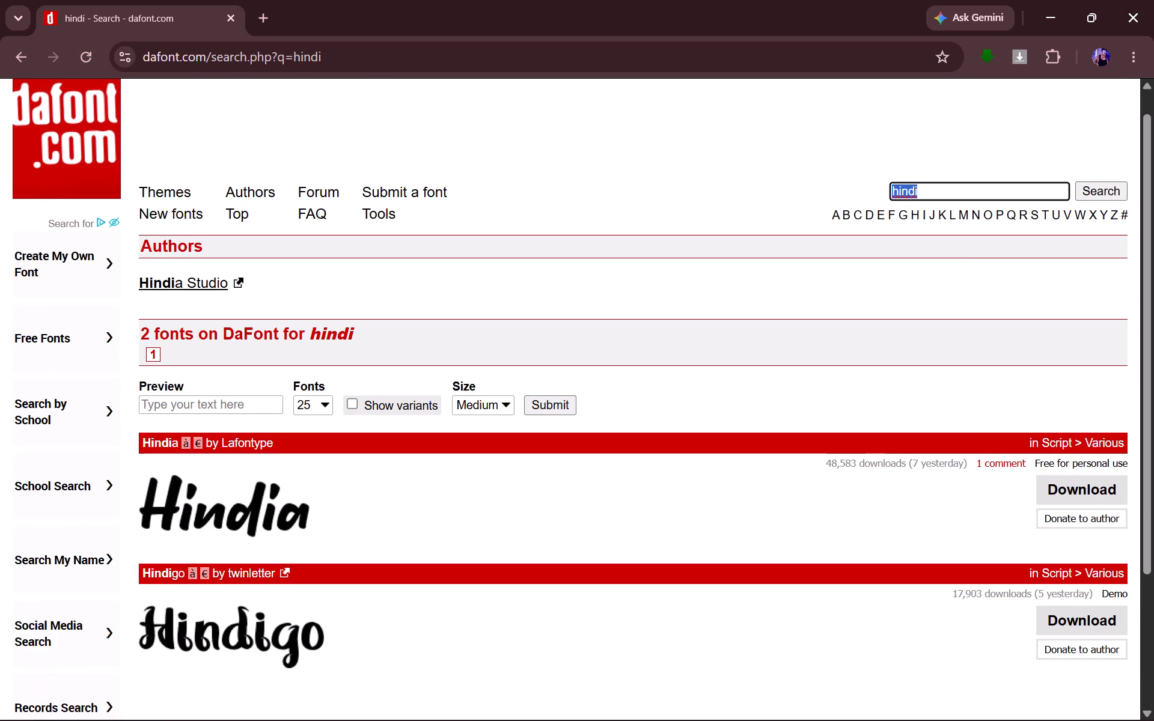
{"action": "key", "text": "BackSpace"}
{"action": "type", "text": "devna"}
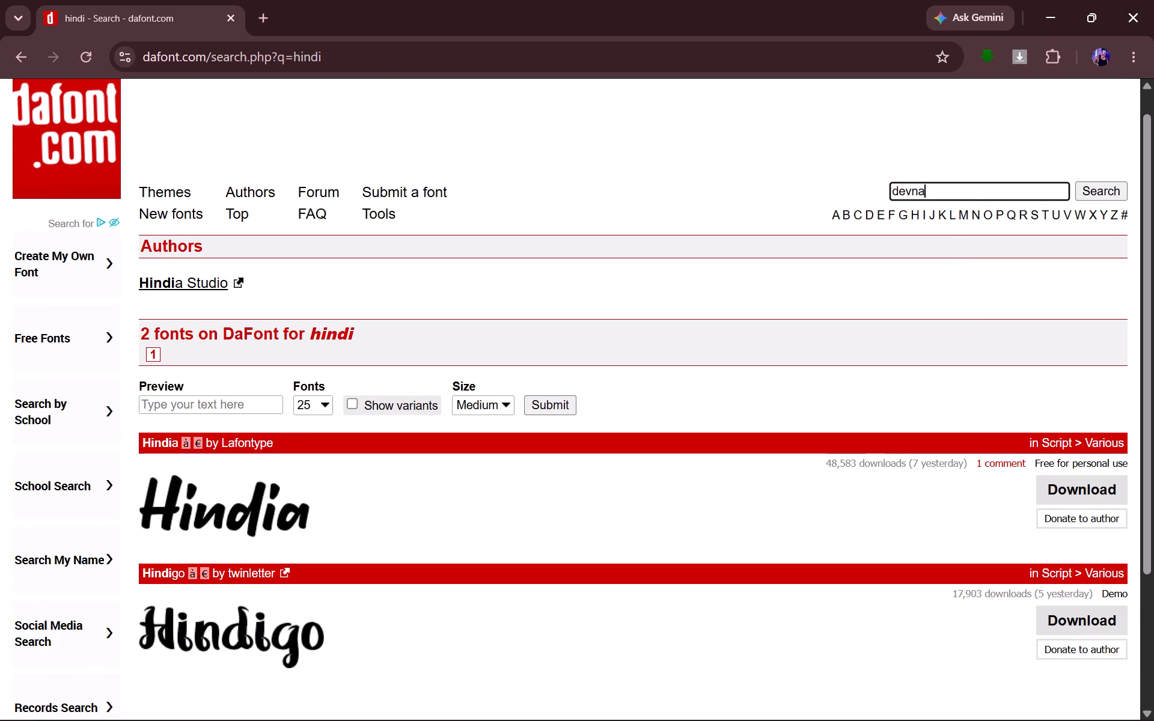
{"action": "key", "text": "g"}
{"action": "type", "text": "ri"}
{"action": "key", "text": "Return"}
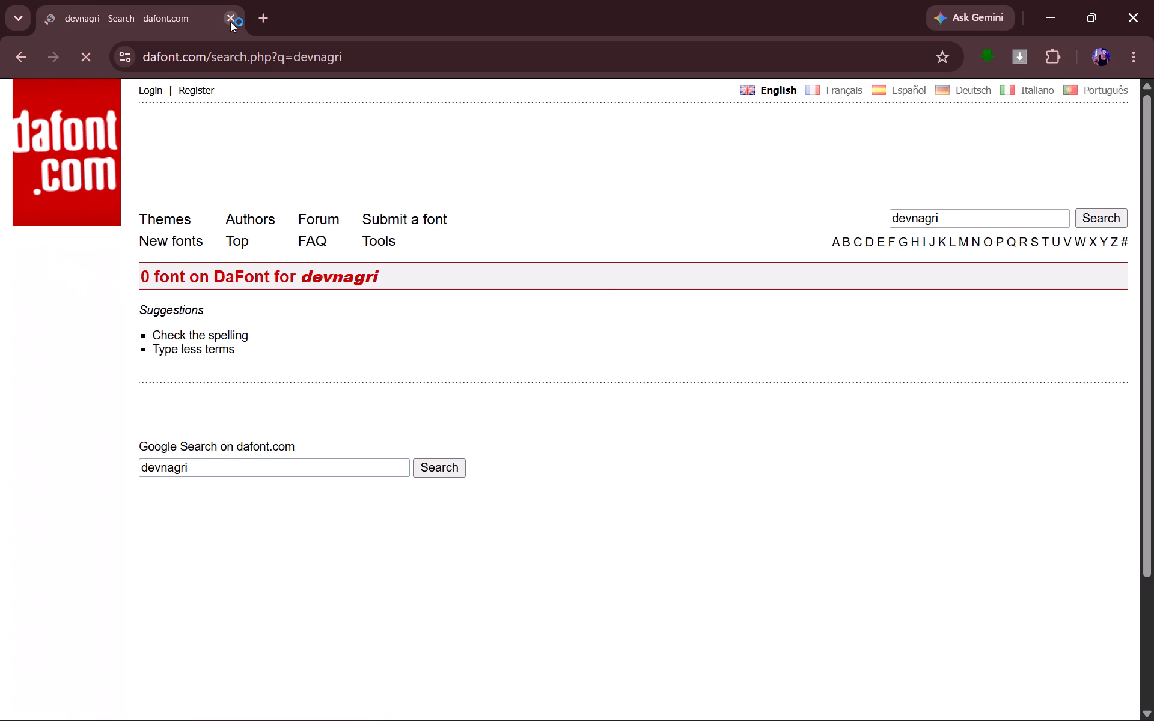
Search the web in a new tab for "devanagari font download".
{"action": "left_click", "coordinate": [252, 22]}
{"action": "left_click", "coordinate": [330, 52]}
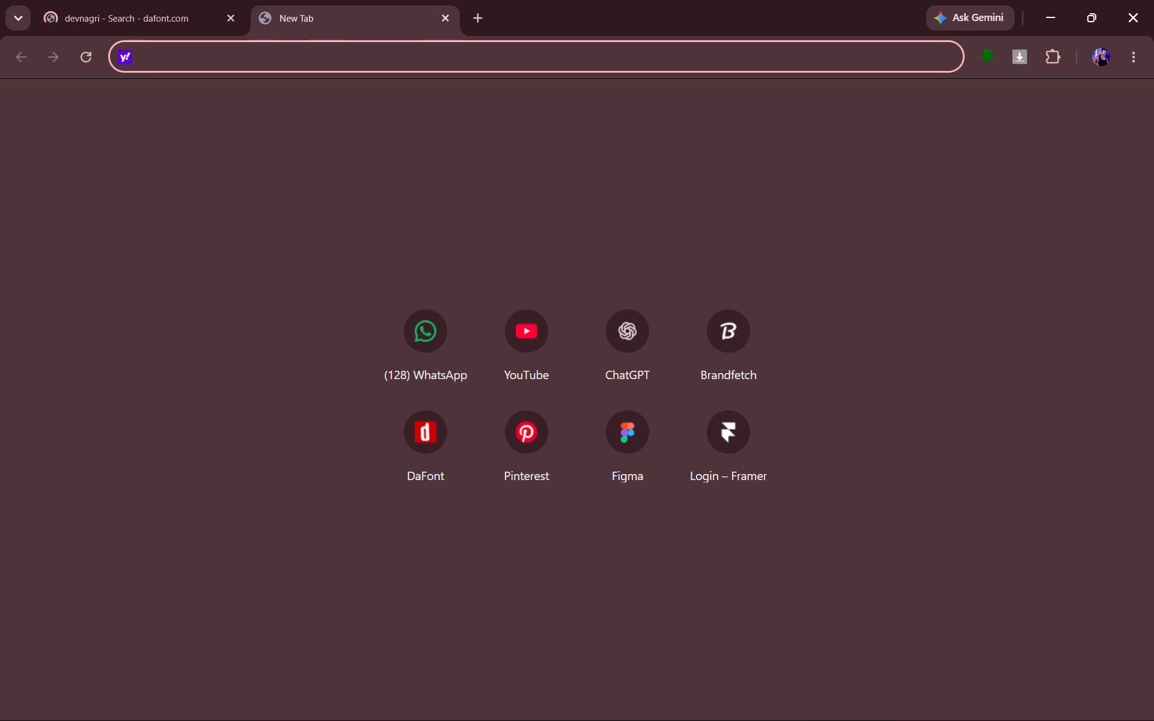
{"action": "type", "text": "devnag"}
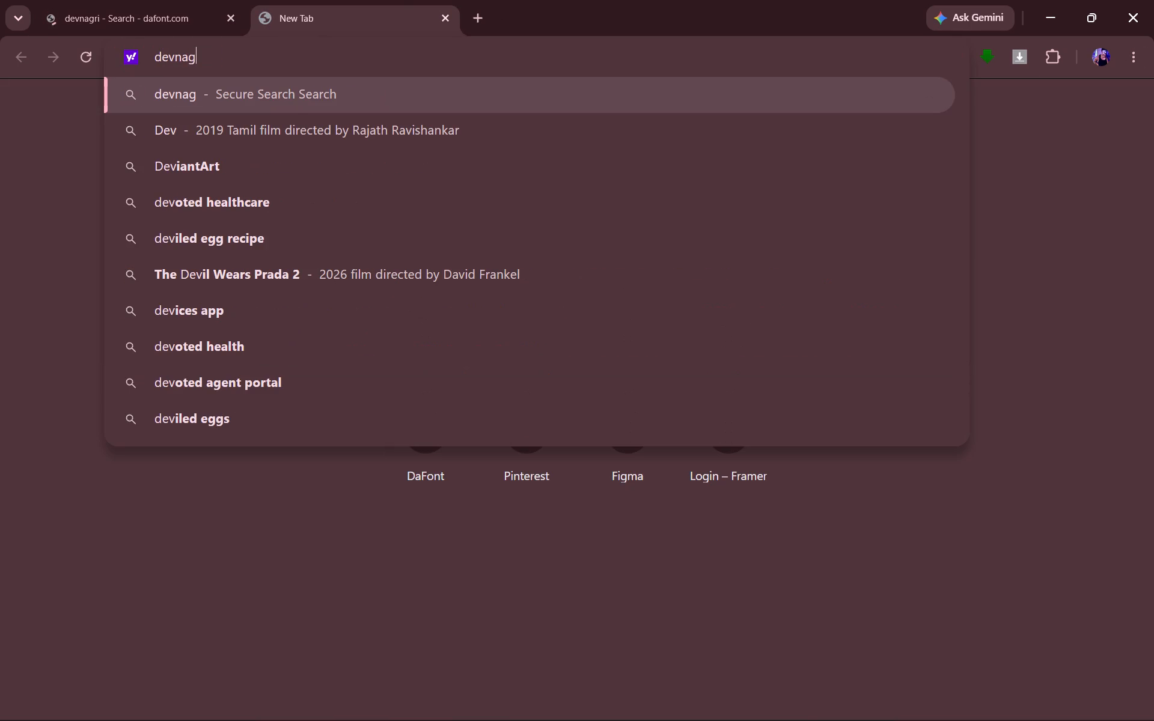
{"action": "type", "text": "ri fo"}
{"action": "key", "text": "n"}
{"action": "type", "text": "t"}
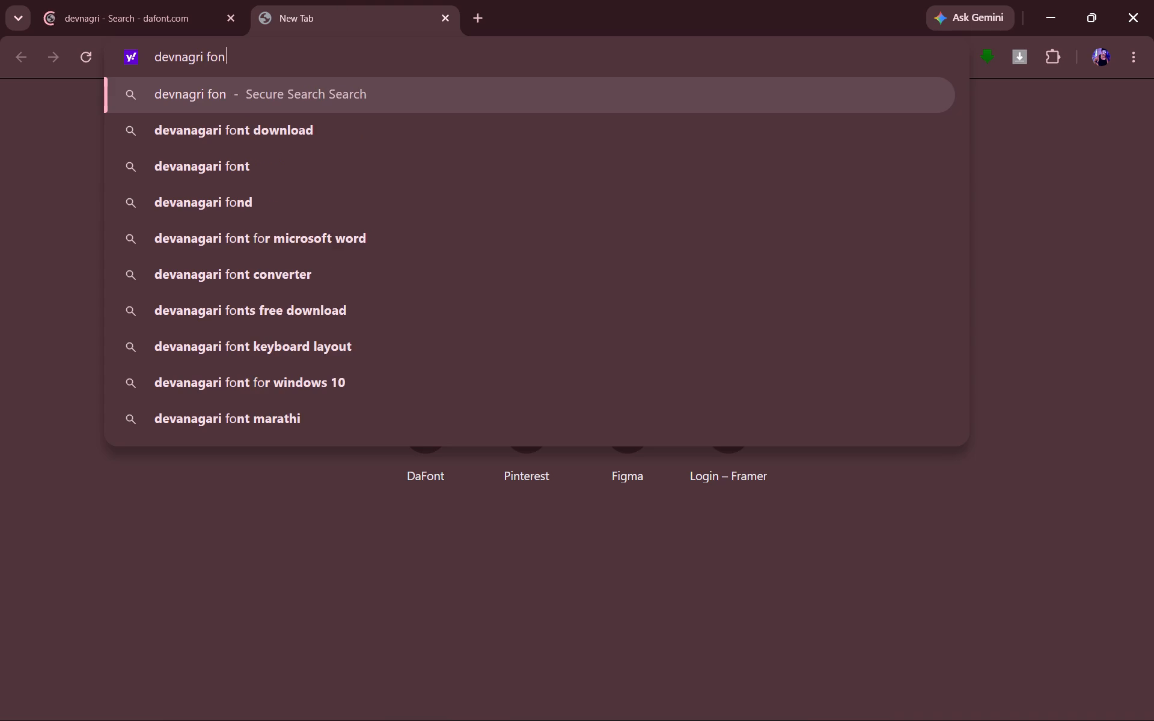
{"action": "key", "text": "space"}
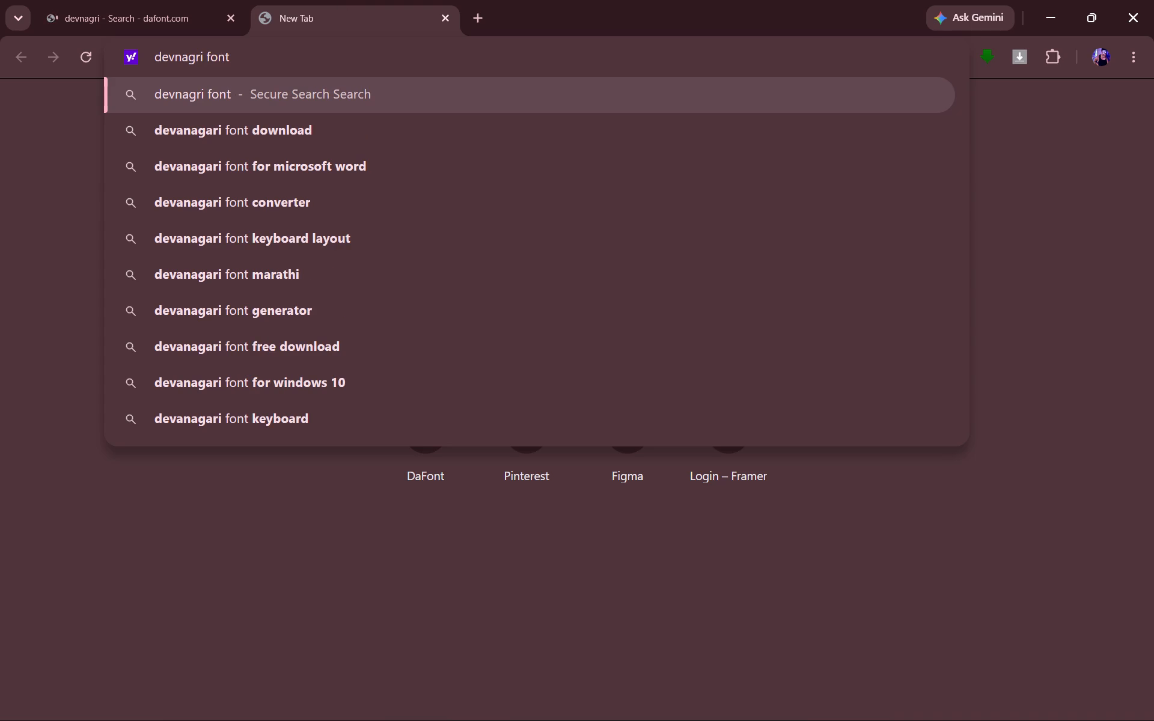
{"action": "left_click", "coordinate": [293, 142]}
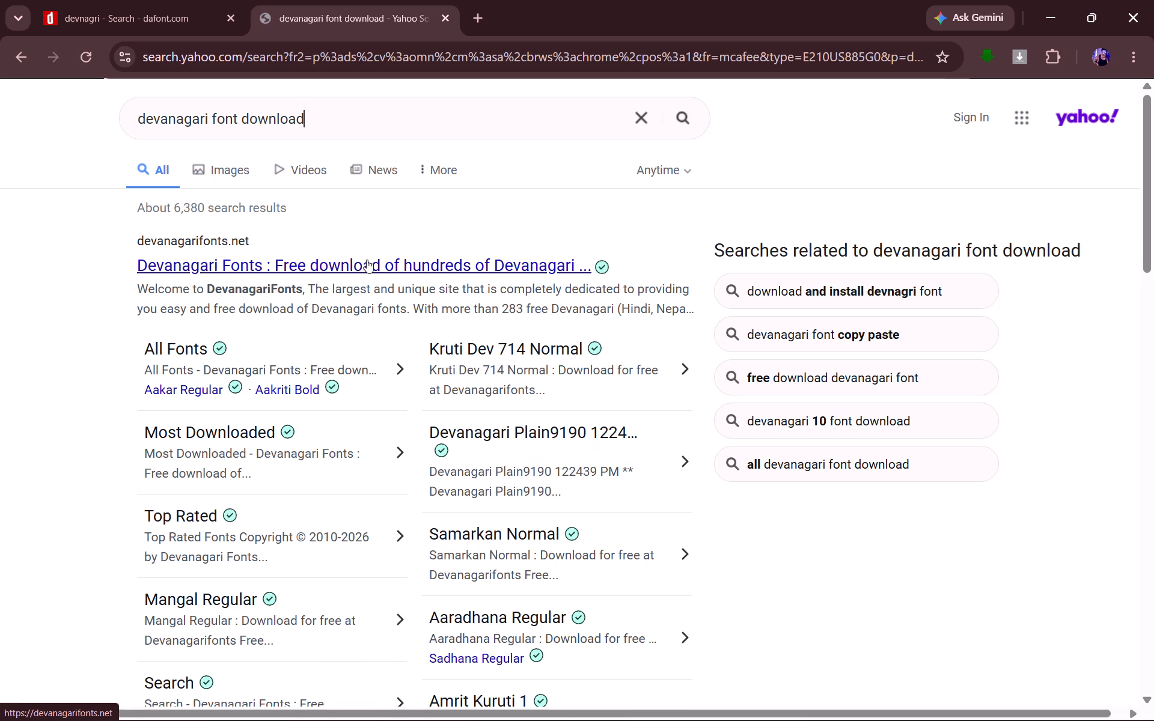
Open the Devanagari Fonts website from the search results and examine the font previews on its home page.
{"action": "left_click", "coordinate": [371, 263]}
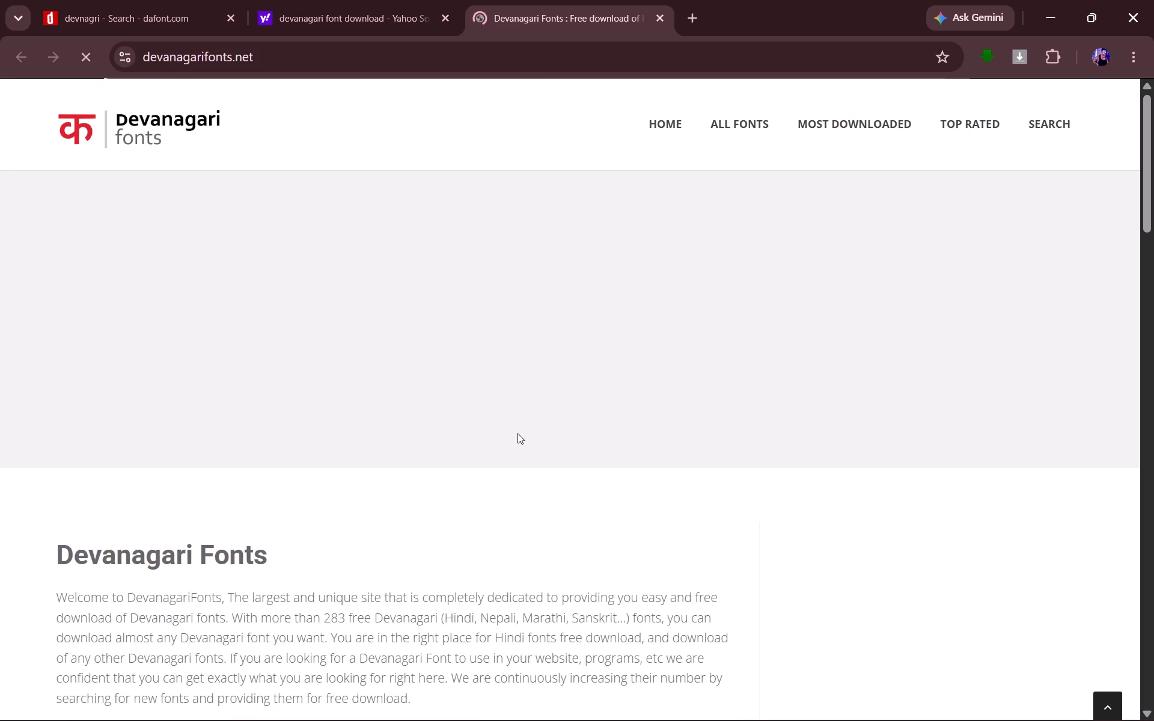
{"action": "scroll", "coordinate": [519, 433], "scroll_direction": "down", "scroll_amount": 9}
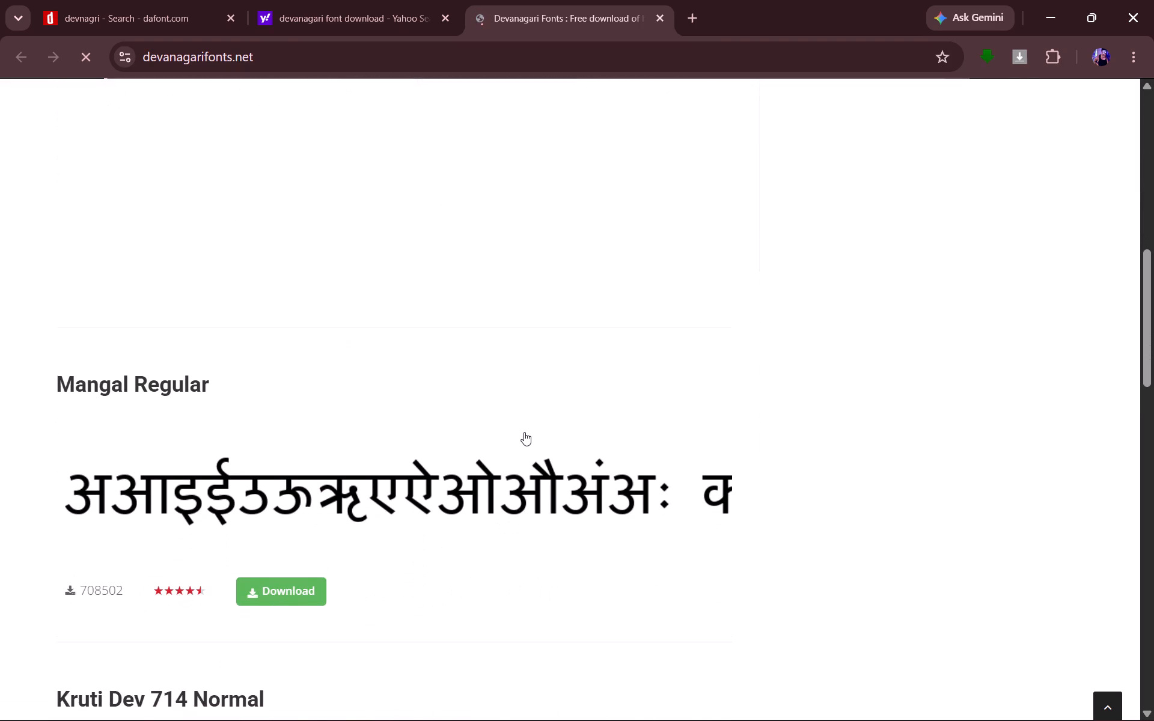
{"action": "scroll", "coordinate": [562, 445], "scroll_direction": "down", "scroll_amount": 5}
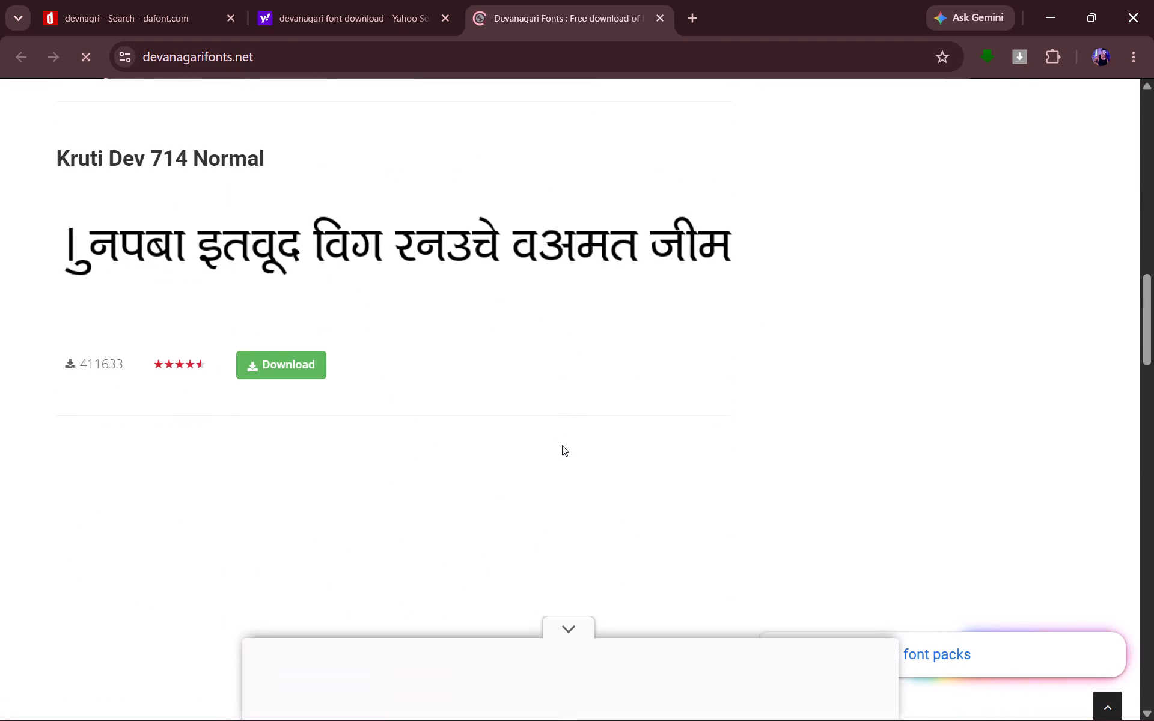
{"action": "scroll", "coordinate": [562, 445], "scroll_direction": "down", "scroll_amount": 15}
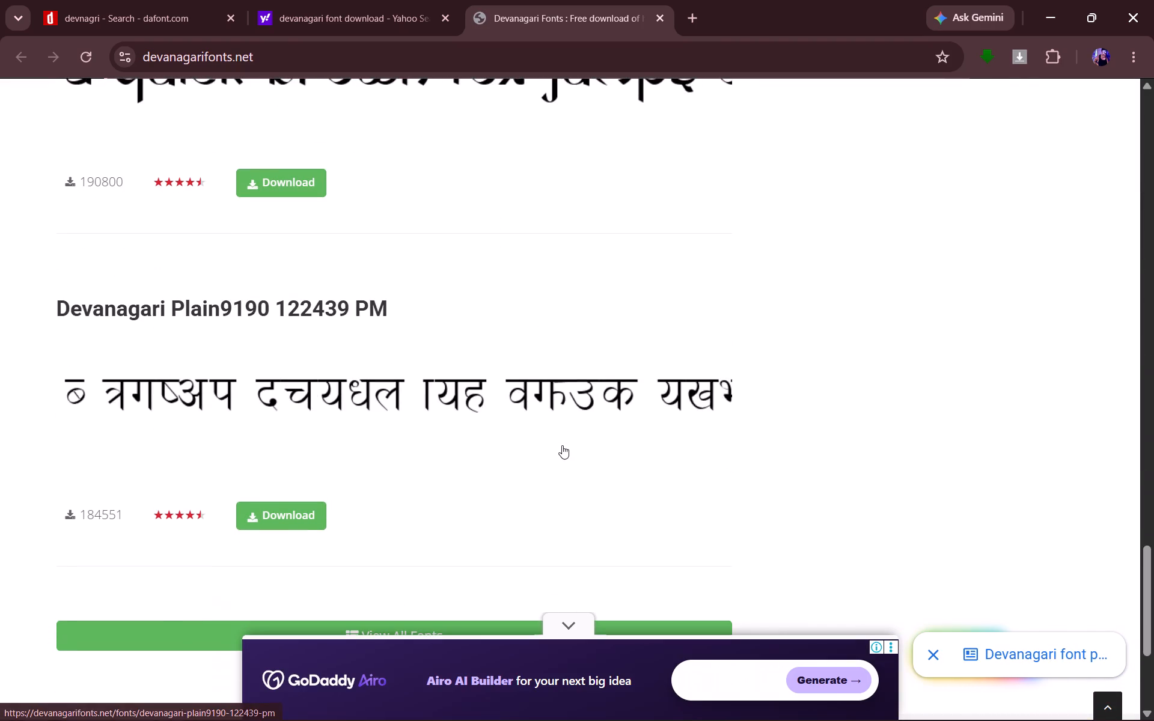
{"action": "scroll", "coordinate": [562, 445], "scroll_direction": "up", "scroll_amount": 3}
{"action": "scroll", "coordinate": [475, 364], "scroll_direction": "down", "scroll_amount": 4}
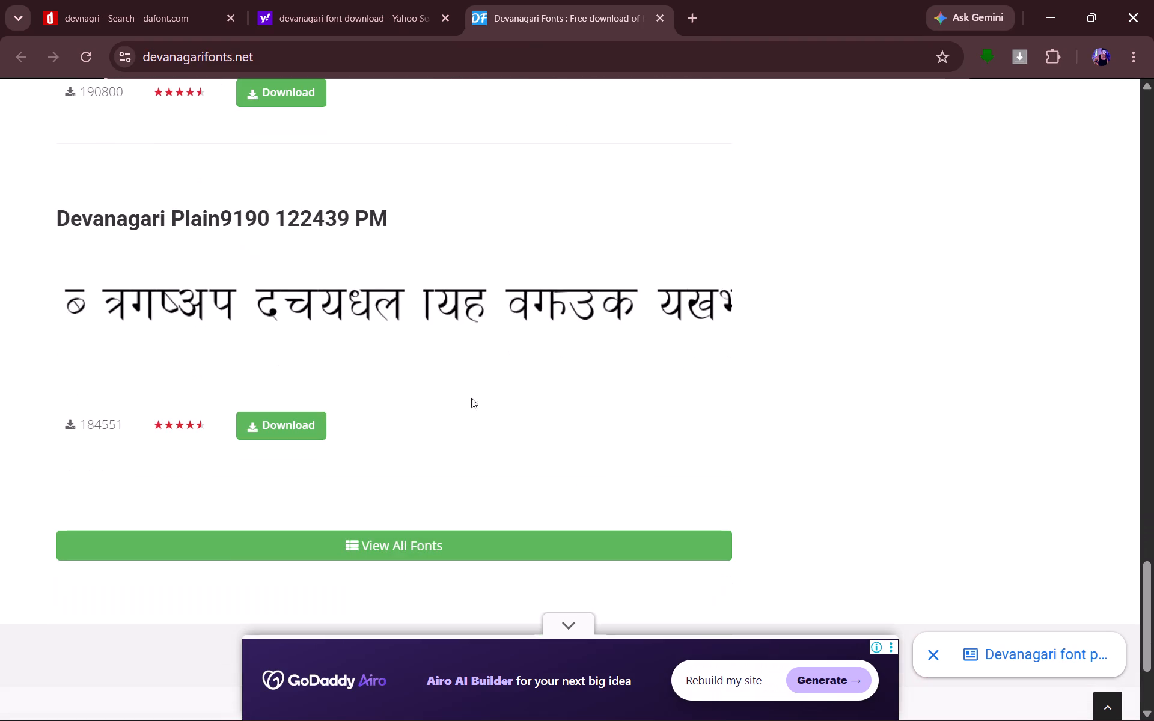
{"action": "left_click", "coordinate": [311, 421]}
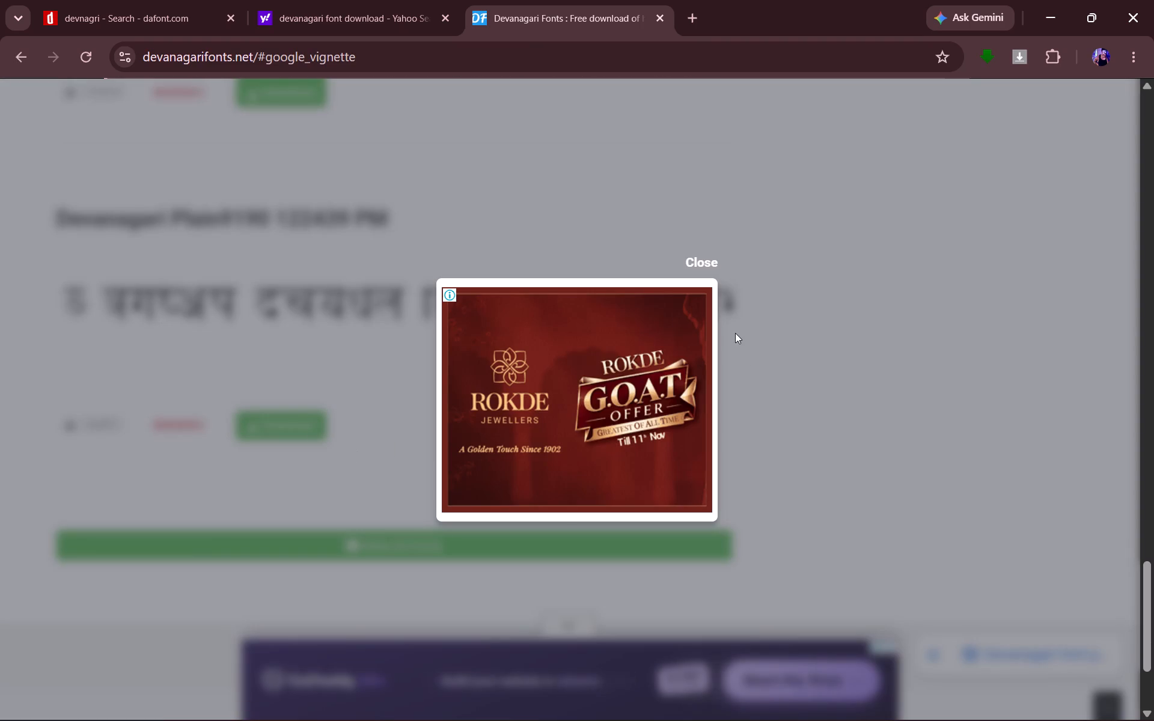
{"action": "left_click", "coordinate": [706, 260]}
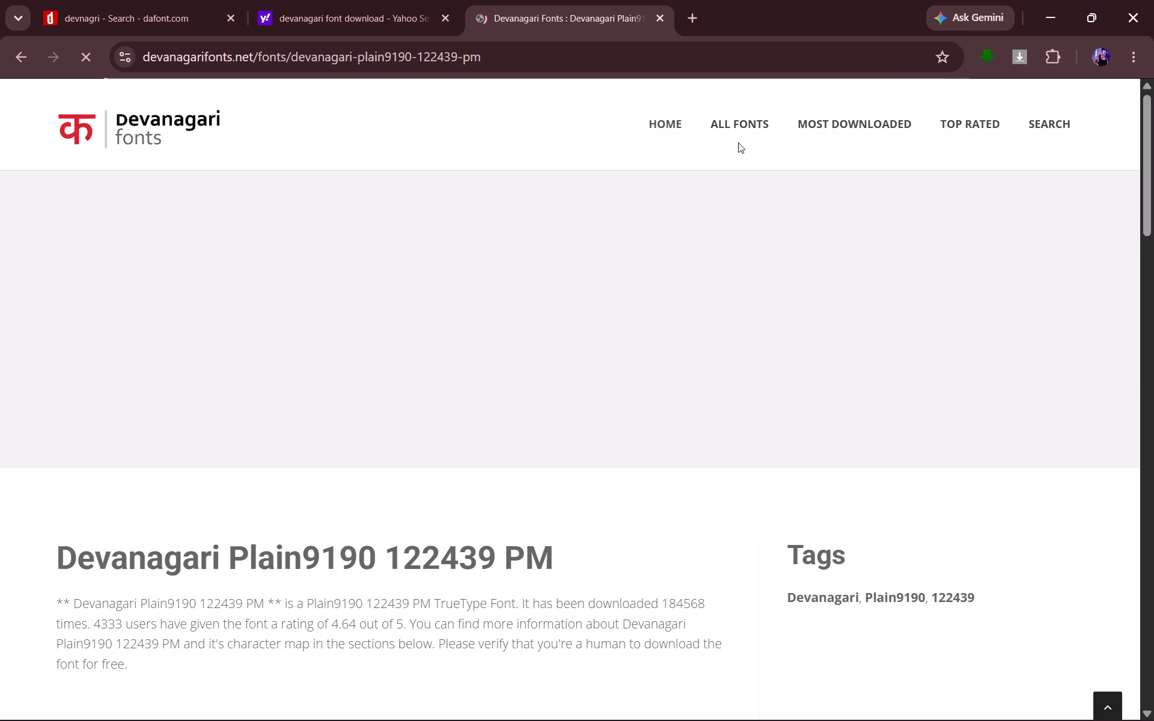
{"action": "scroll", "coordinate": [477, 363], "scroll_direction": "down", "scroll_amount": 3}
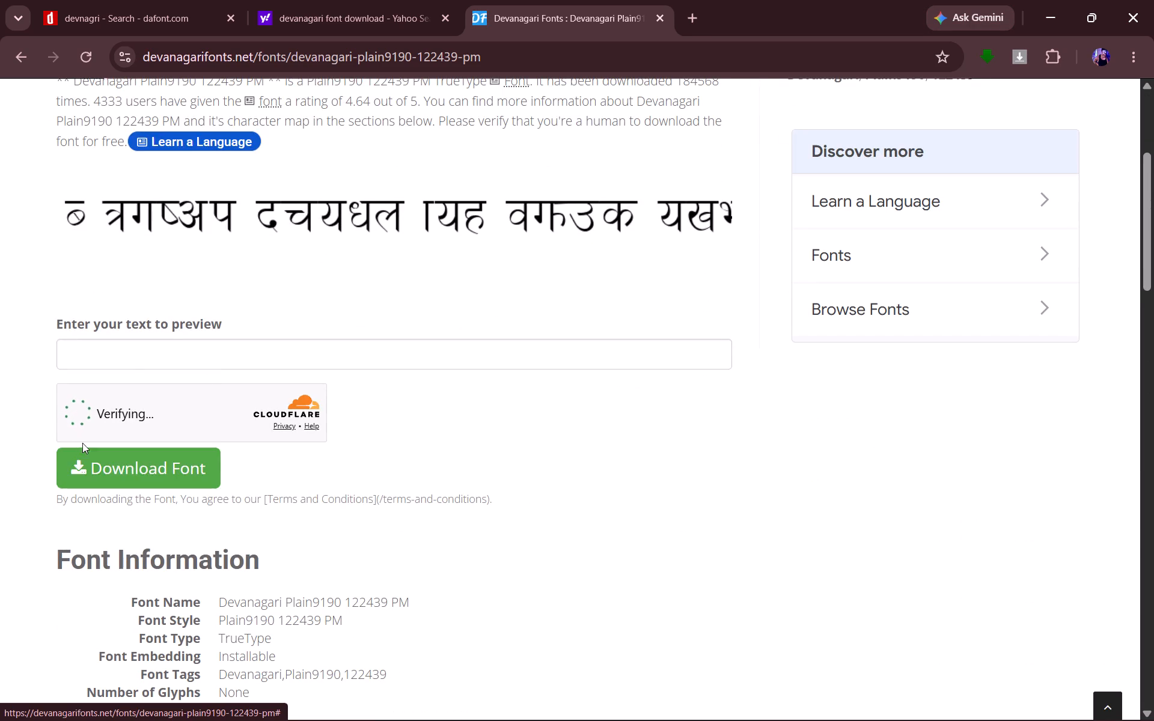
{"action": "left_click", "coordinate": [134, 359]}
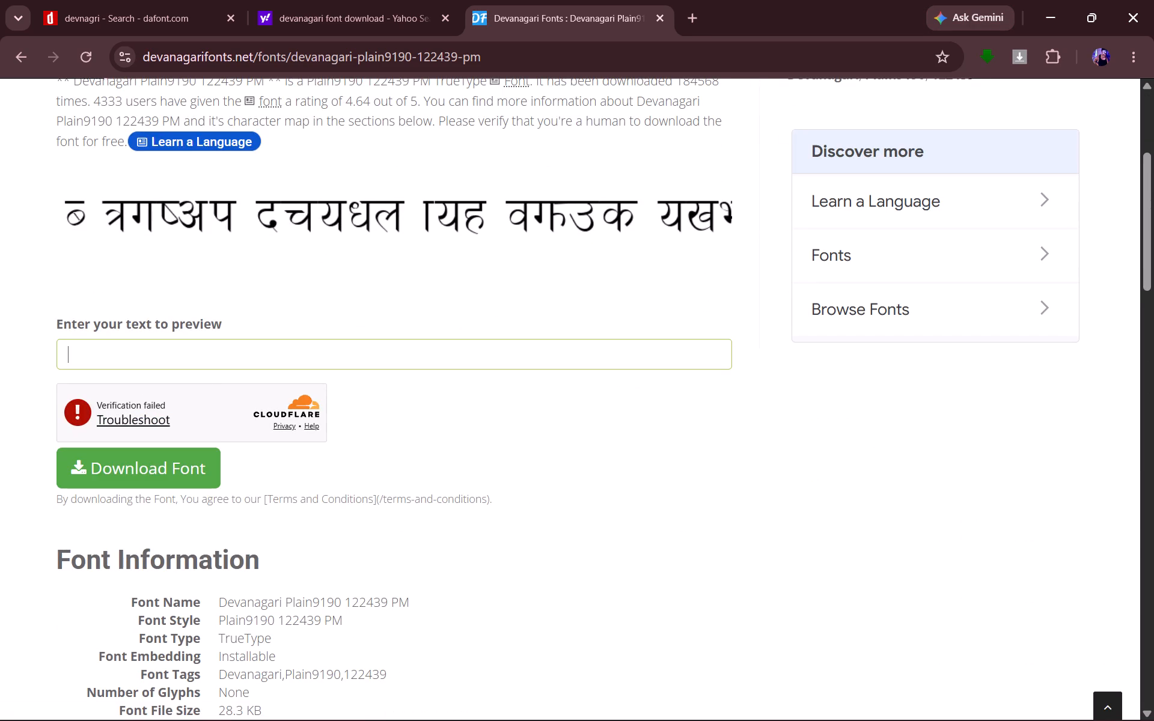
{"action": "key", "text": "ctrl+v"}
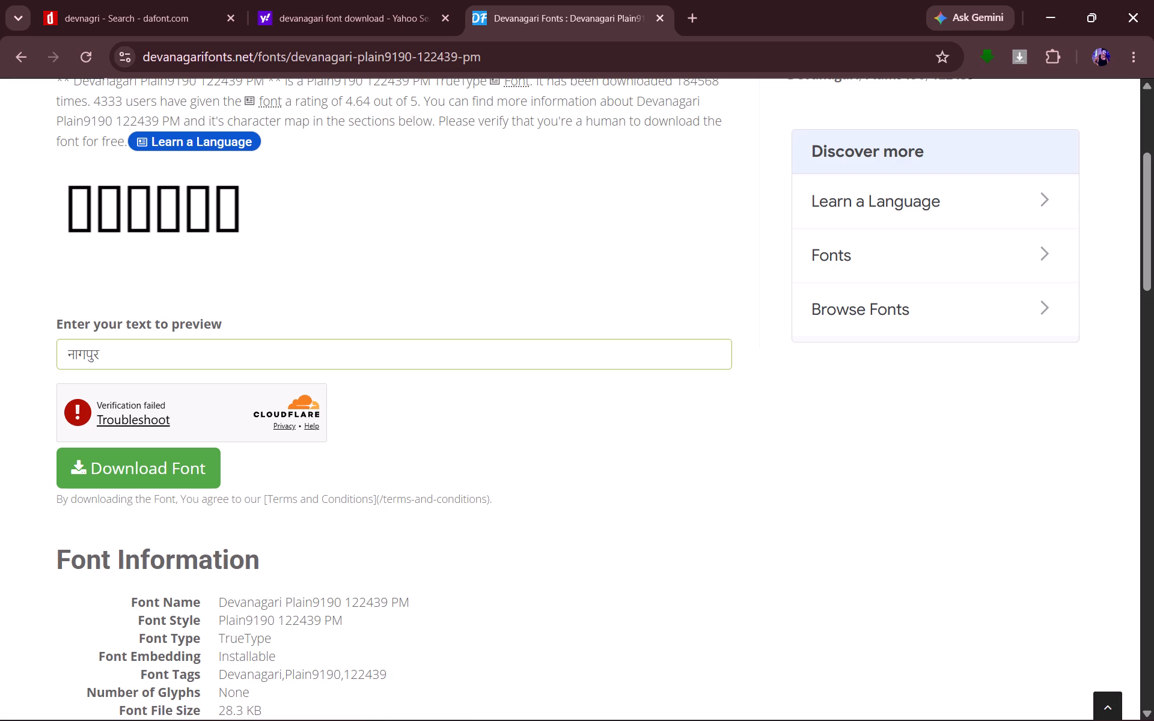
{"action": "scroll", "coordinate": [237, 462], "scroll_direction": "up", "scroll_amount": 1}
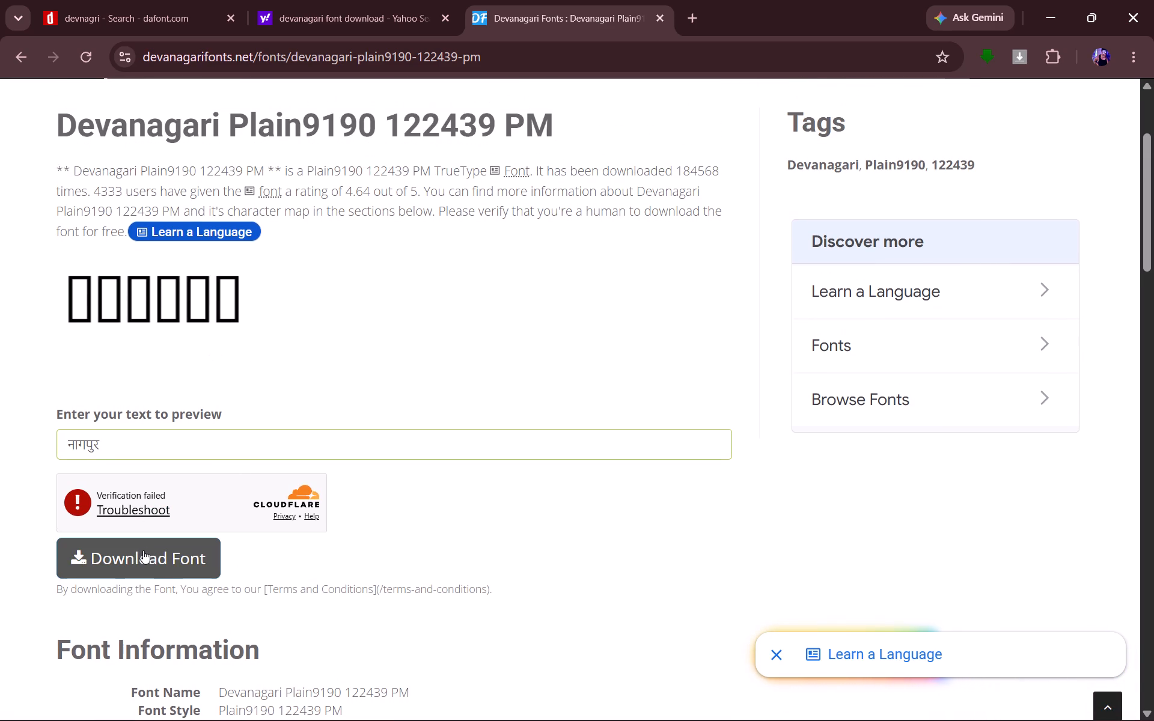
{"action": "left_click", "coordinate": [165, 567]}
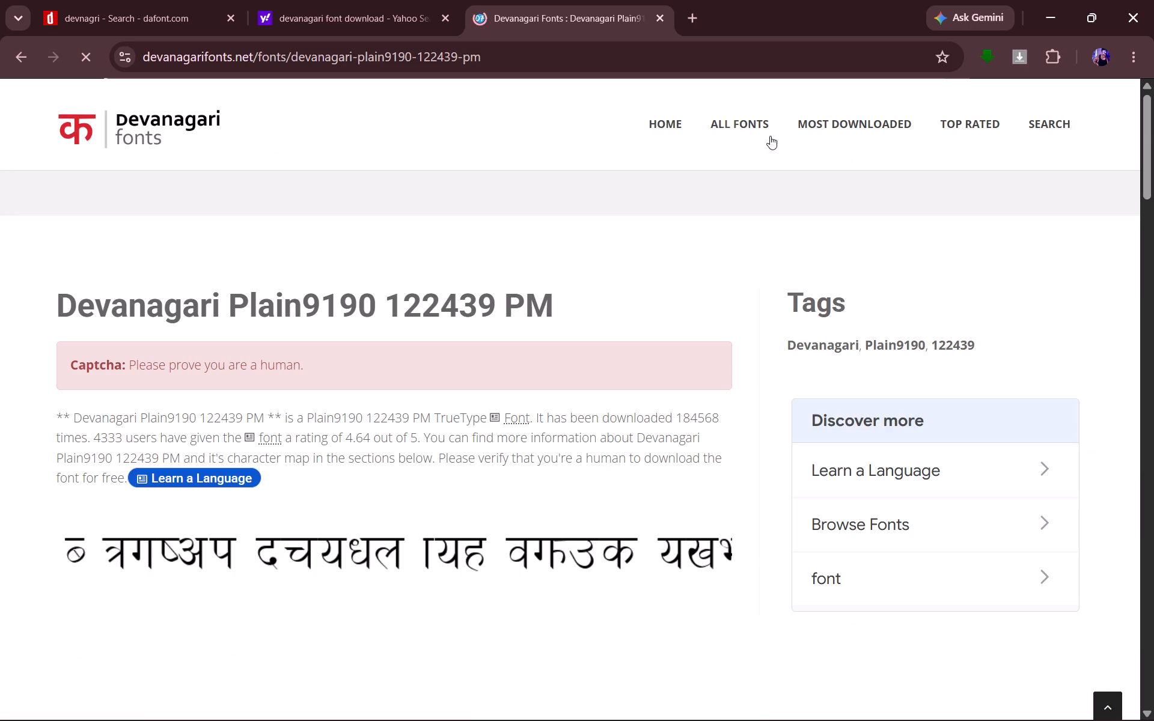
Complete the human verification on the font page, preview the font with "nagpur", and close the page.
{"action": "left_click", "coordinate": [397, 12]}
{"action": "left_click", "coordinate": [528, 46]}
{"action": "left_click", "coordinate": [539, 17]}
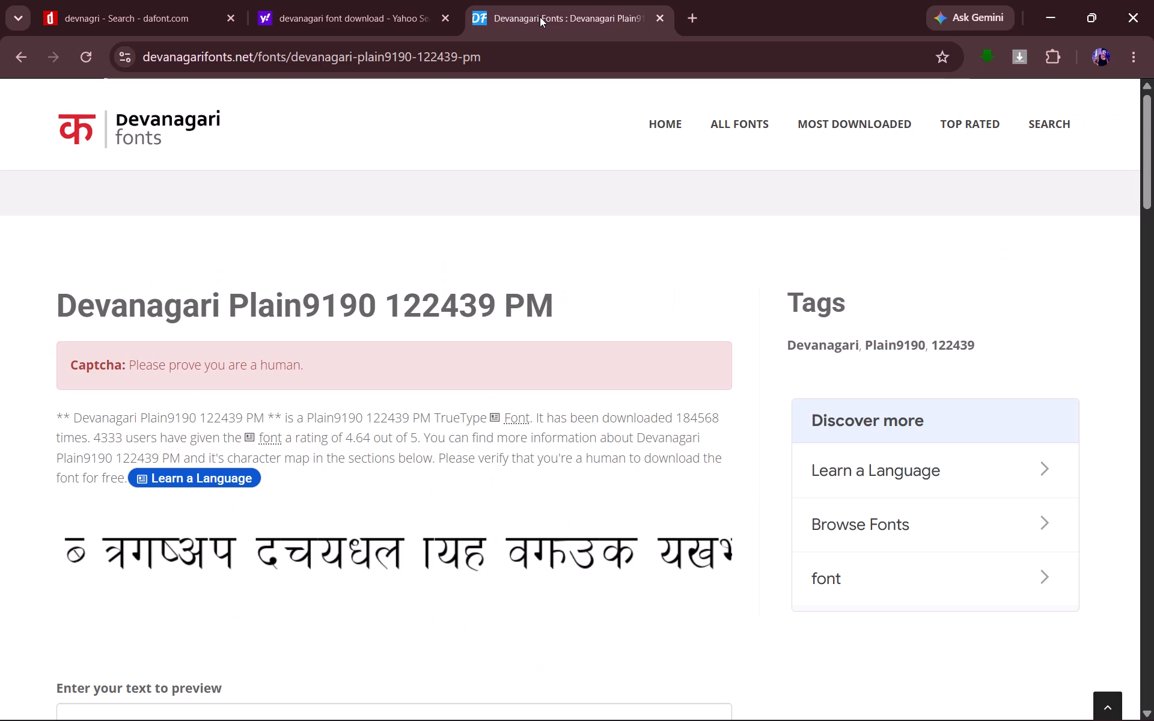
{"action": "scroll", "coordinate": [599, 339], "scroll_direction": "down", "scroll_amount": 5}
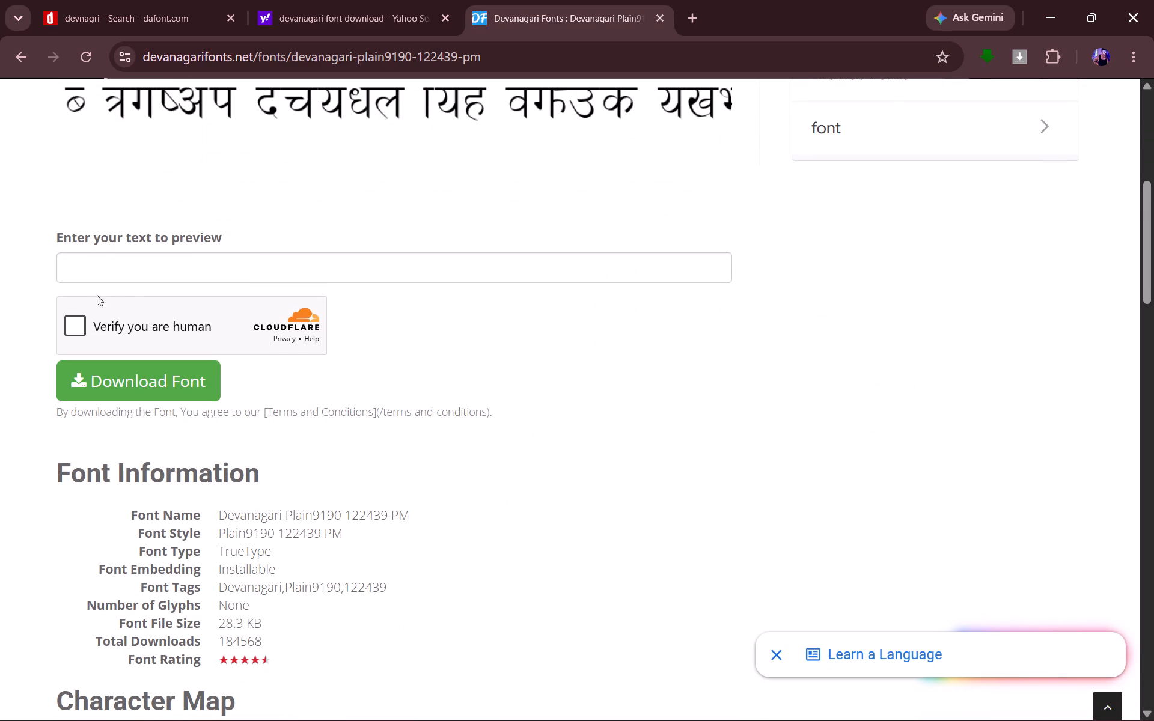
{"action": "left_click", "coordinate": [76, 321]}
{"action": "left_click", "coordinate": [126, 277]}
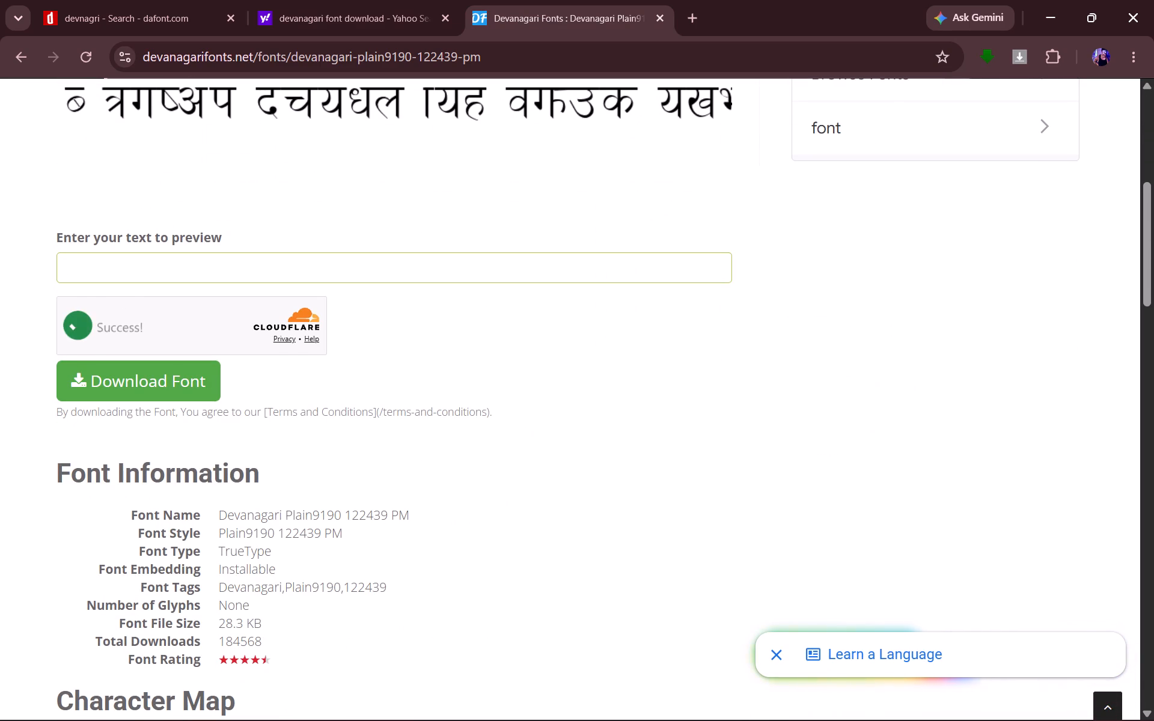
{"action": "key", "text": "n"}
{"action": "type", "text": "ag"}
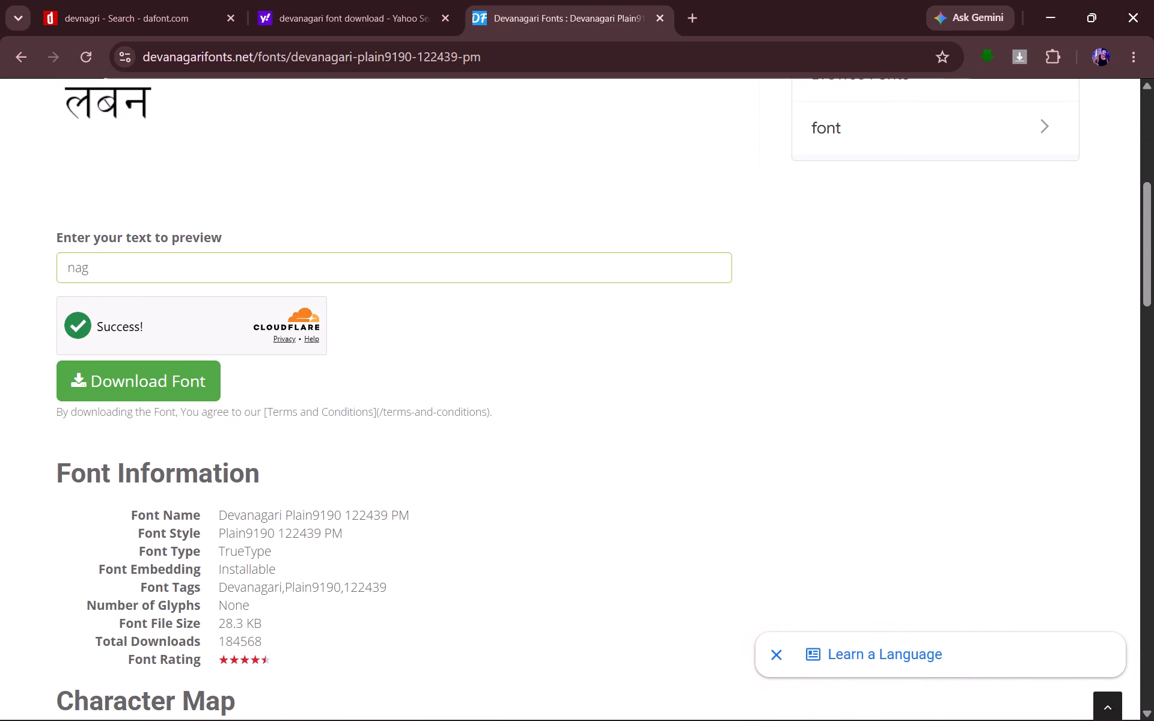
{"action": "type", "text": "pur"}
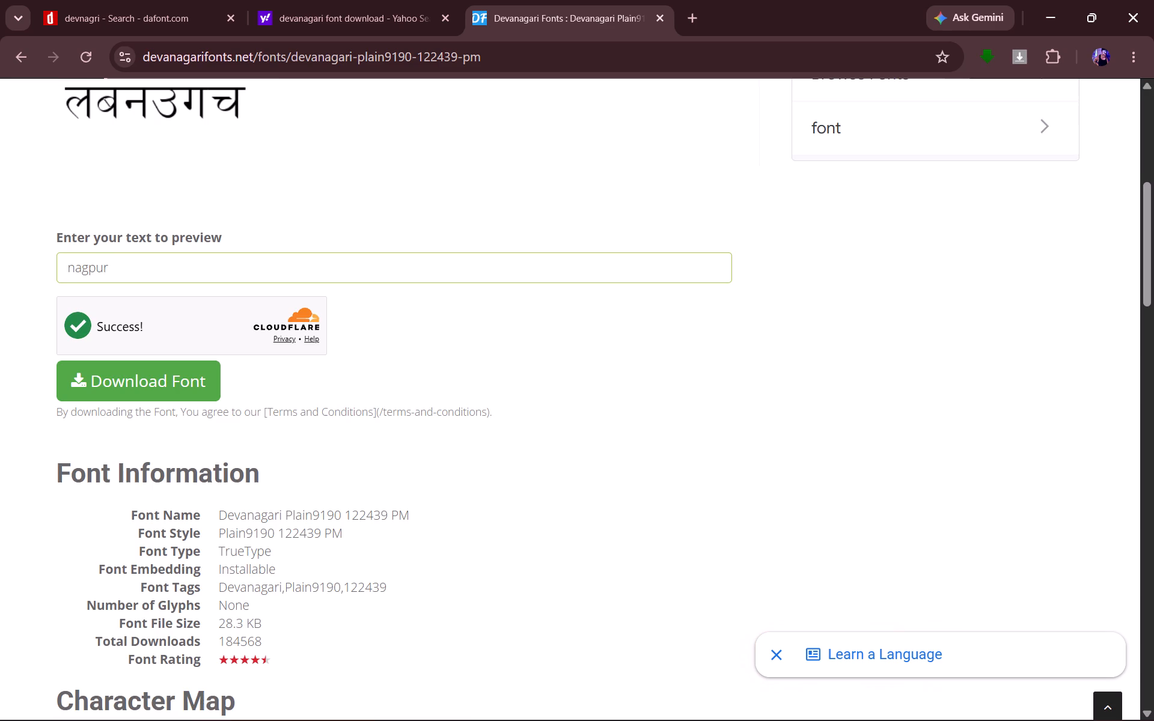
{"action": "scroll", "coordinate": [407, 327], "scroll_direction": "up", "scroll_amount": 1}
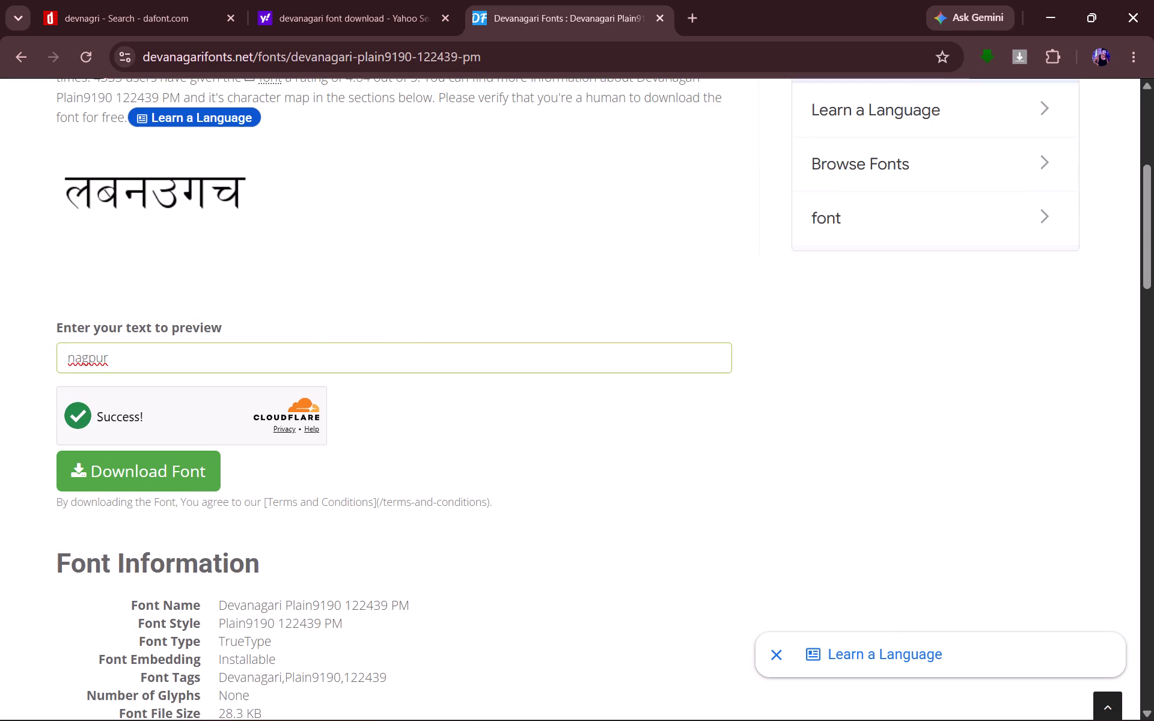
{"action": "left_click", "coordinate": [663, 13]}
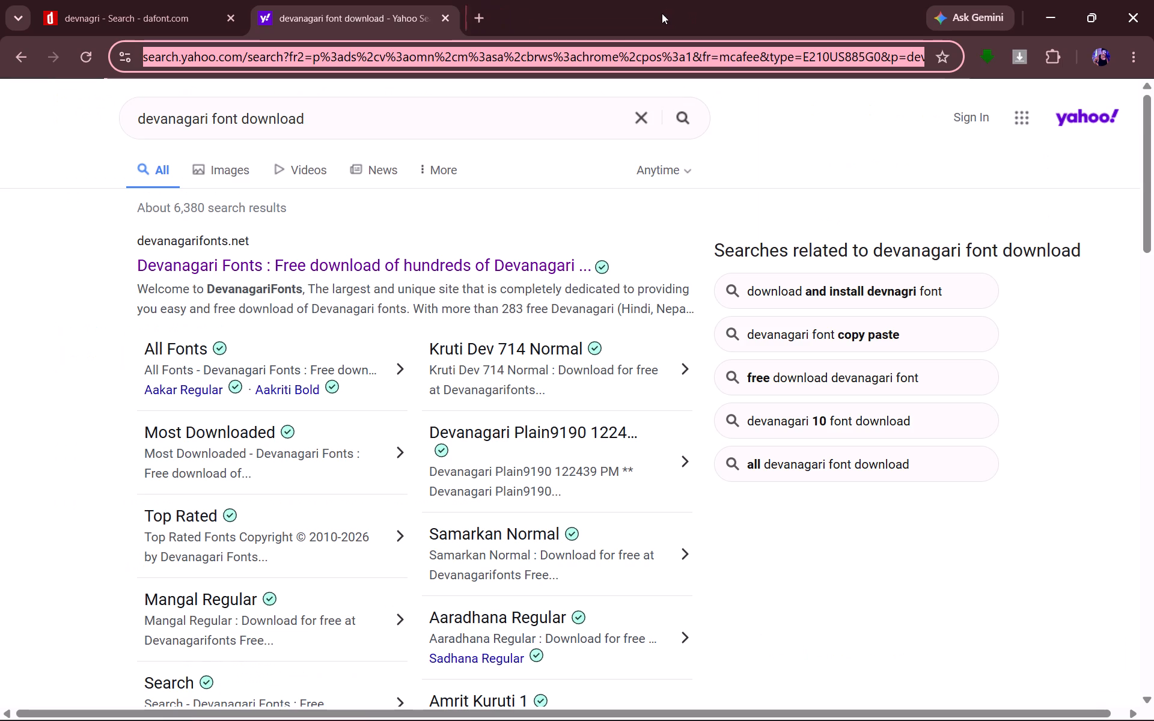
Check the Devanagari Regular font page on hindi-fonts.com from the search results and close it.
{"action": "scroll", "coordinate": [585, 349], "scroll_direction": "down", "scroll_amount": 5}
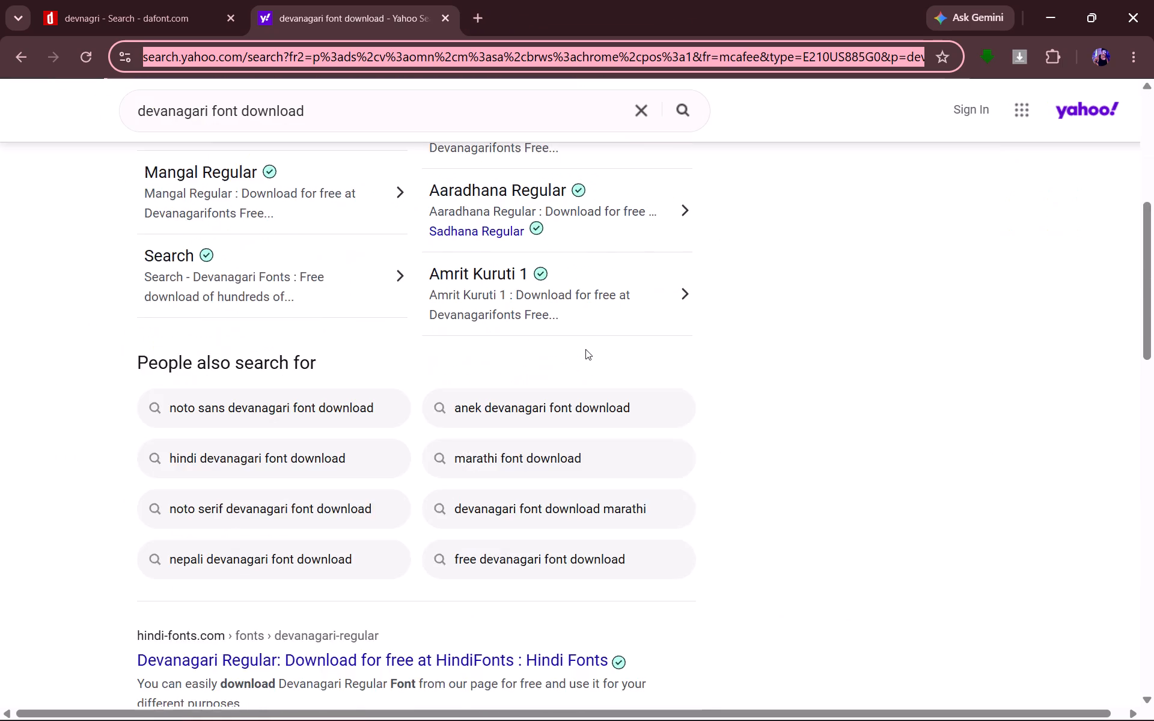
{"action": "scroll", "coordinate": [585, 349], "scroll_direction": "down", "scroll_amount": 4}
{"action": "left_click", "coordinate": [323, 275]}
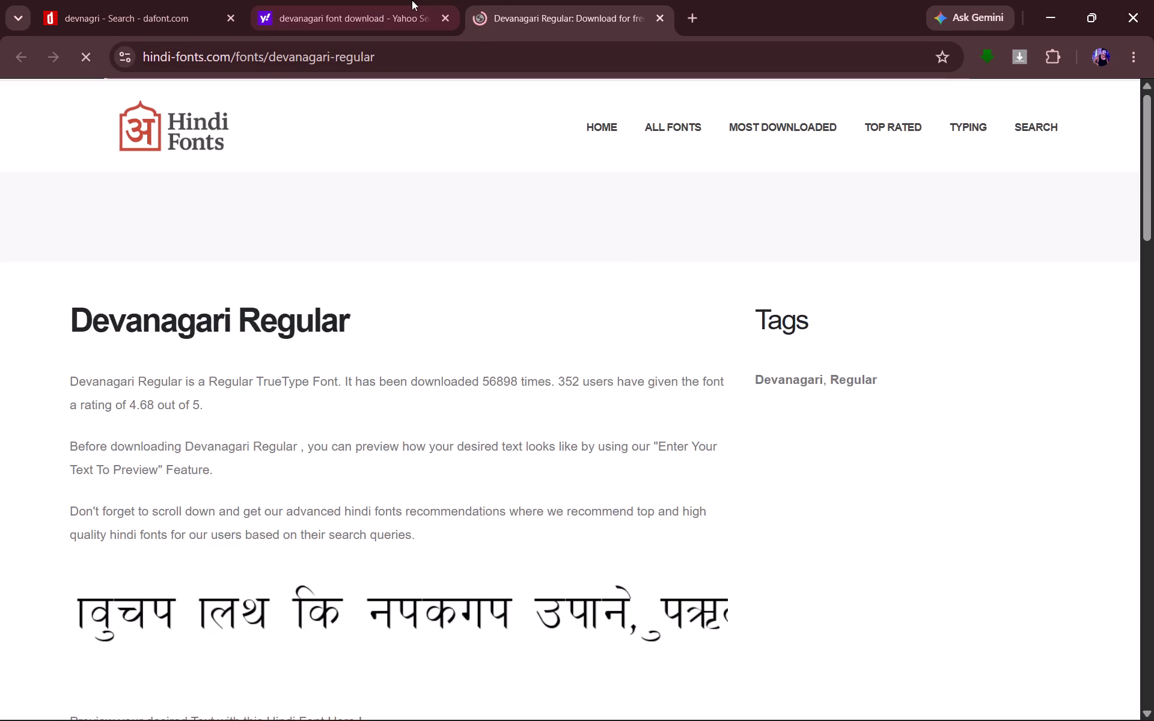
{"action": "left_click", "coordinate": [656, 15]}
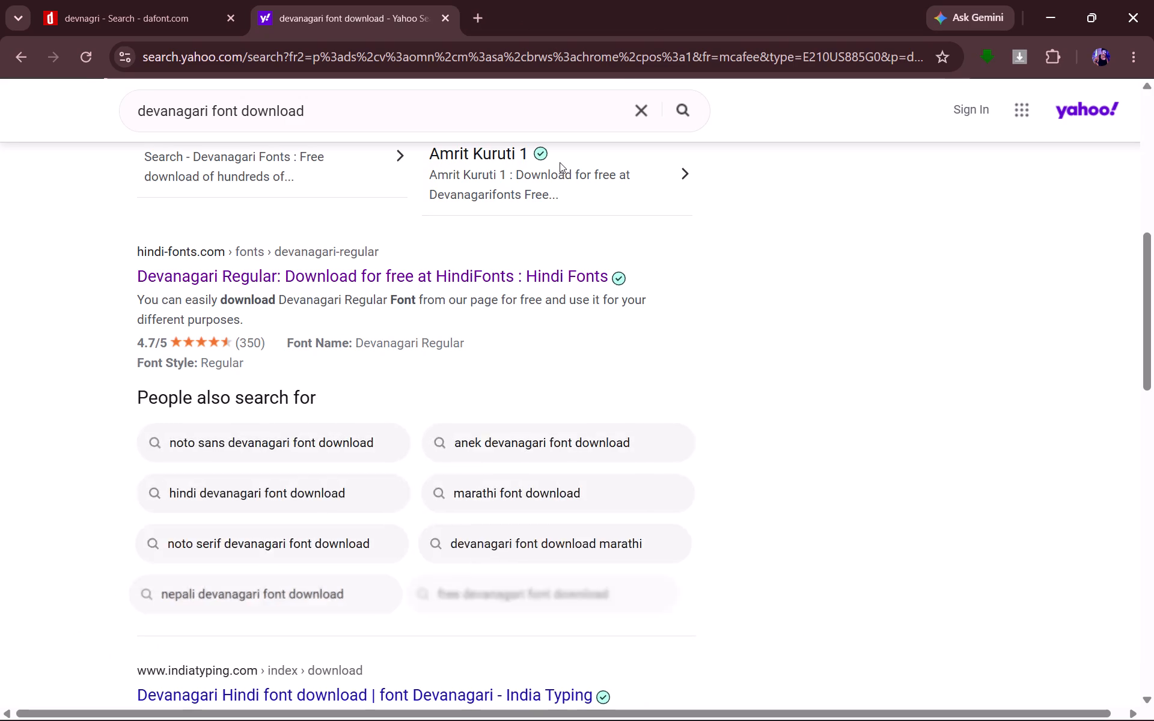
Replace the web search with the suggested query "hindi fonts free download".
{"action": "scroll", "coordinate": [560, 162], "scroll_direction": "up", "scroll_amount": 11}
{"action": "left_click", "coordinate": [640, 109]}
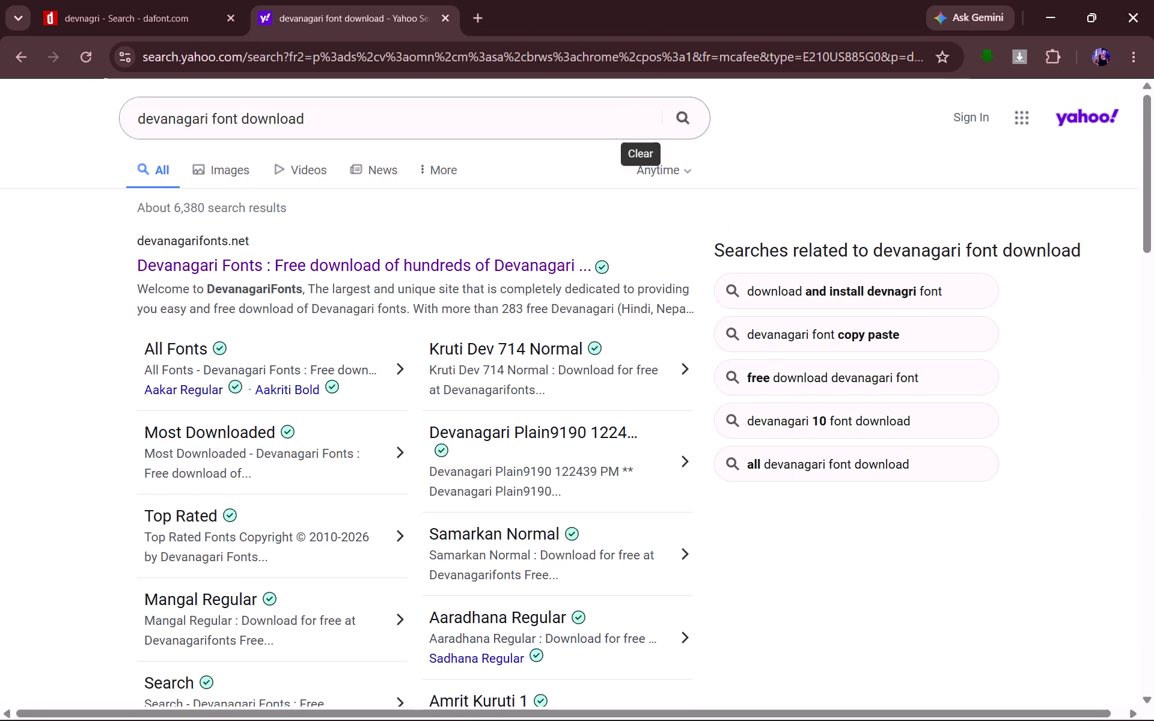
{"action": "type", "text": "hindi fonts"}
{"action": "key", "text": "space"}
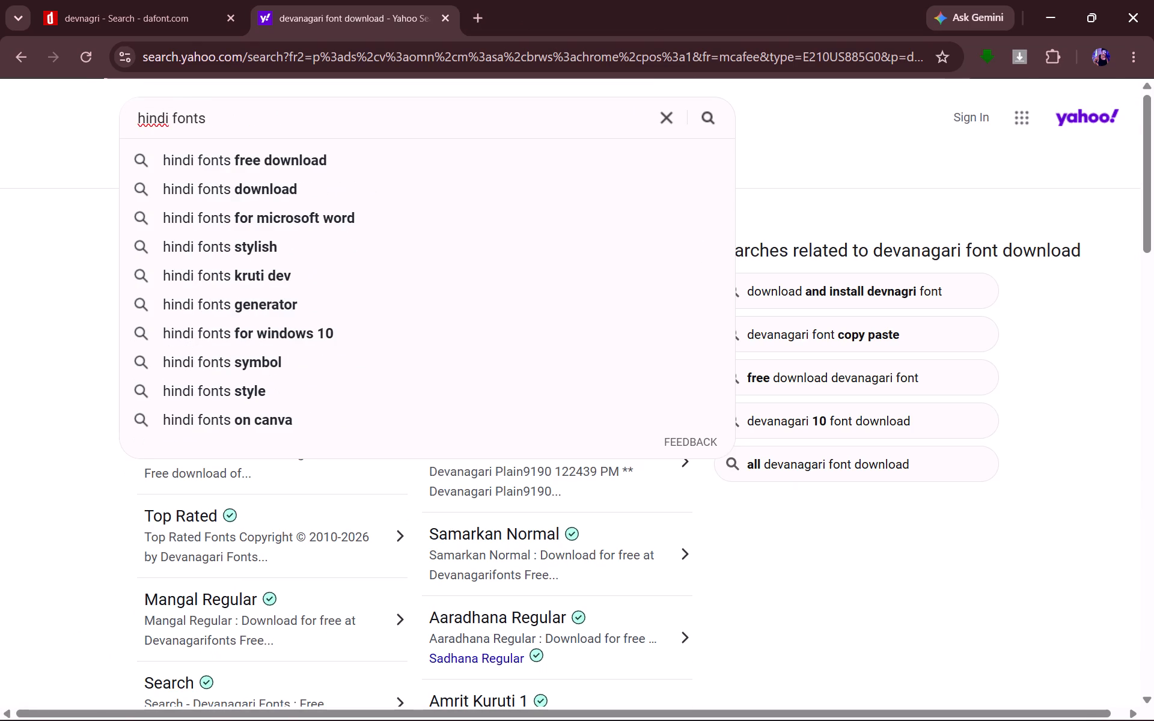
{"action": "left_click", "coordinate": [301, 160]}
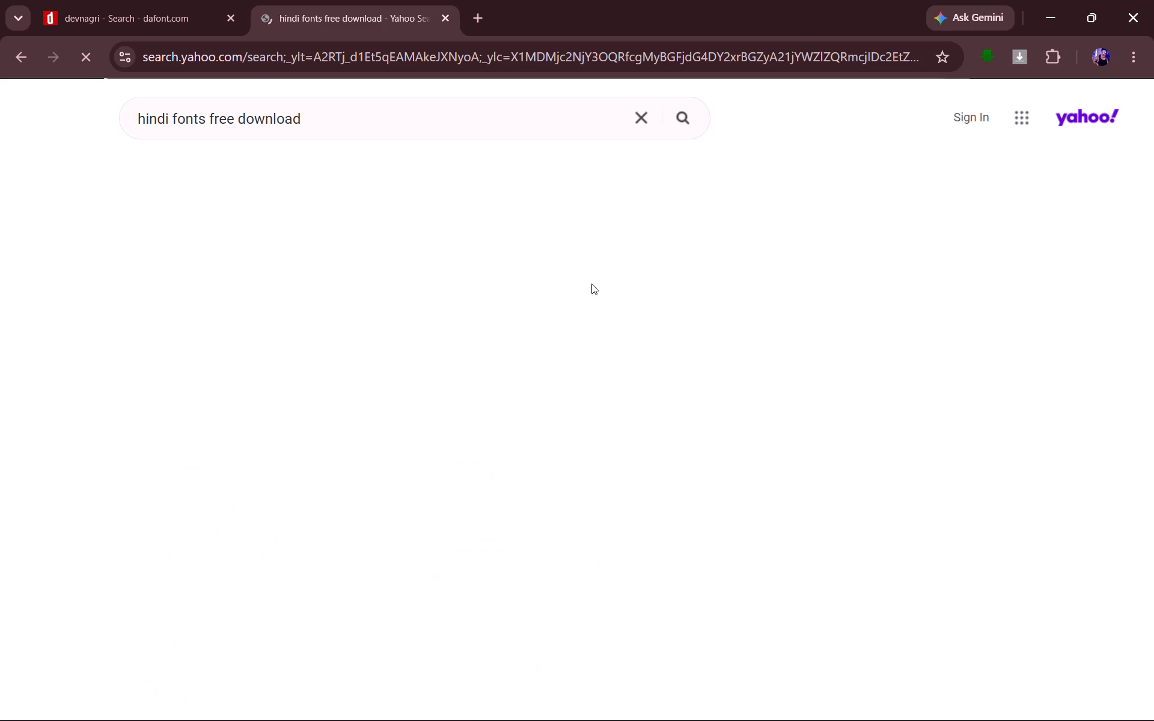
Open the India Typing Hindi fonts page and examine its lists of non-Unicode and Unicode font downloads.
{"action": "left_click", "coordinate": [368, 270]}
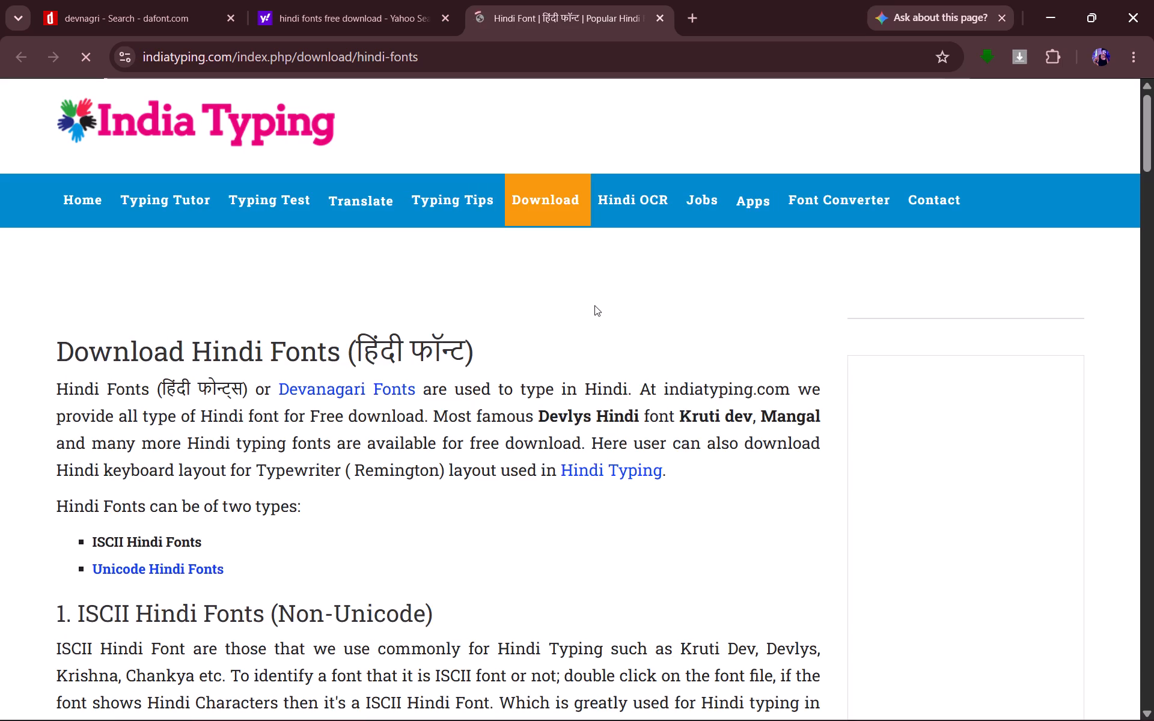
{"action": "scroll", "coordinate": [576, 318], "scroll_direction": "down", "scroll_amount": 4}
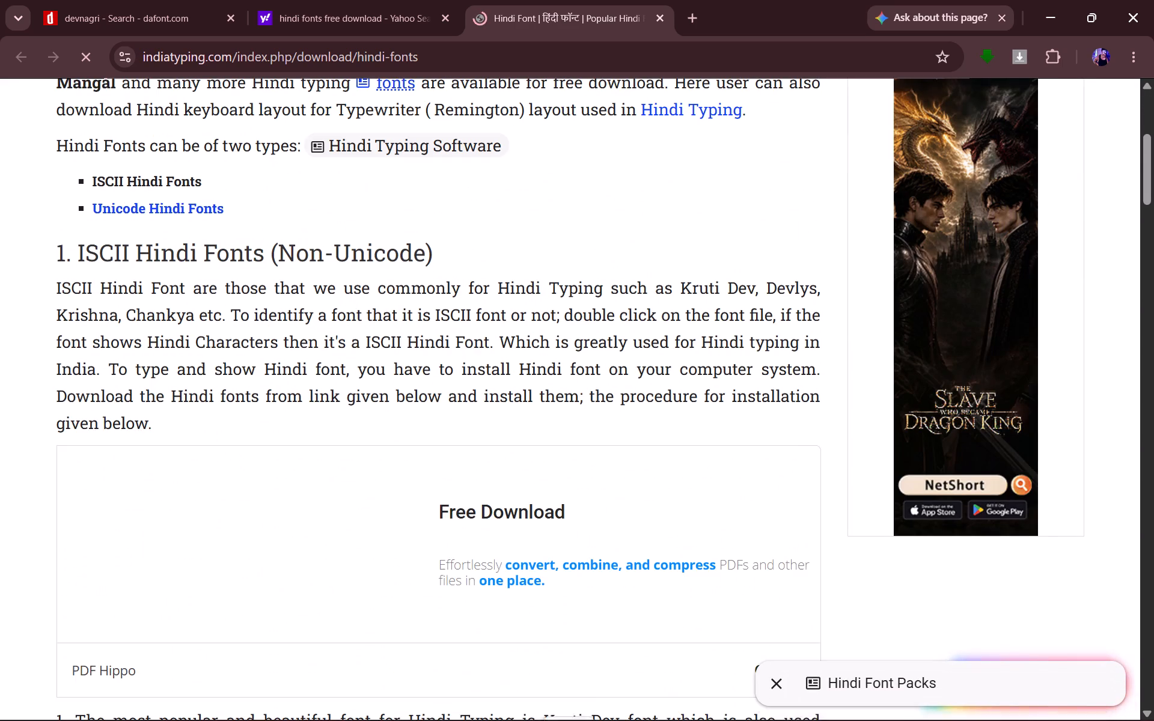
{"action": "scroll", "coordinate": [677, 319], "scroll_direction": "down", "scroll_amount": 3}
{"action": "scroll", "coordinate": [395, 358], "scroll_direction": "down", "scroll_amount": 4}
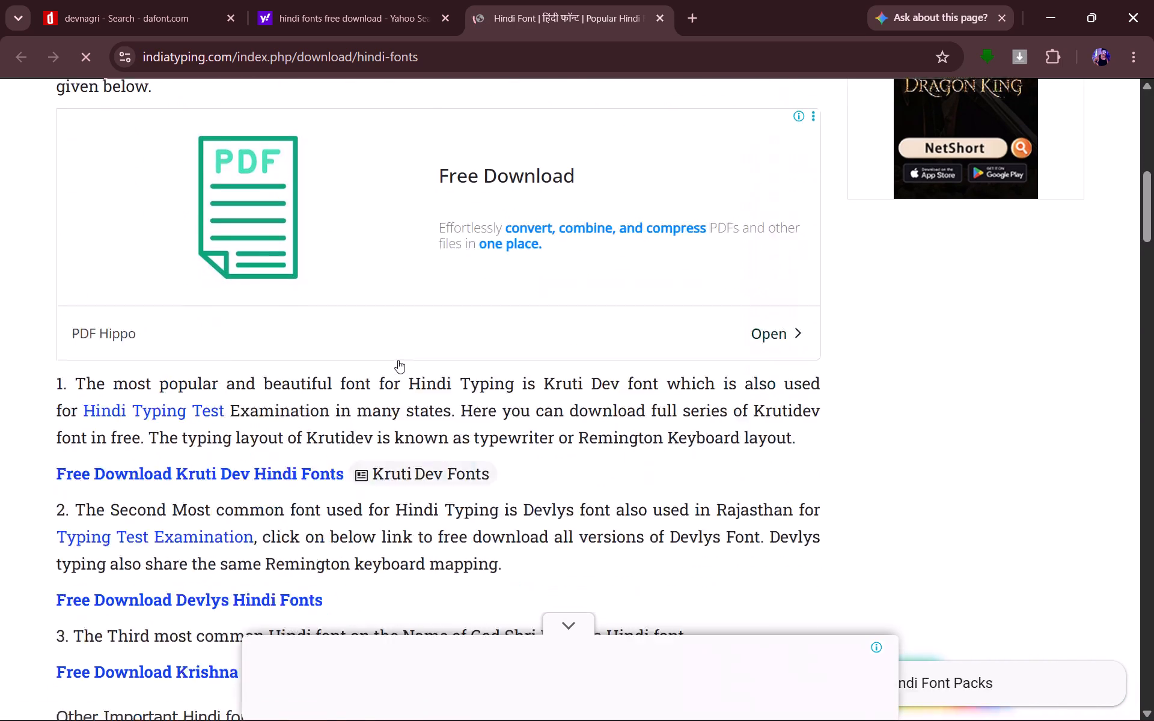
{"action": "scroll", "coordinate": [398, 360], "scroll_direction": "down", "scroll_amount": 8}
{"action": "scroll", "coordinate": [398, 360], "scroll_direction": "up", "scroll_amount": 3}
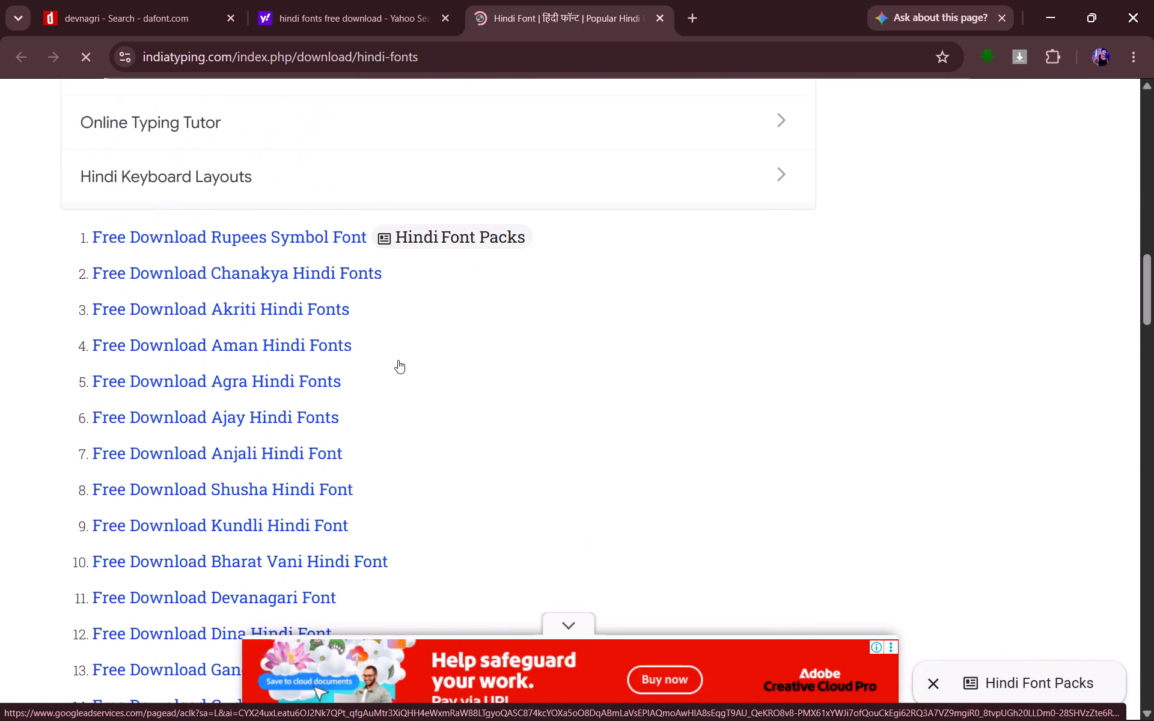
{"action": "scroll", "coordinate": [398, 360], "scroll_direction": "down", "scroll_amount": 13}
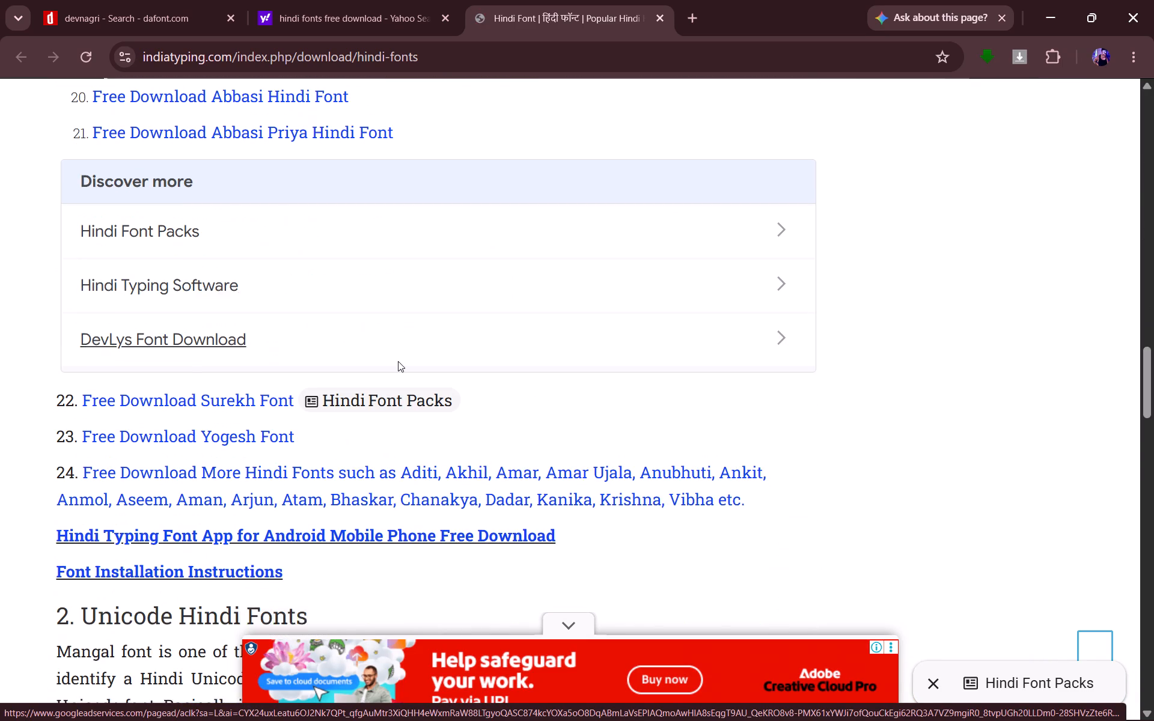
{"action": "scroll", "coordinate": [398, 361], "scroll_direction": "down", "scroll_amount": 10}
{"action": "scroll", "coordinate": [398, 366], "scroll_direction": "up", "scroll_amount": 5}
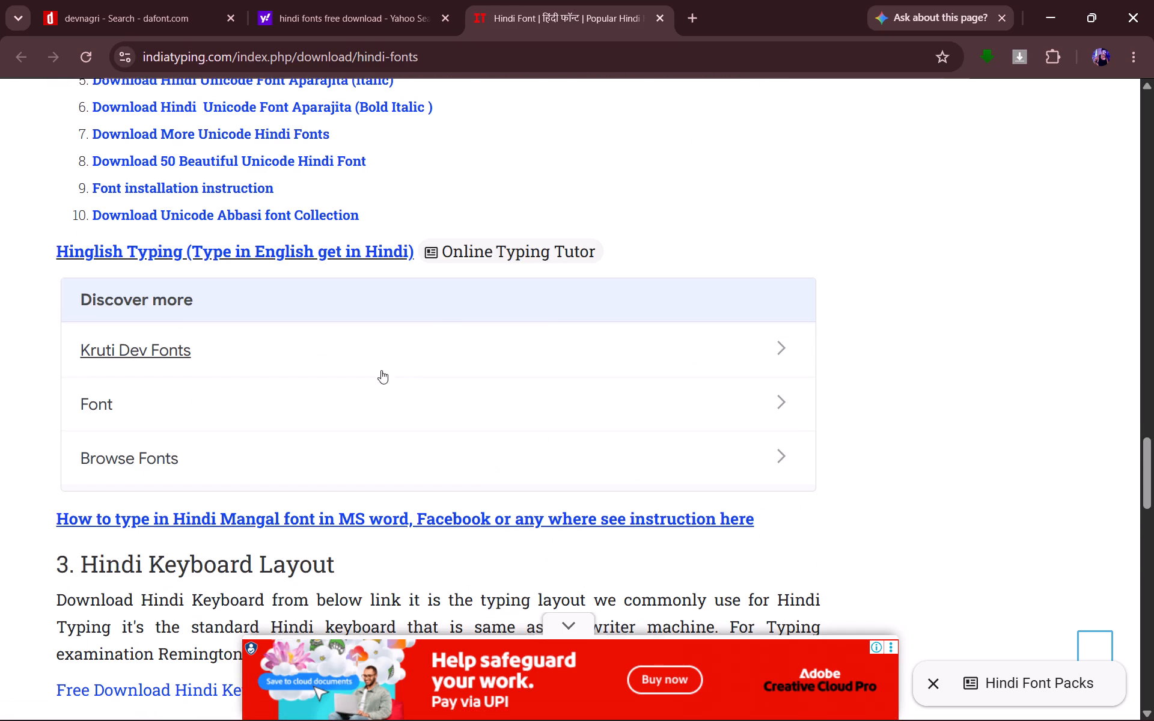
Return to the search results, open the 1001 Fonts Hindi fonts page, and close the India Typing page.
{"action": "left_click", "coordinate": [389, 6]}
{"action": "scroll", "coordinate": [349, 309], "scroll_direction": "down", "scroll_amount": 6}
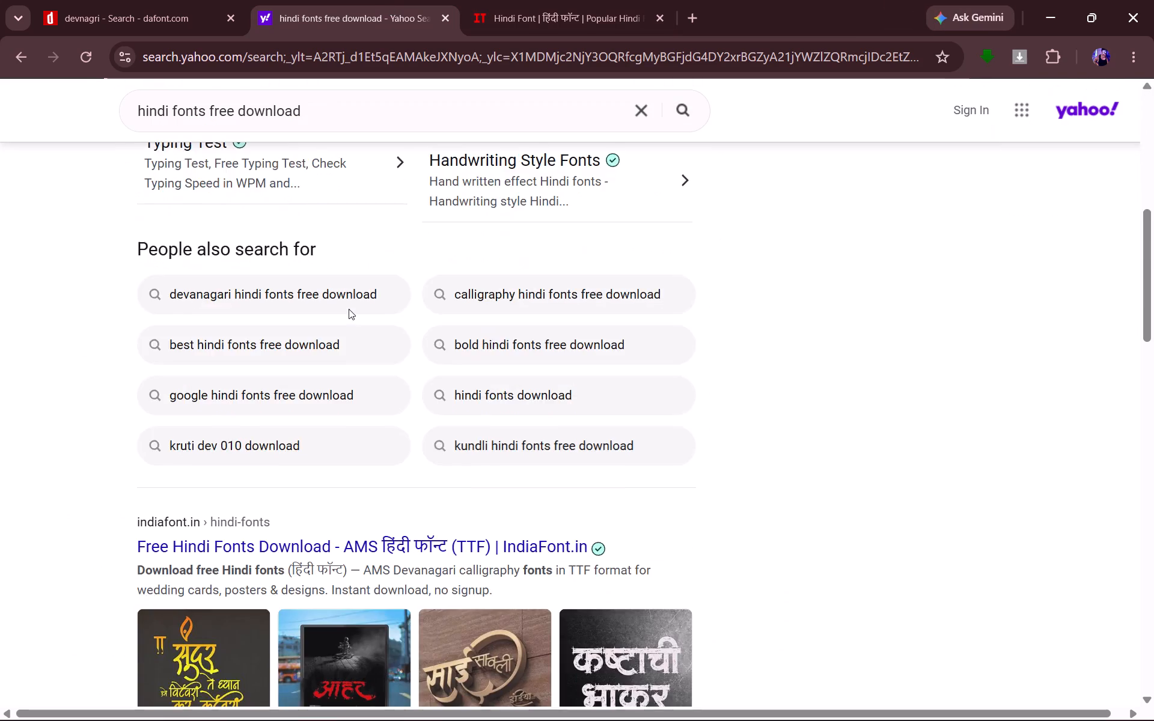
{"action": "scroll", "coordinate": [349, 309], "scroll_direction": "down", "scroll_amount": 6}
{"action": "scroll", "coordinate": [349, 309], "scroll_direction": "up", "scroll_amount": 2}
{"action": "scroll", "coordinate": [349, 309], "scroll_direction": "down", "scroll_amount": 2}
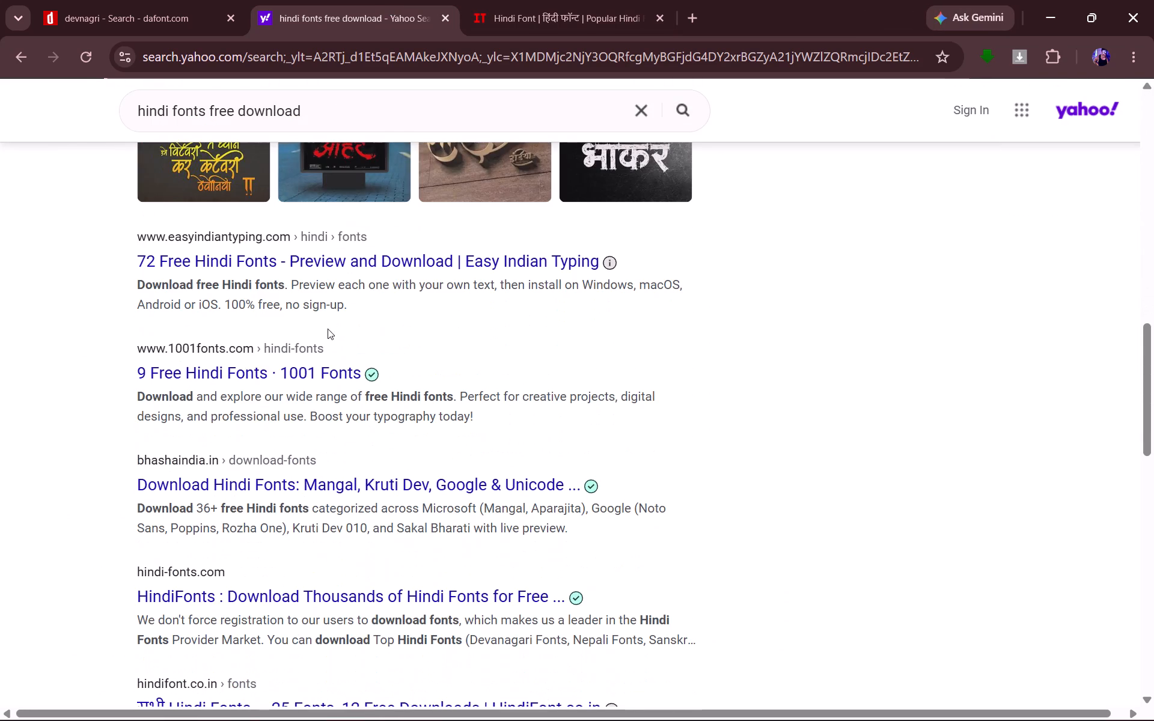
{"action": "left_click", "coordinate": [275, 377]}
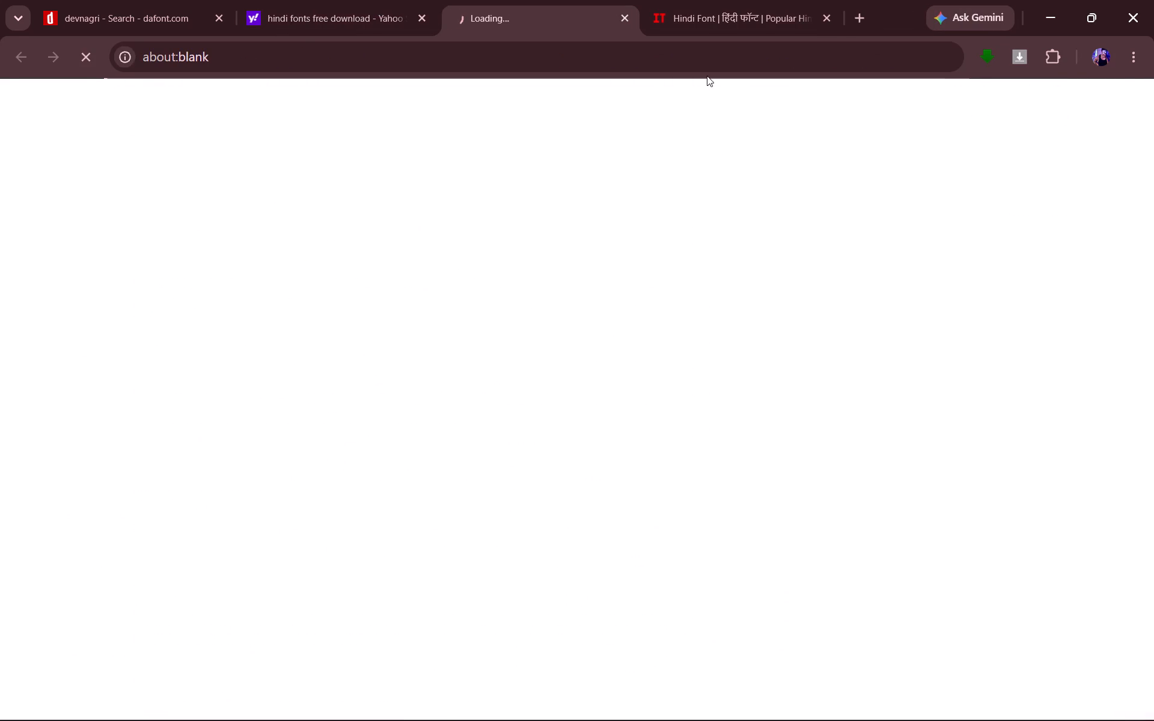
{"action": "left_click", "coordinate": [829, 15]}
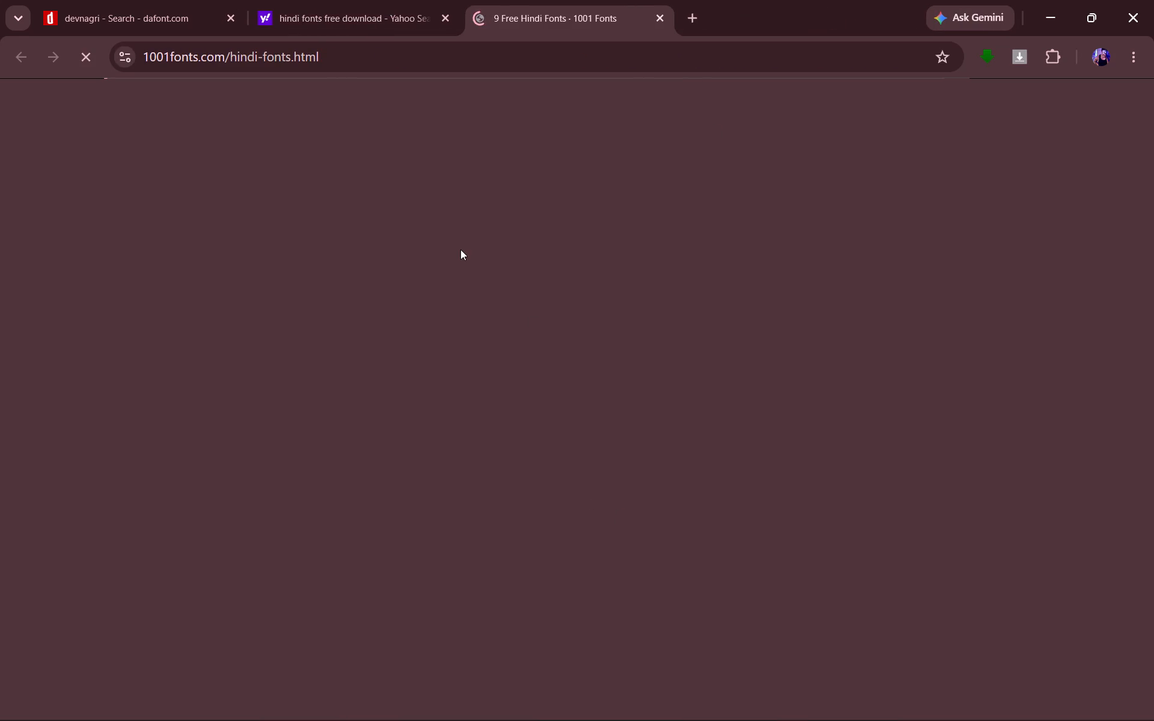
Decline the privacy consent on the 1001 Fonts Hindi fonts page.
{"action": "scroll", "coordinate": [537, 622], "scroll_direction": "down", "scroll_amount": 3}
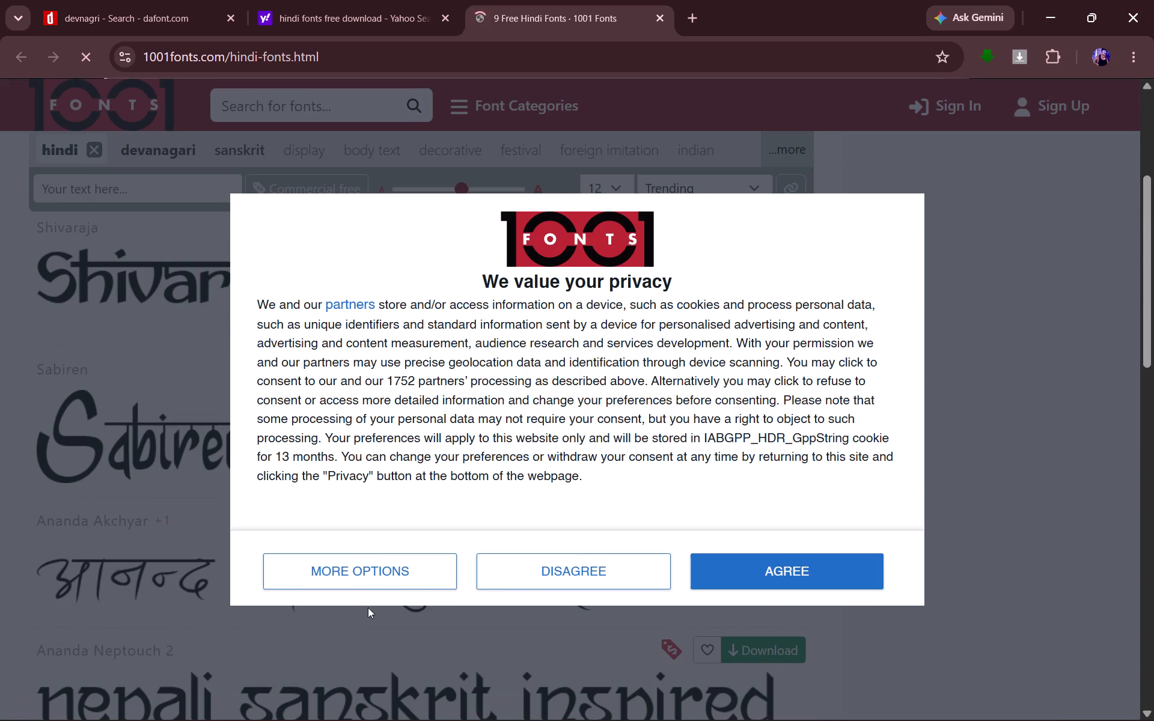
{"action": "left_click", "coordinate": [569, 579]}
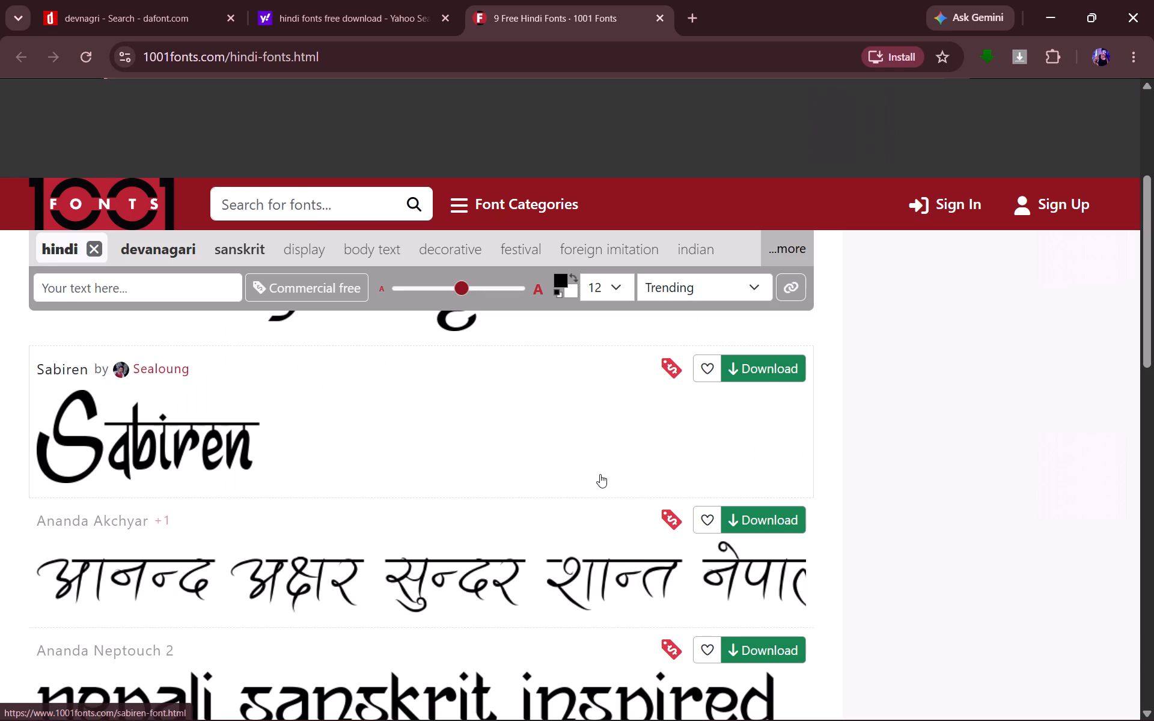
Look through the previews in the Hindi fonts list and download the Sumana font.
{"action": "scroll", "coordinate": [606, 479], "scroll_direction": "up", "scroll_amount": 3}
{"action": "scroll", "coordinate": [623, 535], "scroll_direction": "down", "scroll_amount": 1}
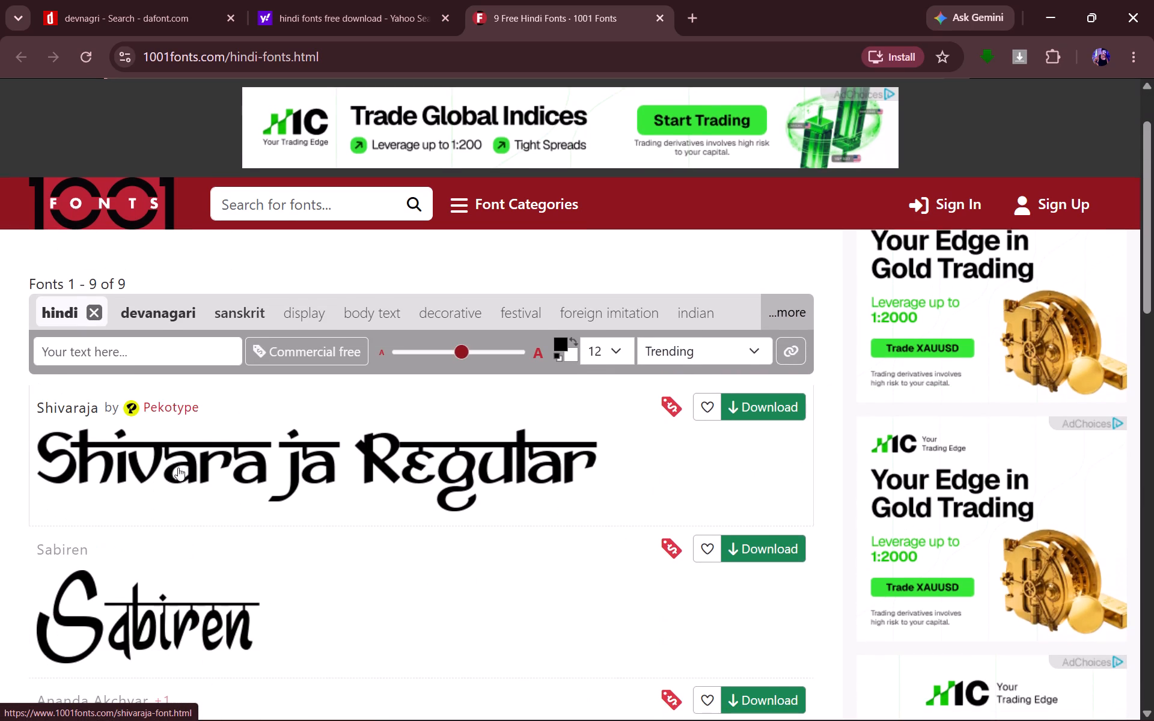
{"action": "scroll", "coordinate": [460, 479], "scroll_direction": "down", "scroll_amount": 7}
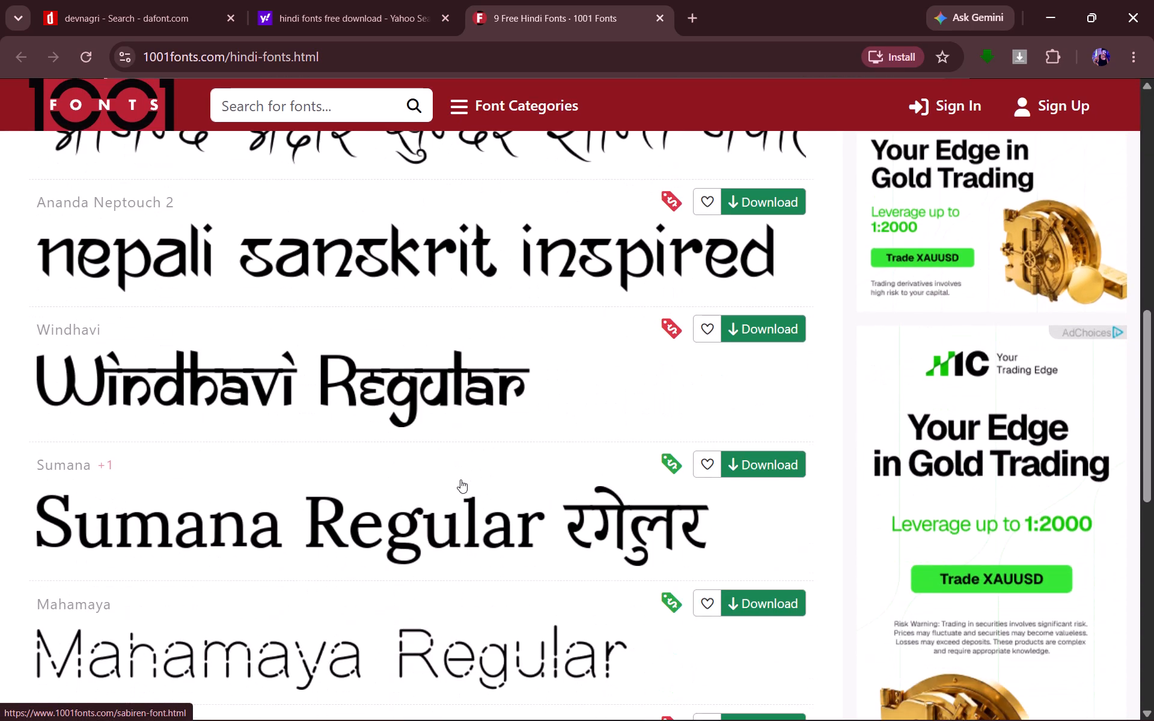
{"action": "scroll", "coordinate": [358, 529], "scroll_direction": "down", "scroll_amount": 2}
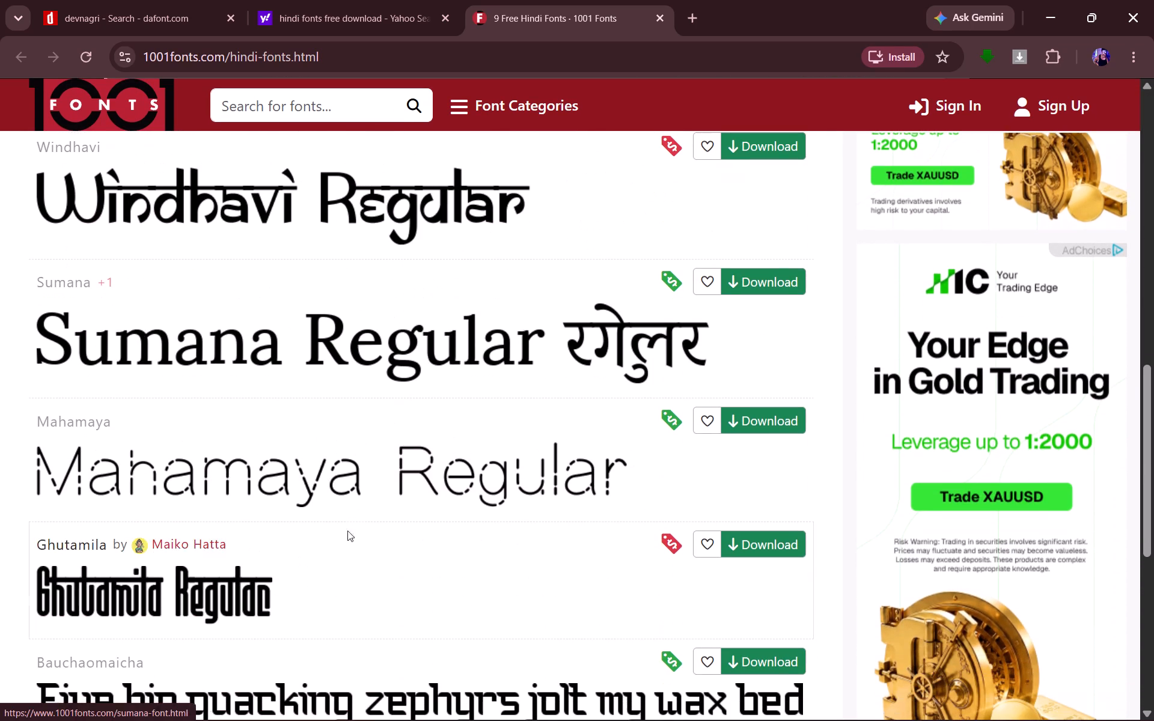
{"action": "scroll", "coordinate": [462, 649], "scroll_direction": "down", "scroll_amount": 2}
{"action": "scroll", "coordinate": [411, 558], "scroll_direction": "down", "scroll_amount": 3}
{"action": "scroll", "coordinate": [411, 558], "scroll_direction": "up", "scroll_amount": 3}
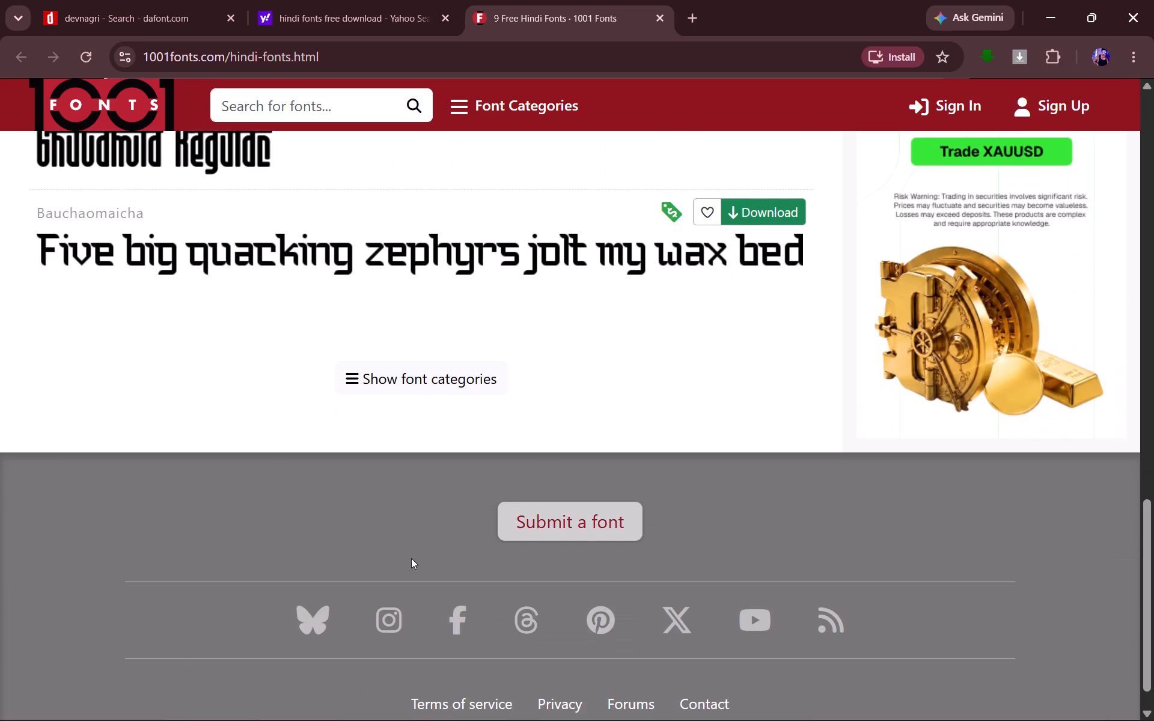
{"action": "scroll", "coordinate": [411, 558], "scroll_direction": "up", "scroll_amount": 4}
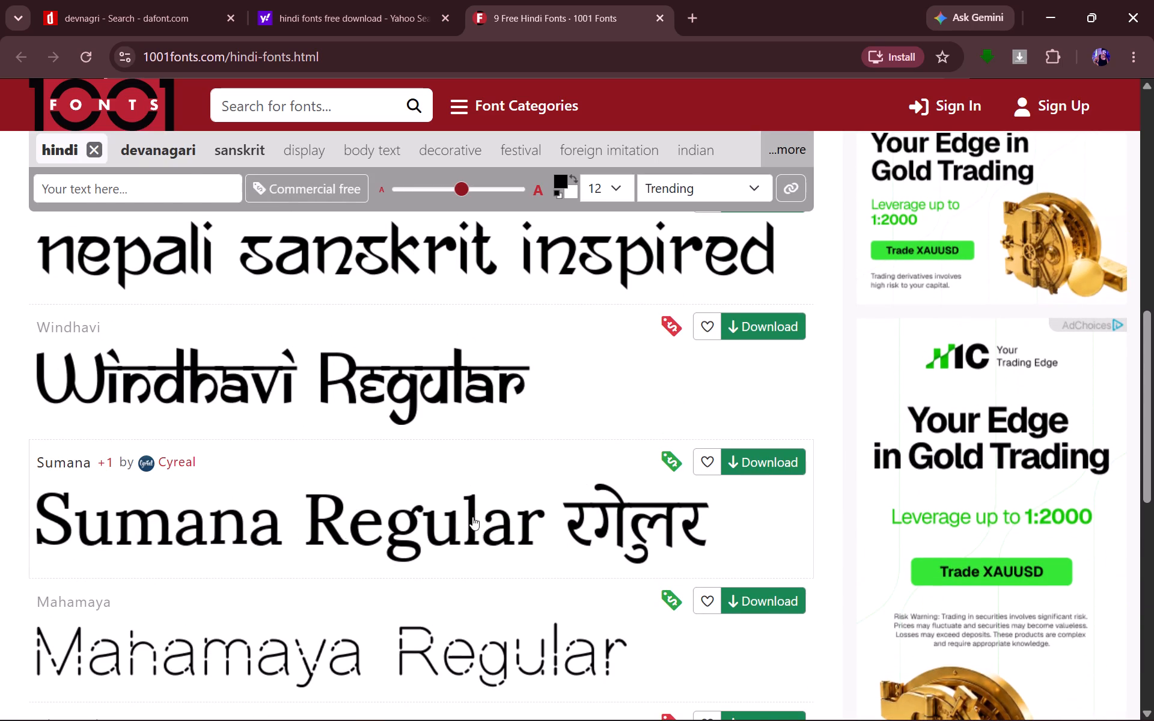
{"action": "left_click", "coordinate": [760, 462]}
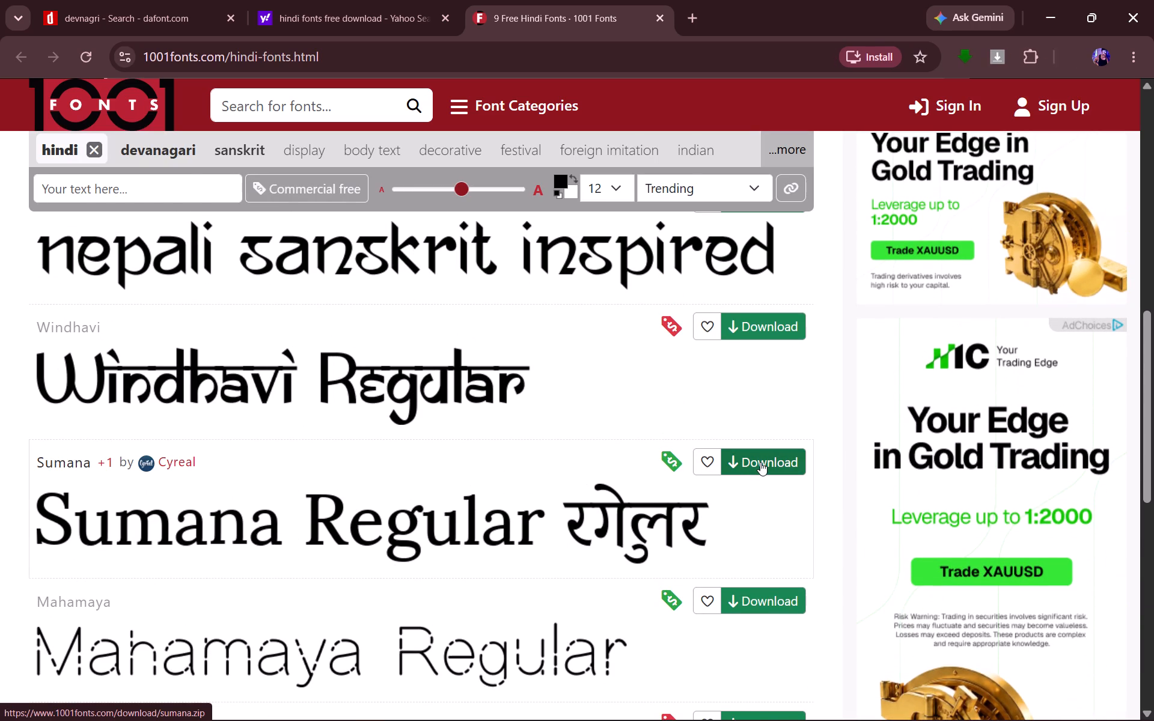
Show the downloaded sumana archive in the Downloads folder and open it.
{"action": "left_click", "coordinate": [1064, 58]}
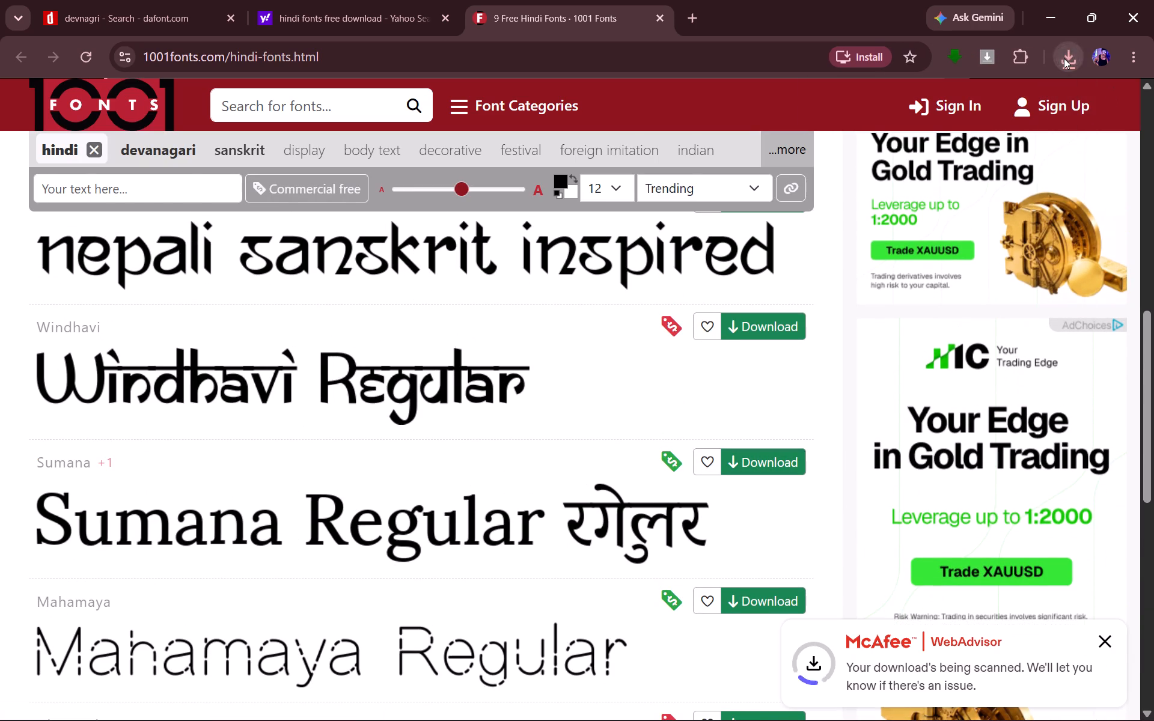
{"action": "left_click", "coordinate": [1073, 61]}
{"action": "left_click", "coordinate": [1016, 138]}
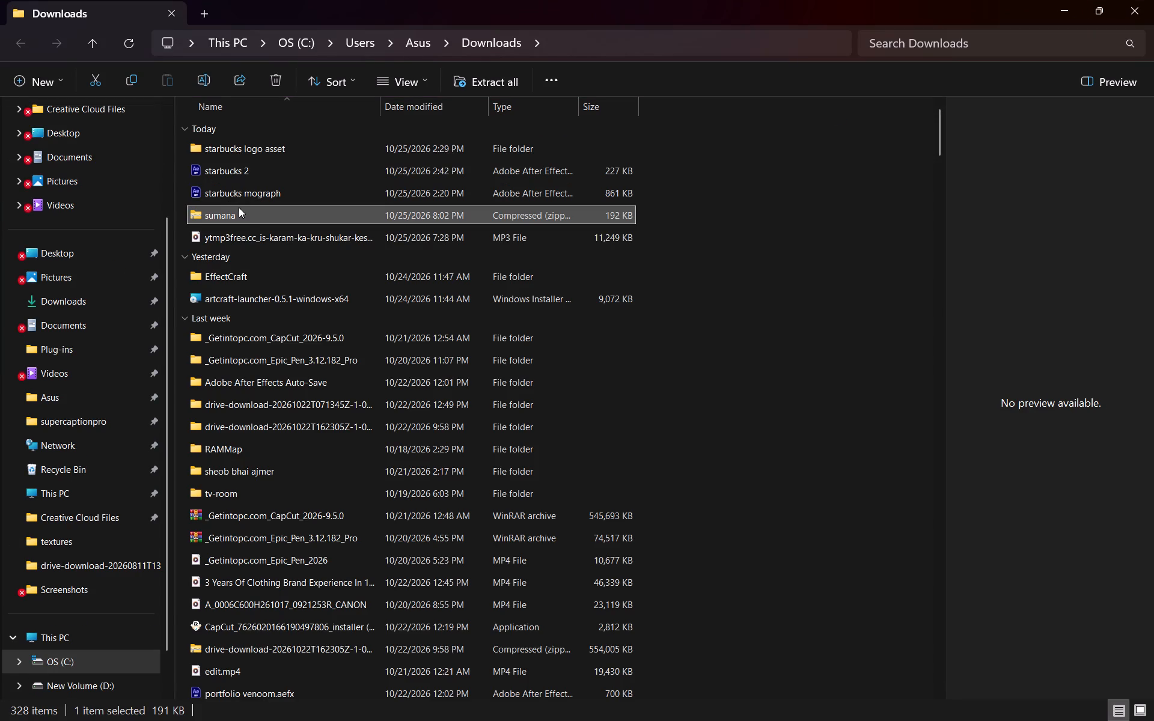
{"action": "double_click", "coordinate": [246, 215]}
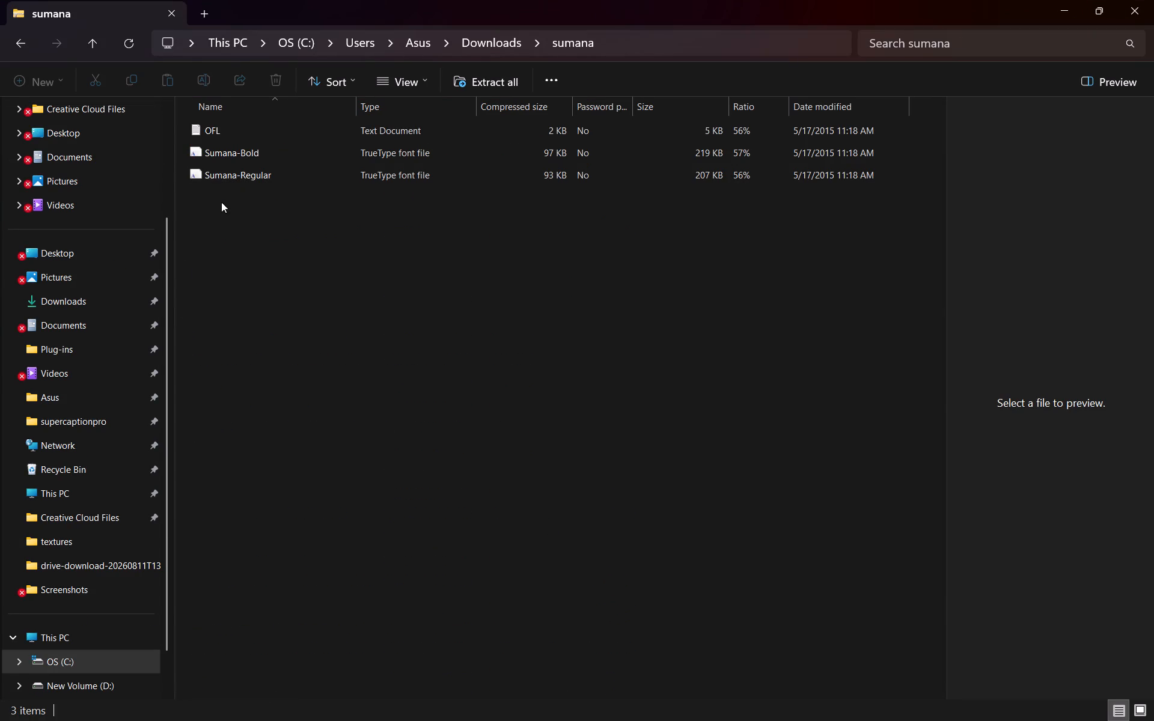
Open the Sumana-Bold and Sumana-Regular font files, install both fonts, and close the archive folder.
{"action": "left_click_drag", "start_coordinate": [221, 202], "coordinate": [305, 148]}
{"action": "right_click", "coordinate": [299, 150]}
{"action": "left_click", "coordinate": [338, 166]}
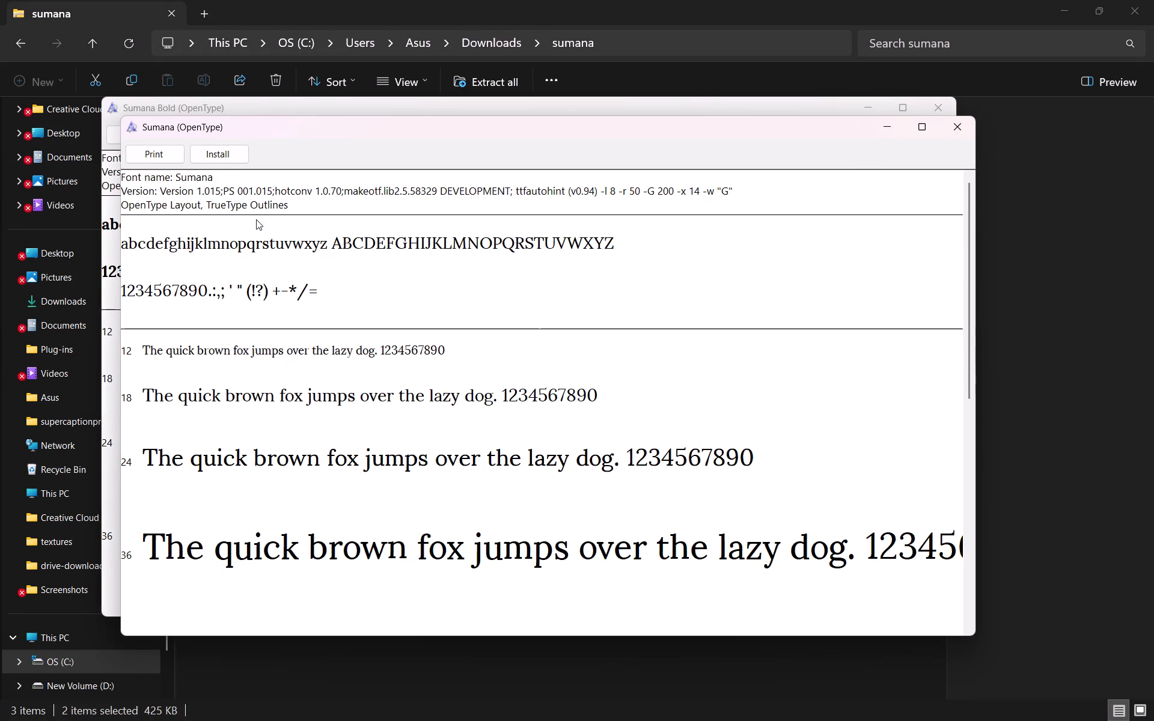
{"action": "left_click", "coordinate": [223, 157]}
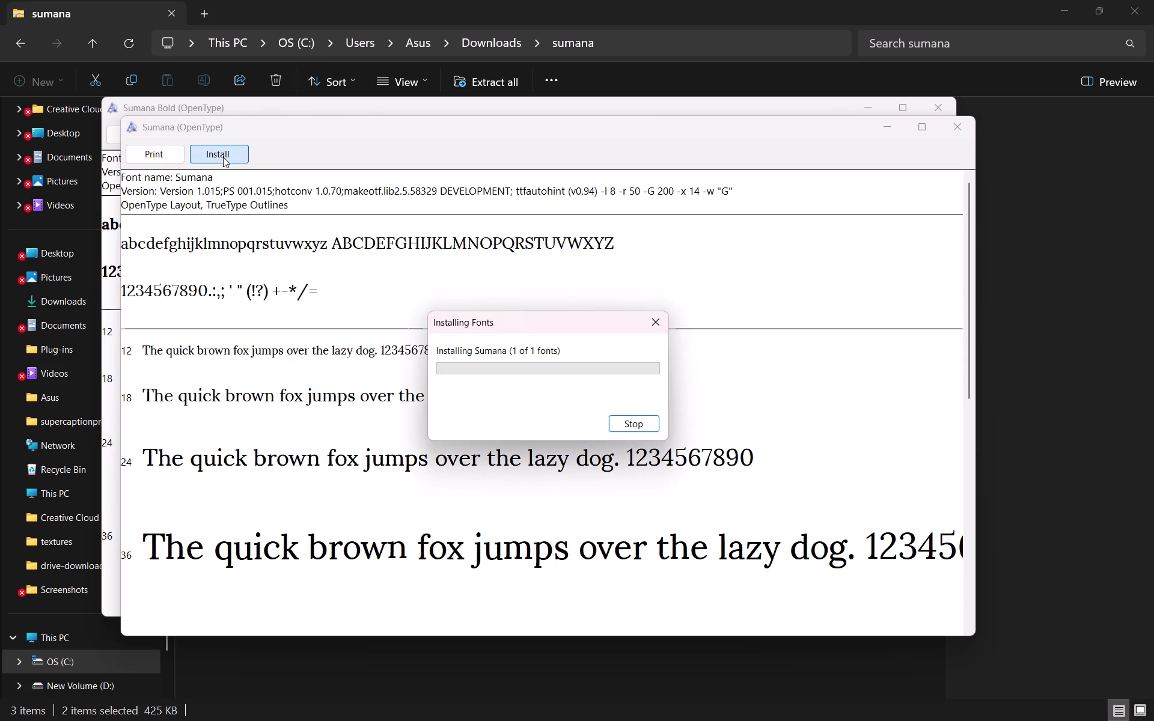
{"action": "left_click", "coordinate": [885, 128]}
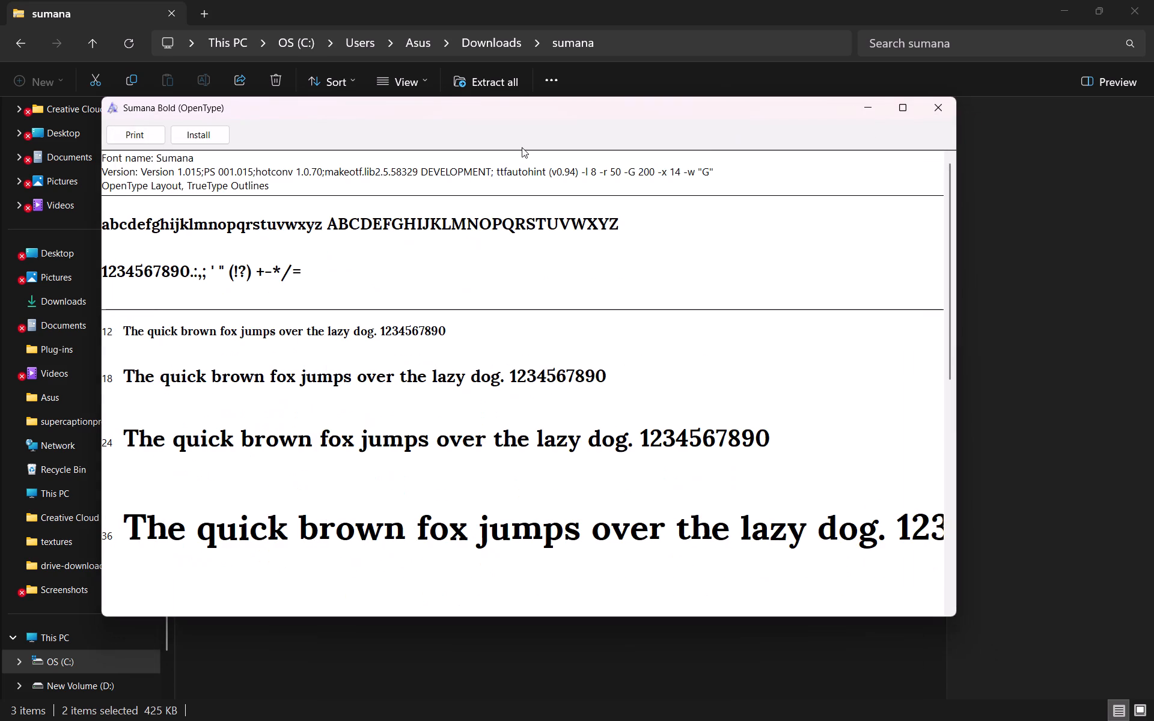
{"action": "left_click", "coordinate": [206, 139]}
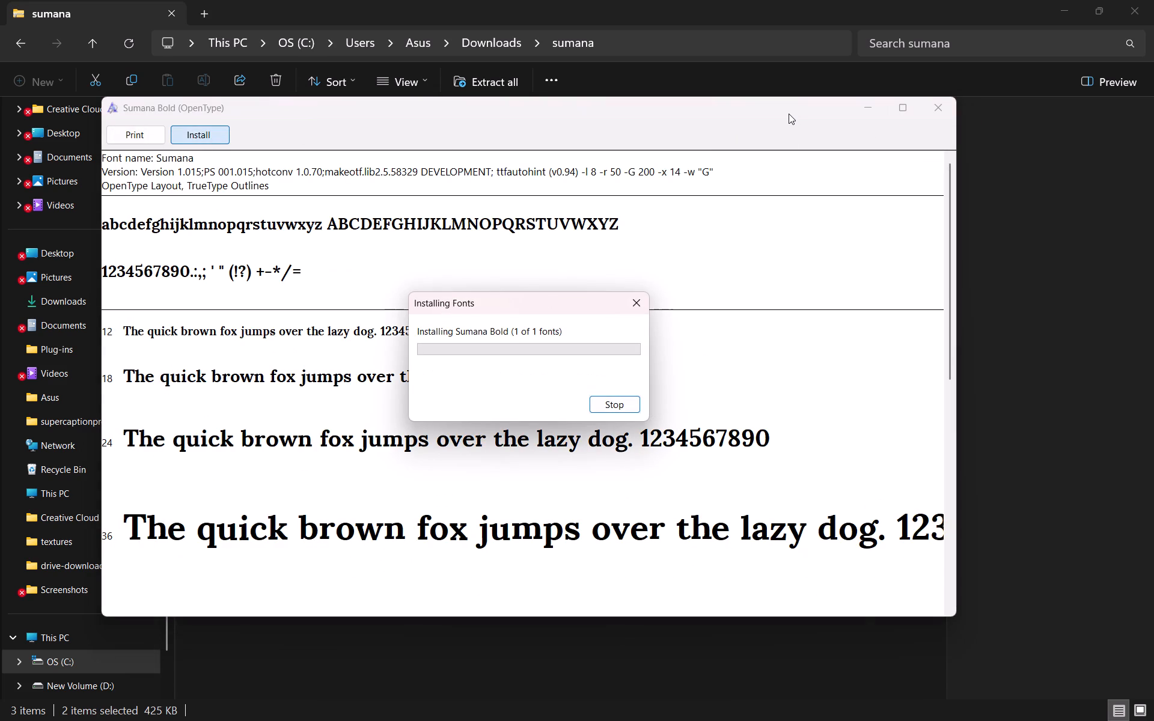
{"action": "left_click", "coordinate": [873, 109]}
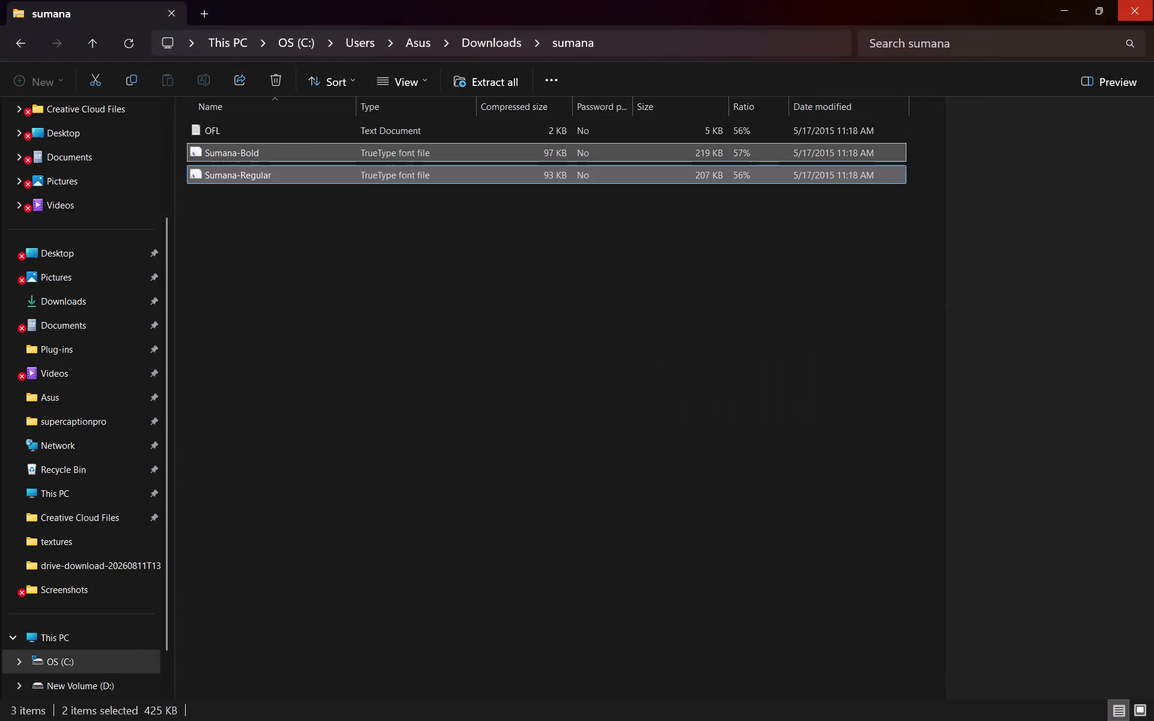
{"action": "left_click", "coordinate": [1153, 0]}
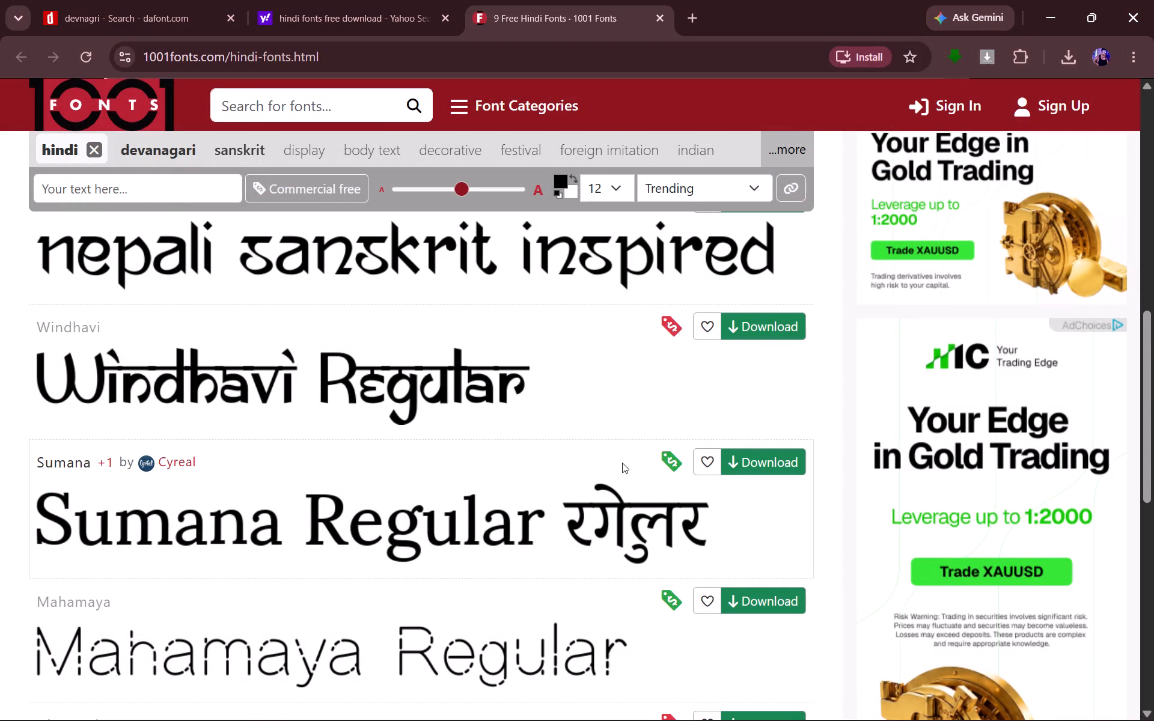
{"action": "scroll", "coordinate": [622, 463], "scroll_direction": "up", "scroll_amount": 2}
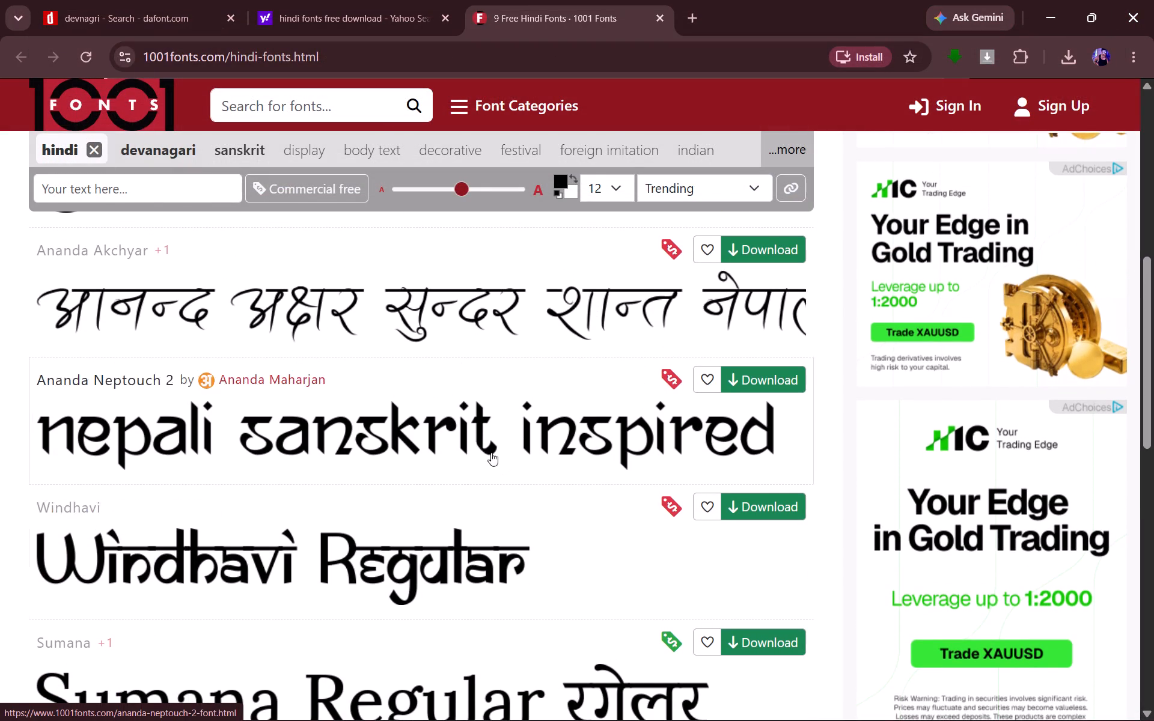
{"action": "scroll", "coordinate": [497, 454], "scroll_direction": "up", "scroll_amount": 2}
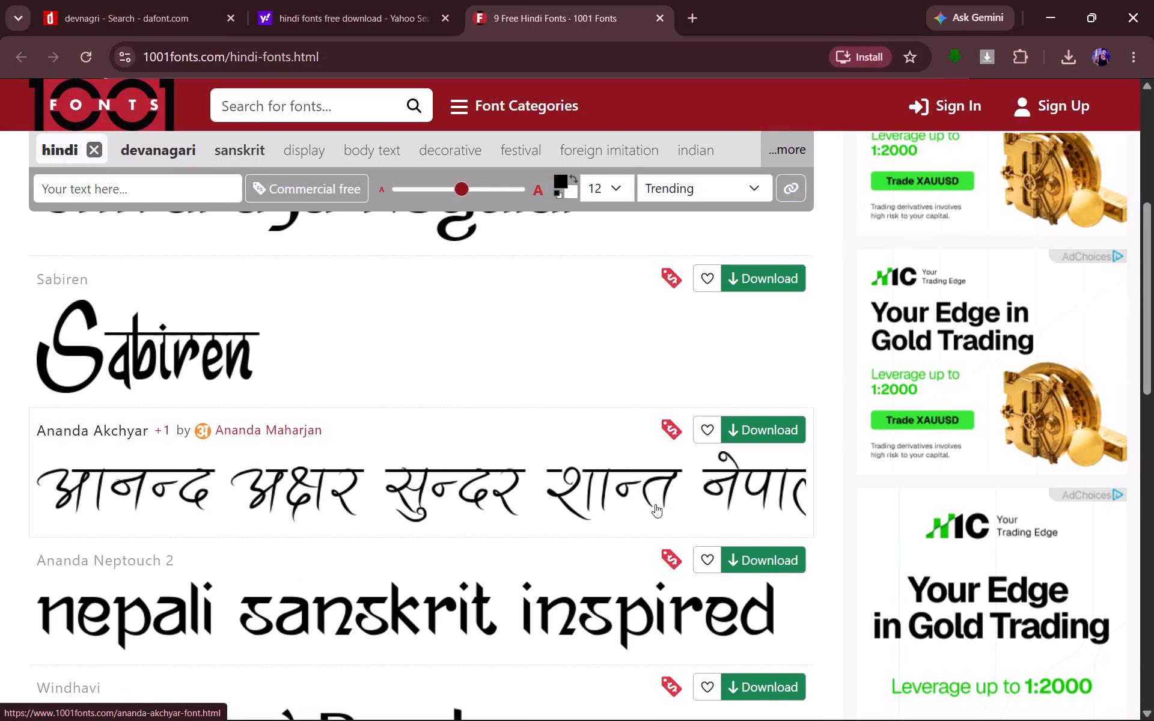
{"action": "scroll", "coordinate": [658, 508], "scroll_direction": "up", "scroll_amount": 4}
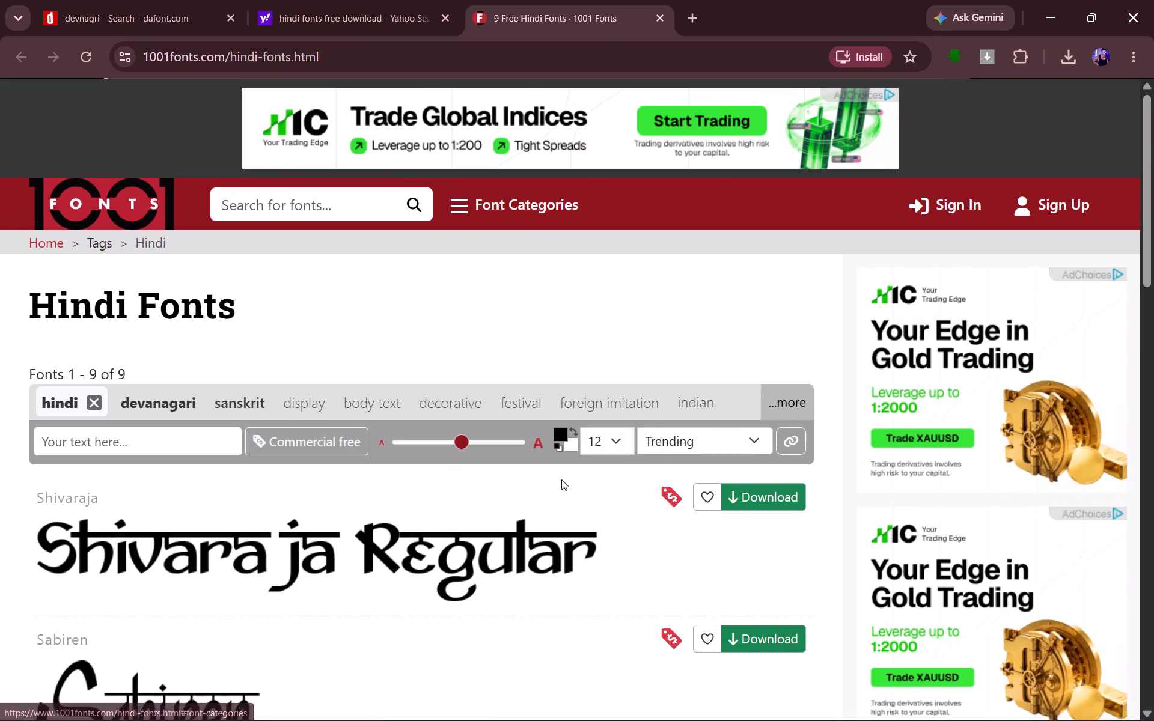
Switch to CapCut and search the font list of the "छोटू भाई" title for "sumana".
{"action": "left_click", "coordinate": [733, 705]}
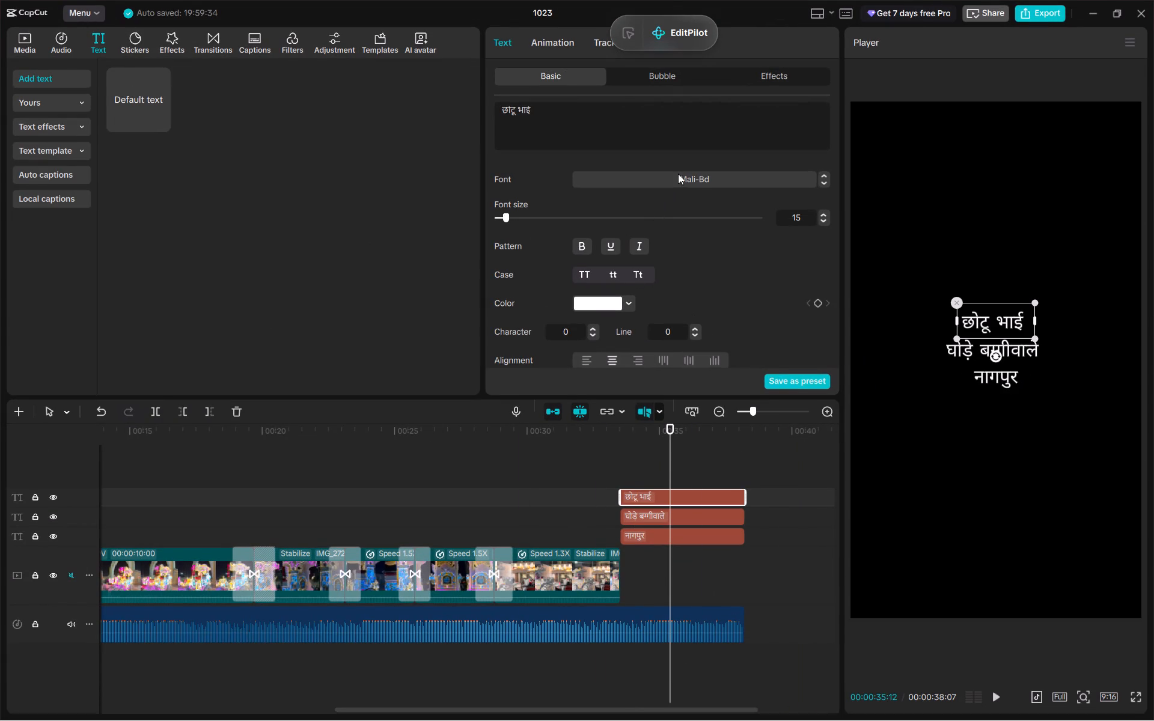
{"action": "left_click", "coordinate": [697, 186]}
{"action": "left_click", "coordinate": [698, 180]}
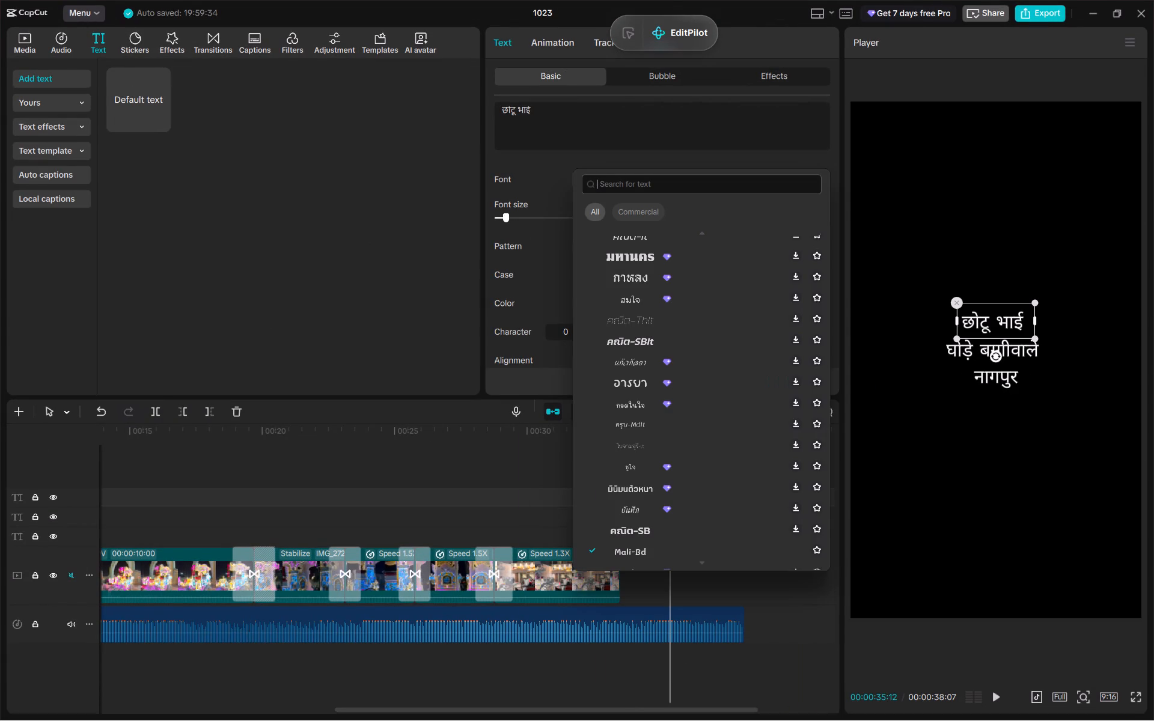
{"action": "type", "text": "sumana"}
{"action": "key", "text": "Return"}
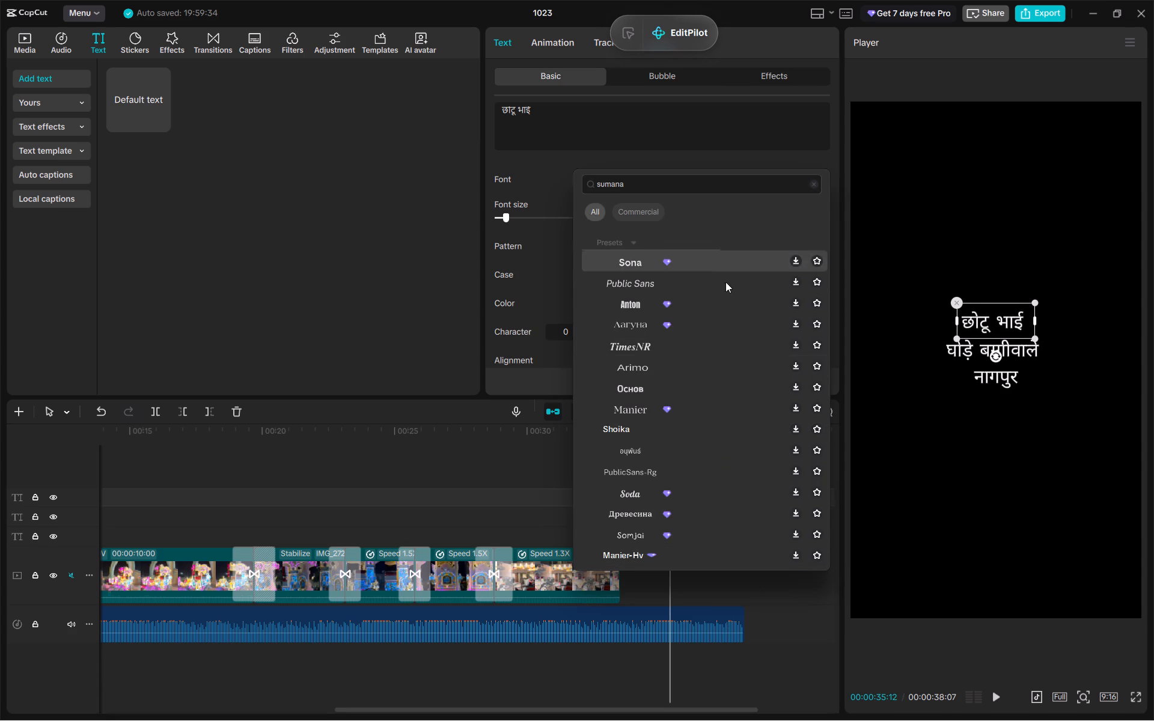
{"action": "scroll", "coordinate": [780, 403], "scroll_direction": "up", "scroll_amount": 2}
{"action": "scroll", "coordinate": [780, 403], "scroll_direction": "down", "scroll_amount": 3}
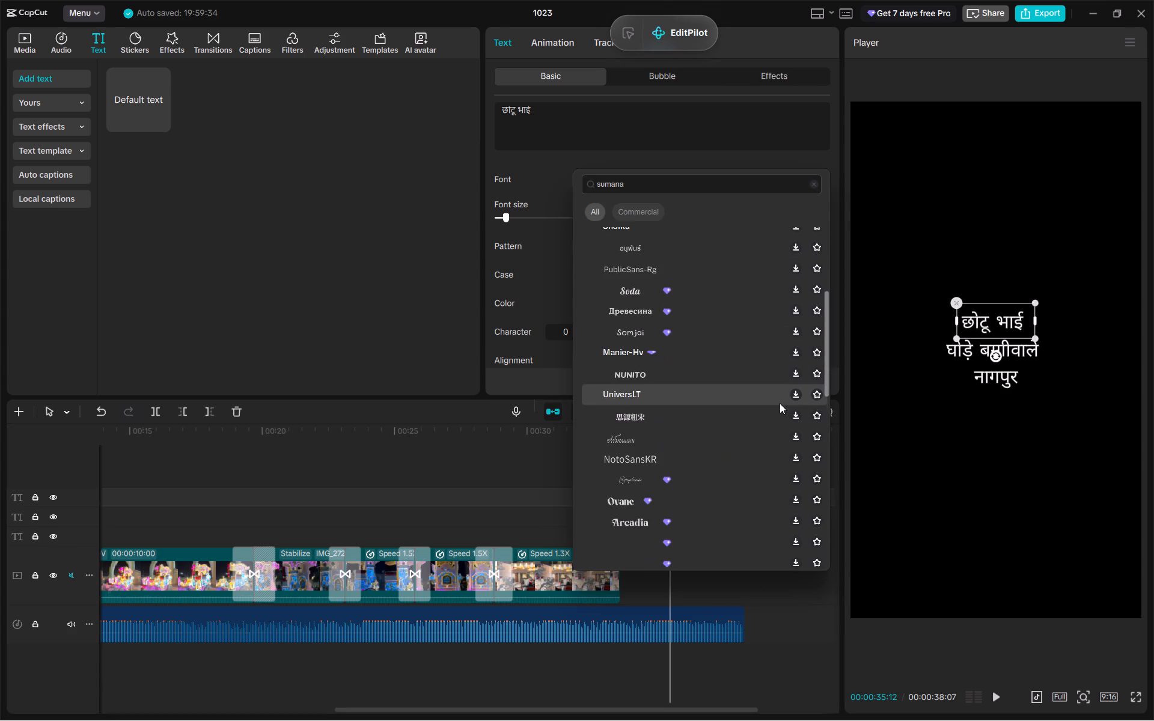
{"action": "scroll", "coordinate": [780, 403], "scroll_direction": "down", "scroll_amount": 4}
{"action": "left_click", "coordinate": [801, 668]}
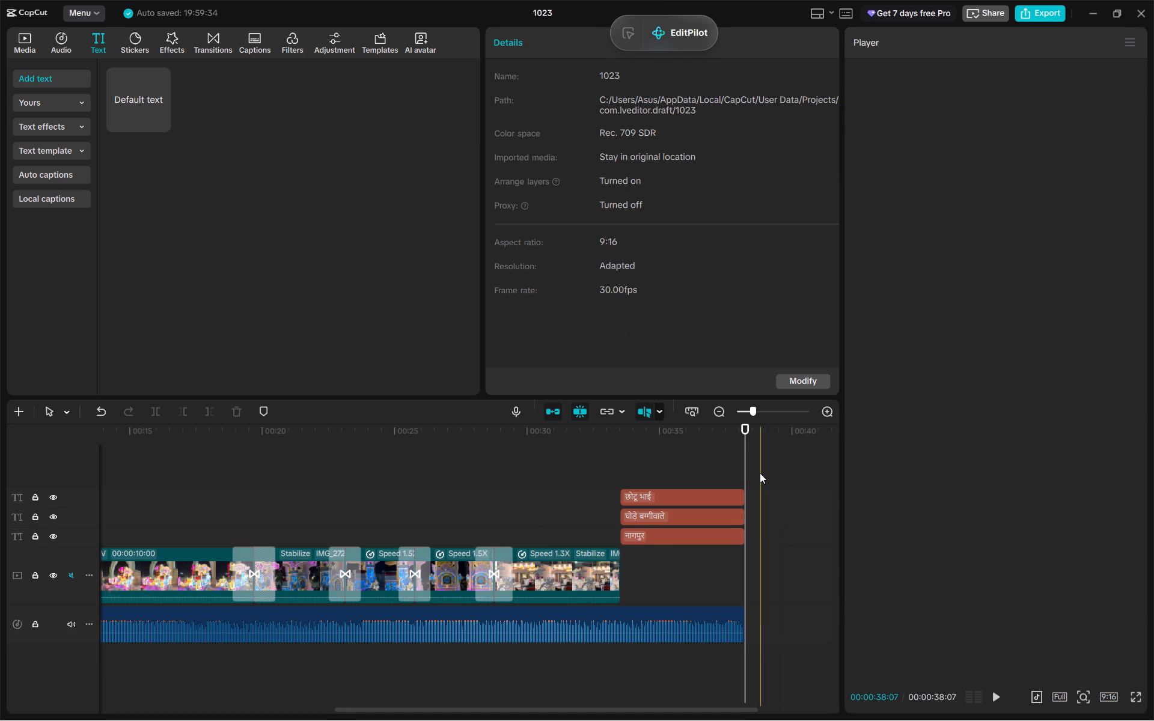
Close project 1023 and return to the CapCut home screen.
{"action": "left_click_drag", "start_coordinate": [742, 463], "coordinate": [725, 453]}
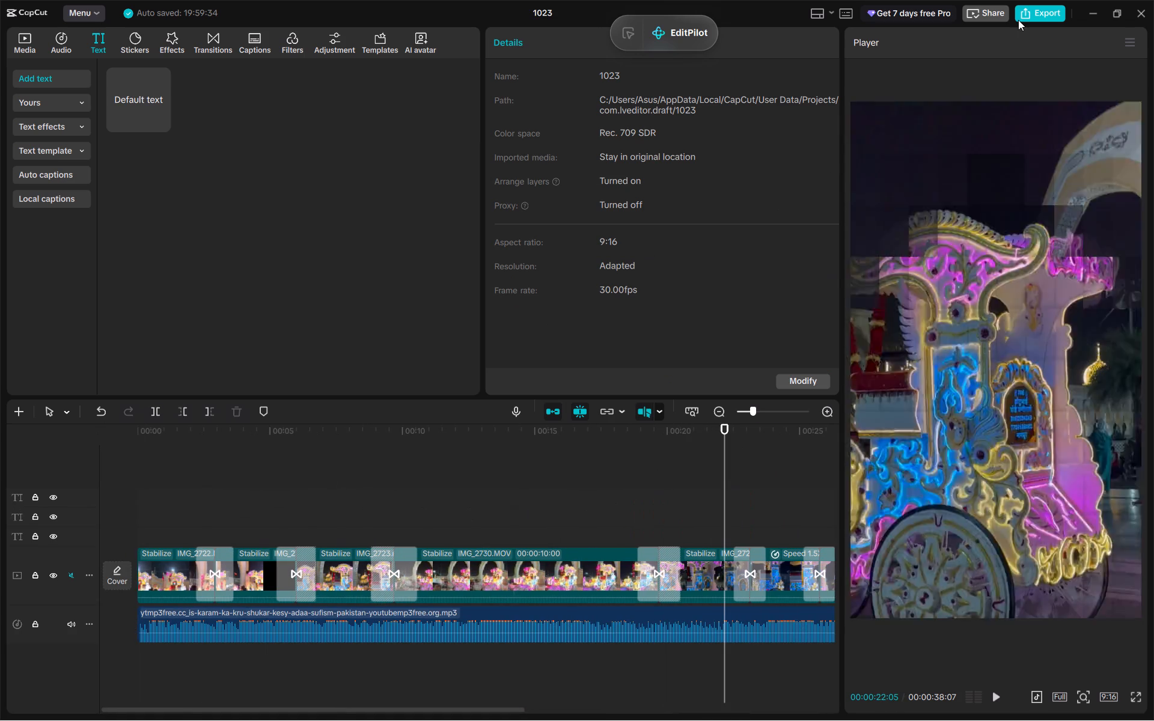
{"action": "left_click", "coordinate": [1153, 5]}
{"action": "left_click", "coordinate": [1150, 9]}
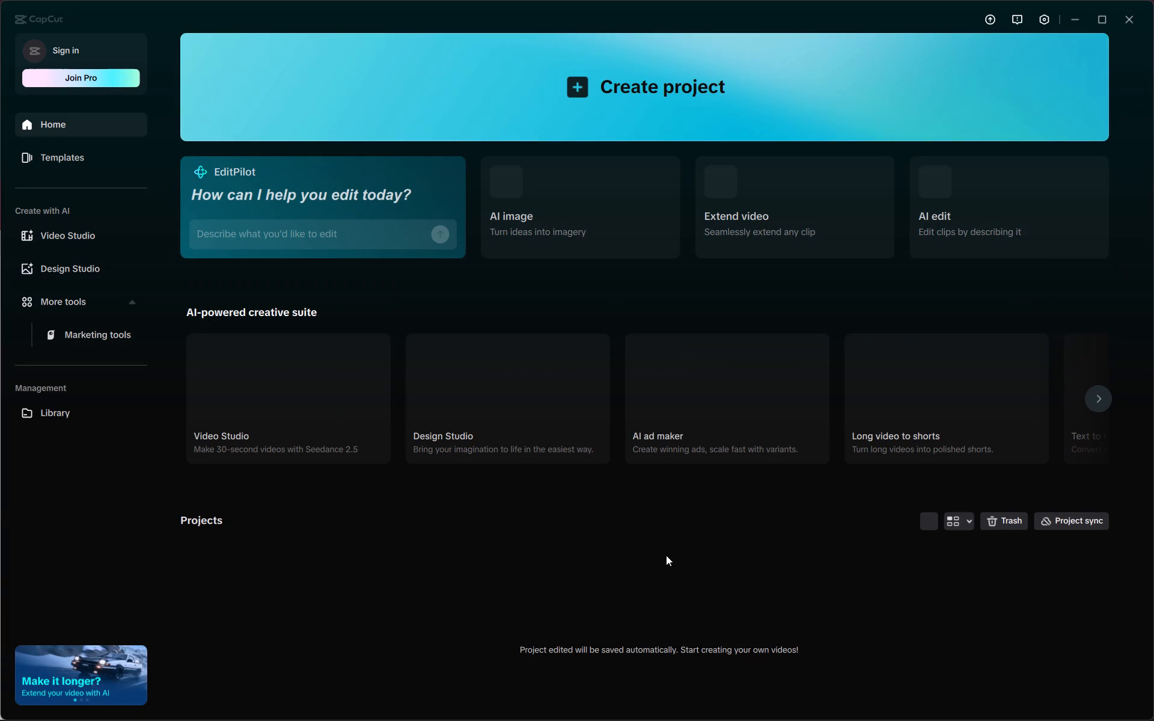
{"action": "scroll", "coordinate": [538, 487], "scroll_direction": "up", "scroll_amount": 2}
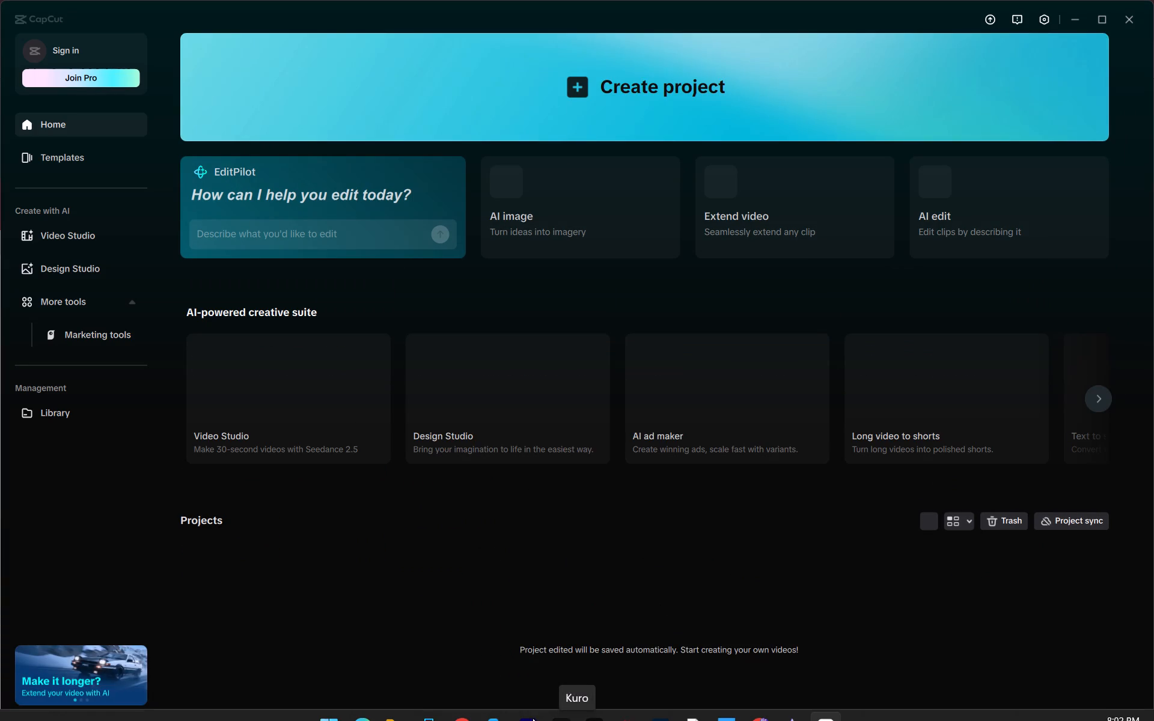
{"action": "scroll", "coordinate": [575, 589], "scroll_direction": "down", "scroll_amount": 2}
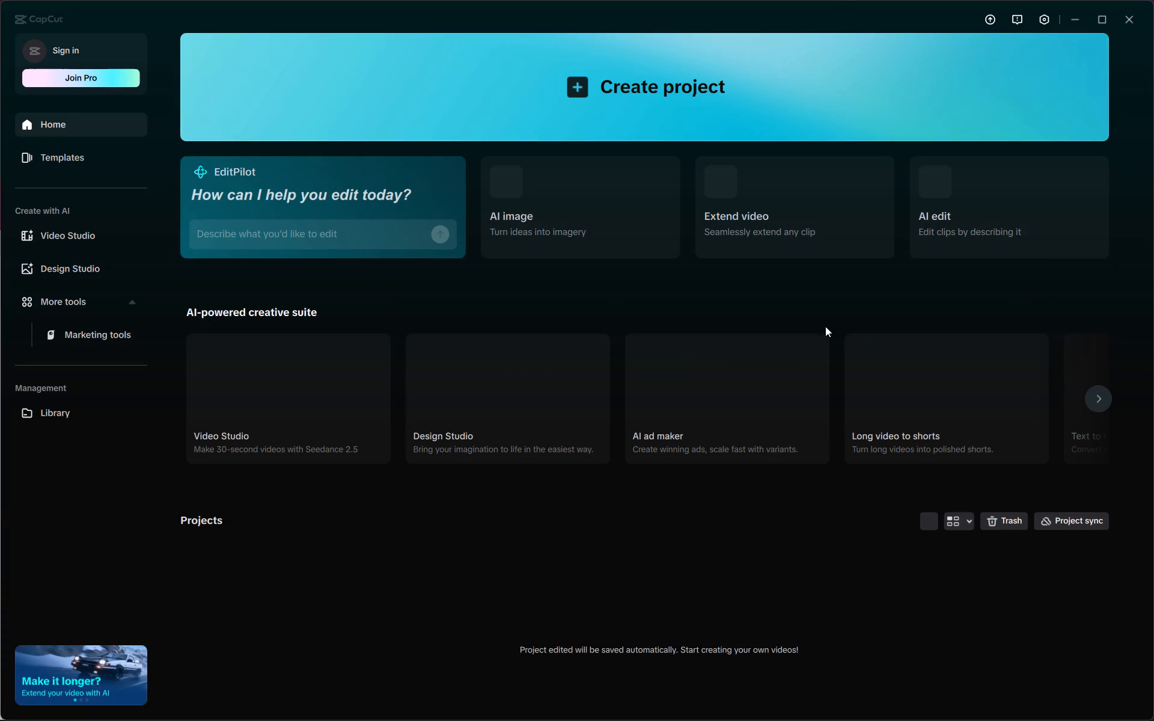
Minimise the CapCut home window and close the two Sumana font preview windows.
{"action": "left_click", "coordinate": [1075, 17]}
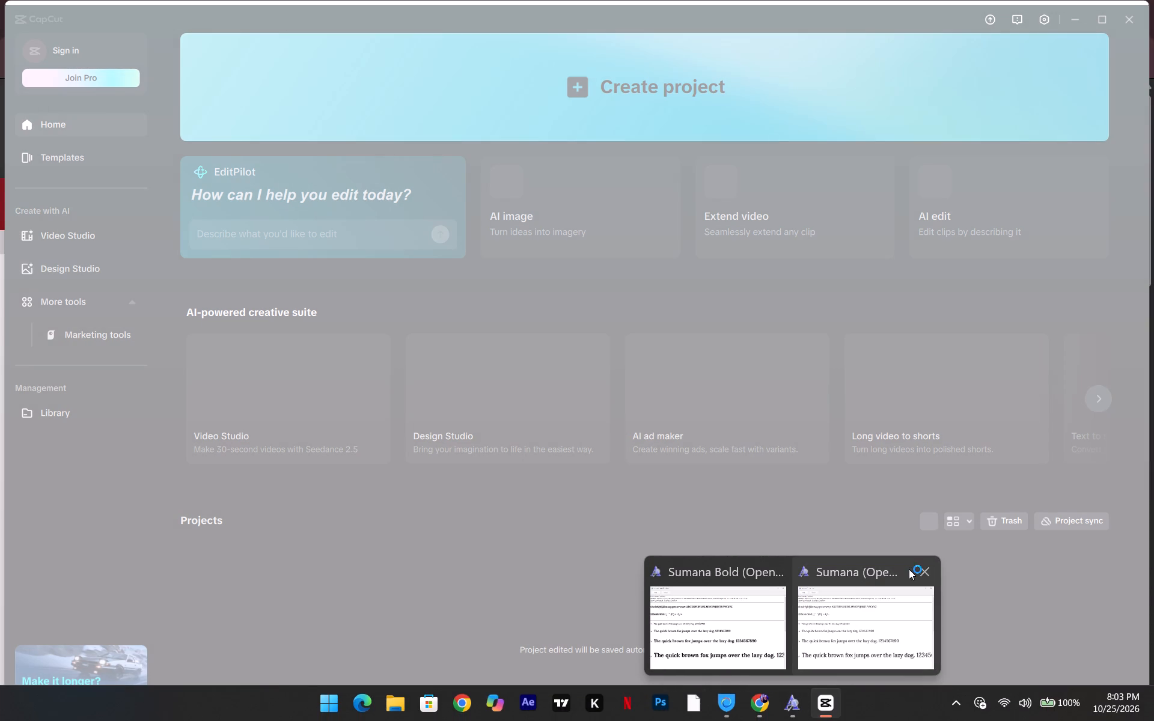
{"action": "left_click", "coordinate": [918, 568]}
{"action": "left_click", "coordinate": [847, 574]}
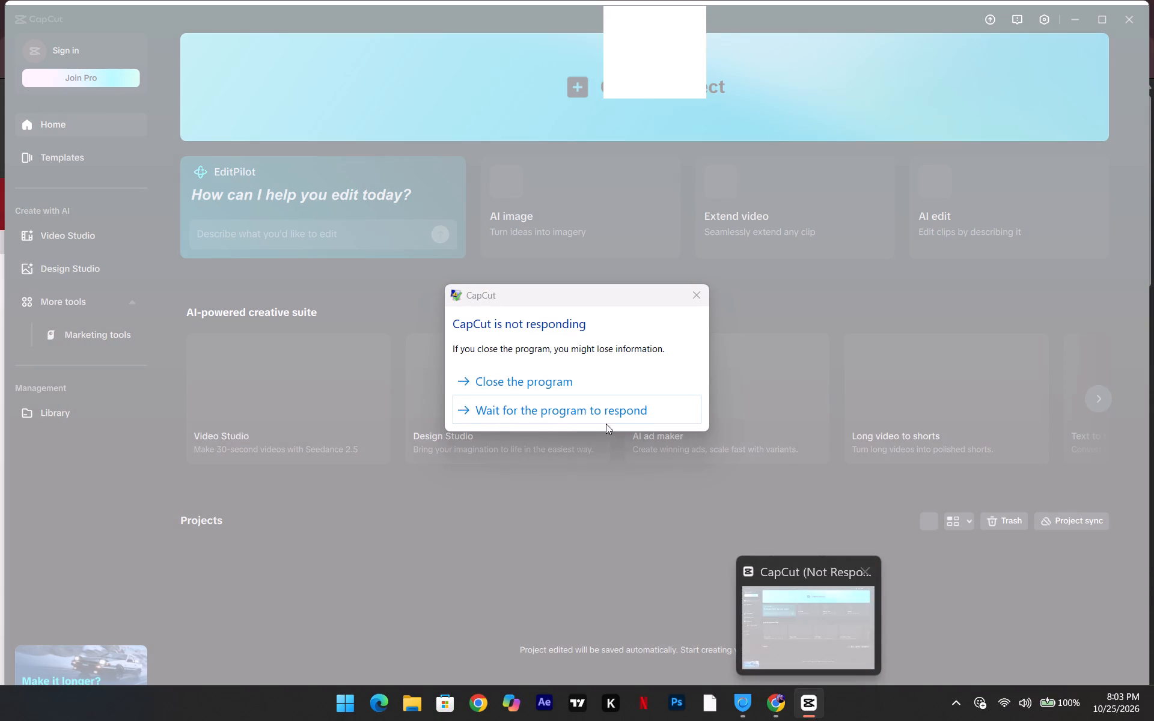
Force the unresponsive CapCut program to close.
{"action": "left_click", "coordinate": [570, 384]}
{"action": "left_click", "coordinate": [670, 391]}
{"action": "left_click", "coordinate": [684, 403]}
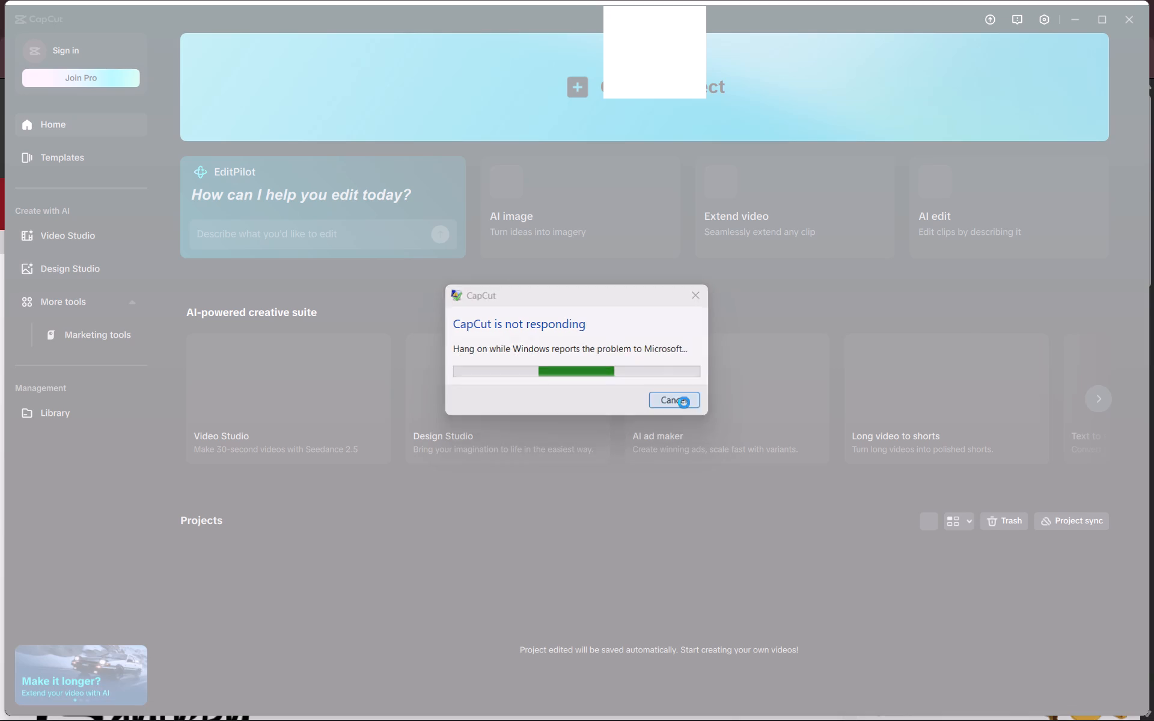
Close the Chrome window showing the 1001 Fonts Hindi fonts page.
{"action": "left_click", "coordinate": [1128, 14]}
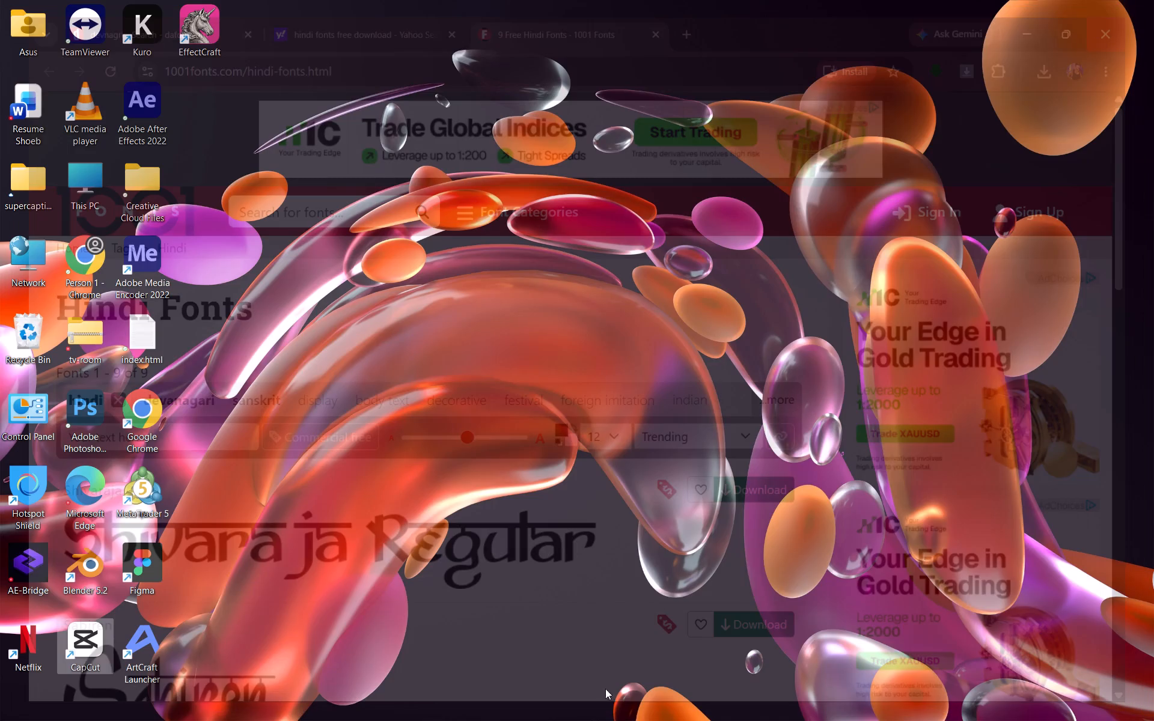
Launch CapCut again from the desktop.
{"action": "double_click", "coordinate": [94, 636]}
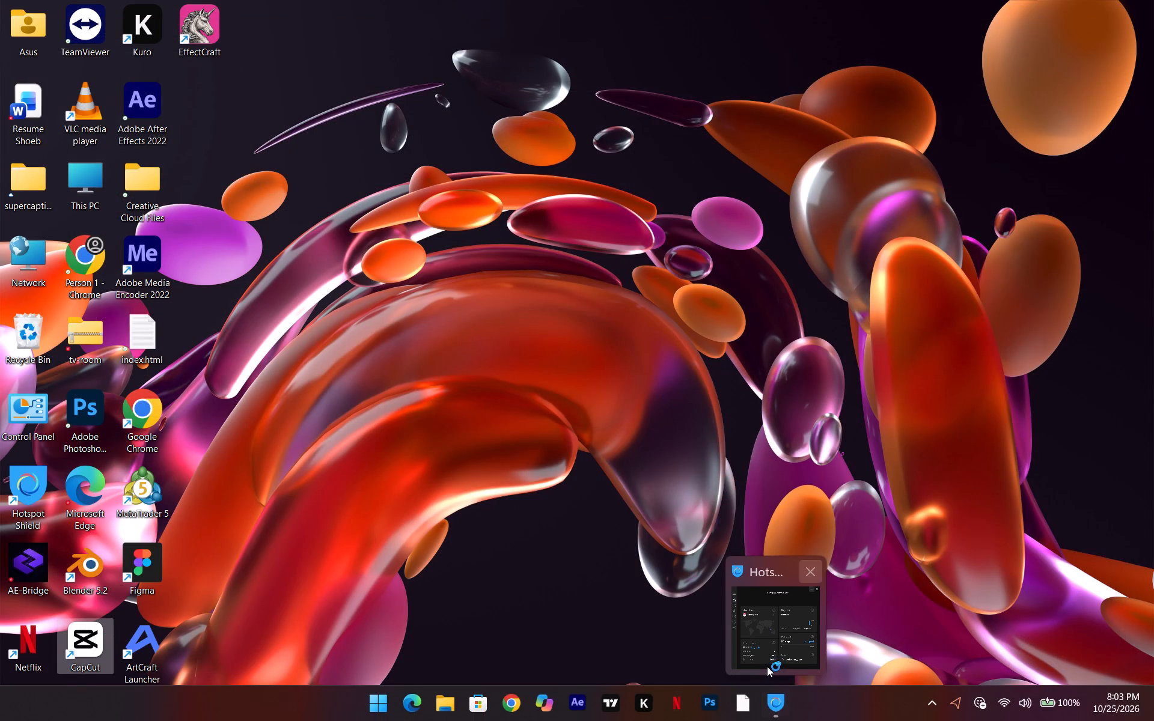
Switch to Hotspot Shield, disconnect the VPN and close its window.
{"action": "left_click", "coordinate": [767, 666]}
{"action": "left_click", "coordinate": [605, 622]}
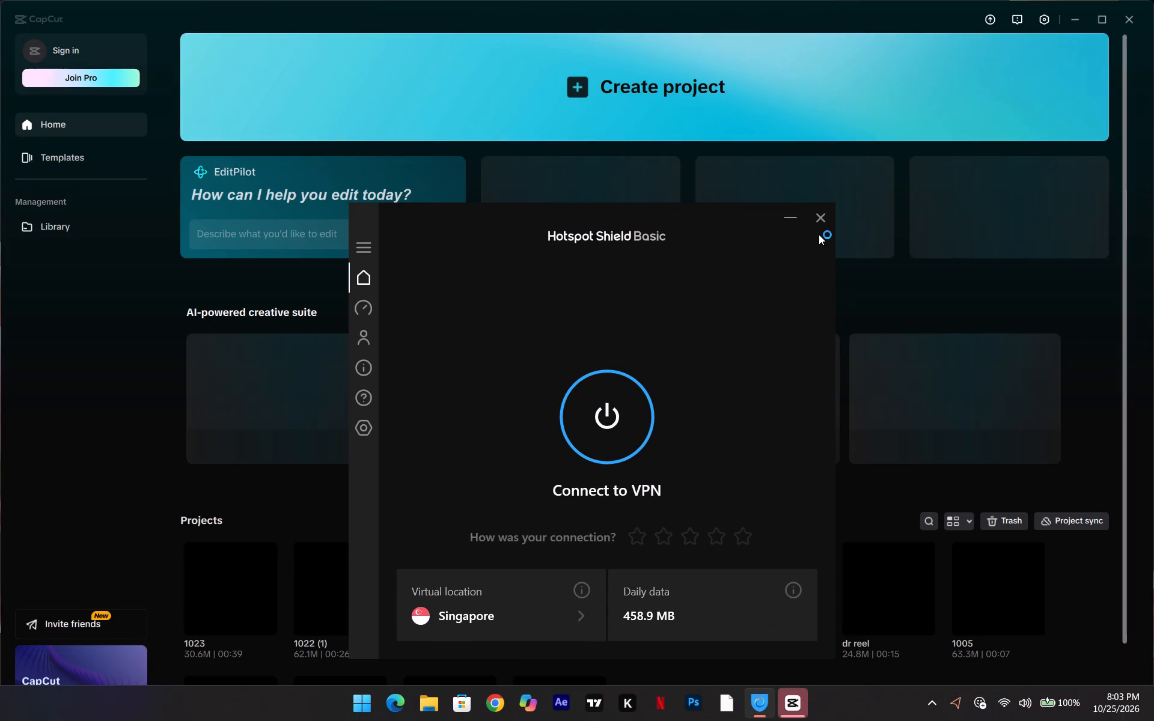
{"action": "left_click", "coordinate": [819, 224]}
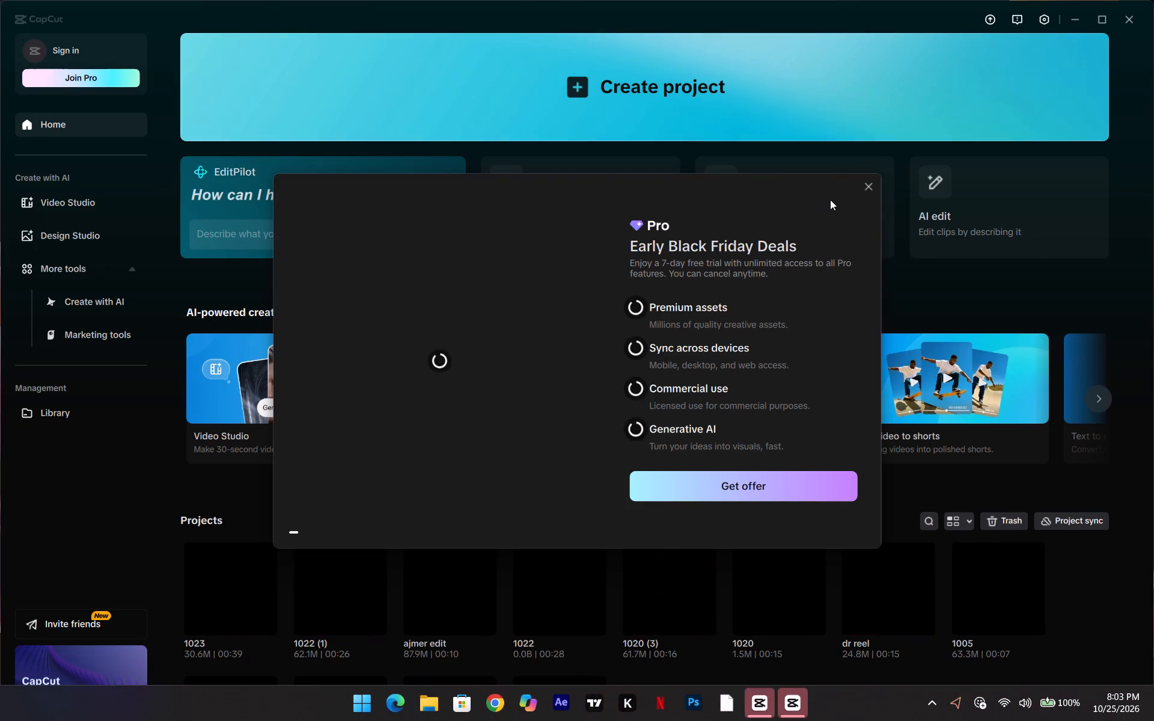
Dismiss the Pro offer in CapCut and open project 1023.
{"action": "left_click", "coordinate": [864, 187]}
{"action": "left_click", "coordinate": [247, 585]}
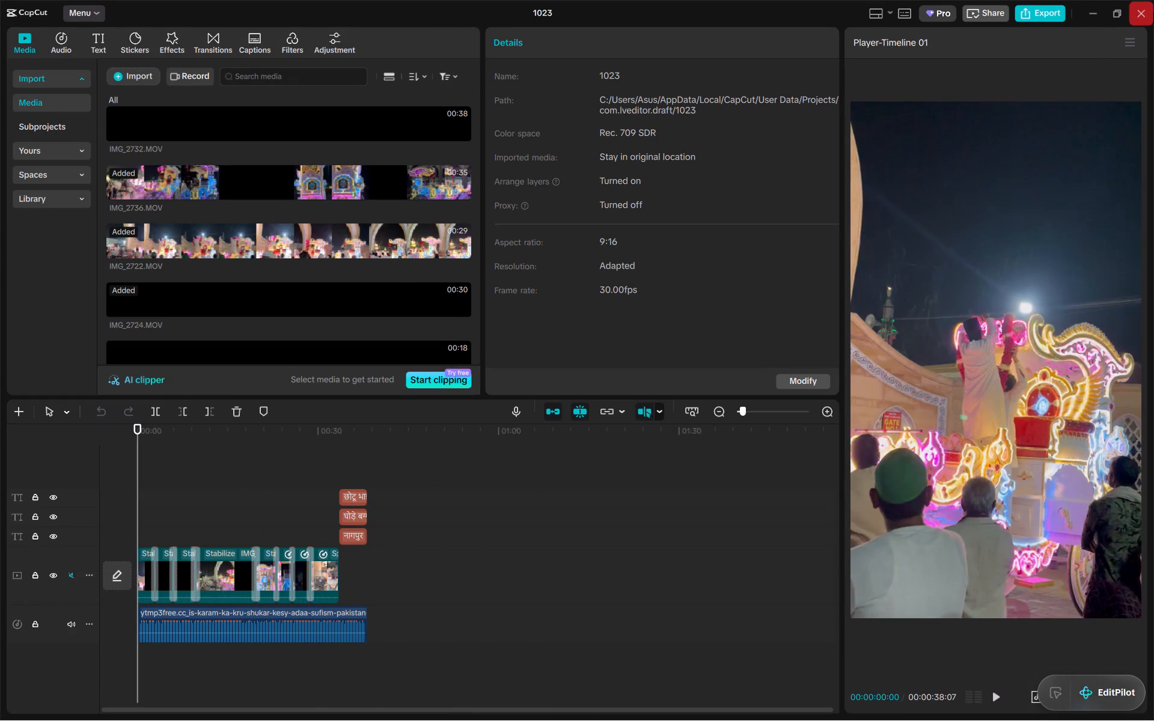
Close project 1023 and return to the CapCut home screen.
{"action": "left_click", "coordinate": [1153, 13]}
{"action": "left_click", "coordinate": [1146, 16]}
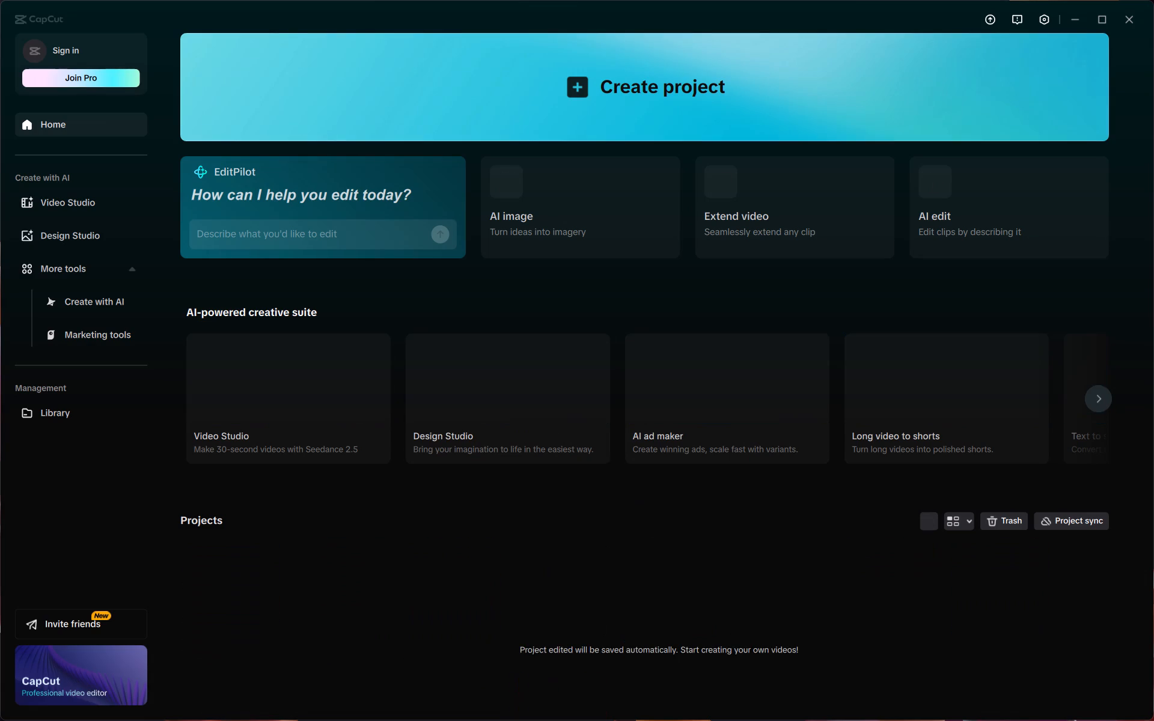
In CapCut's draft settings, delete the cached files and leave the settings without saving other changes.
{"action": "left_click", "coordinate": [1043, 23]}
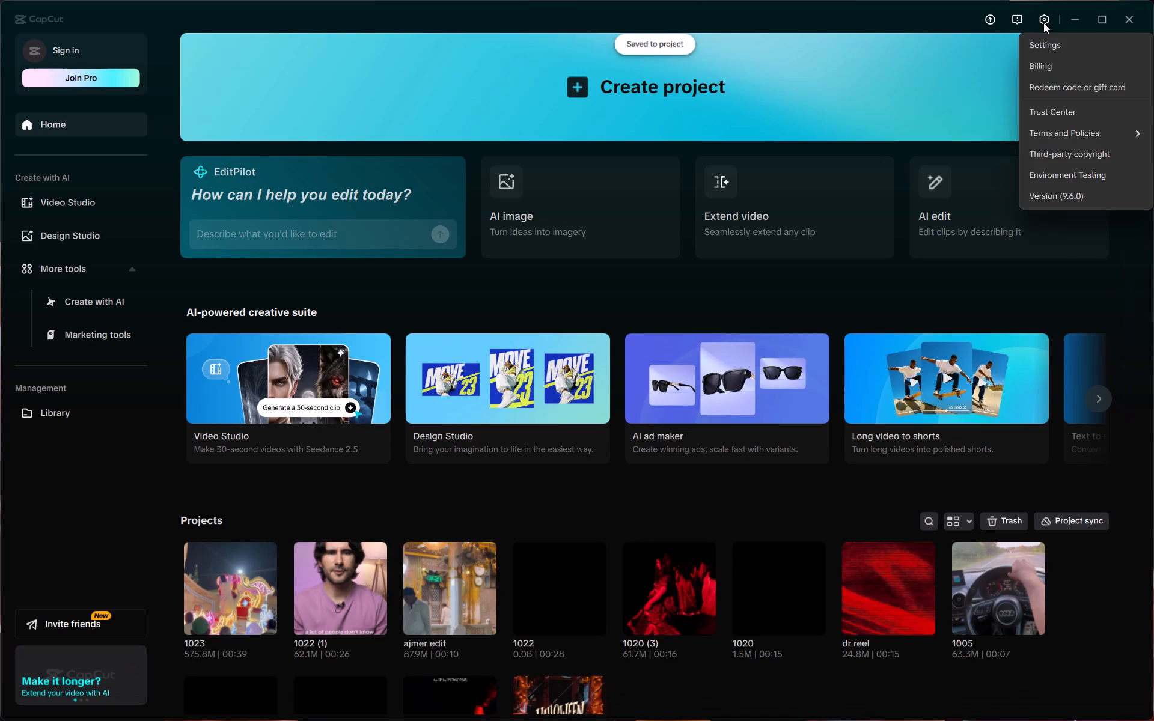
{"action": "left_click", "coordinate": [1094, 41]}
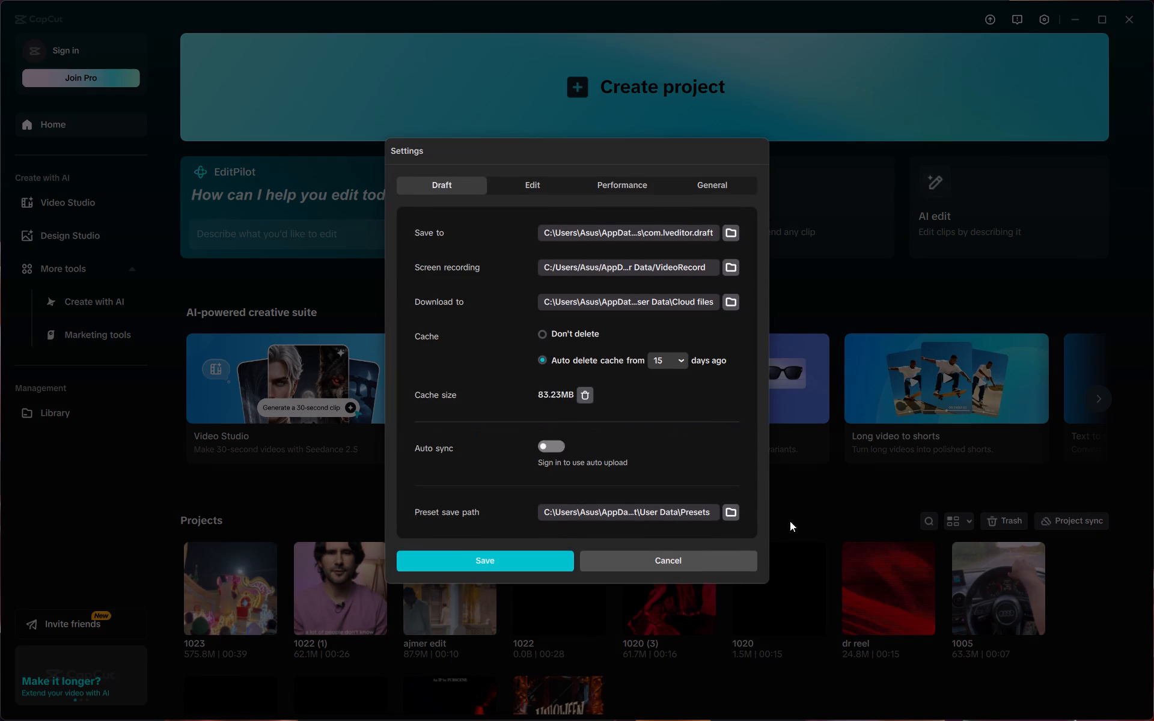
{"action": "left_click", "coordinate": [596, 399]}
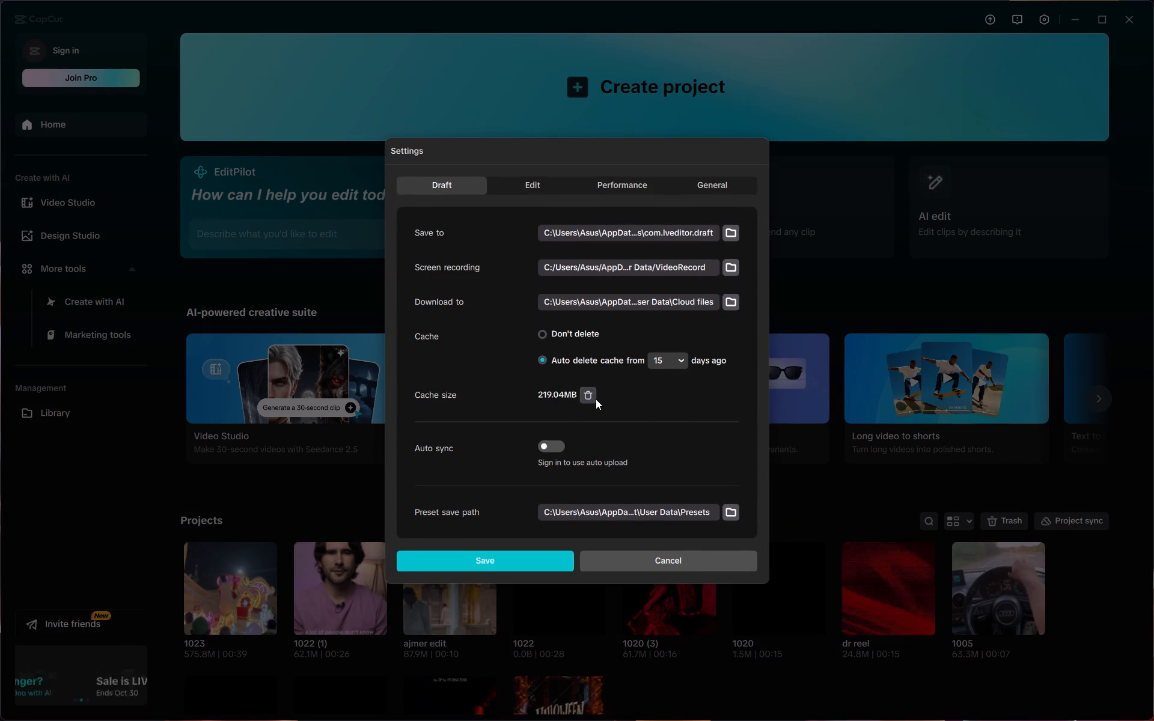
{"action": "left_click", "coordinate": [530, 424]}
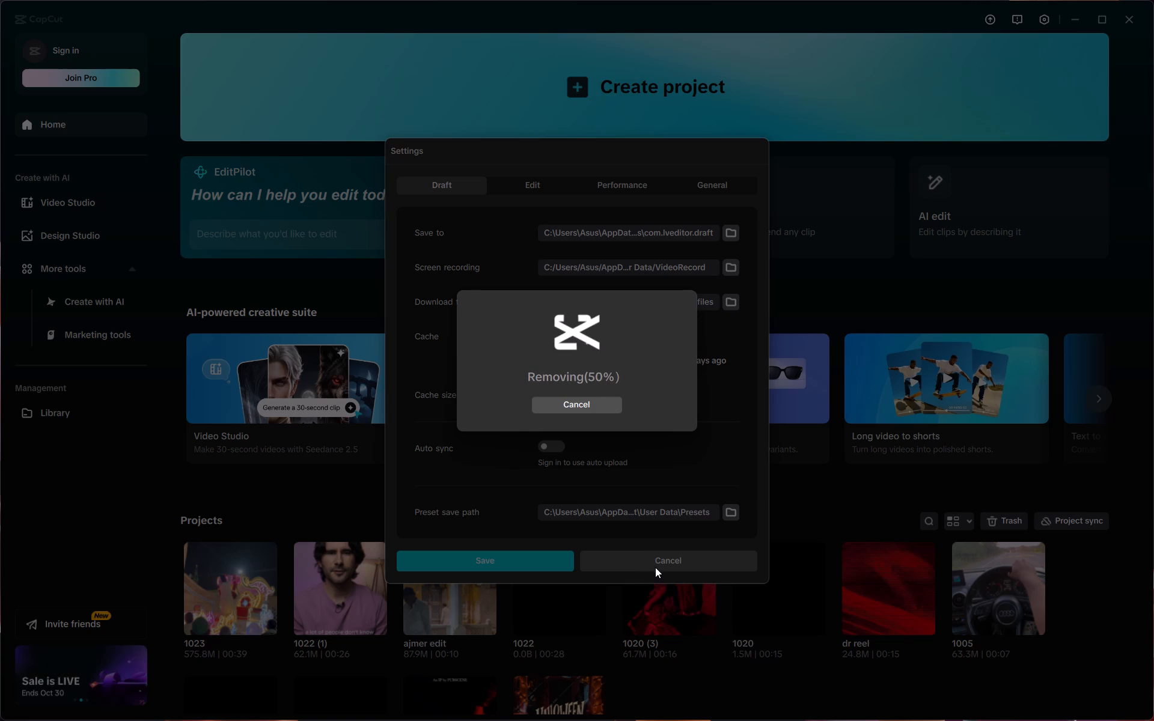
{"action": "left_click", "coordinate": [655, 567]}
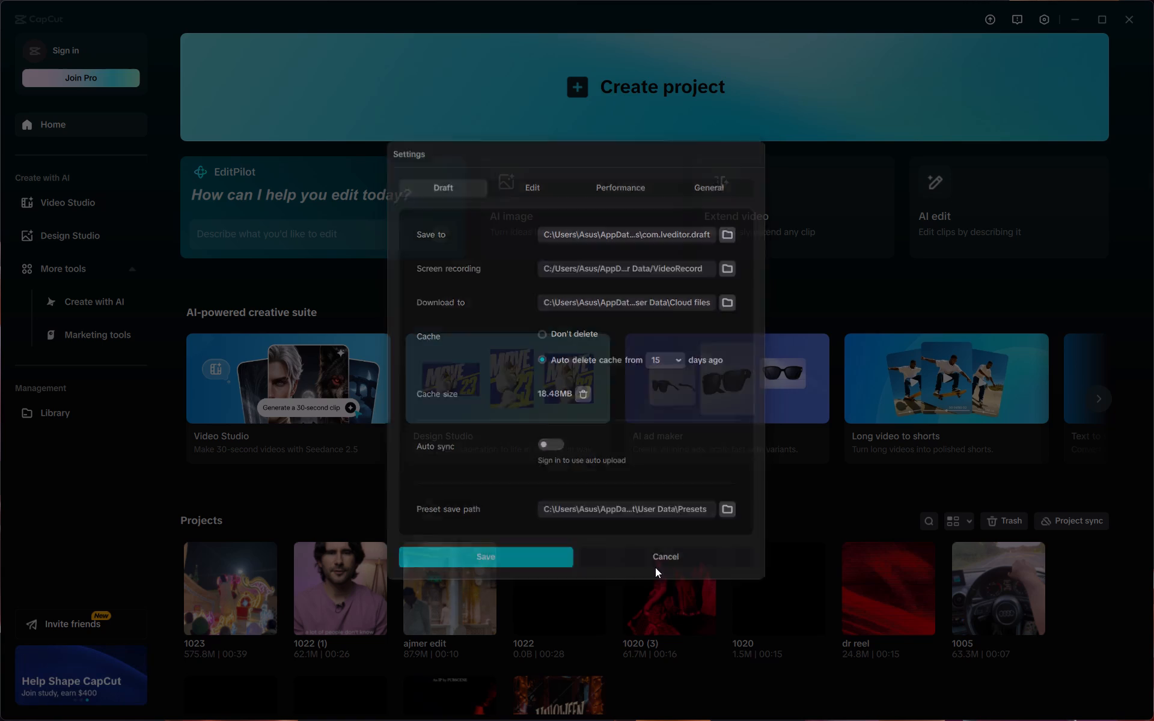
Close CapCut and return to the desktop.
{"action": "left_click", "coordinate": [1131, 29]}
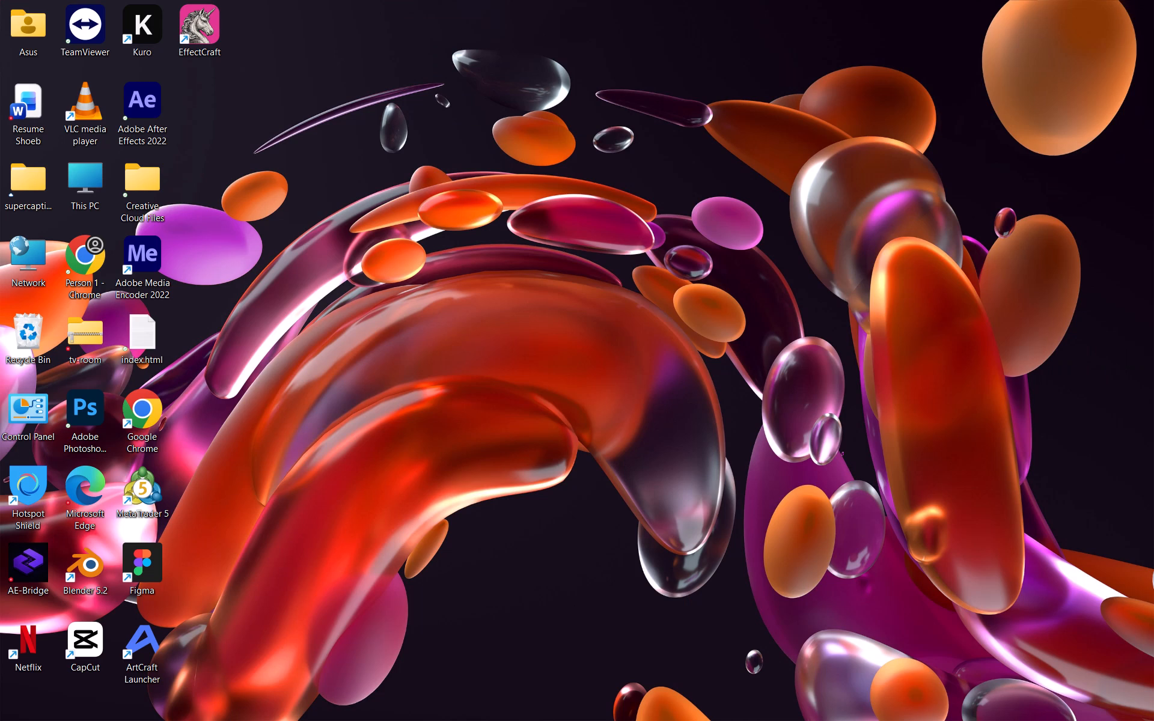
{"action": "left_click", "coordinate": [659, 720]}
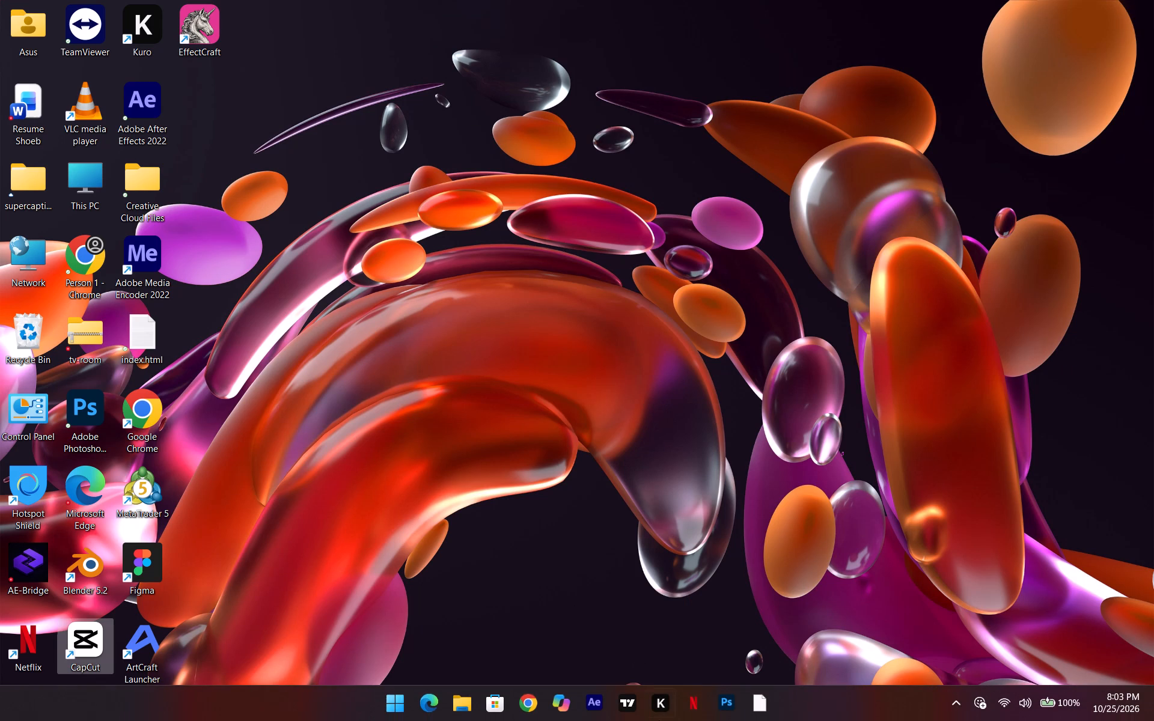